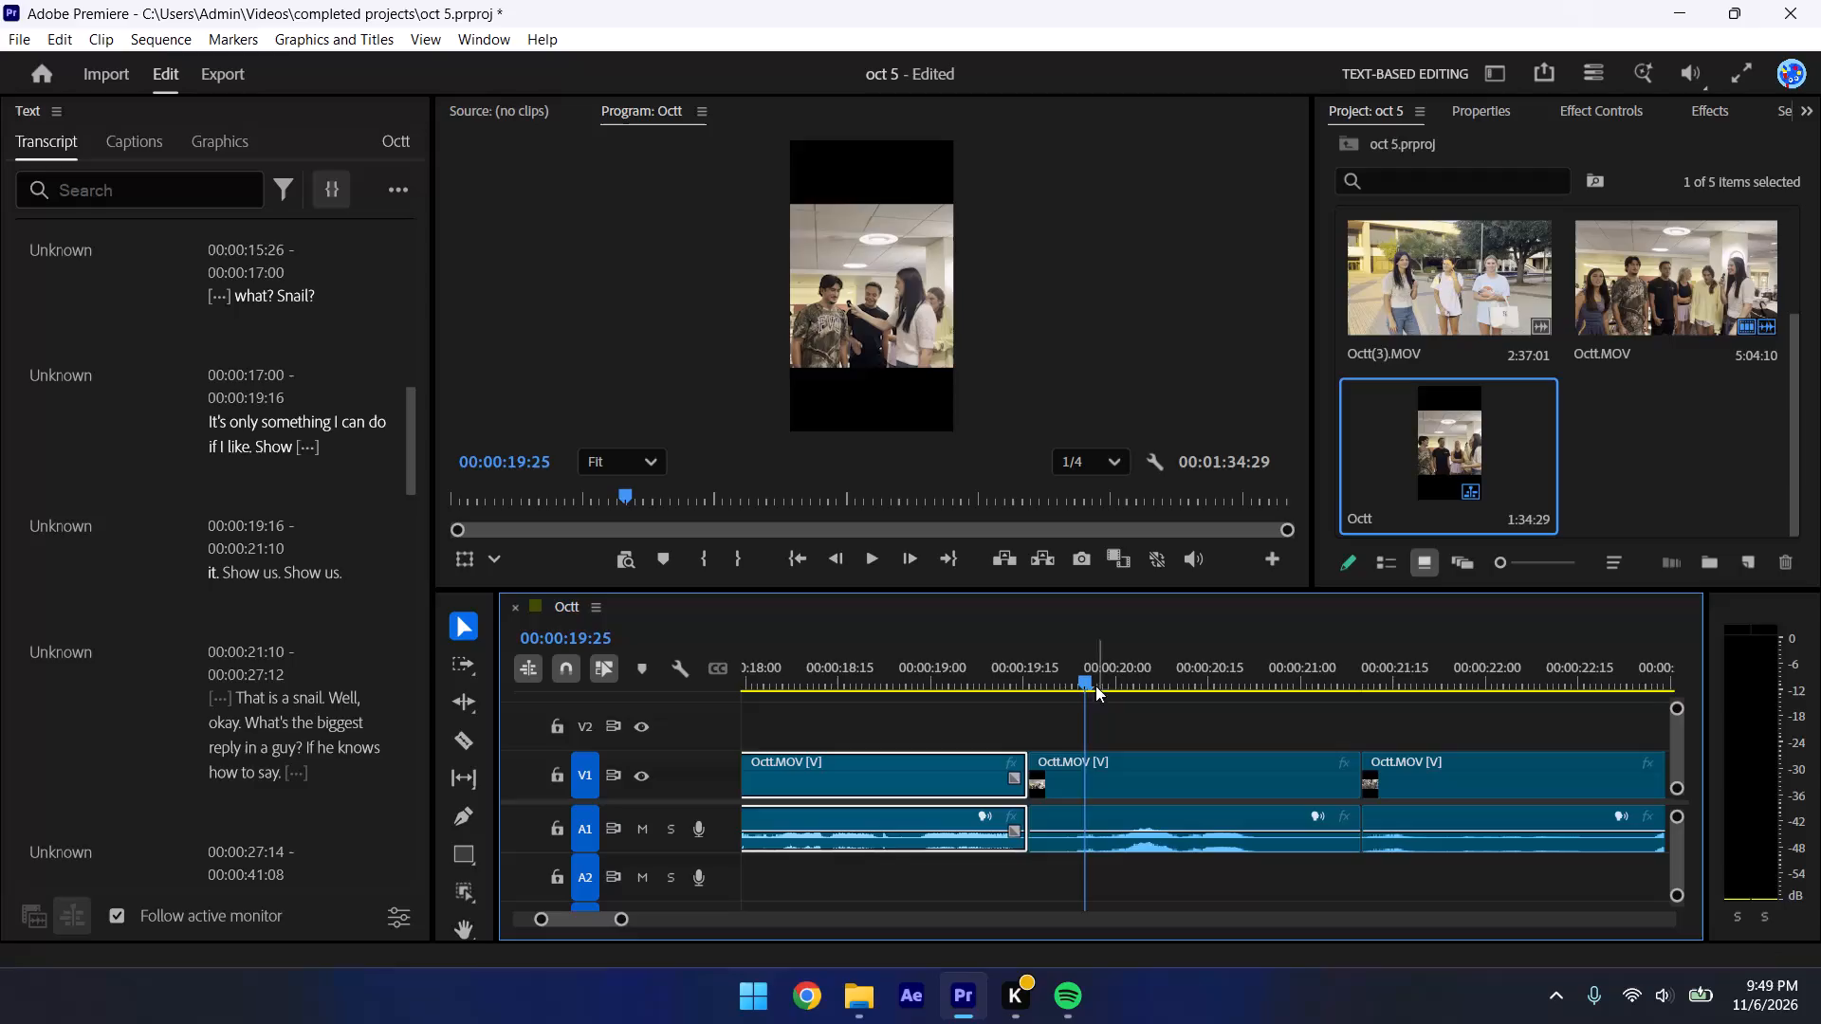
Ripple-trim about 11 frames off the start of the Octt.MOV clip that begins at 00:00:19:16.
{"action": "left_click_drag", "start_coordinate": [1081, 677], "coordinate": [1094, 682]}
{"action": "type", "text": "q"}
Ripple-trim the end of the same short clip to 00:00:20:13, within the "Show us" line.
{"action": "key", "text": "space"}
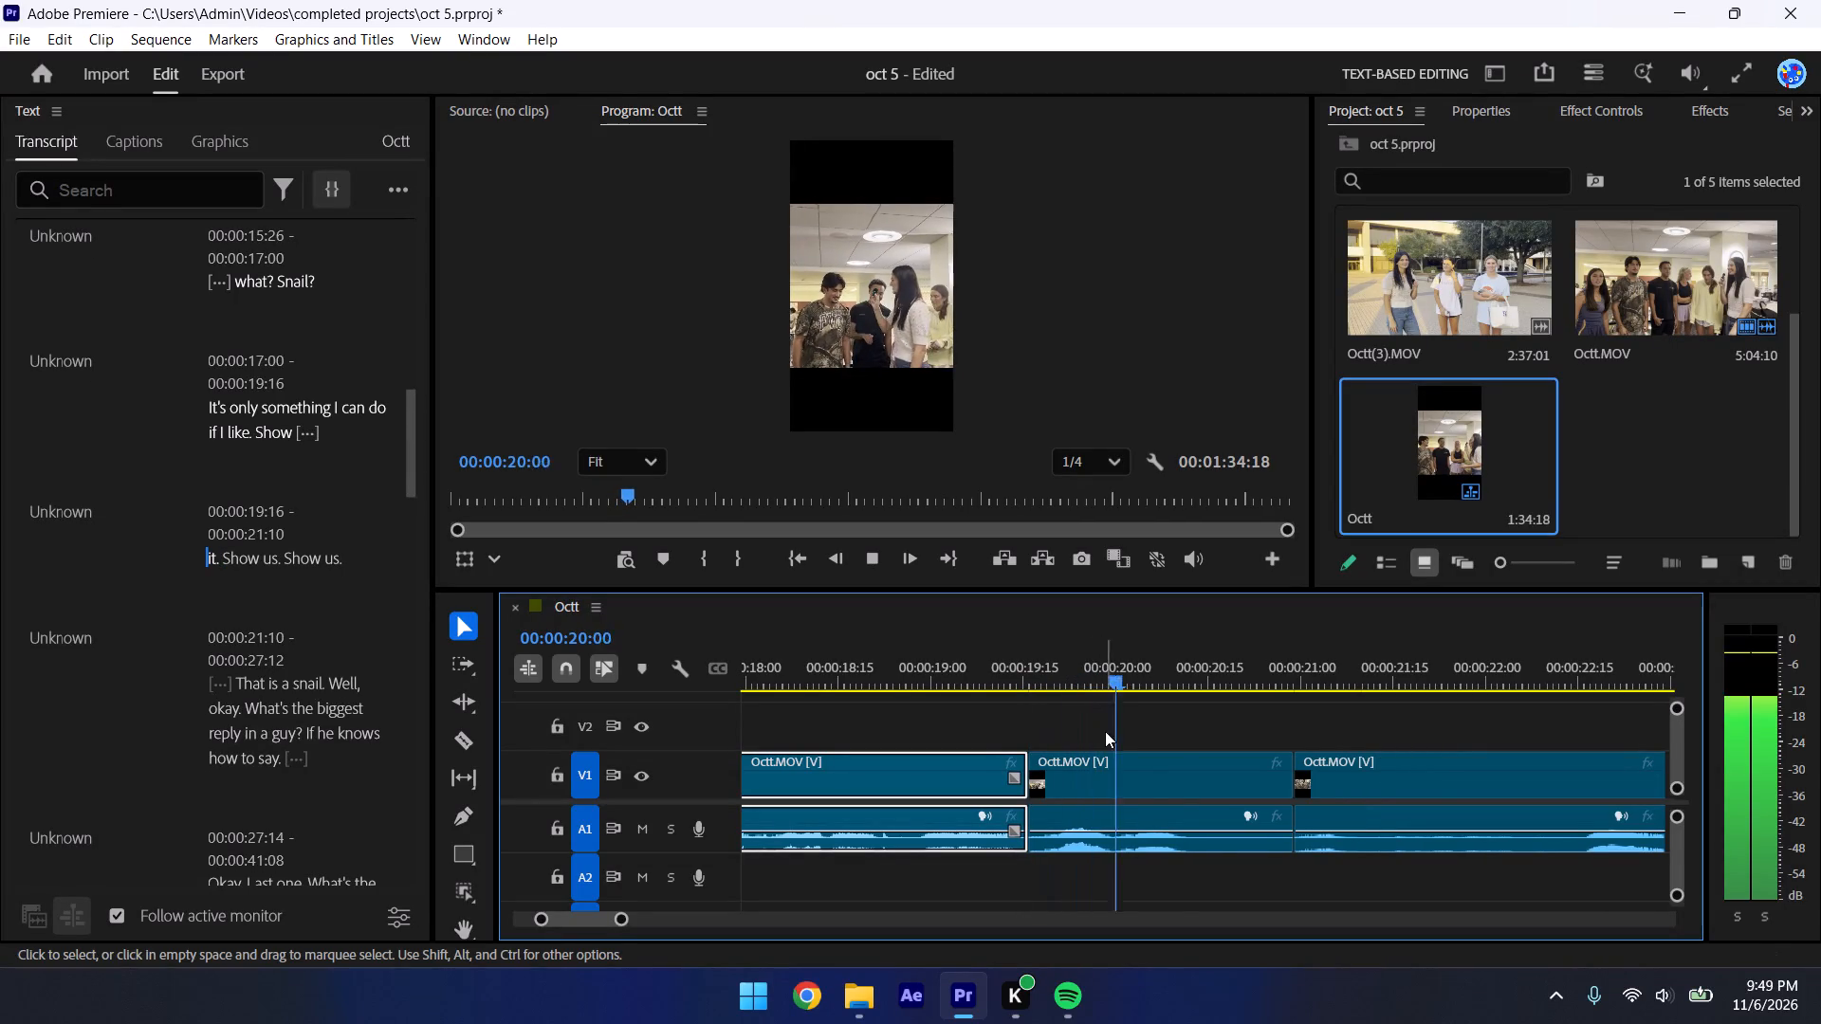
{"action": "key", "text": "space"}
{"action": "left_click_drag", "start_coordinate": [1181, 665], "coordinate": [1199, 676]}
{"action": "type", "text": "w"}
Shift all clips after 00:00:20:13 about 10 seconds later to open a gap in the timeline.
{"action": "key", "text": "space"}
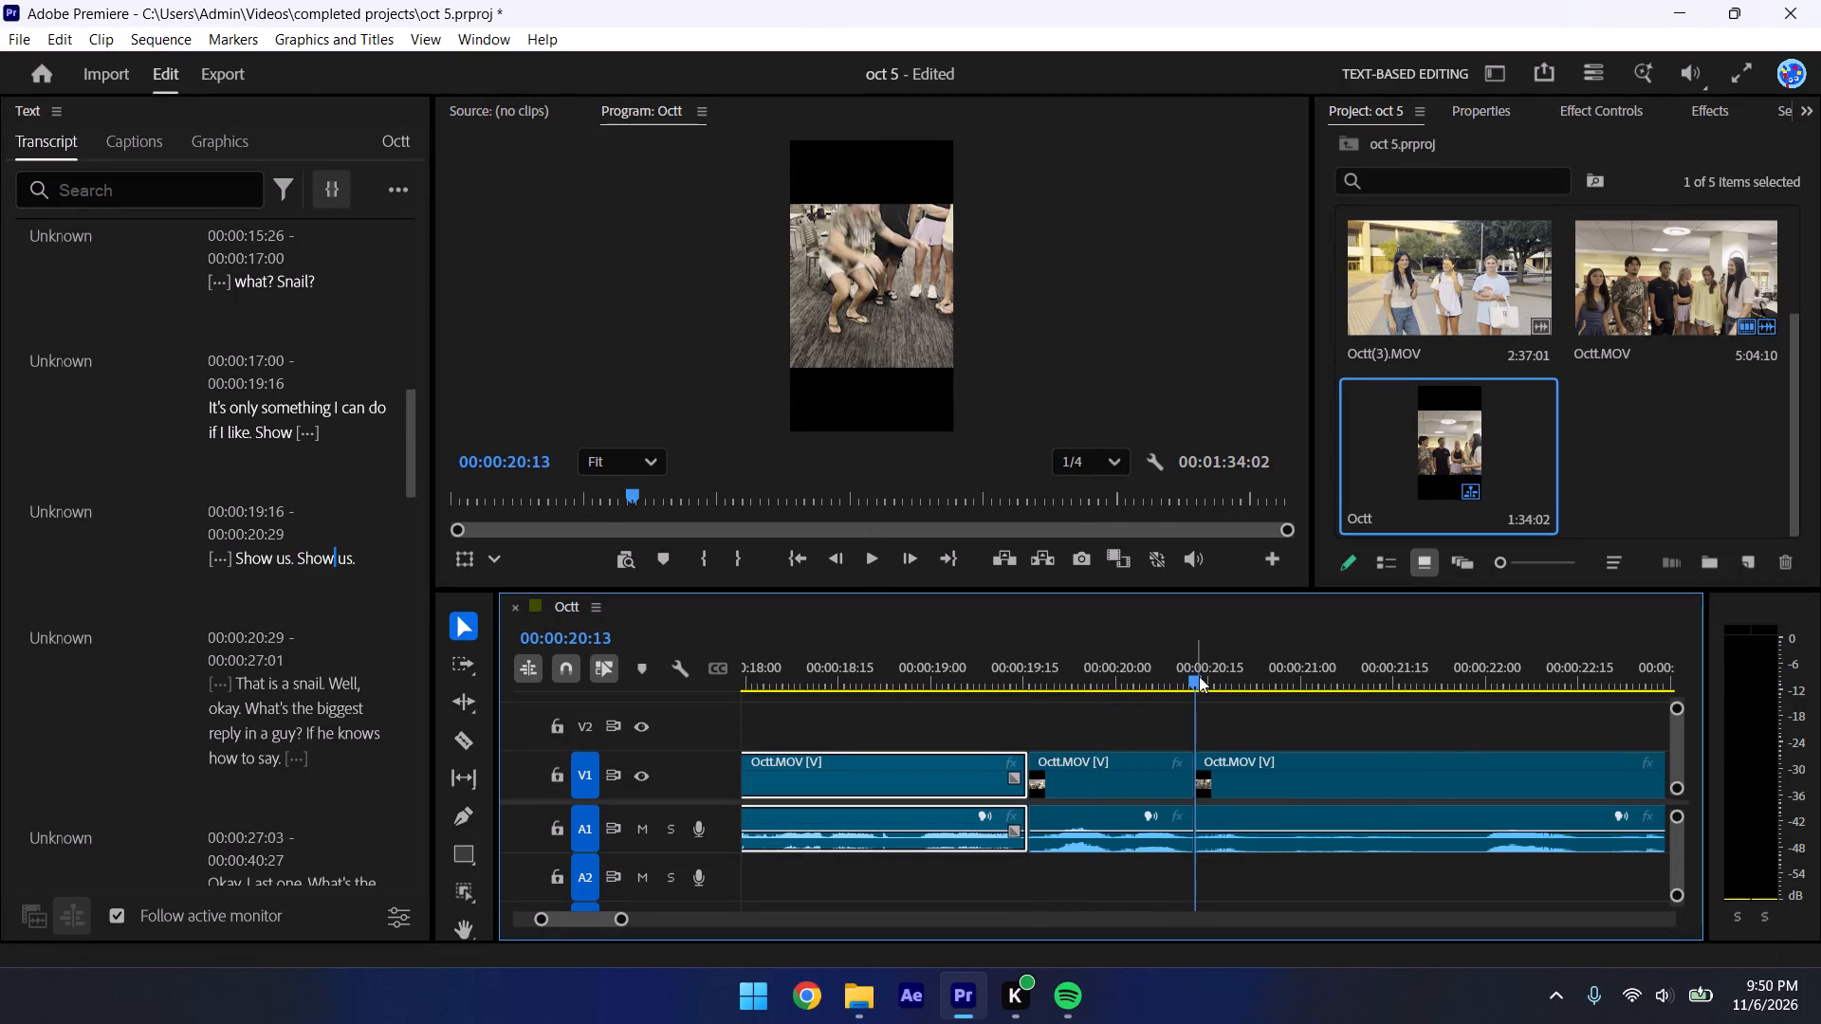
{"action": "left_click", "coordinate": [1369, 731]}
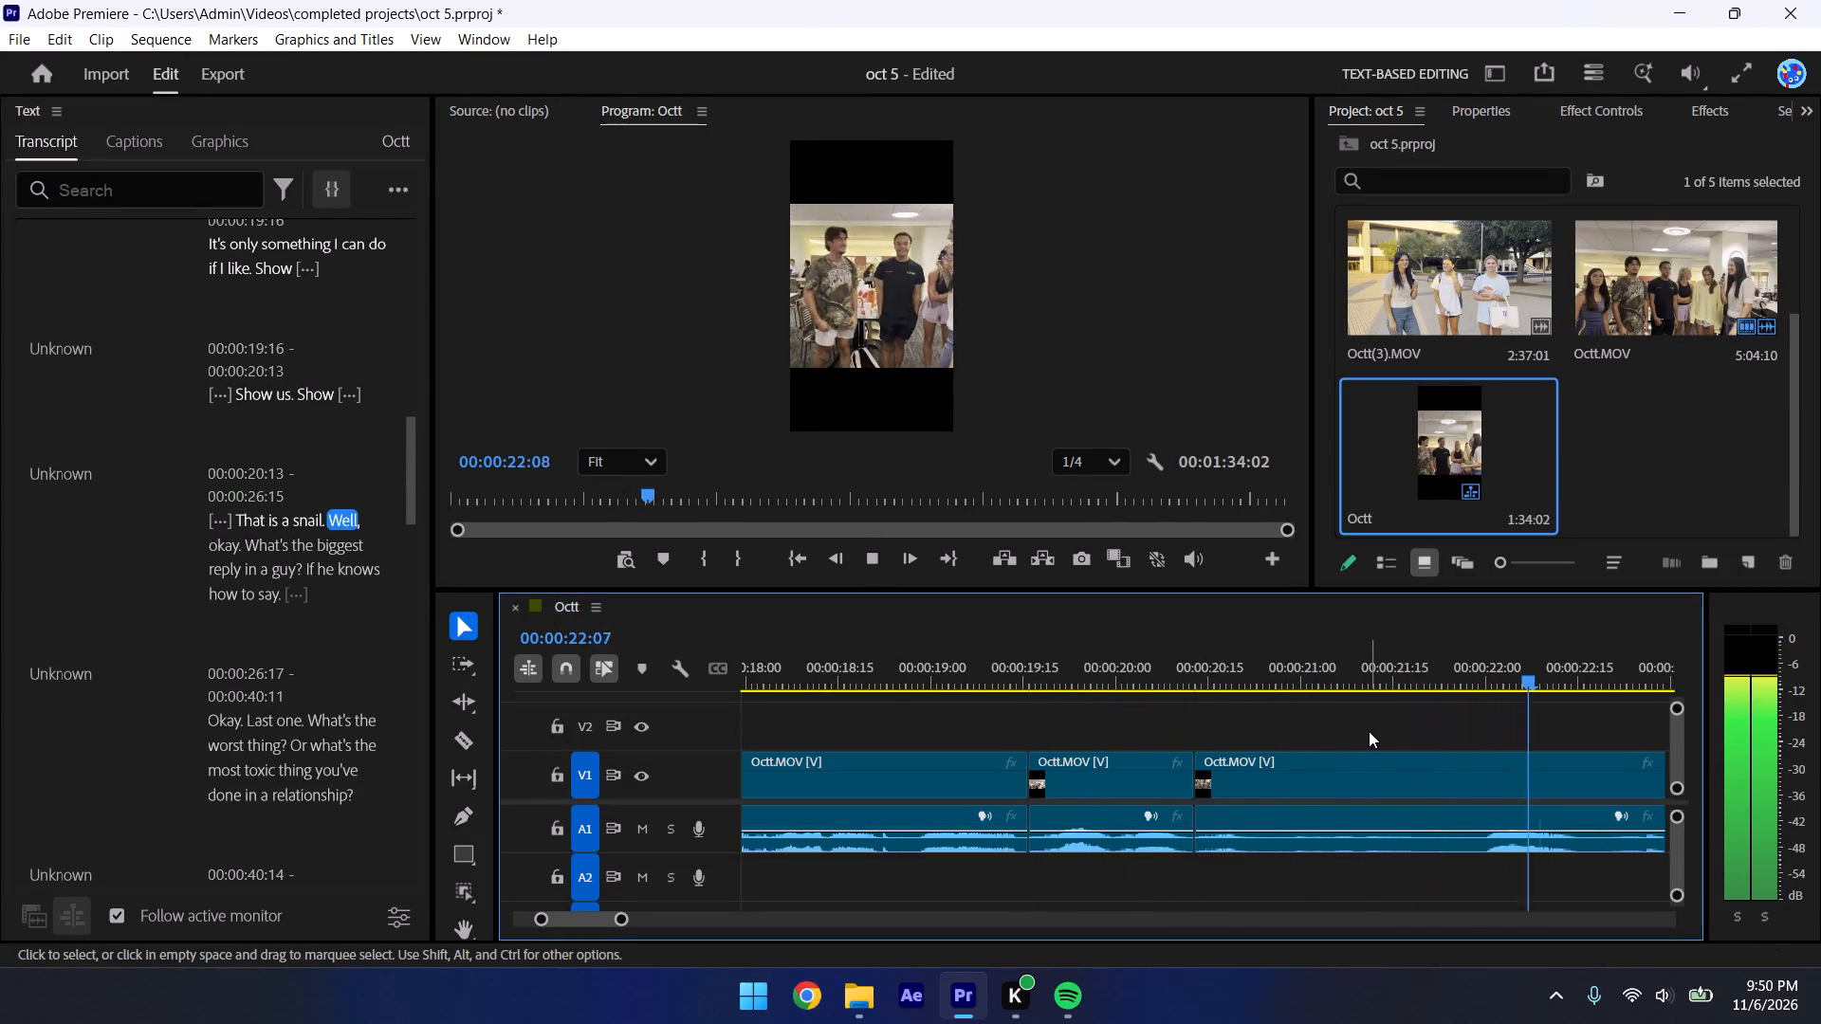
{"action": "key", "text": "space"}
{"action": "left_click_drag", "start_coordinate": [959, 676], "coordinate": [149, 722]}
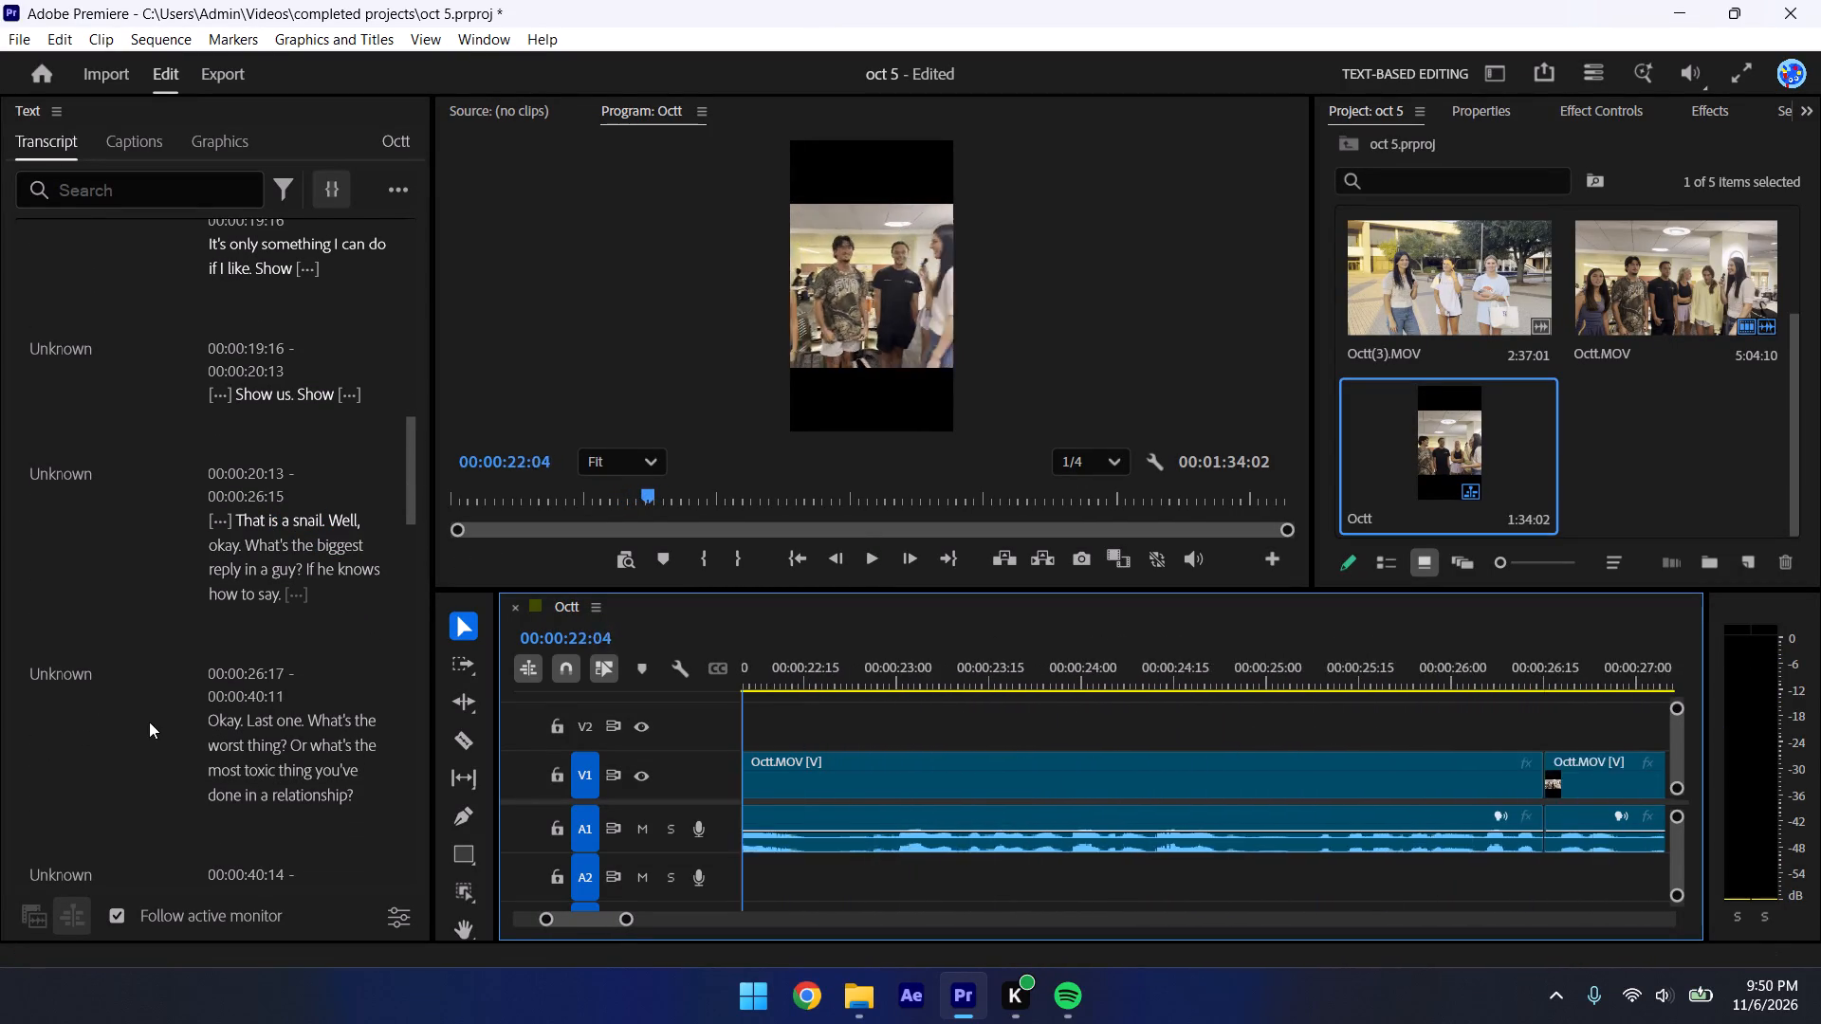
{"action": "left_click_drag", "start_coordinate": [149, 722], "coordinate": [889, 713]}
{"action": "key", "text": "a"}
{"action": "left_click_drag", "start_coordinate": [939, 781], "coordinate": [1435, 785]}
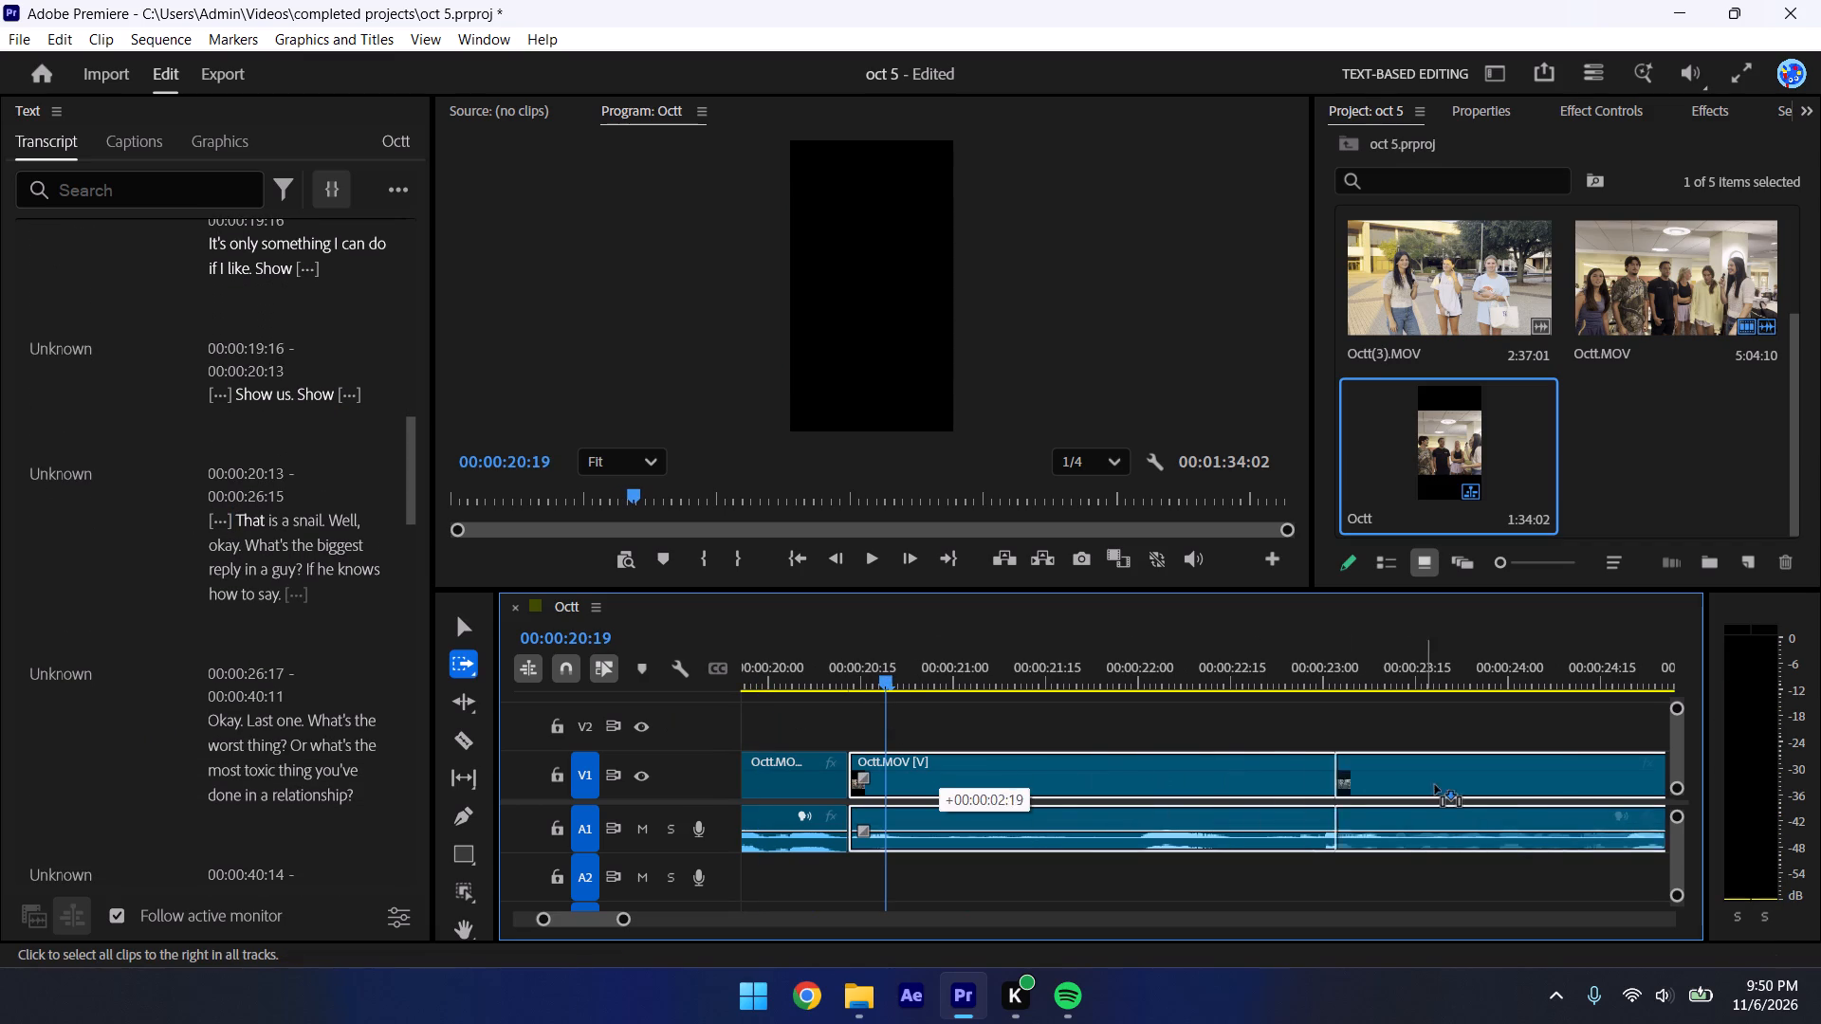
{"action": "left_click_drag", "start_coordinate": [1435, 785], "coordinate": [1621, 803]}
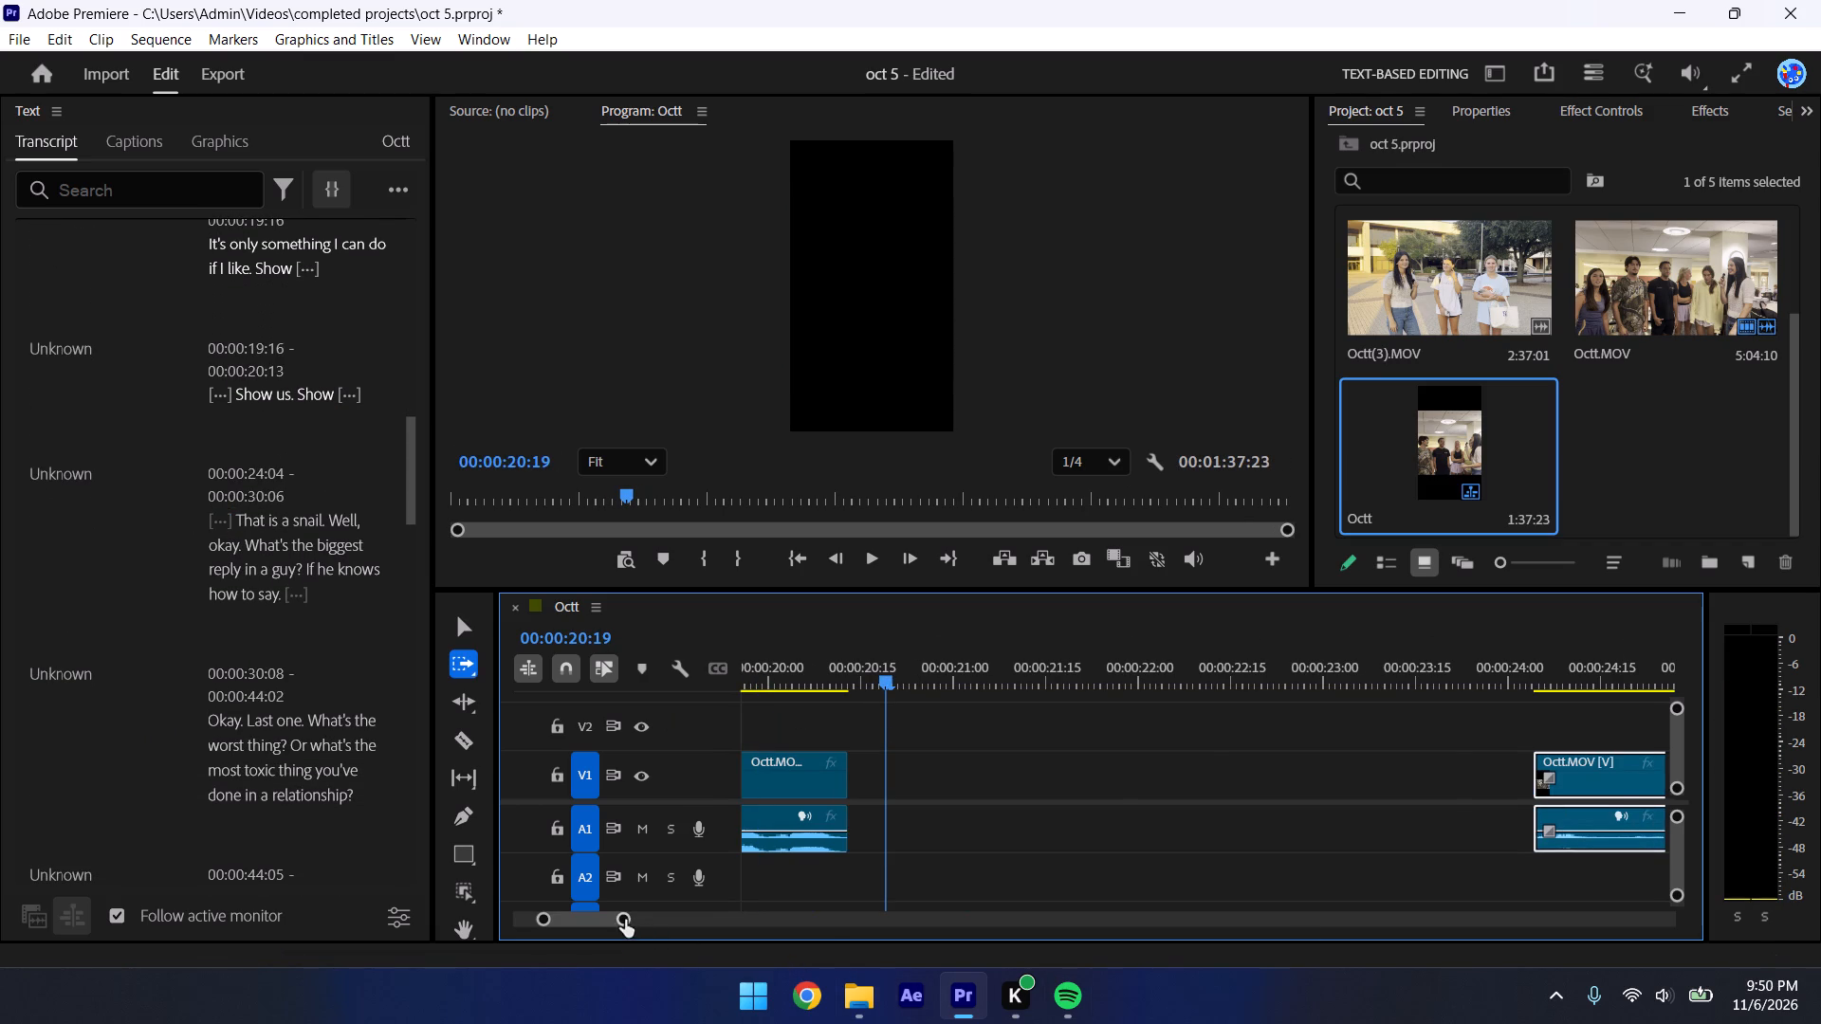
{"action": "left_click_drag", "start_coordinate": [626, 919], "coordinate": [858, 899]}
{"action": "left_click_drag", "start_coordinate": [1137, 774], "coordinate": [1223, 774]}
Extend the start of the first shifted clip back to 00:00:20:13 so it fills the gap.
{"action": "key", "text": "v"}
{"action": "left_click_drag", "start_coordinate": [1167, 772], "coordinate": [1002, 774]}
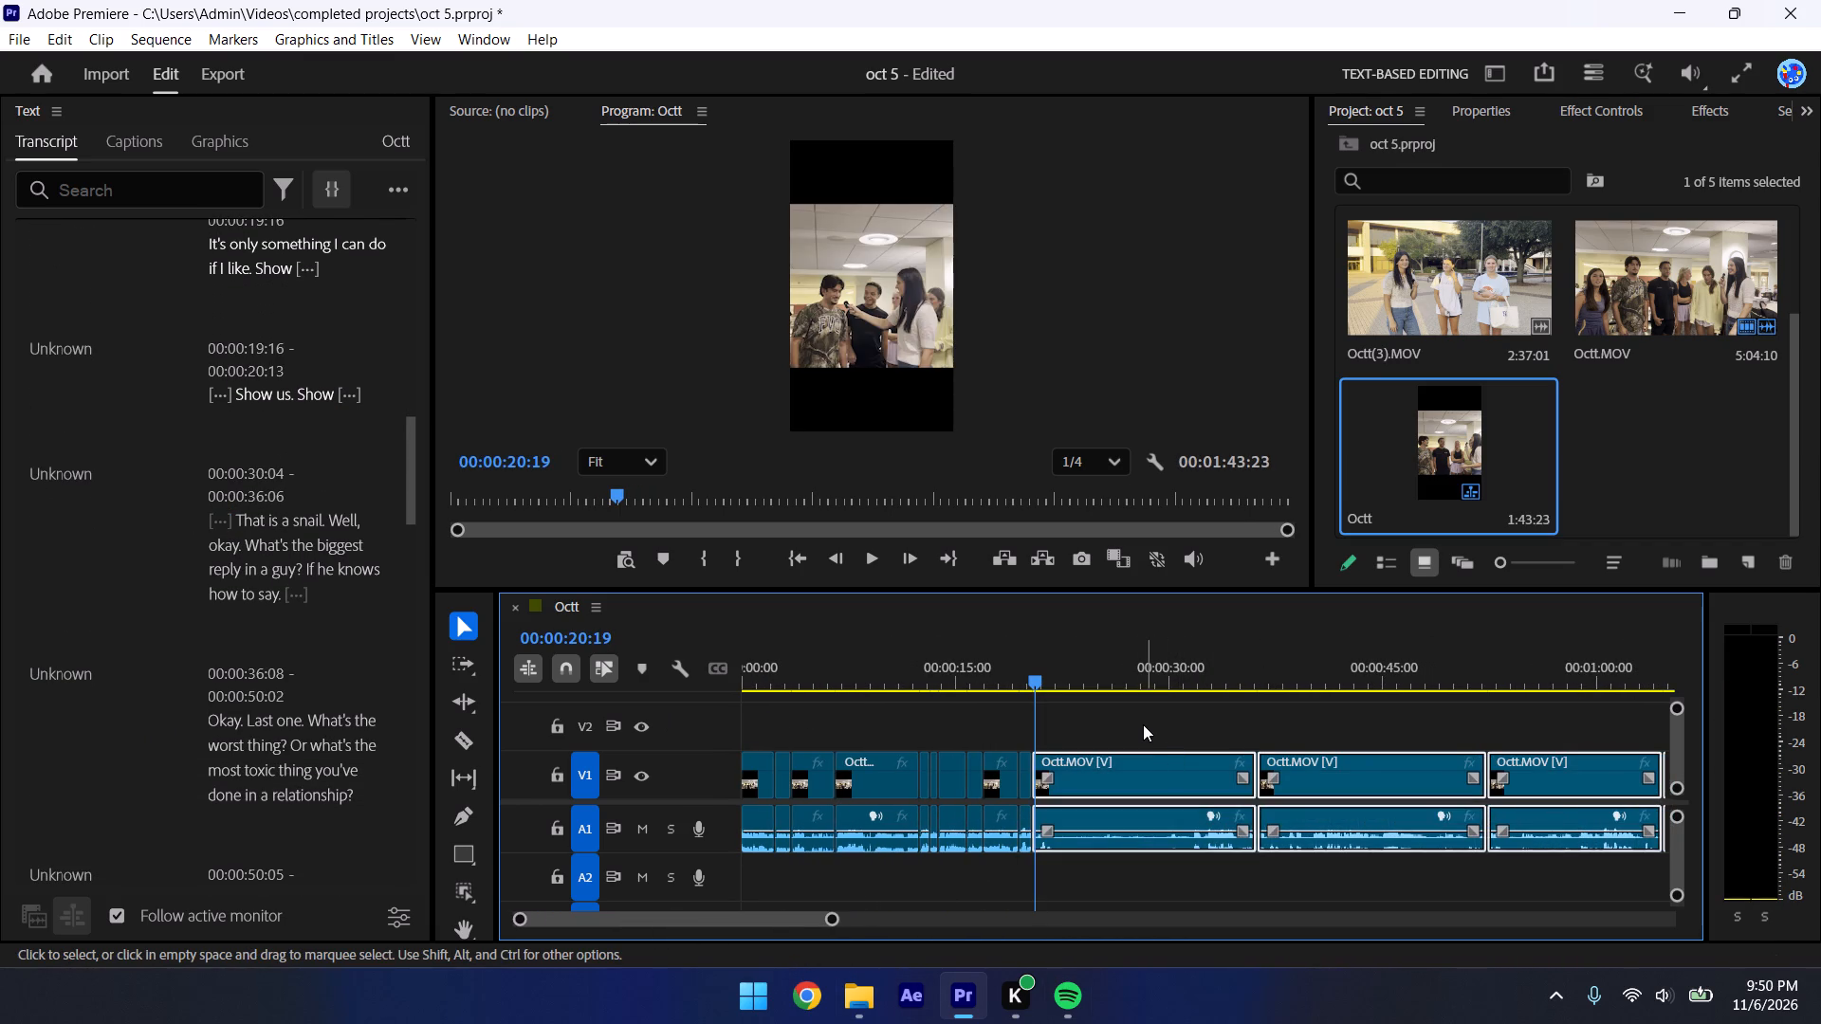
{"action": "left_click", "coordinate": [1143, 724]}
Ripple-trim the start of the extended clip up to 00:00:22:01, after its spoken "Show us" lines.
{"action": "key", "text": "space"}
{"action": "key", "text": "space"}
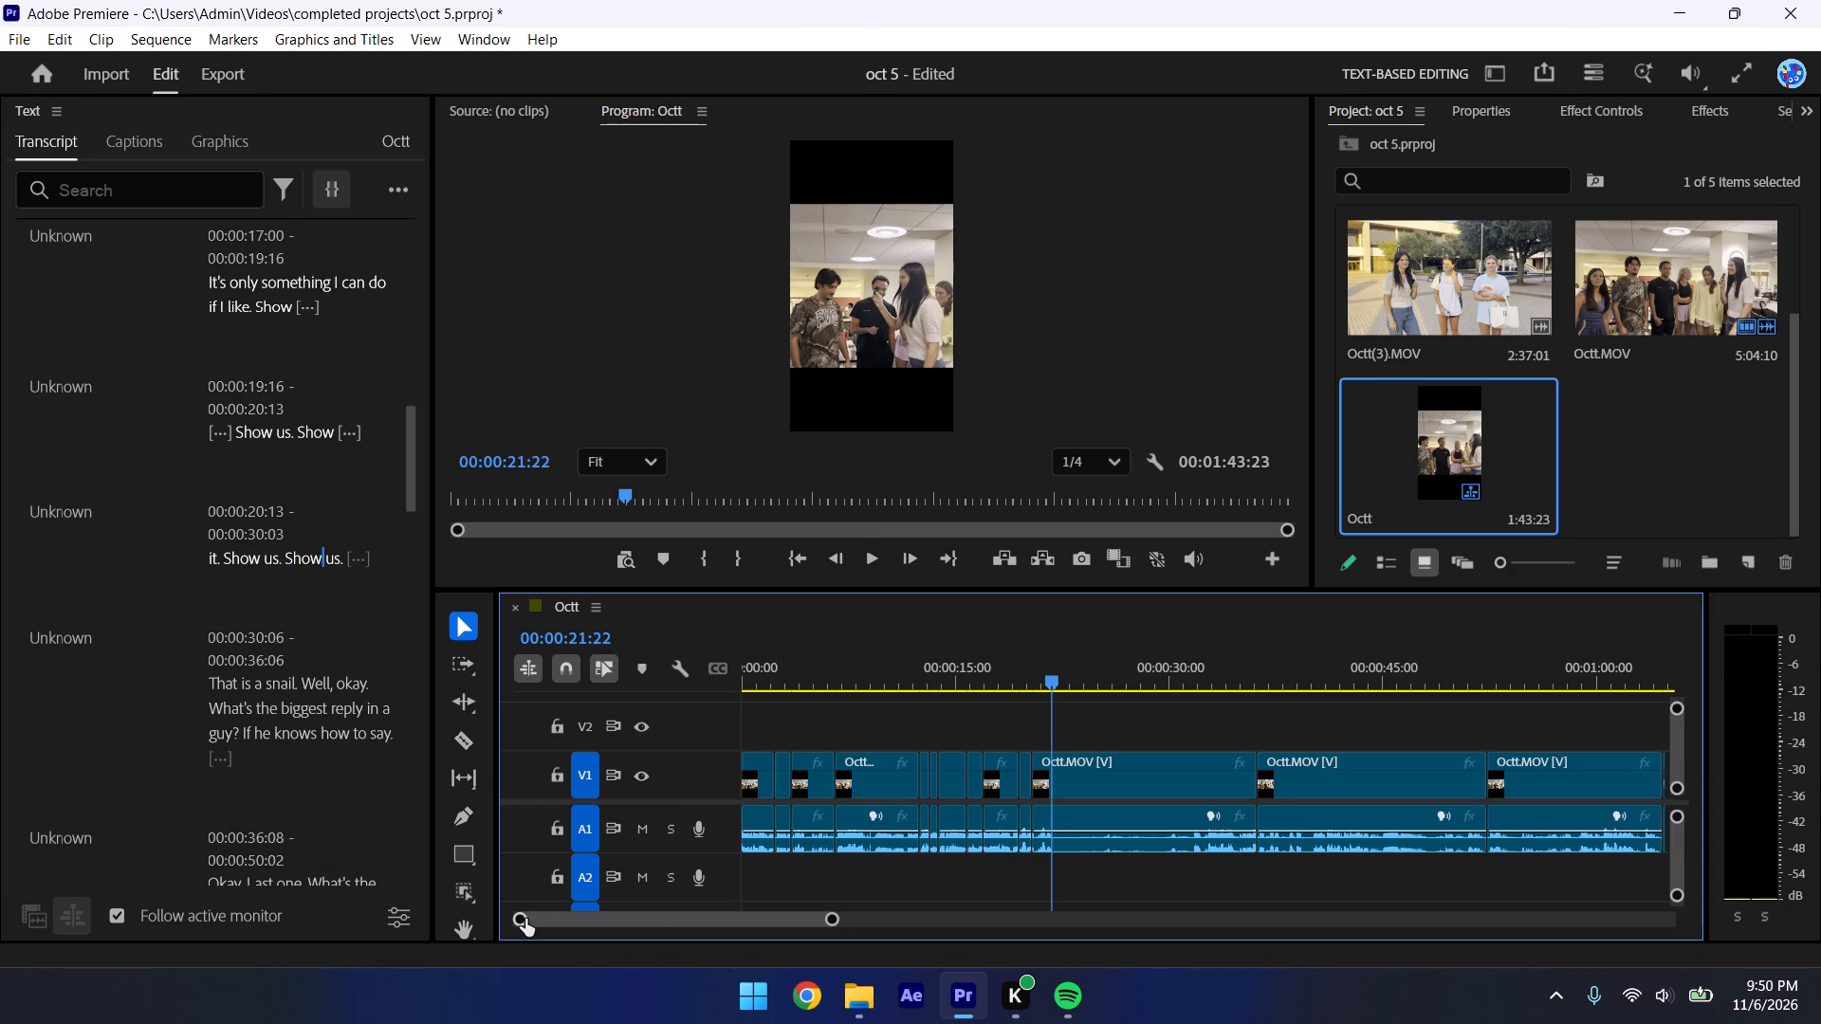
{"action": "left_click_drag", "start_coordinate": [525, 919], "coordinate": [700, 930]}
{"action": "key", "text": "space"}
{"action": "key", "text": "space"}
{"action": "left_click", "coordinate": [1270, 758]}
{"action": "type", "text": "q"}
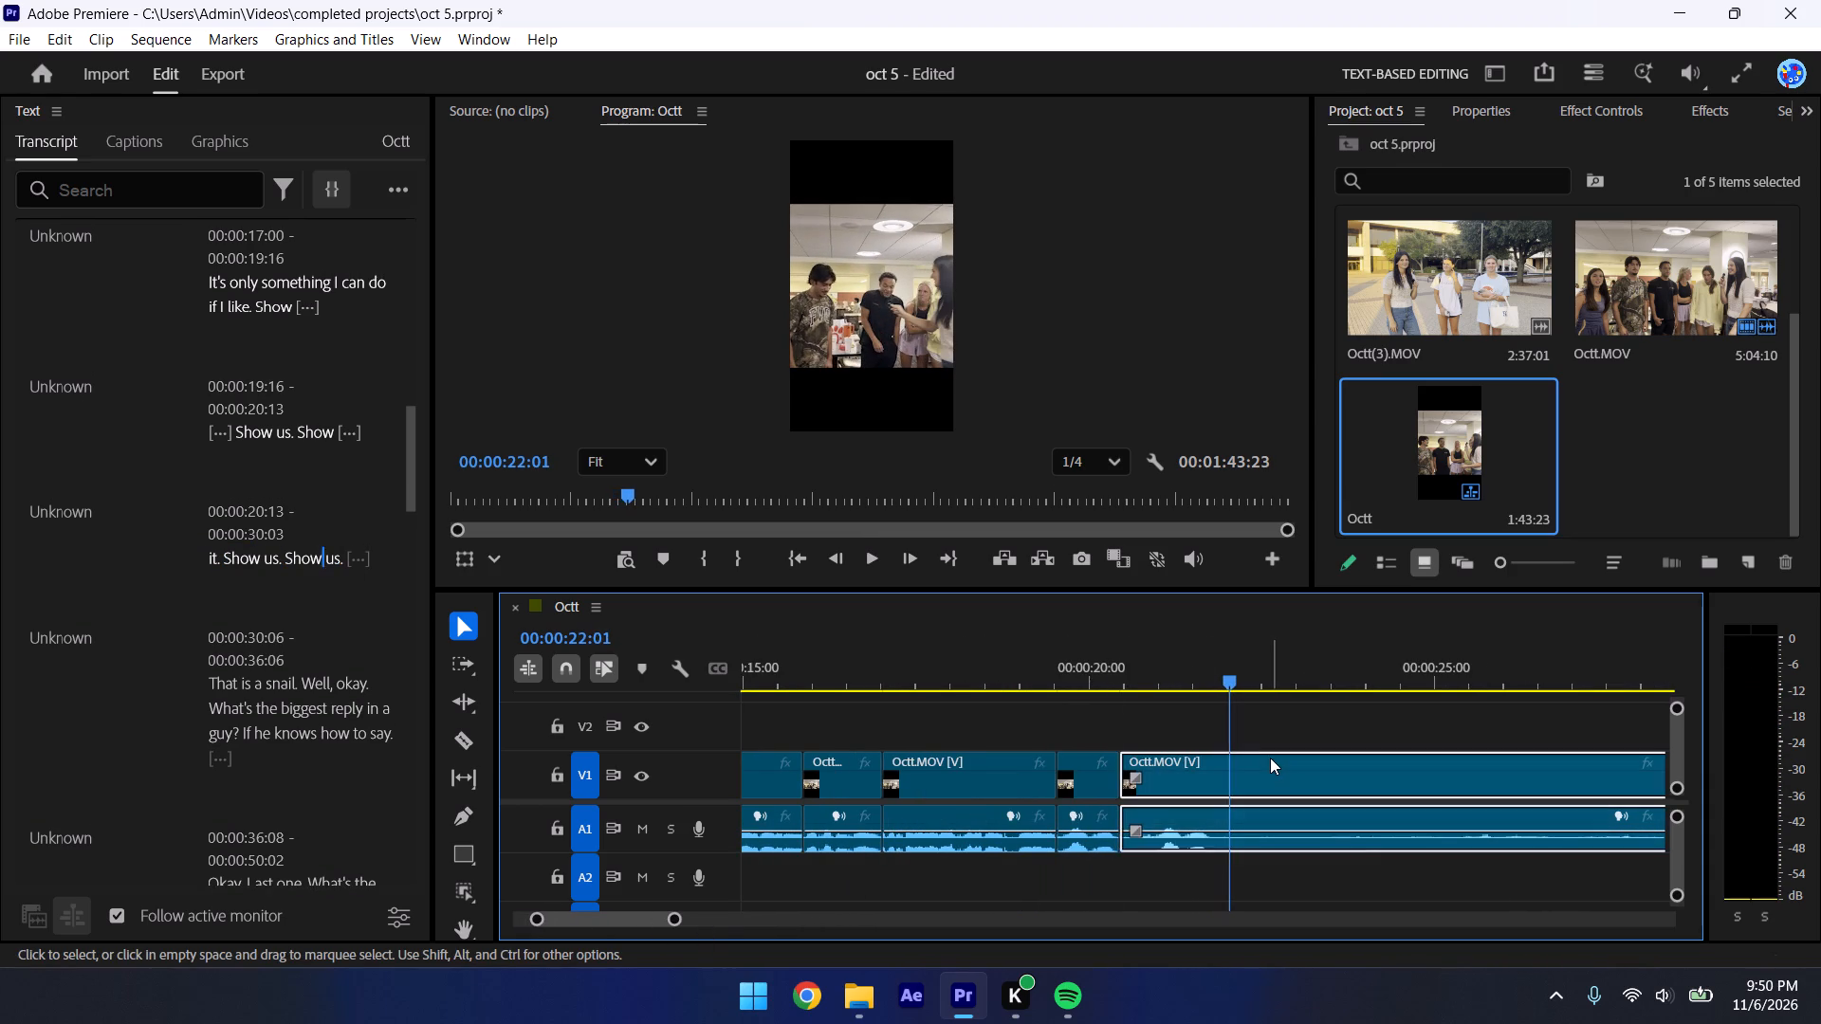
Play the trimmed clip from the cut and save the project.
{"action": "key", "text": "space"}
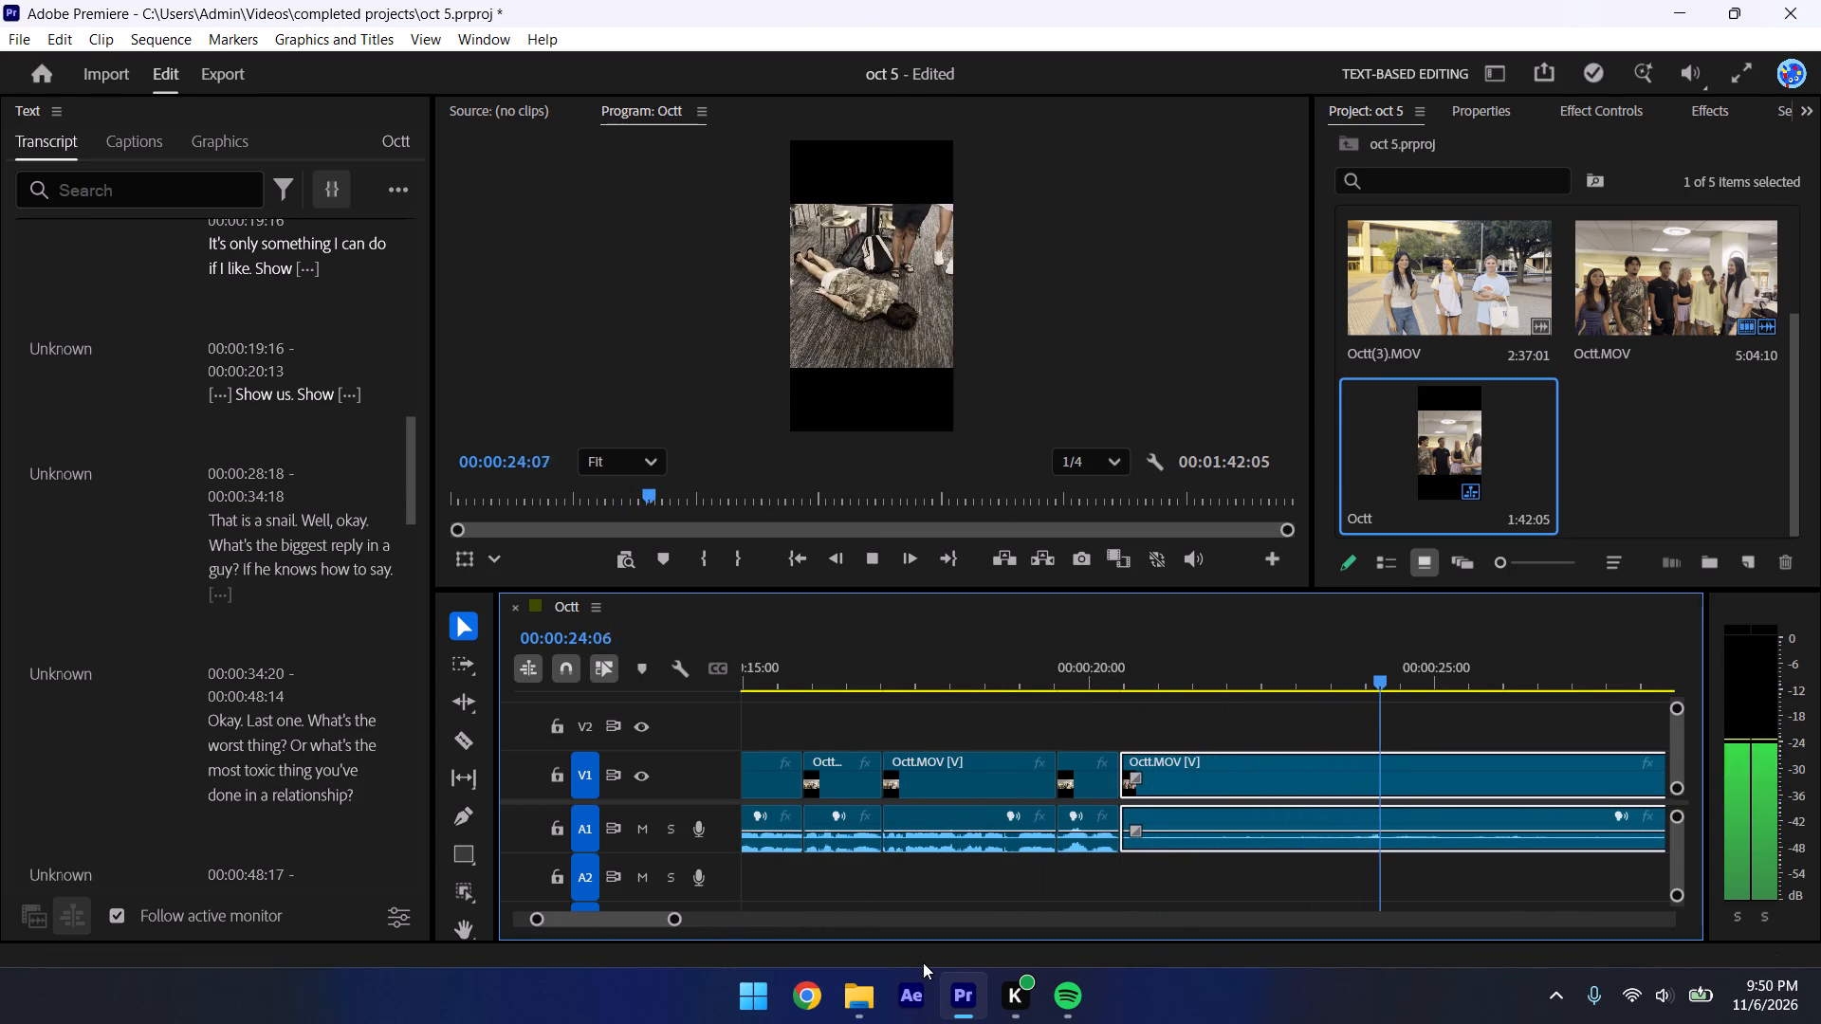
{"action": "key", "text": "ctrl+s"}
Split the extended clip at 00:00:29:27, right after the line "That is a snail," saving the project beforehand.
{"action": "key", "text": "space"}
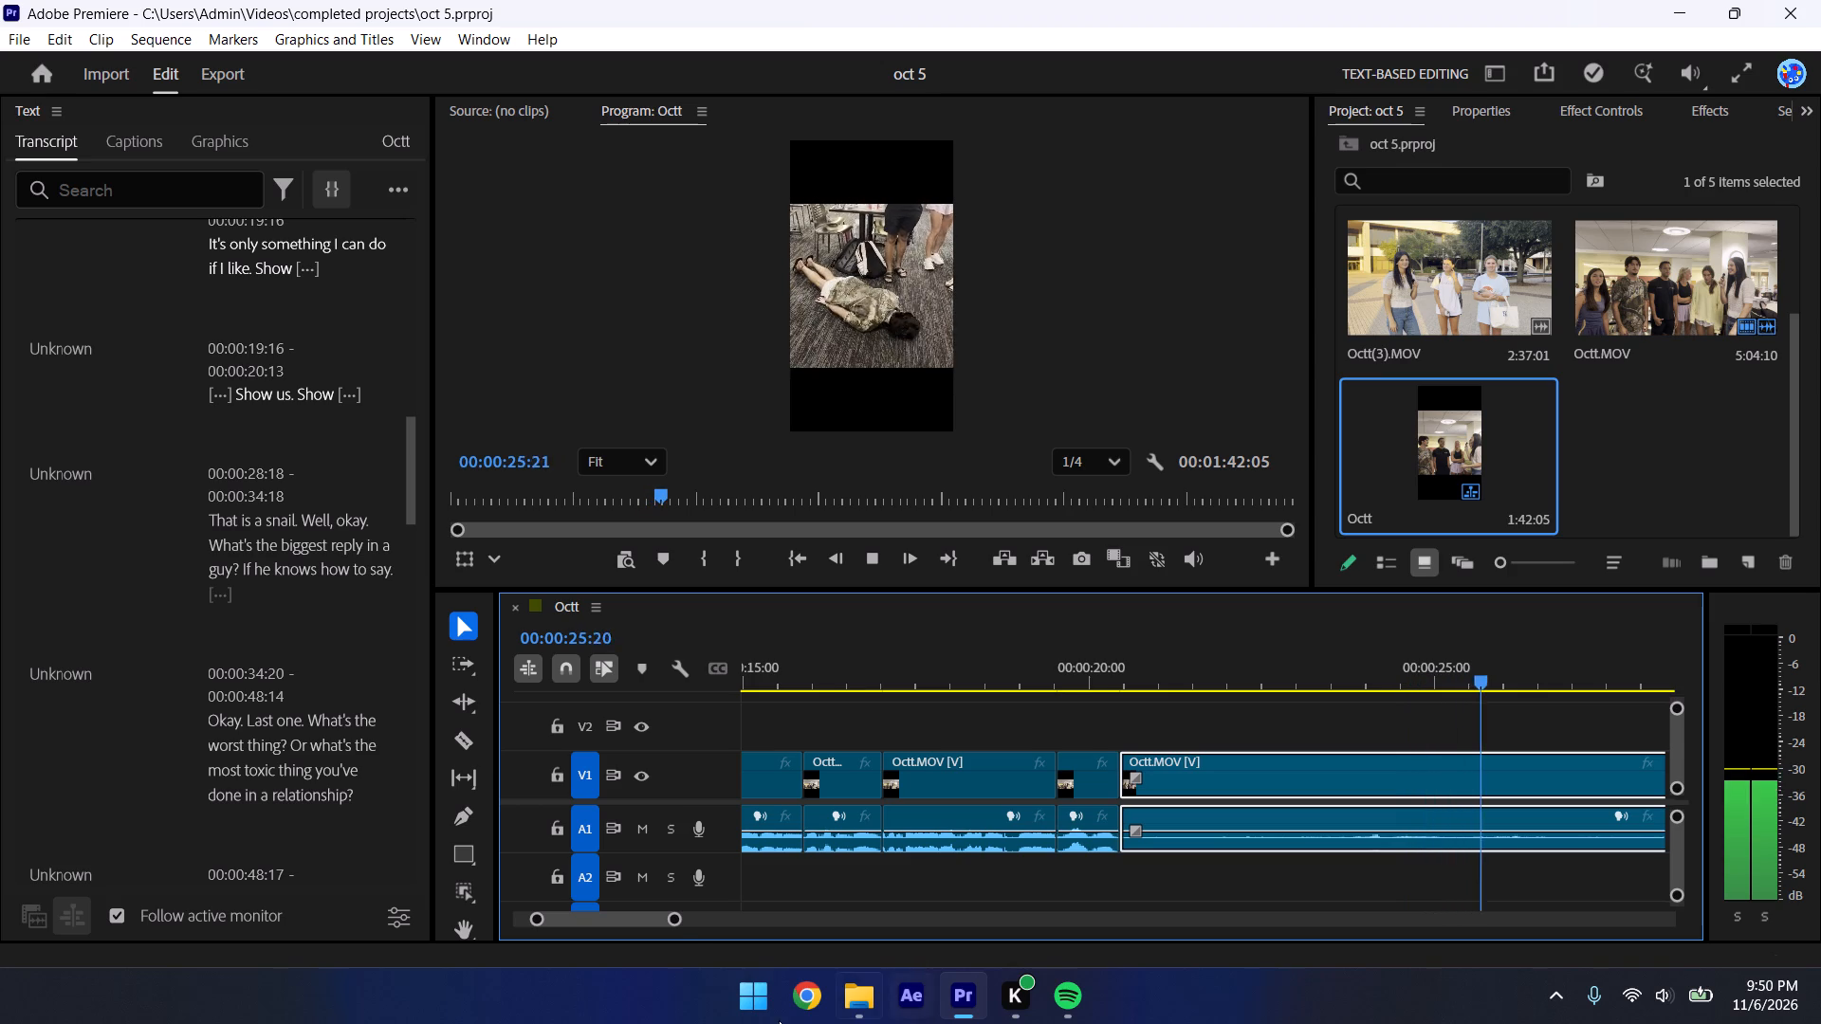
{"action": "left_click_drag", "start_coordinate": [673, 923], "coordinate": [734, 930]}
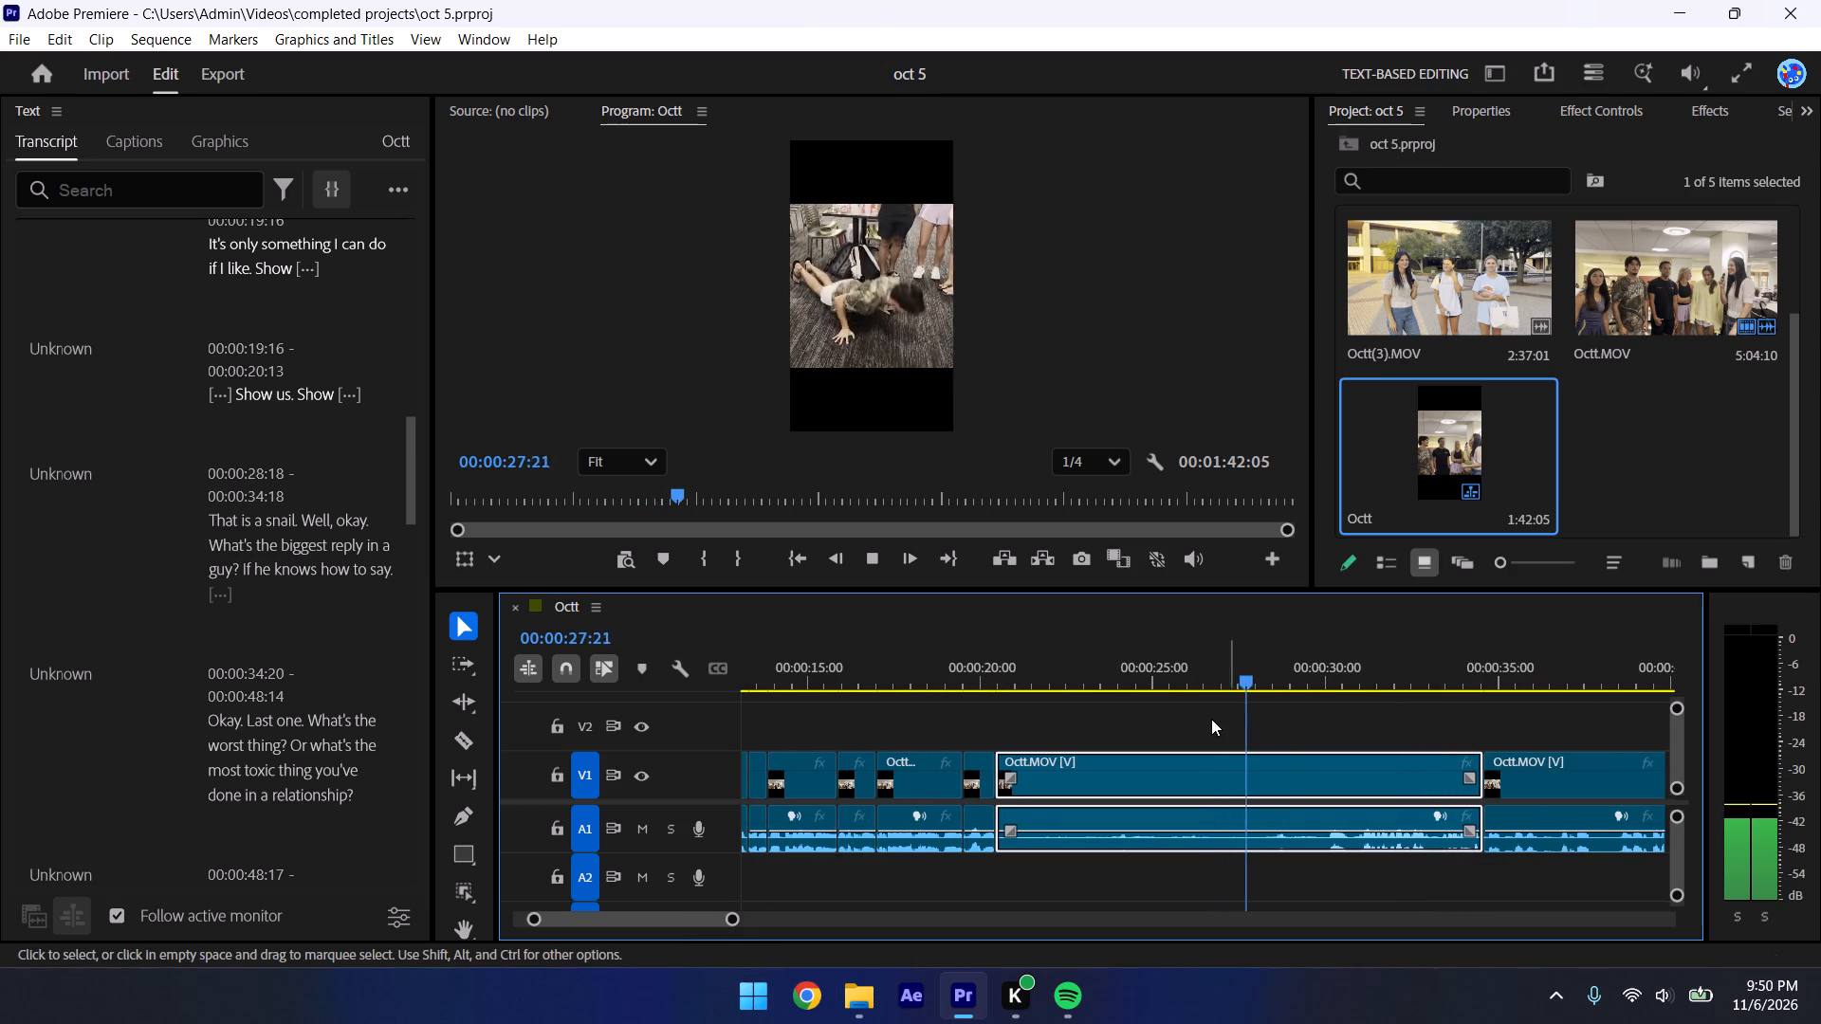
{"action": "left_click", "coordinate": [1210, 719]}
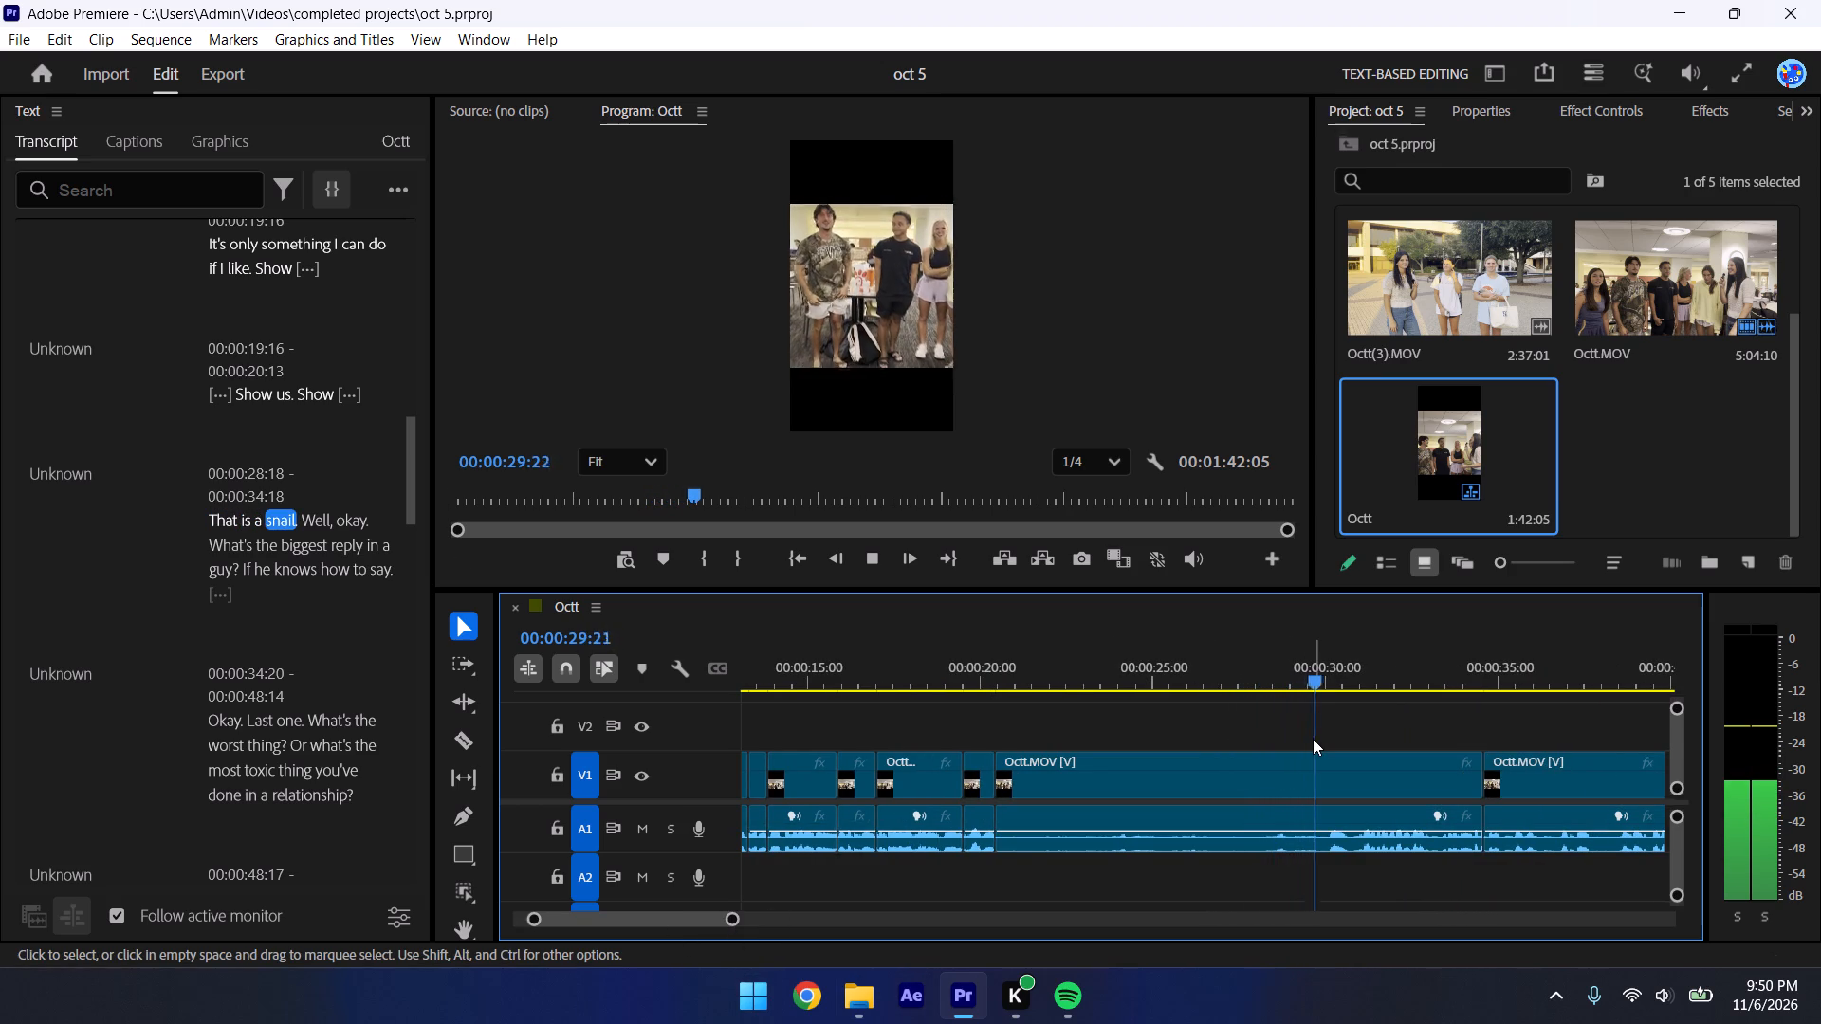
{"action": "key", "text": "space"}
{"action": "key", "text": "space"}
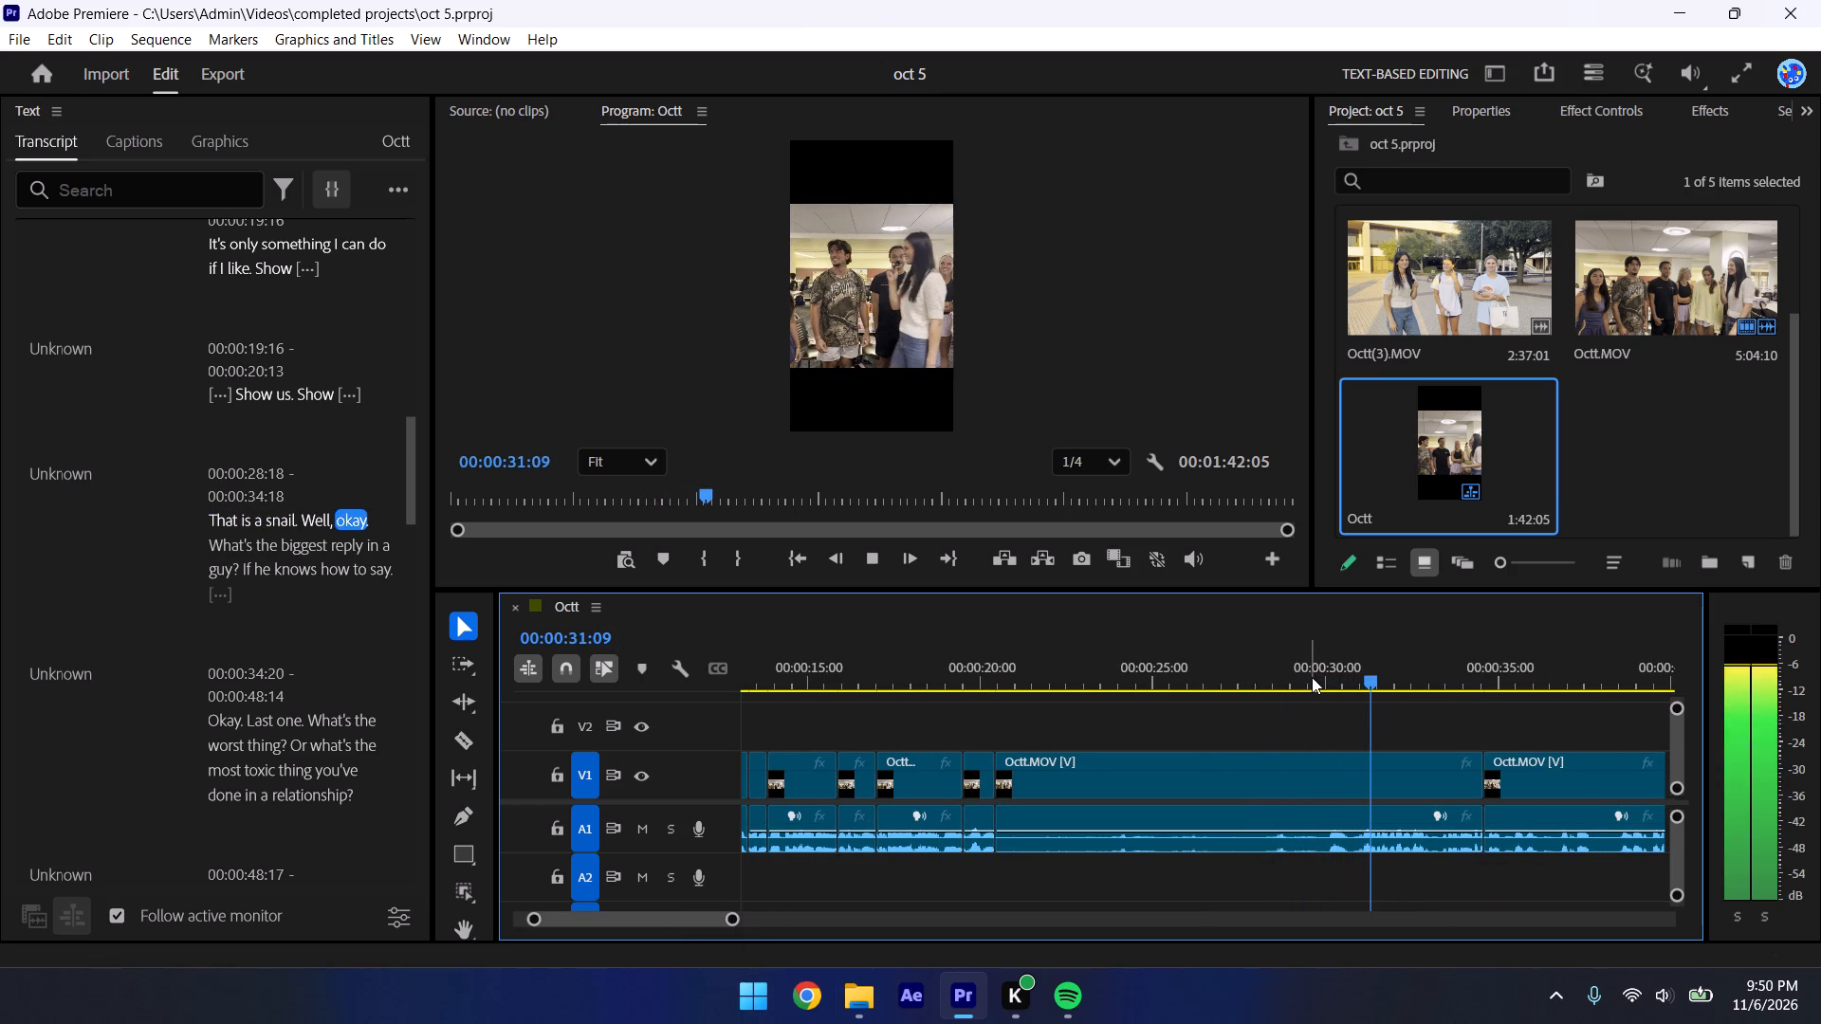
{"action": "key", "text": "space"}
{"action": "left_click_drag", "start_coordinate": [1338, 669], "coordinate": [1325, 667]}
{"action": "key", "text": "ctrl+s"}
{"action": "left_click", "coordinate": [1365, 783]}
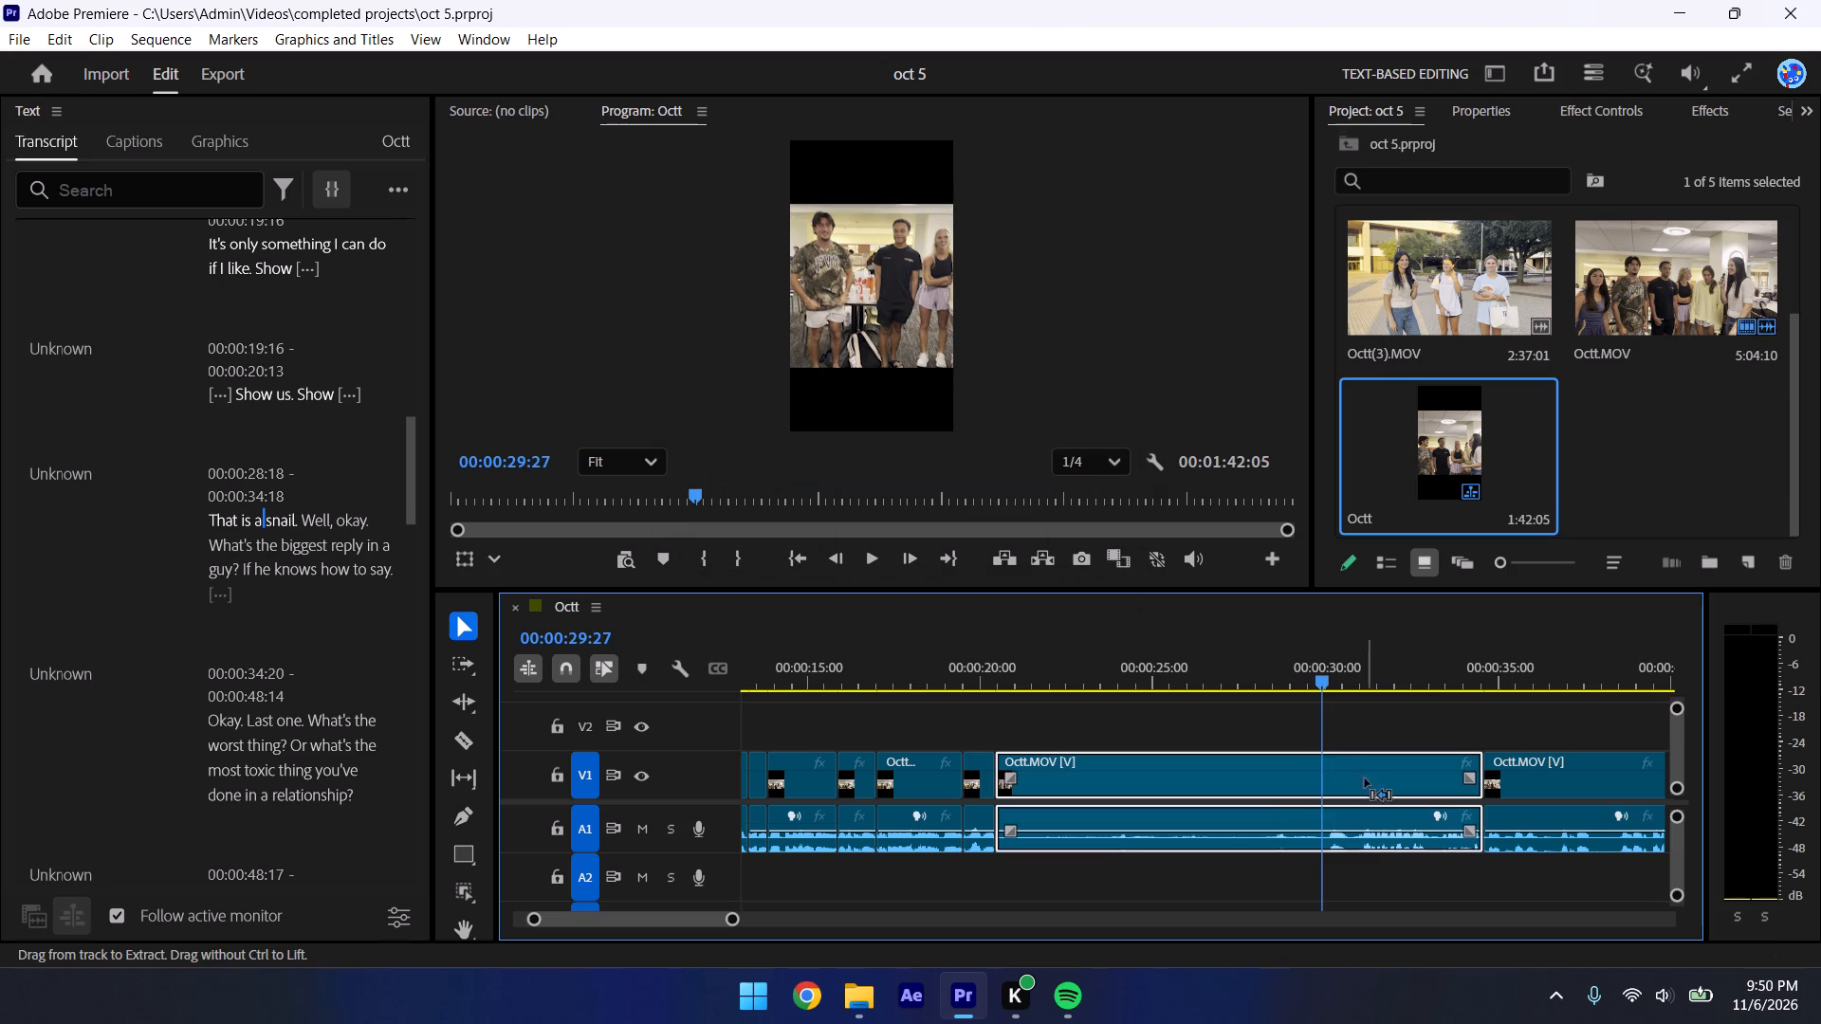
{"action": "key", "text": "ctrl+k"}
Play the footage after the split and delete the "Well, okay. What's the biggest…" clip starting at 00:00:29:27.
{"action": "key", "text": "space"}
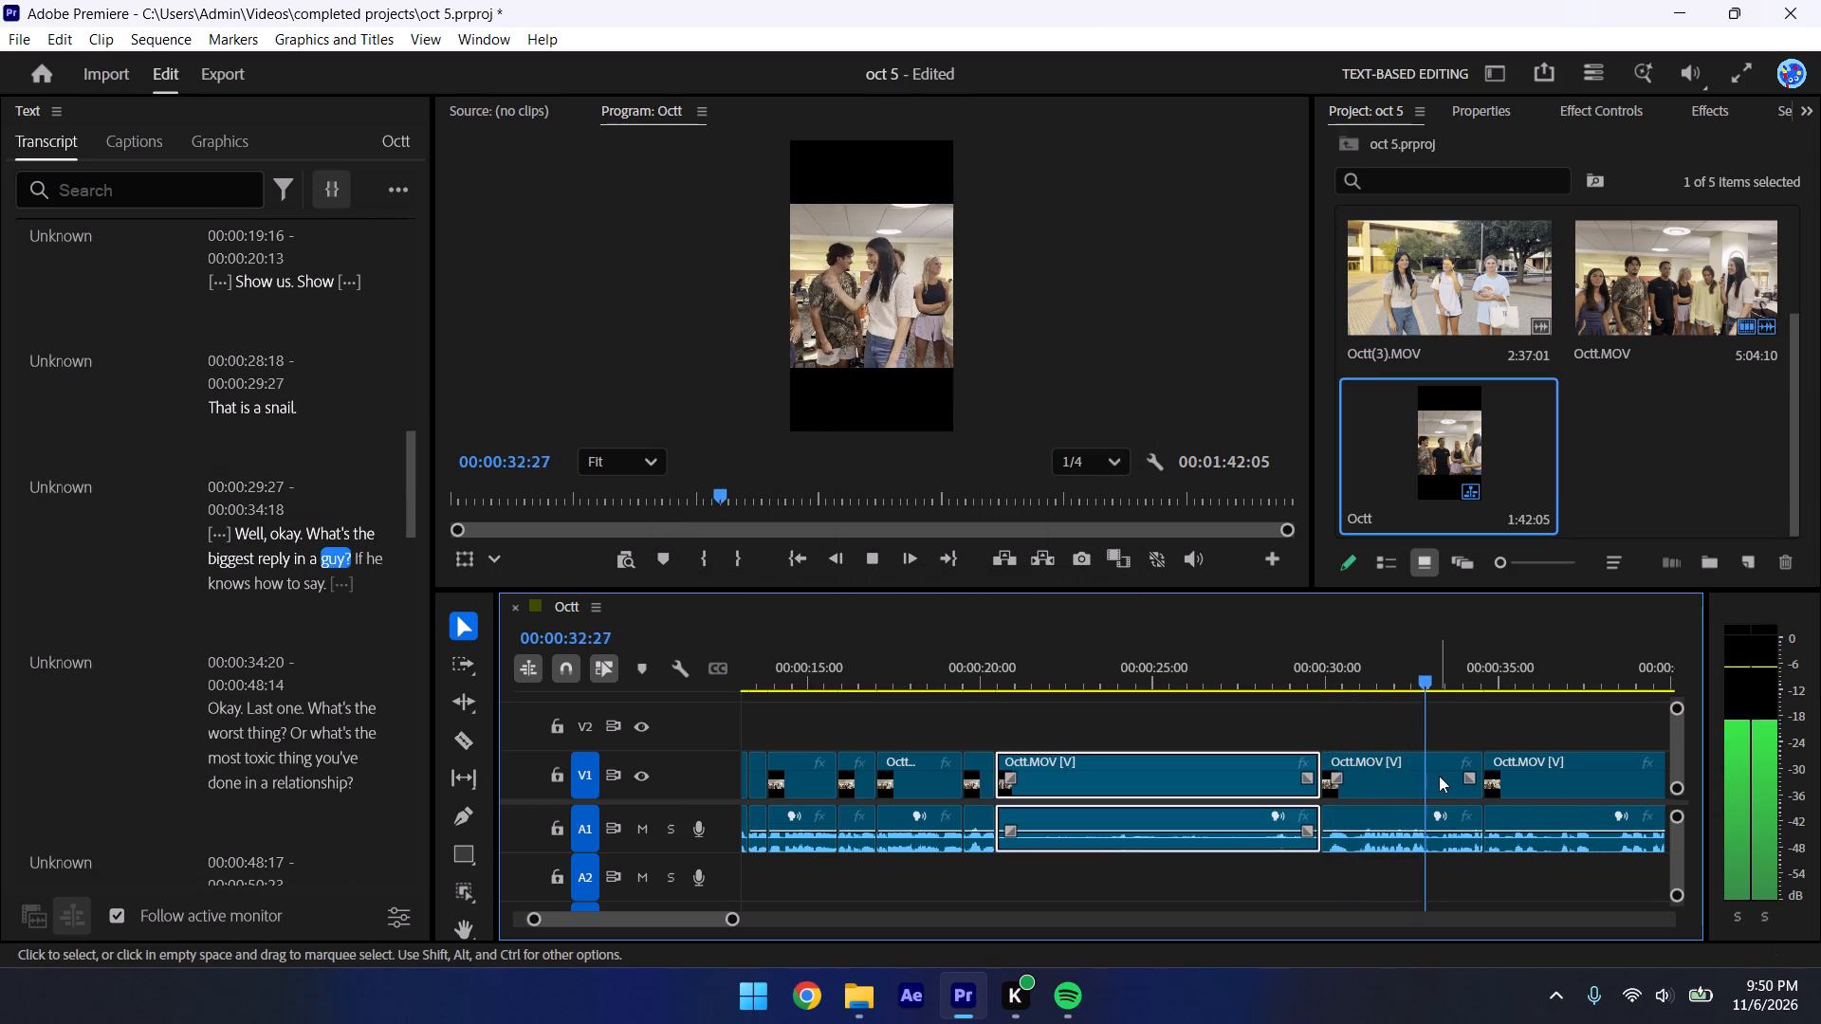
{"action": "key", "text": "space"}
{"action": "key", "text": "space"}
{"action": "key", "text": "space"}
{"action": "key", "text": "space"}
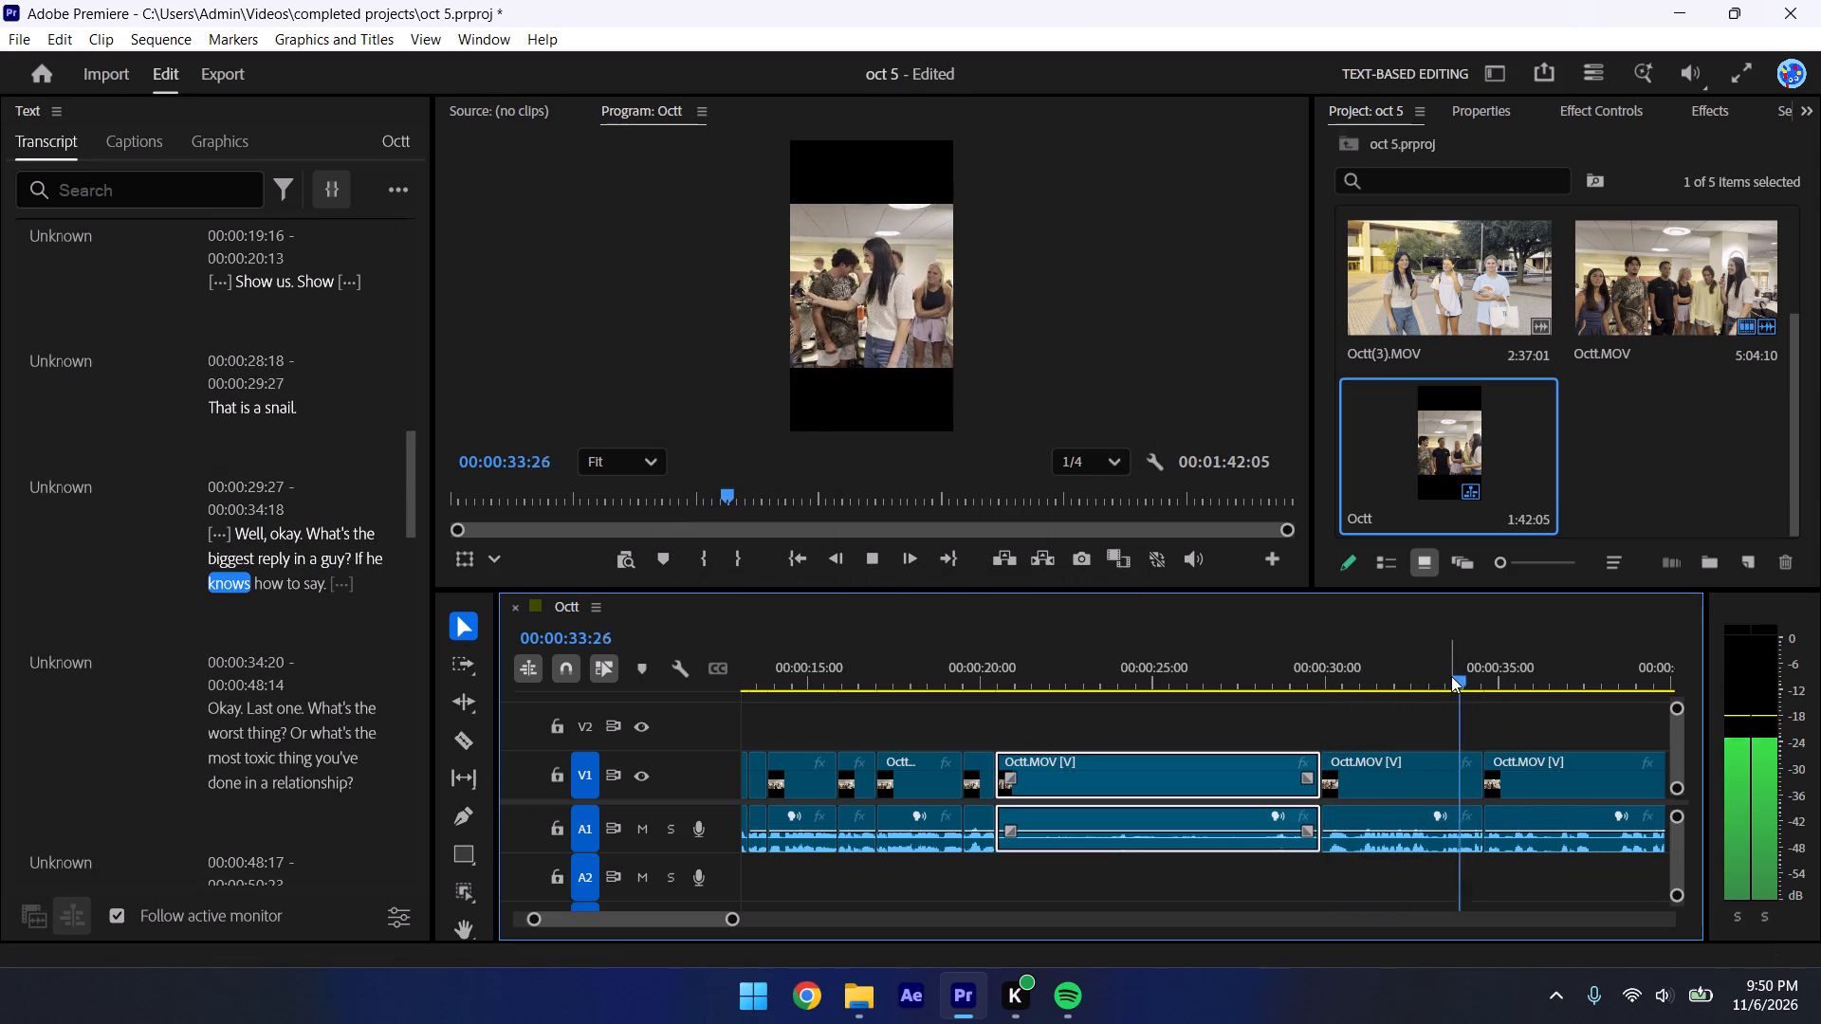
{"action": "left_click", "coordinate": [1451, 676]}
{"action": "key", "text": "space"}
{"action": "left_click", "coordinate": [1400, 778]}
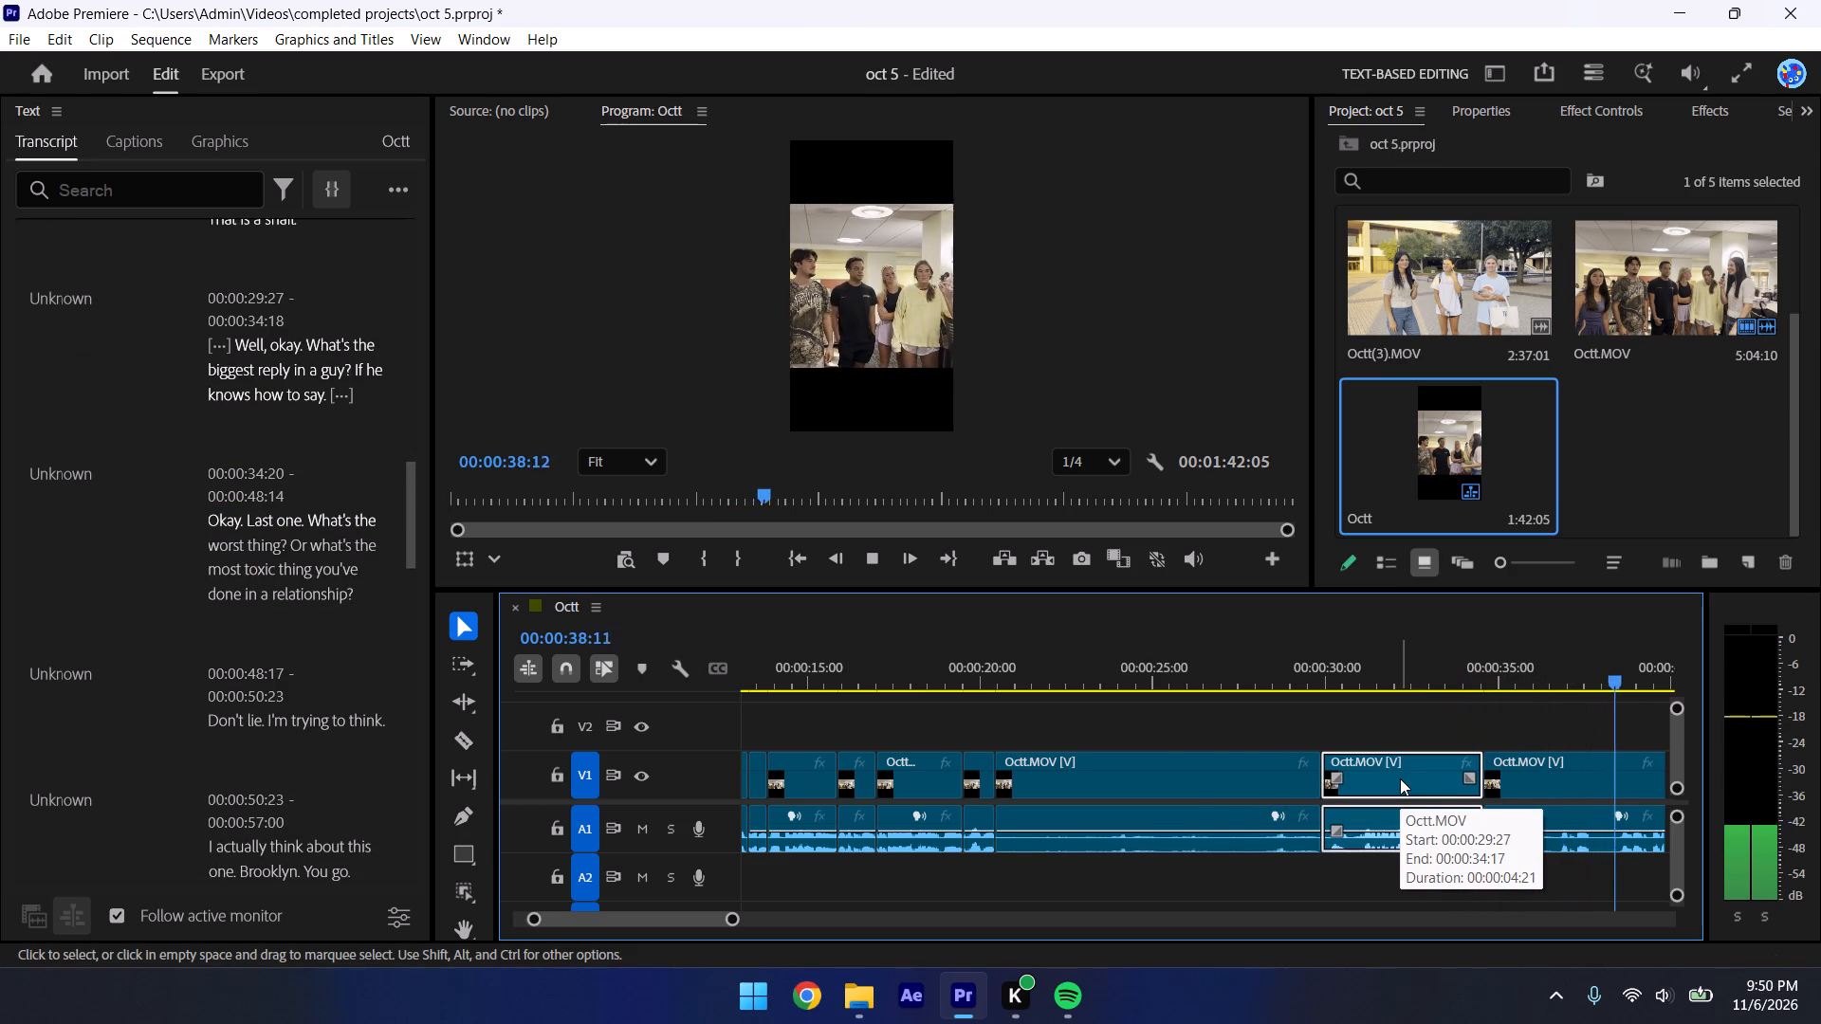
{"action": "key", "text": "Delete"}
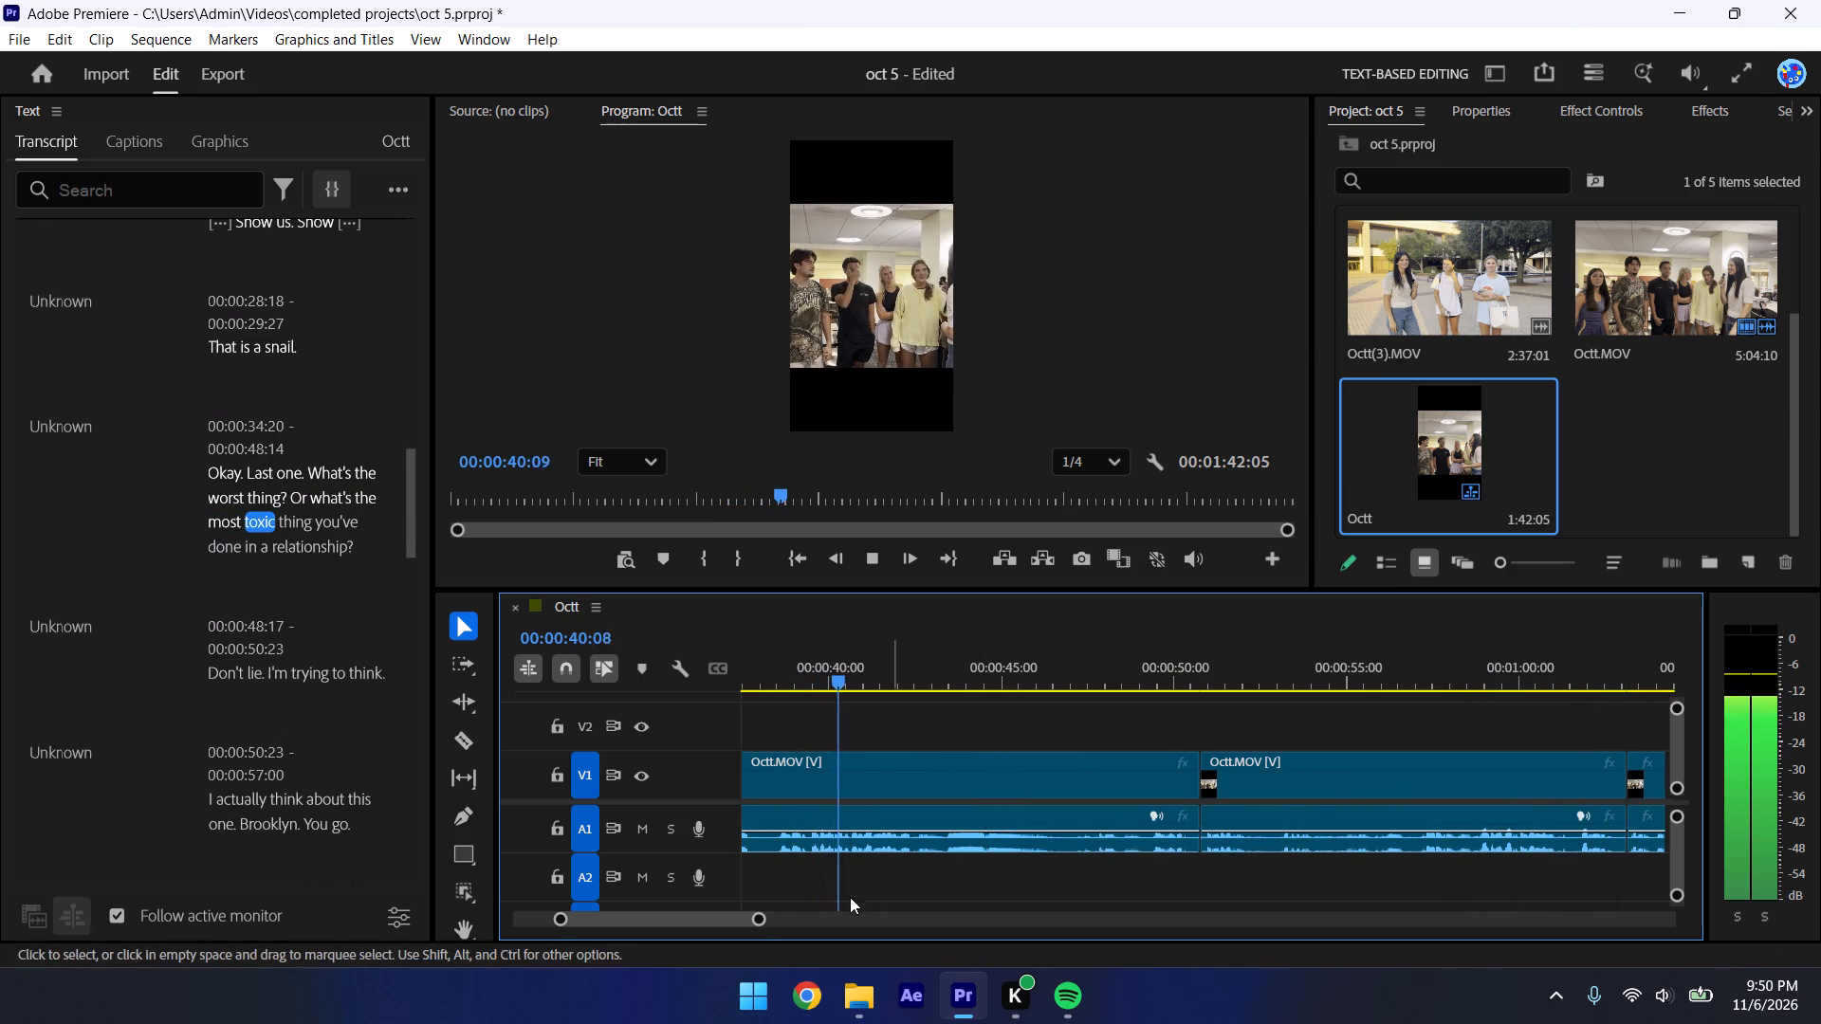
Delete all remaining clips after the gap, from the "Okay. Last one" question onward, and save the project.
{"action": "key", "text": "space"}
{"action": "left_click_drag", "start_coordinate": [759, 913], "coordinate": [941, 908]}
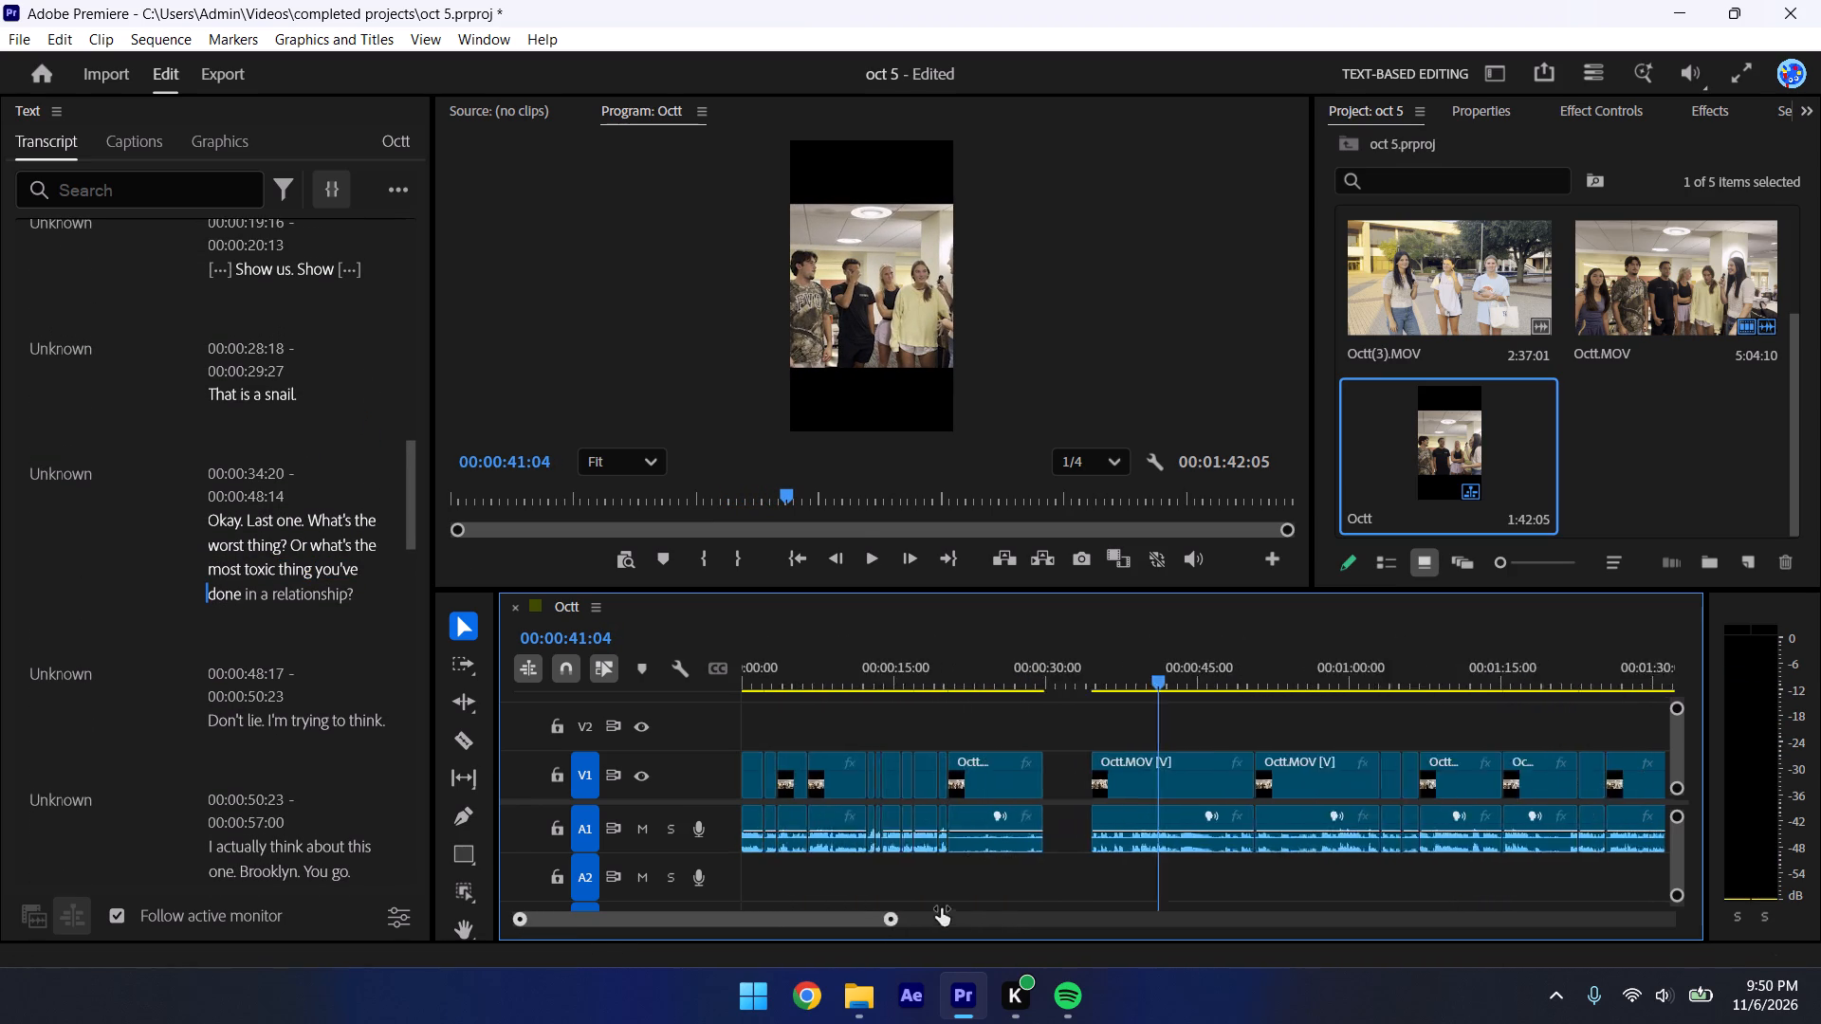
{"action": "left_click_drag", "start_coordinate": [941, 908], "coordinate": [1057, 887]}
{"action": "left_click_drag", "start_coordinate": [952, 728], "coordinate": [1399, 792]}
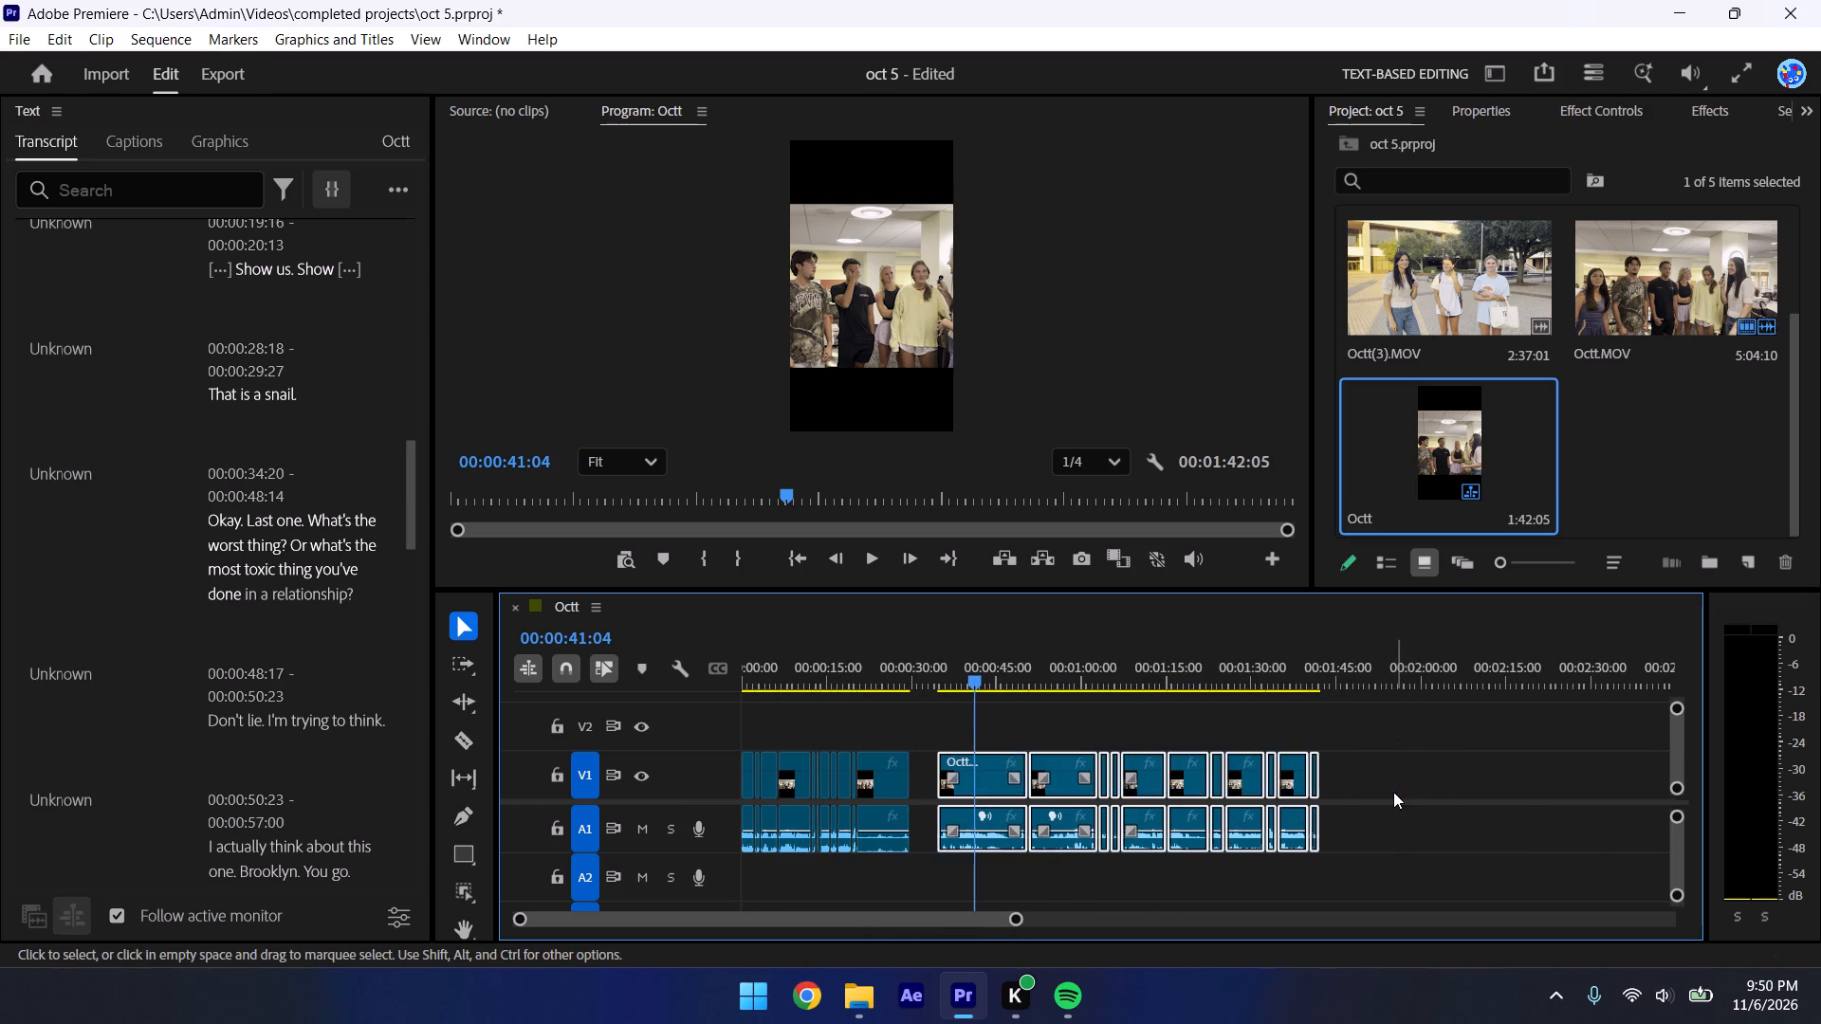
{"action": "key", "text": "Delete"}
{"action": "key", "text": "ctrl+s"}
Add Octt(1).MOV to V1 and A1 at 00:00:29:27, directly after the snail clip.
{"action": "left_click_drag", "start_coordinate": [972, 669], "coordinate": [925, 679]}
{"action": "scroll", "coordinate": [1711, 448], "scroll_direction": "up", "scroll_amount": 6}
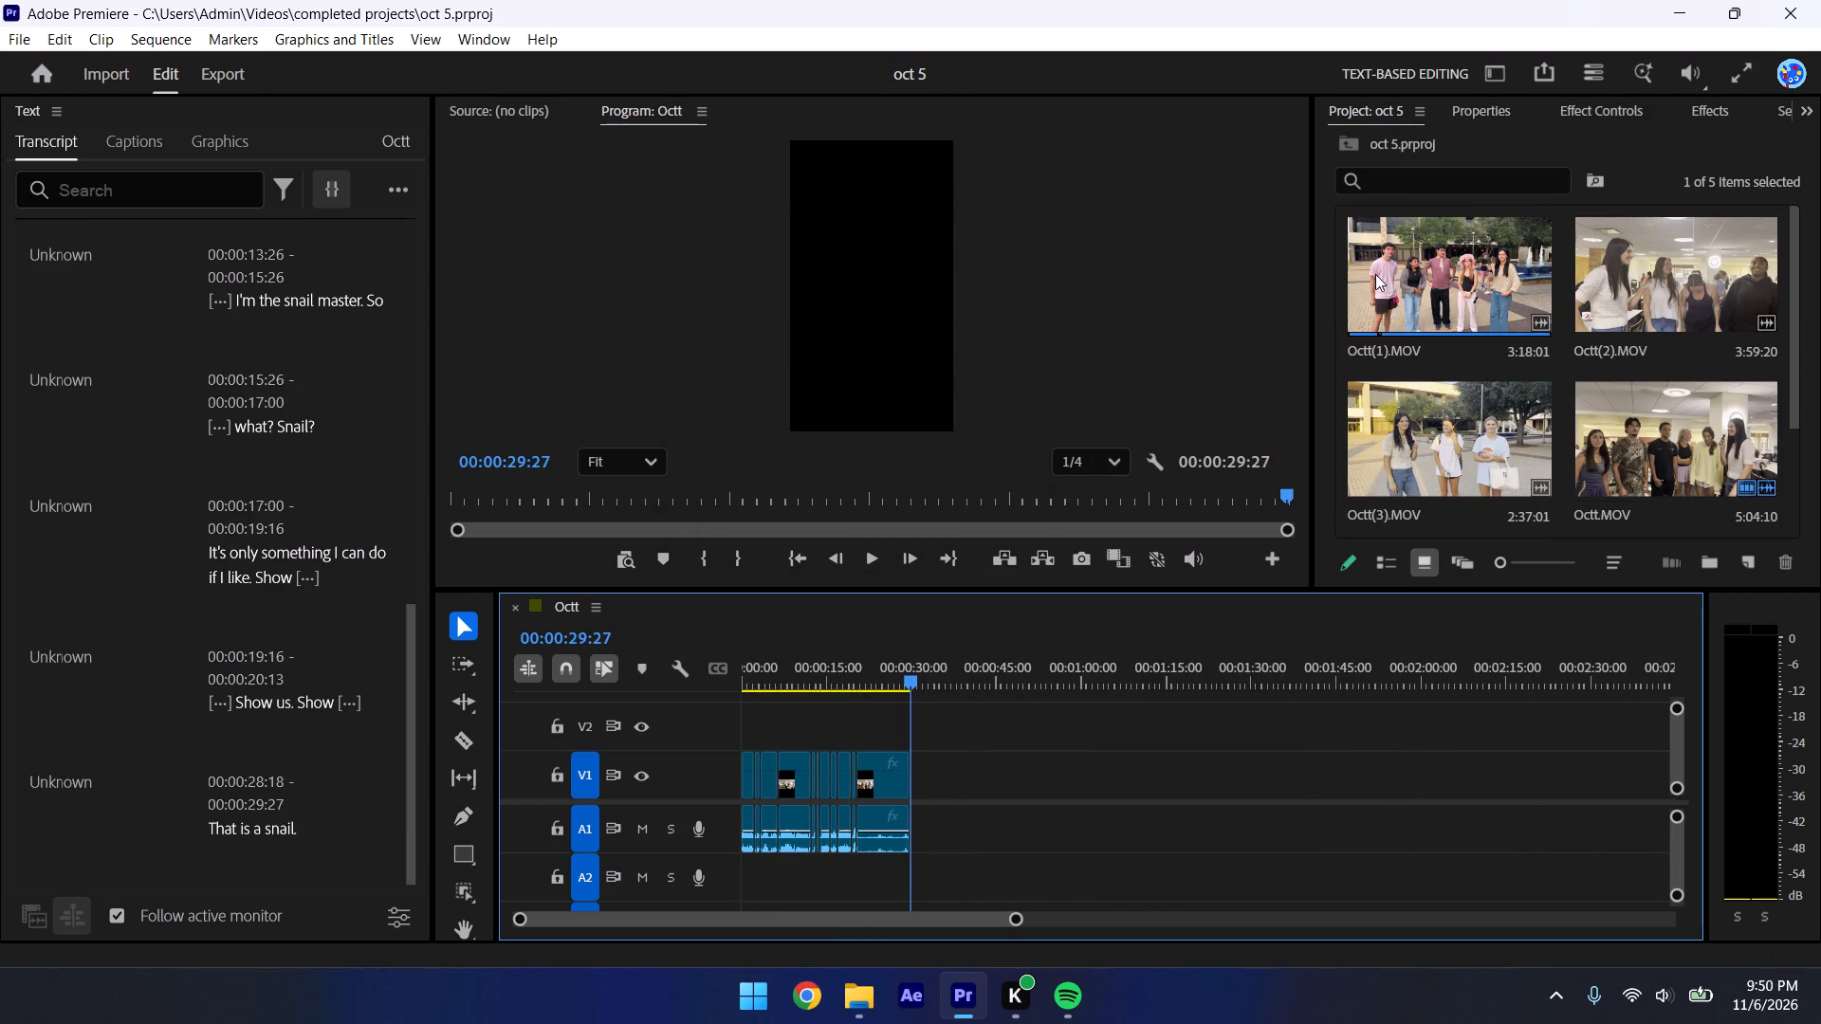
{"action": "left_click_drag", "start_coordinate": [1385, 271], "coordinate": [915, 795]}
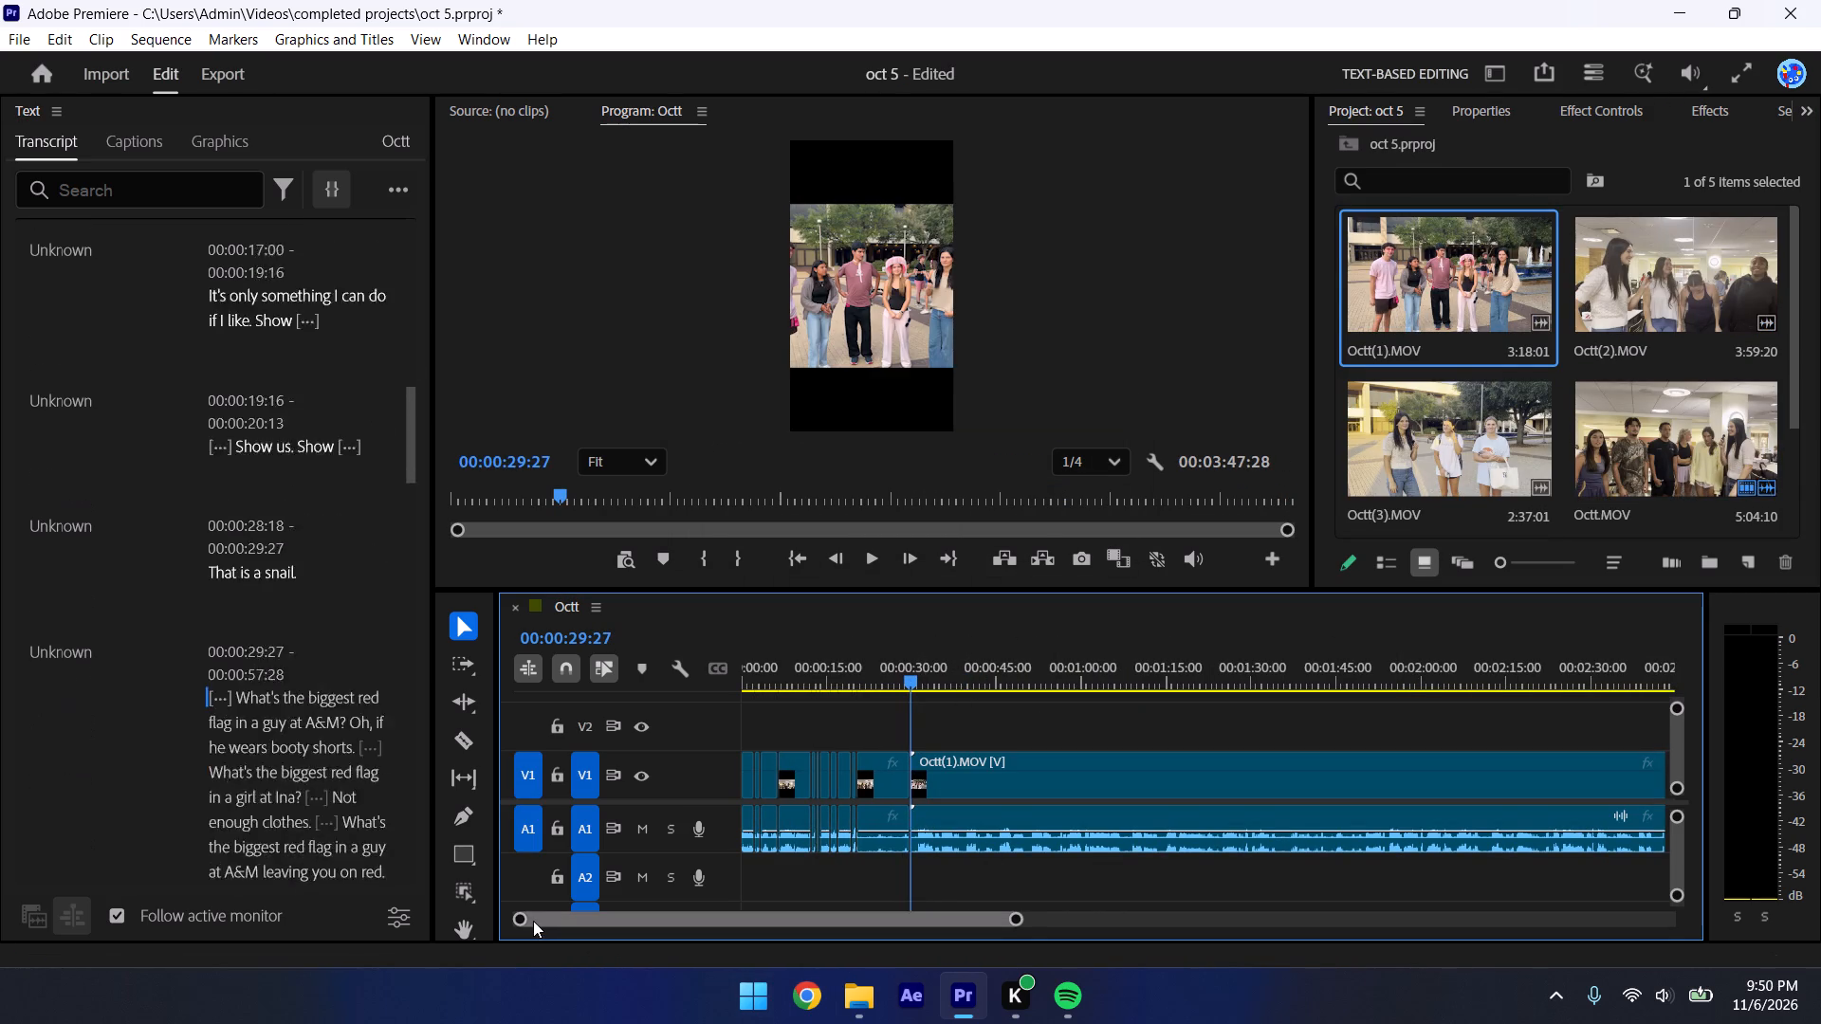
Read the transcript of the added Octt(1).MOV footage and play its red flag questions to choose what to keep.
{"action": "scroll", "coordinate": [296, 546], "scroll_direction": "down", "scroll_amount": 8}
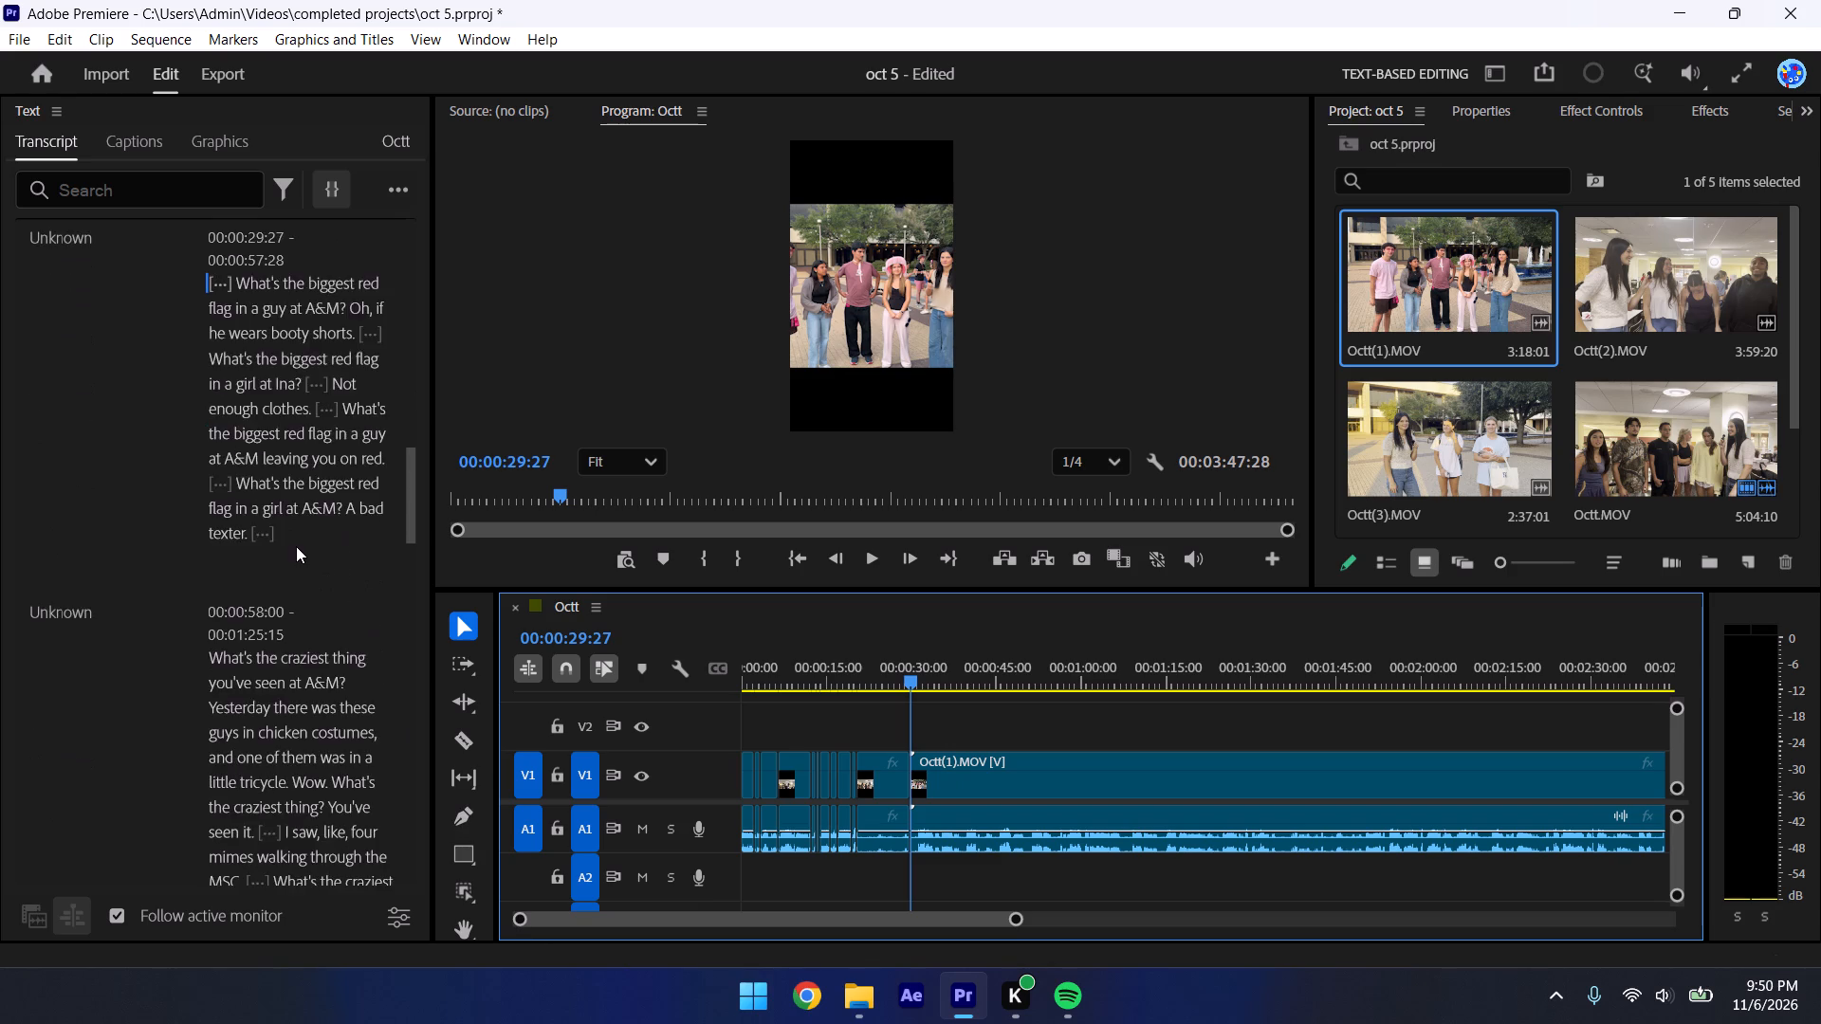
{"action": "scroll", "coordinate": [296, 546], "scroll_direction": "down", "scroll_amount": 20}
{"action": "scroll", "coordinate": [296, 546], "scroll_direction": "down", "scroll_amount": 16}
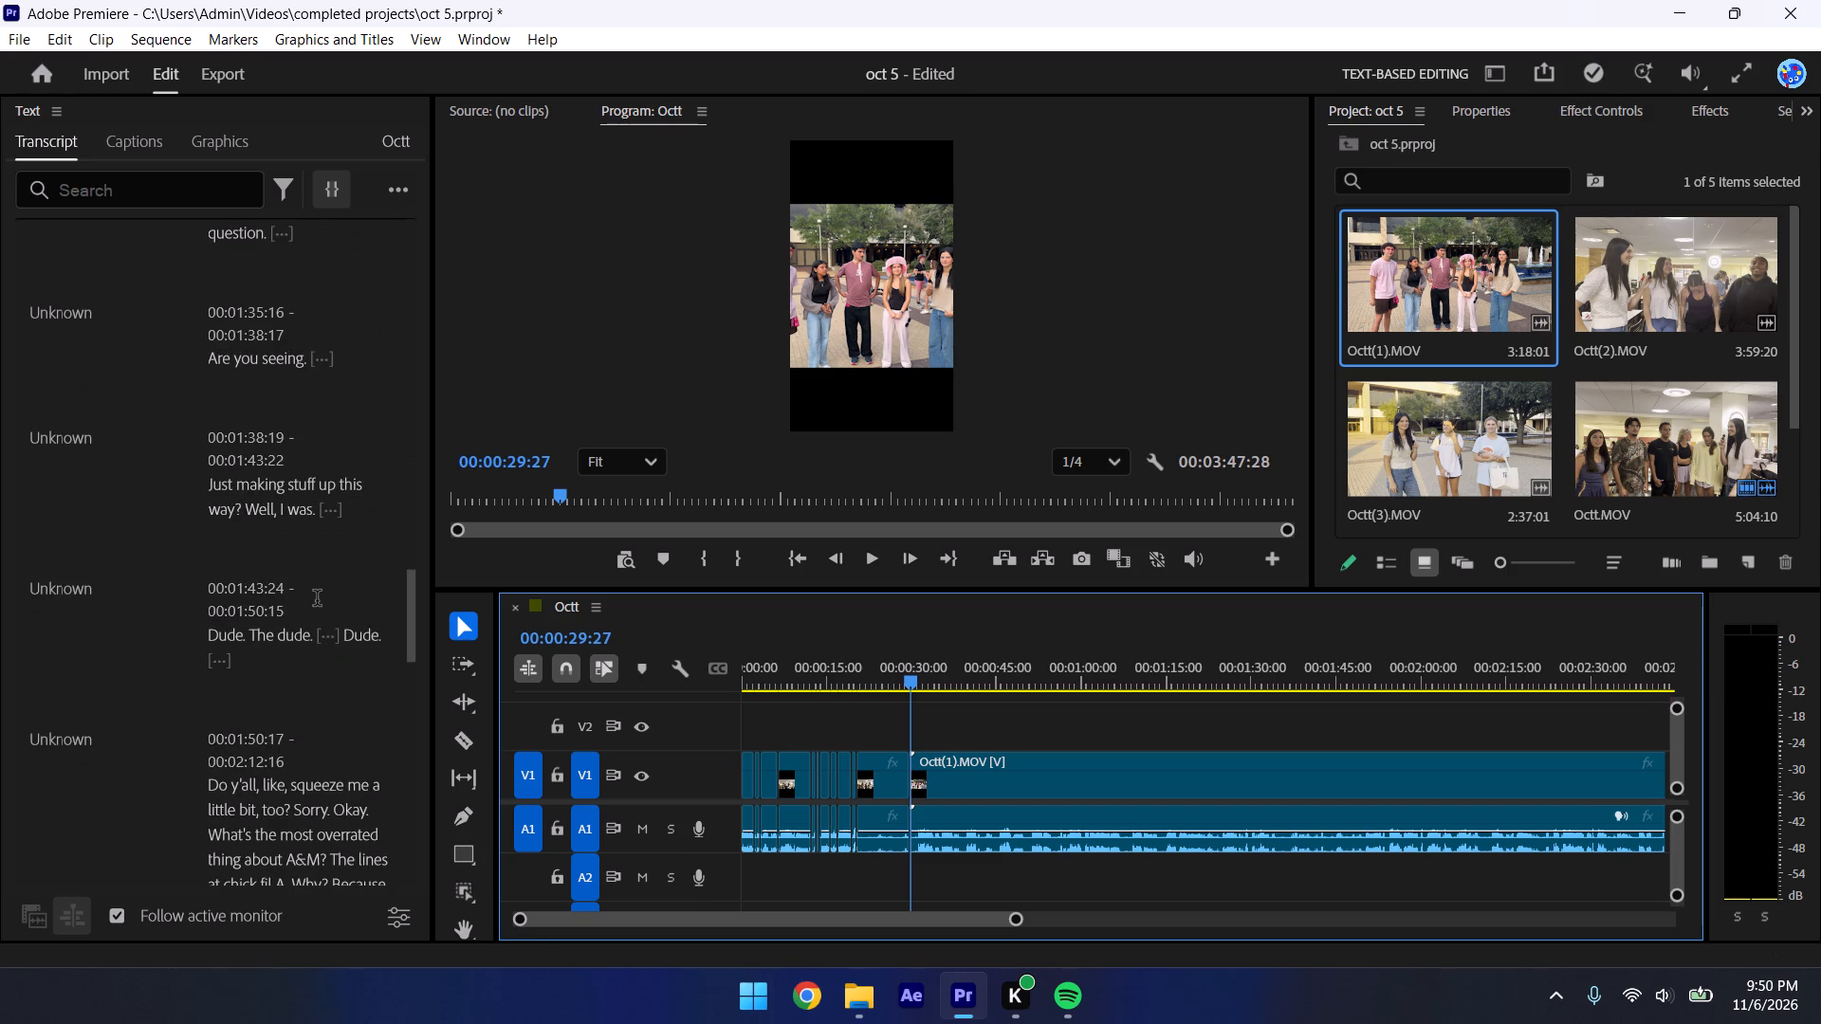
{"action": "scroll", "coordinate": [317, 600], "scroll_direction": "up", "scroll_amount": 20}
{"action": "scroll", "coordinate": [317, 600], "scroll_direction": "up", "scroll_amount": 16}
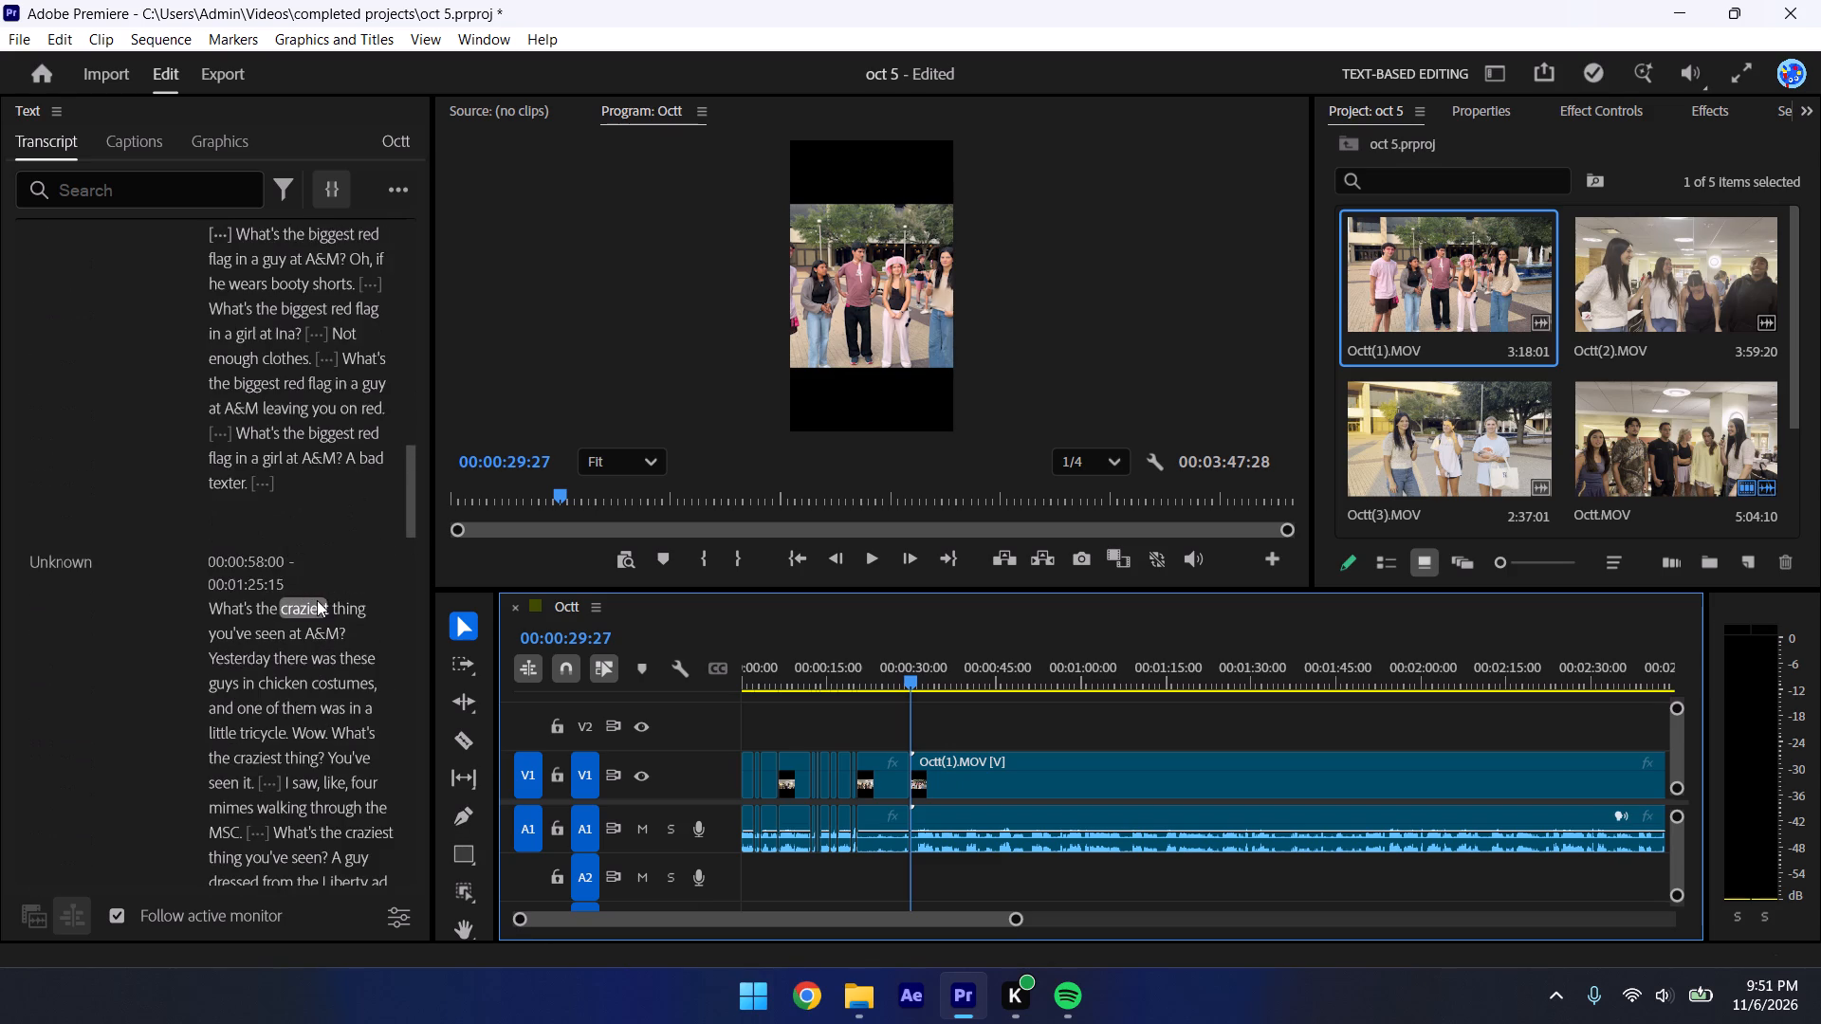
{"action": "scroll", "coordinate": [317, 600], "scroll_direction": "up", "scroll_amount": 8}
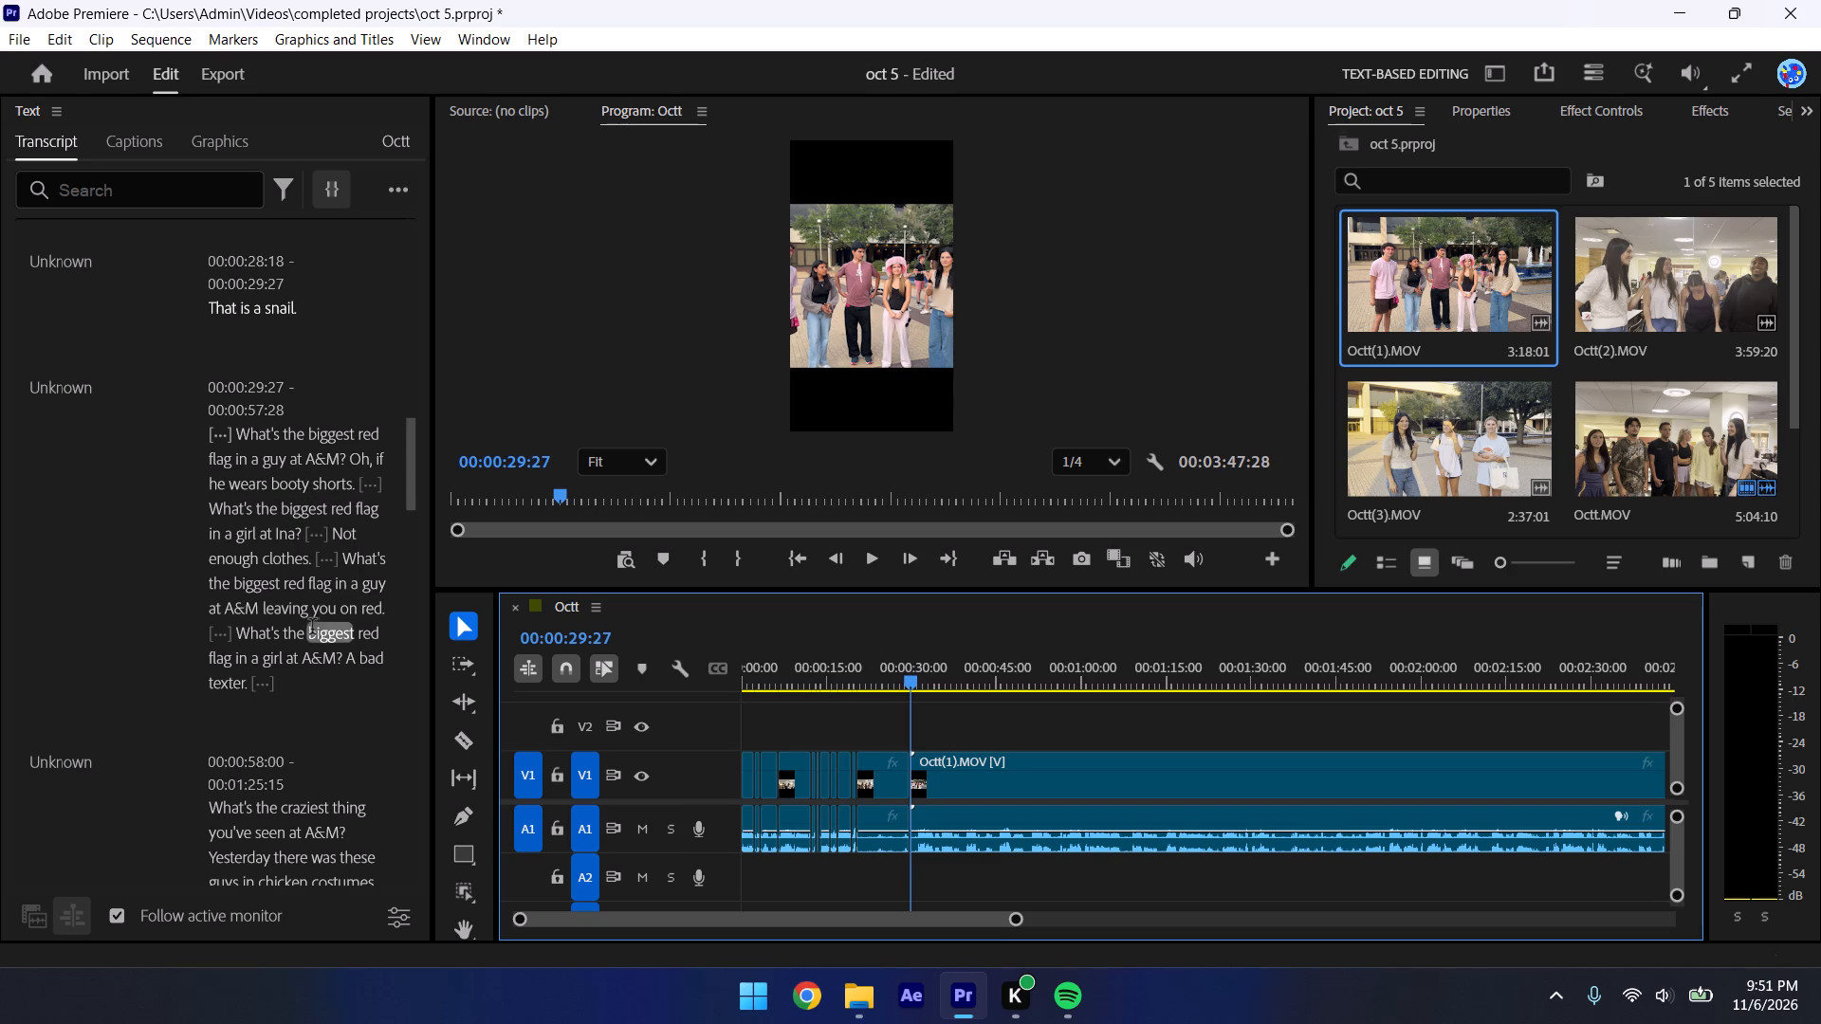
{"action": "left_click", "coordinate": [242, 639]}
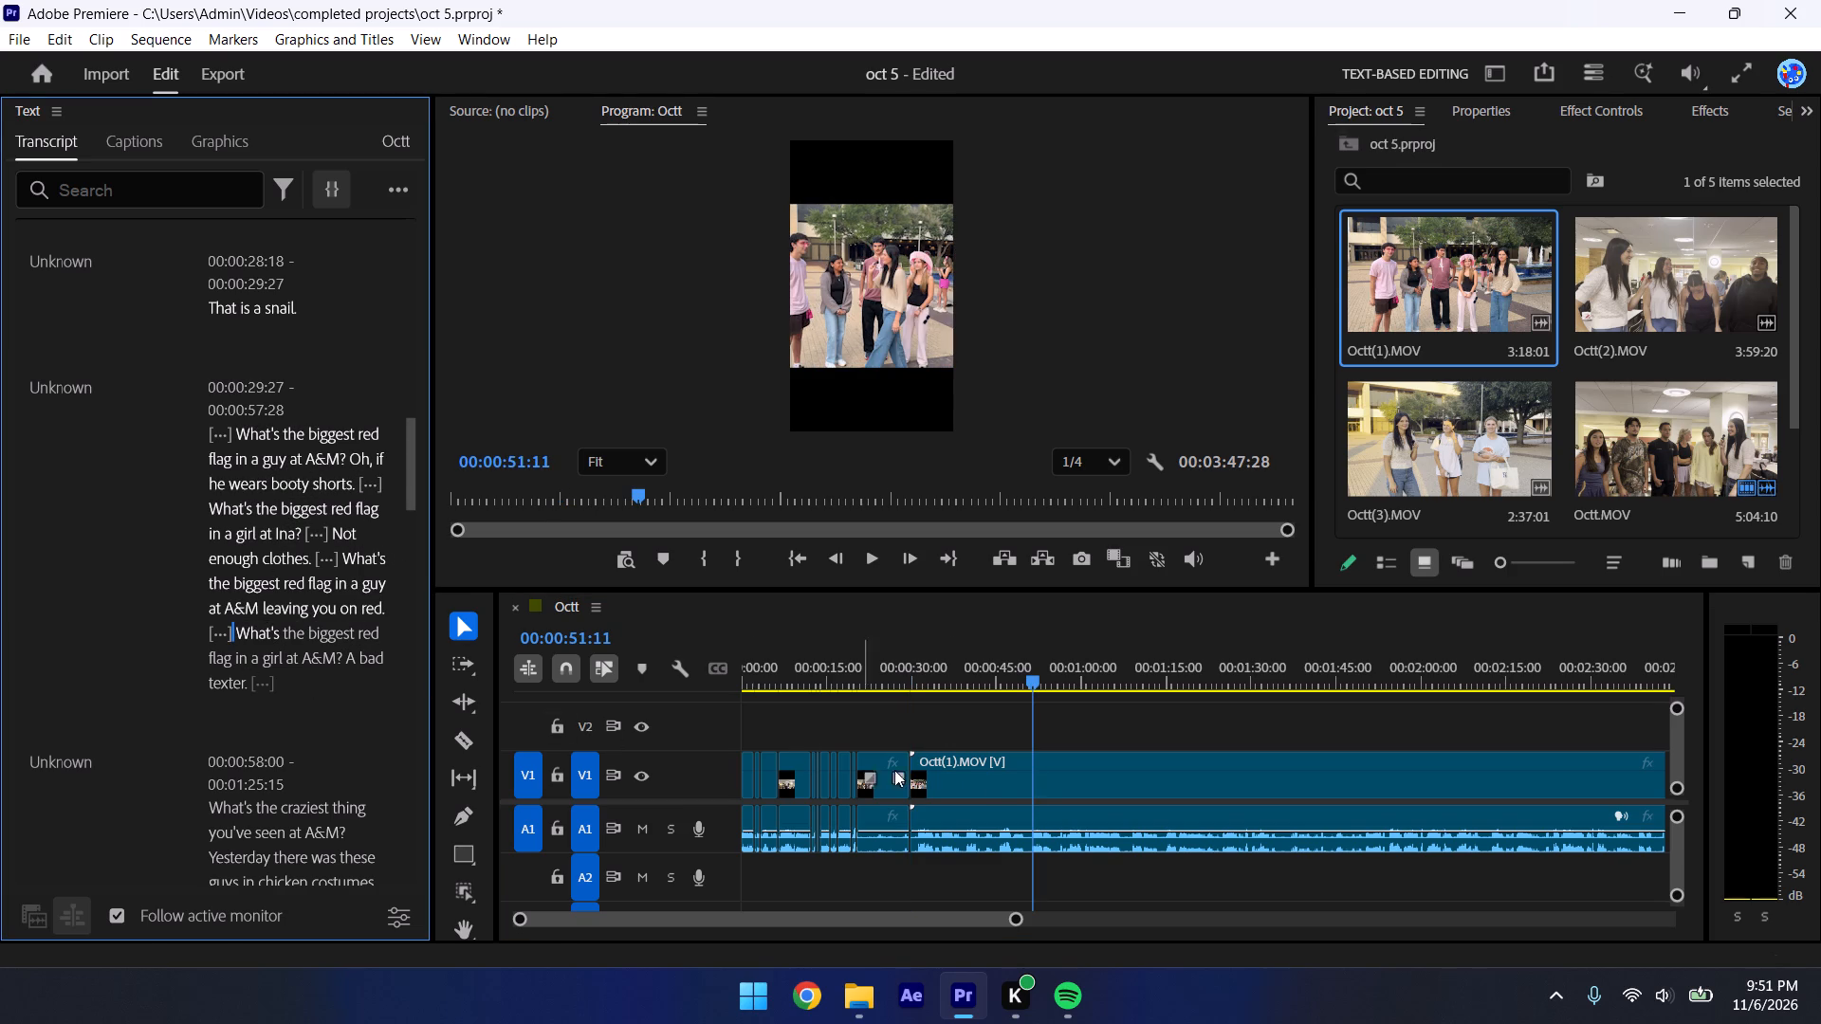
{"action": "key", "text": "space"}
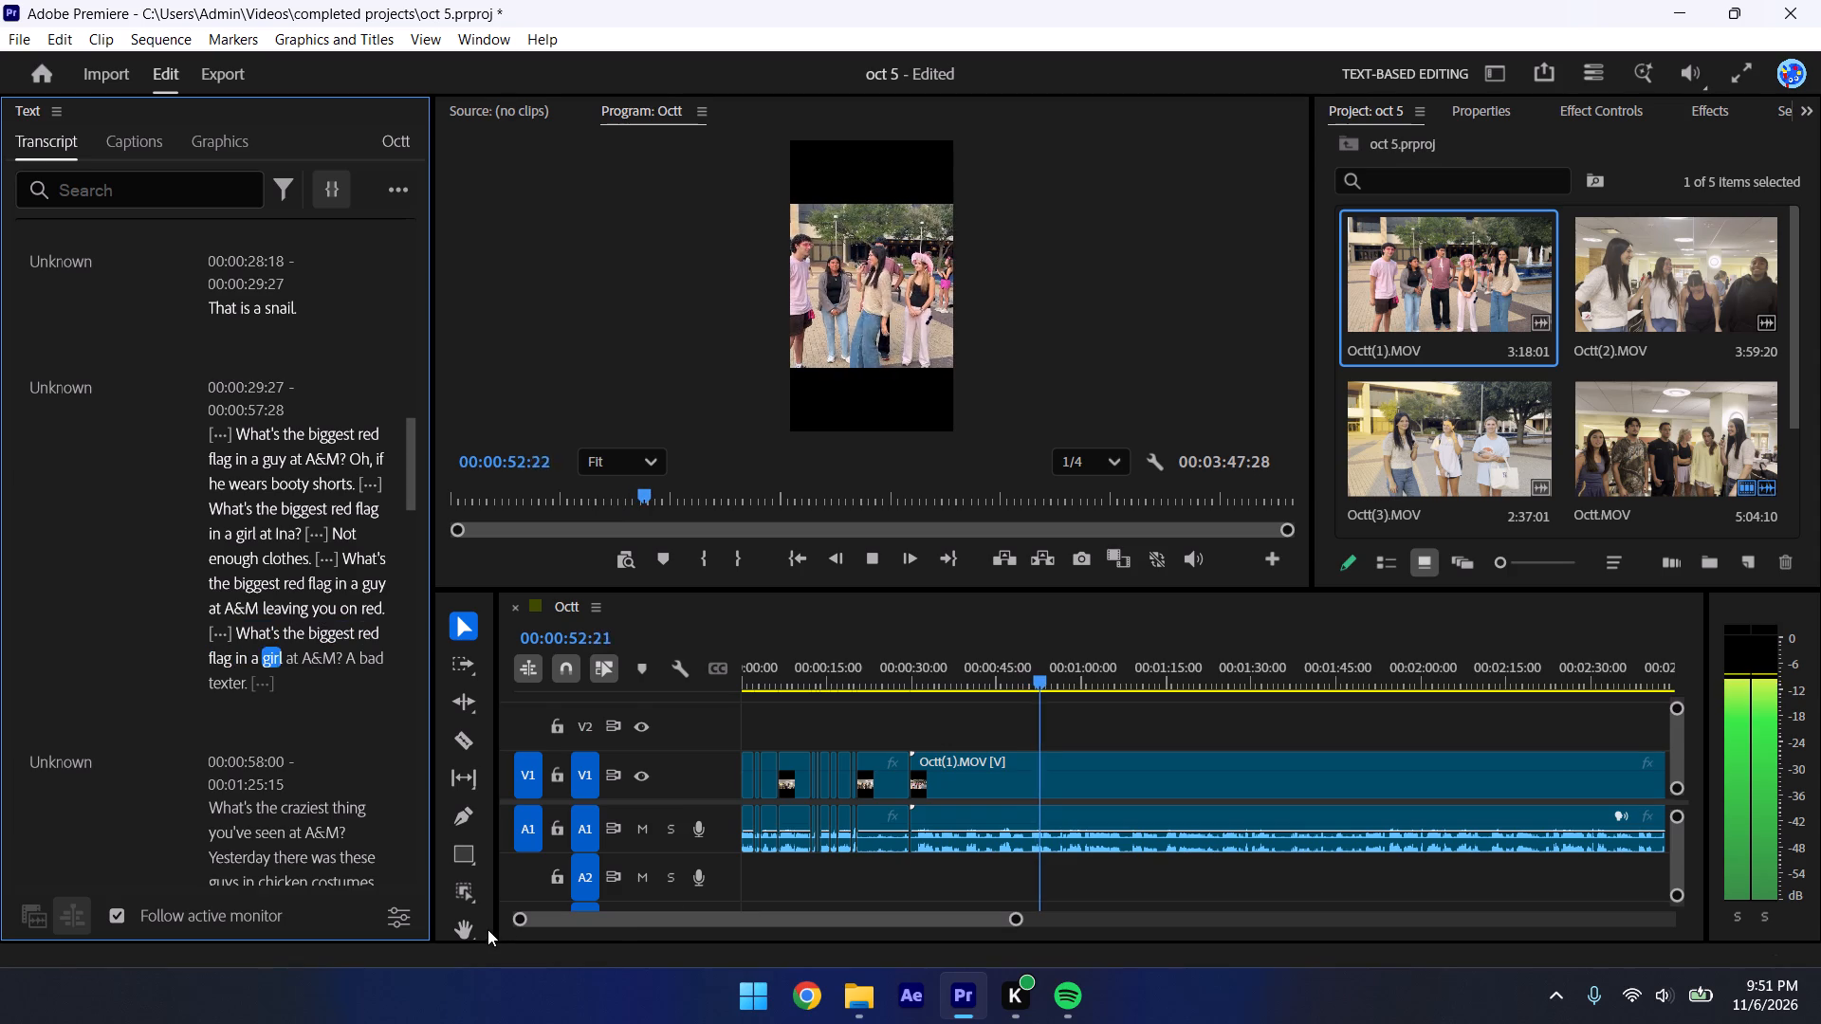
{"action": "left_click_drag", "start_coordinate": [517, 914], "coordinate": [743, 895]}
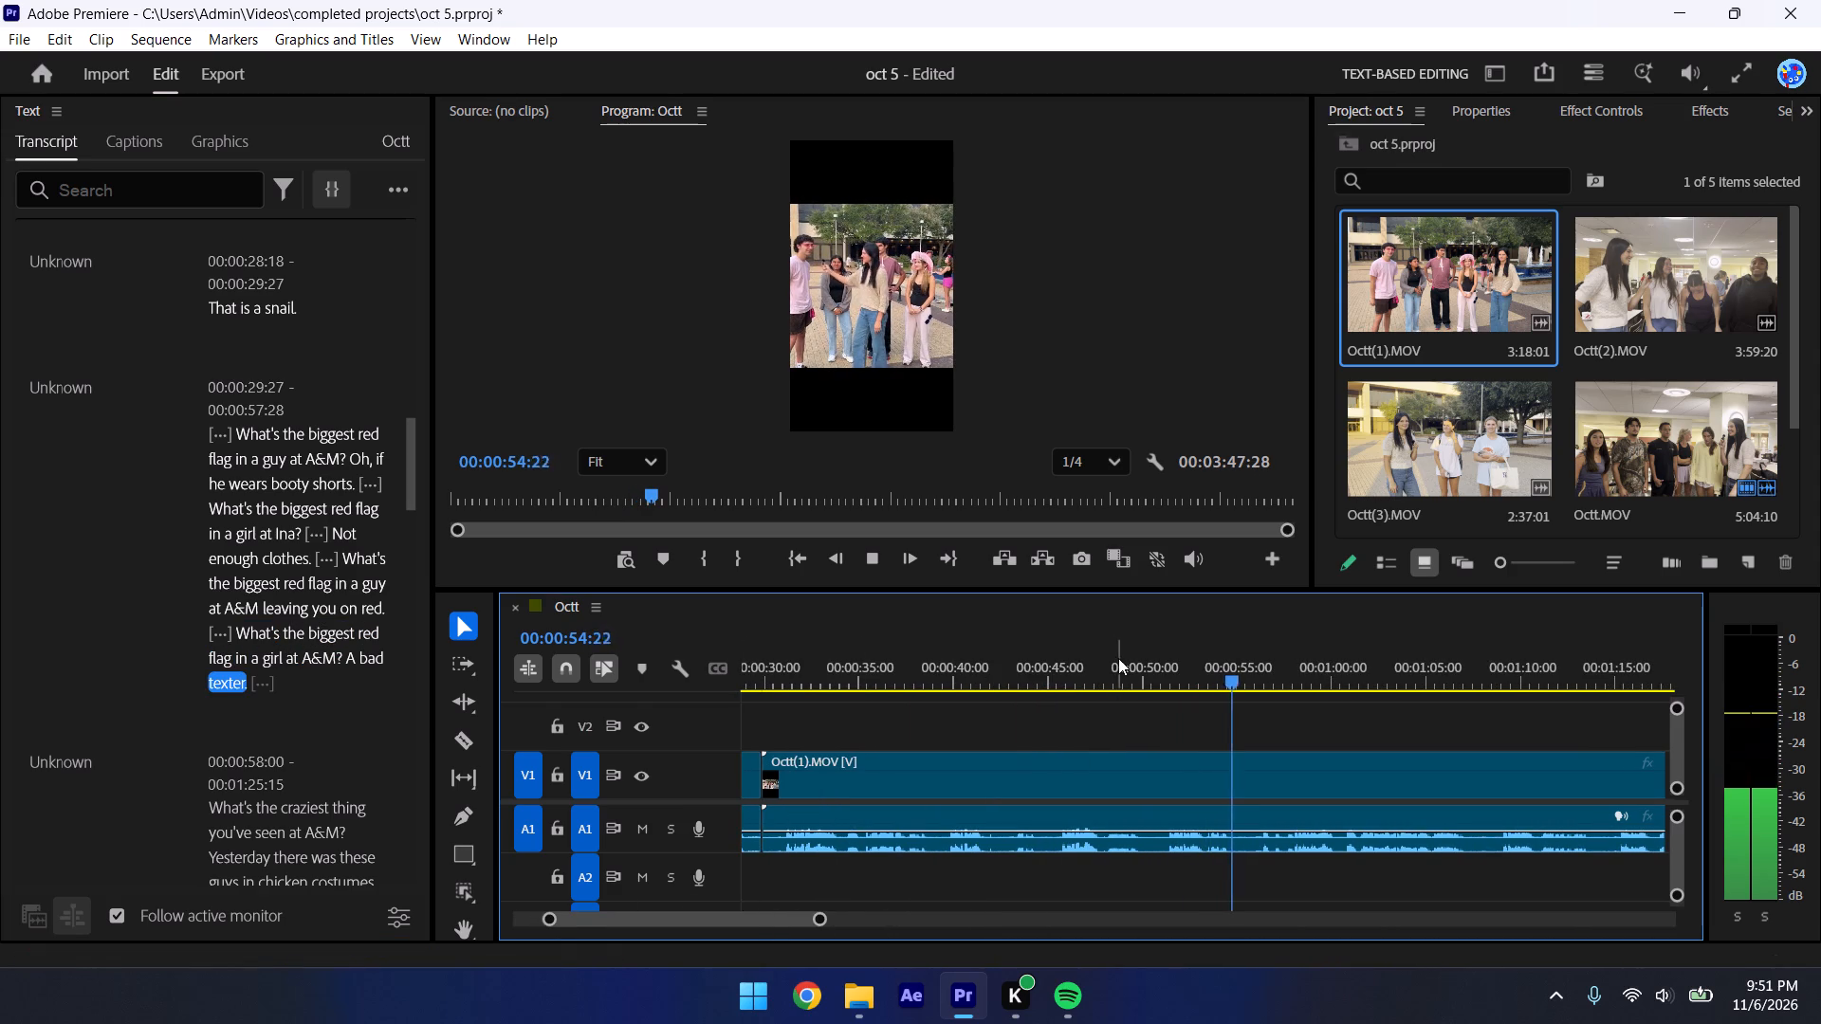
{"action": "left_click_drag", "start_coordinate": [1111, 663], "coordinate": [887, 714]}
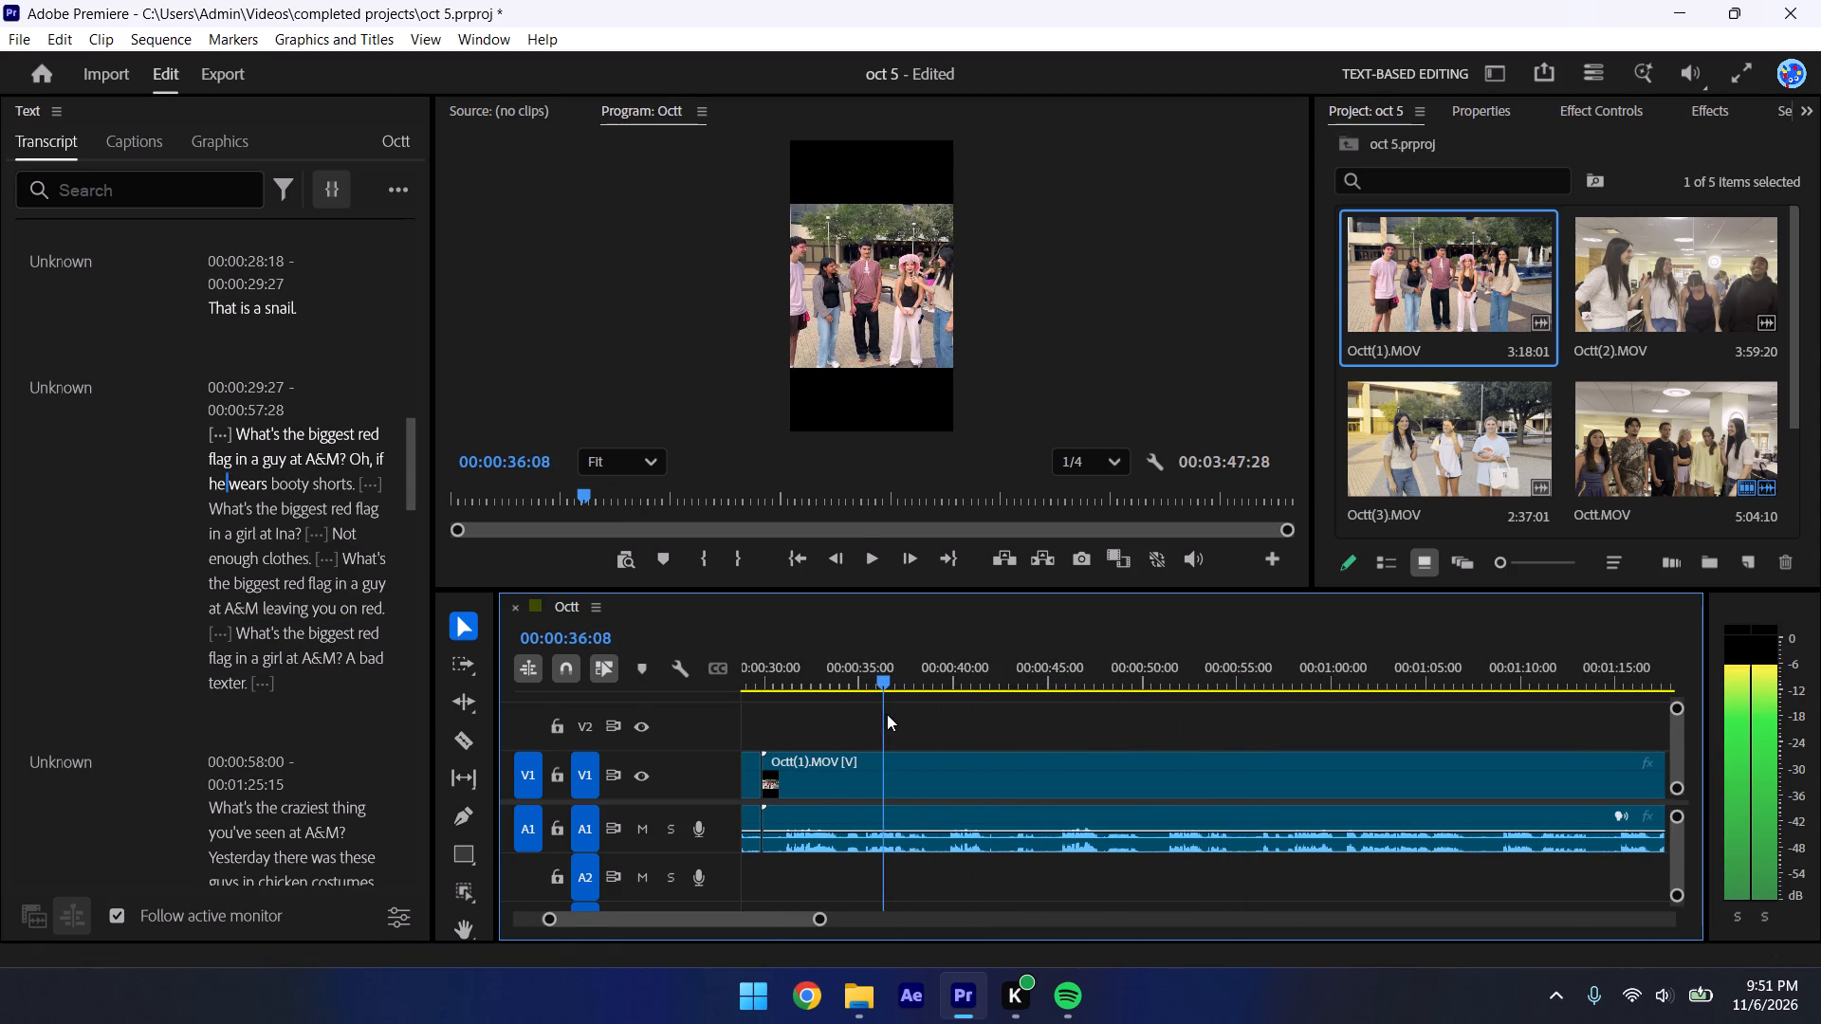
{"action": "left_click_drag", "start_coordinate": [887, 714], "coordinate": [892, 711]}
{"action": "key", "text": "space"}
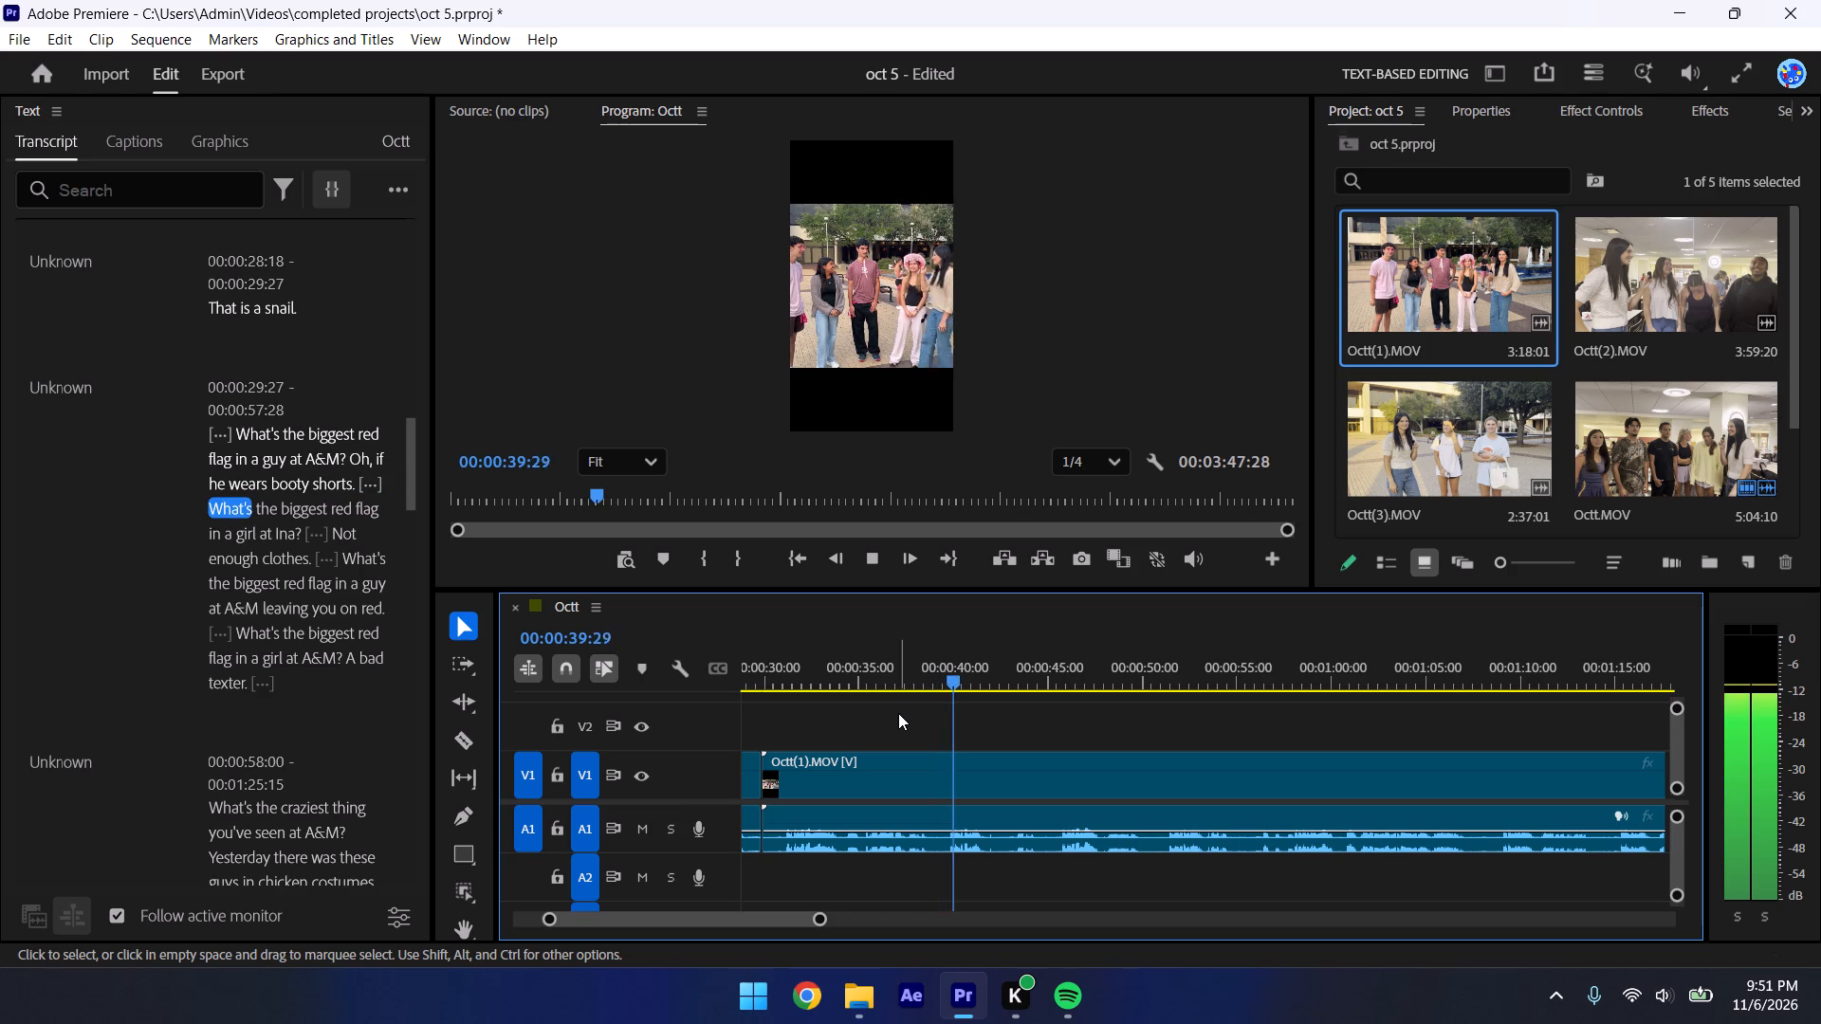
{"action": "key", "text": "space"}
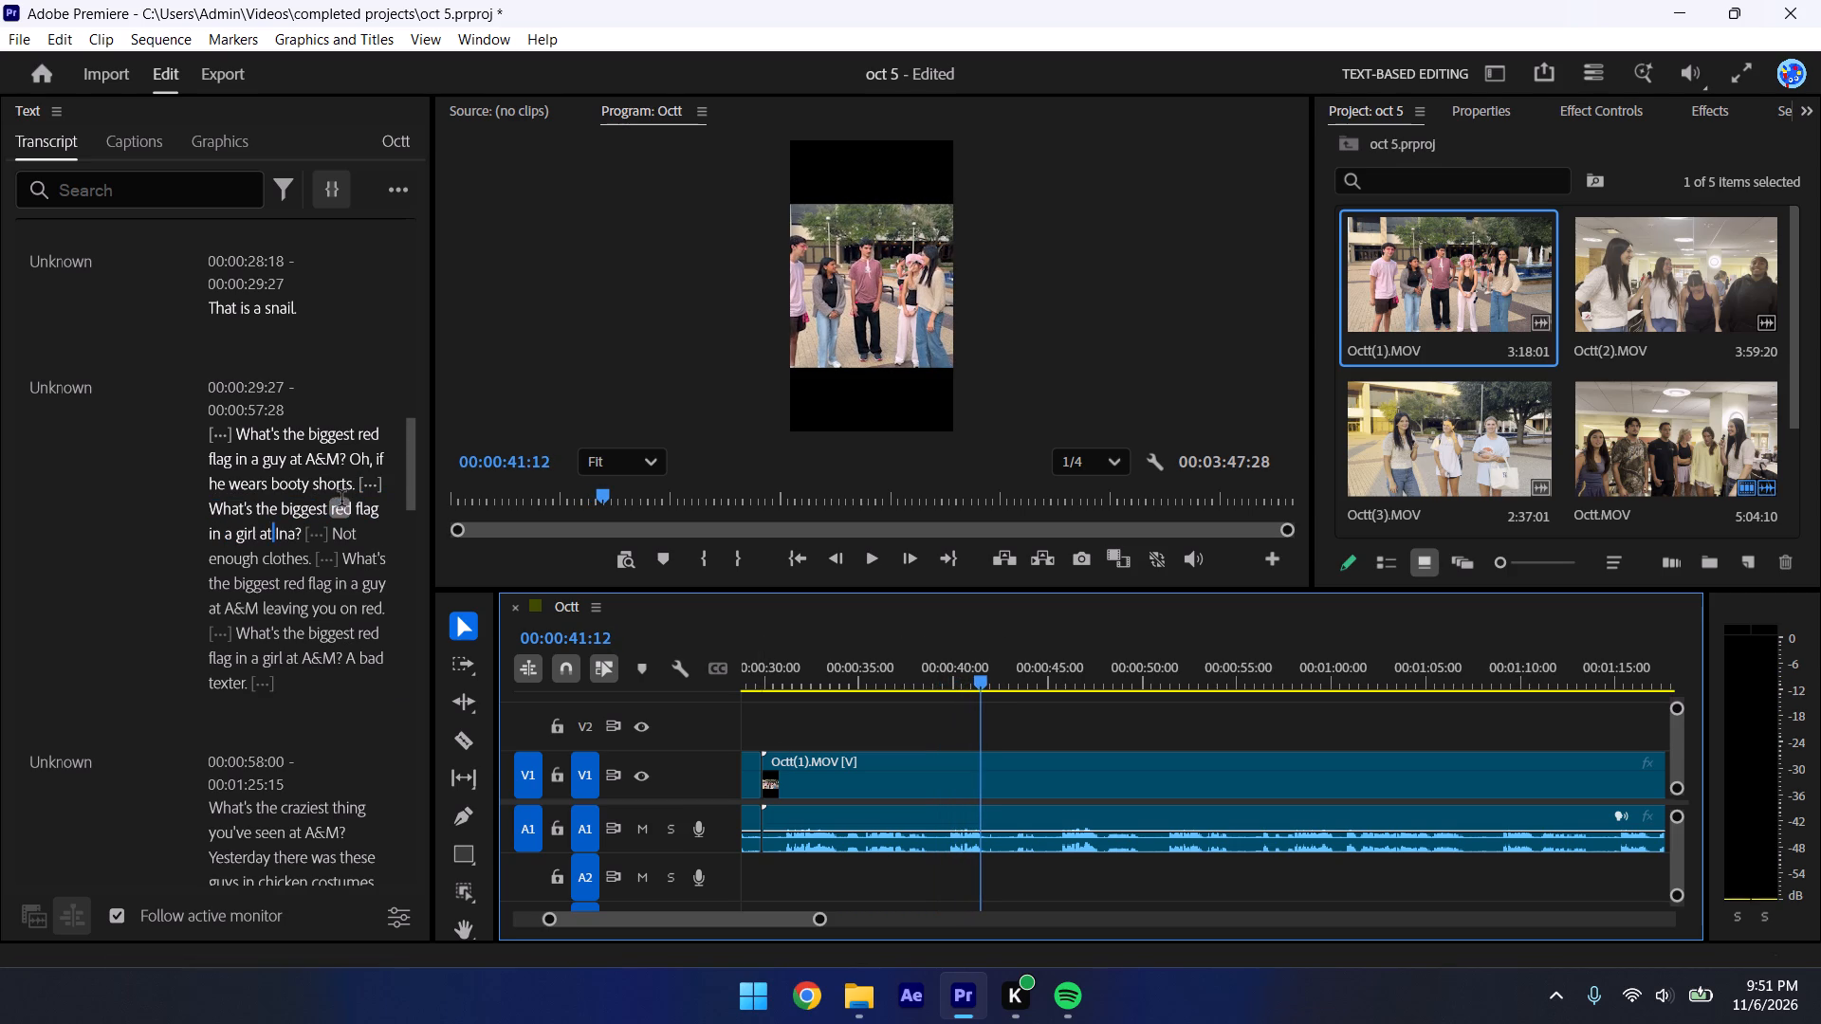
Delete the transcript passage from "What's the biggest red flag in a guy at A&M?" through "booty shorts" and its following pause.
{"action": "left_click_drag", "start_coordinate": [391, 489], "coordinate": [205, 422]}
{"action": "key", "text": "BackSpace"}
Ripple-trim the start of Octt(1).MOV to remove "What's the biggest red flag in a girl", so it leads with "Not enough clothes.".
{"action": "left_click", "coordinate": [867, 703]}
{"action": "left_click_drag", "start_coordinate": [763, 671], "coordinate": [635, 703]}
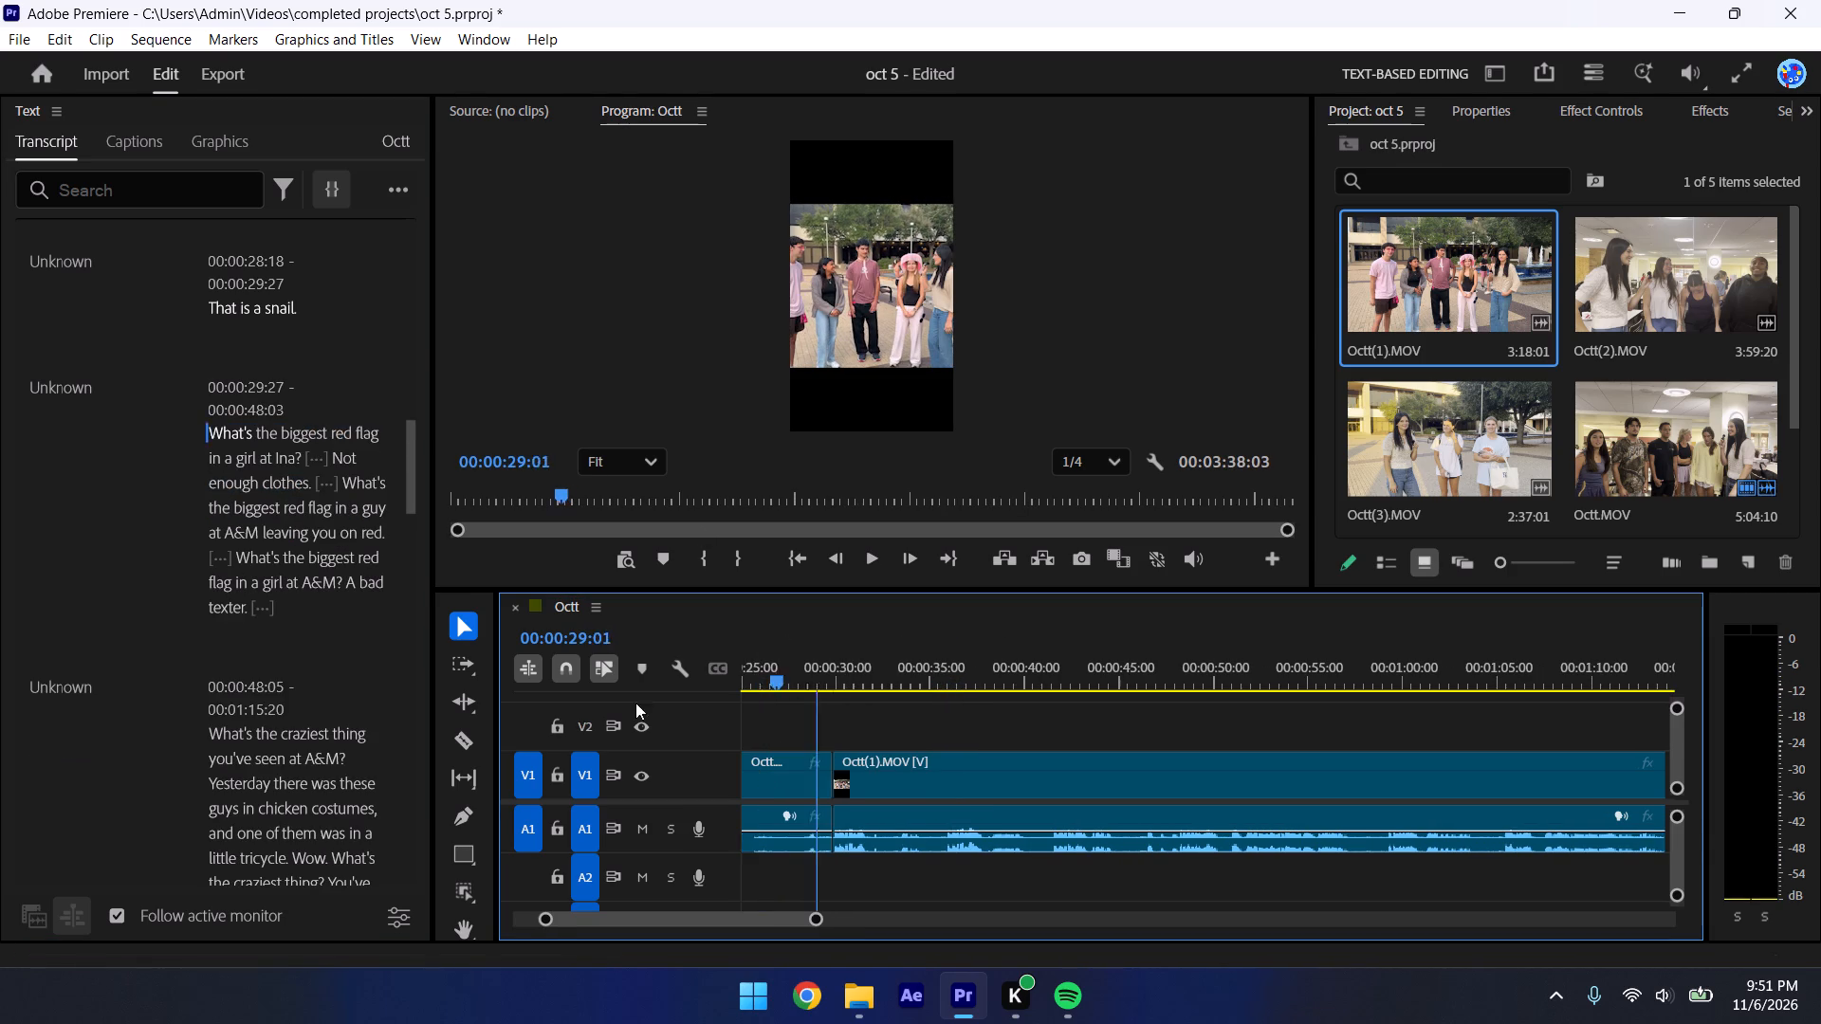
{"action": "left_click_drag", "start_coordinate": [635, 703], "coordinate": [820, 682]}
{"action": "key", "text": "space"}
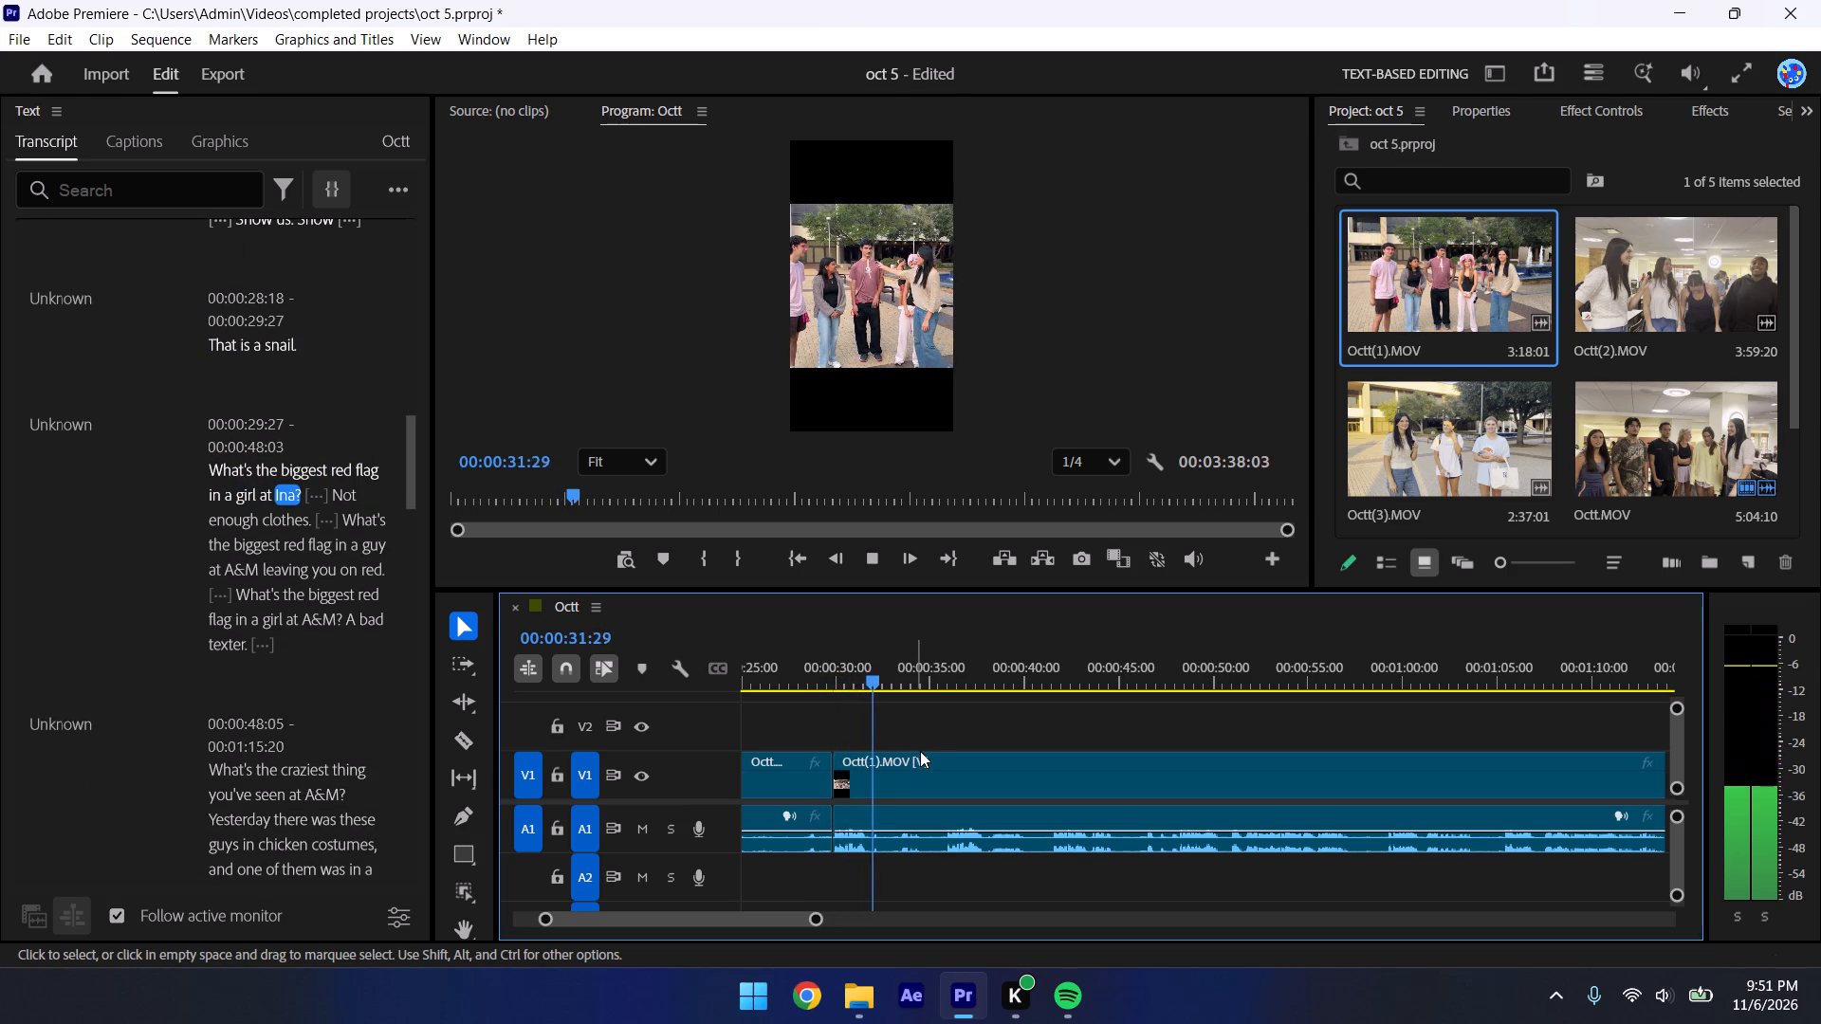
{"action": "key", "text": "space"}
{"action": "key", "text": "space"}
{"action": "left_click_drag", "start_coordinate": [547, 919], "coordinate": [661, 933]}
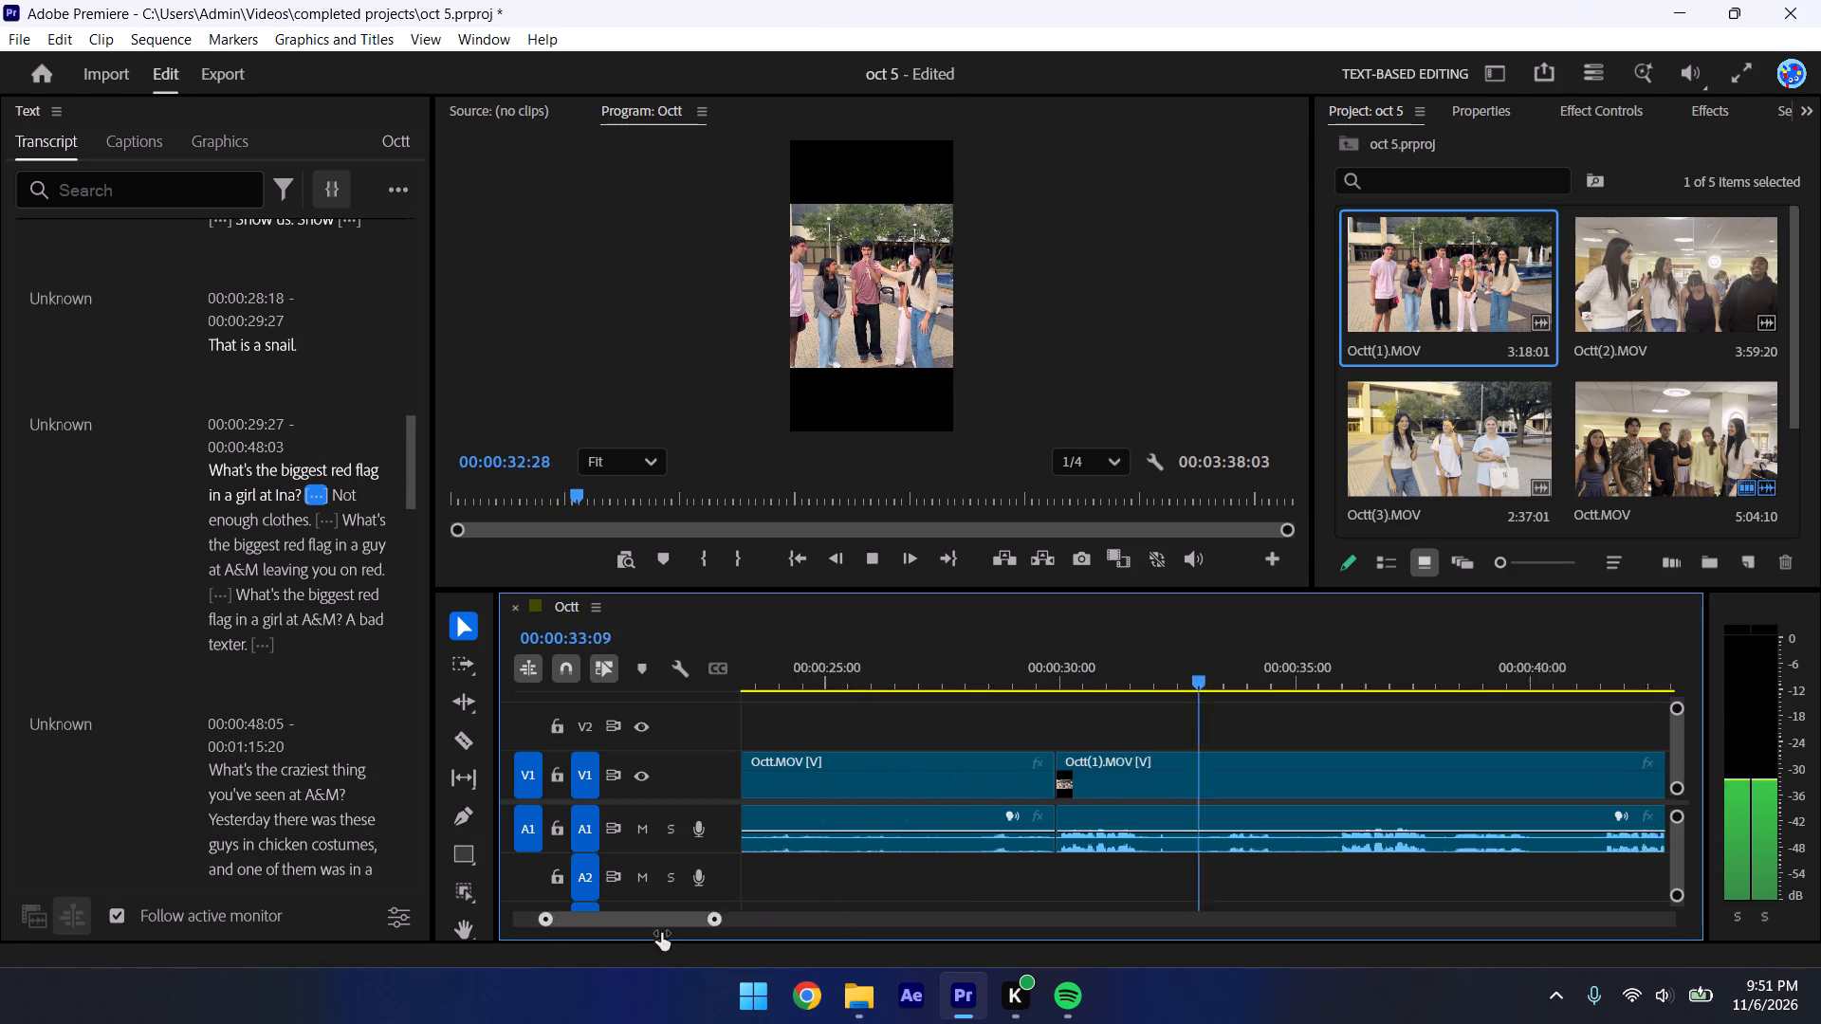
{"action": "left_click_drag", "start_coordinate": [661, 933], "coordinate": [668, 935]}
{"action": "key", "text": "space"}
{"action": "left_click_drag", "start_coordinate": [1265, 683], "coordinate": [1223, 673]}
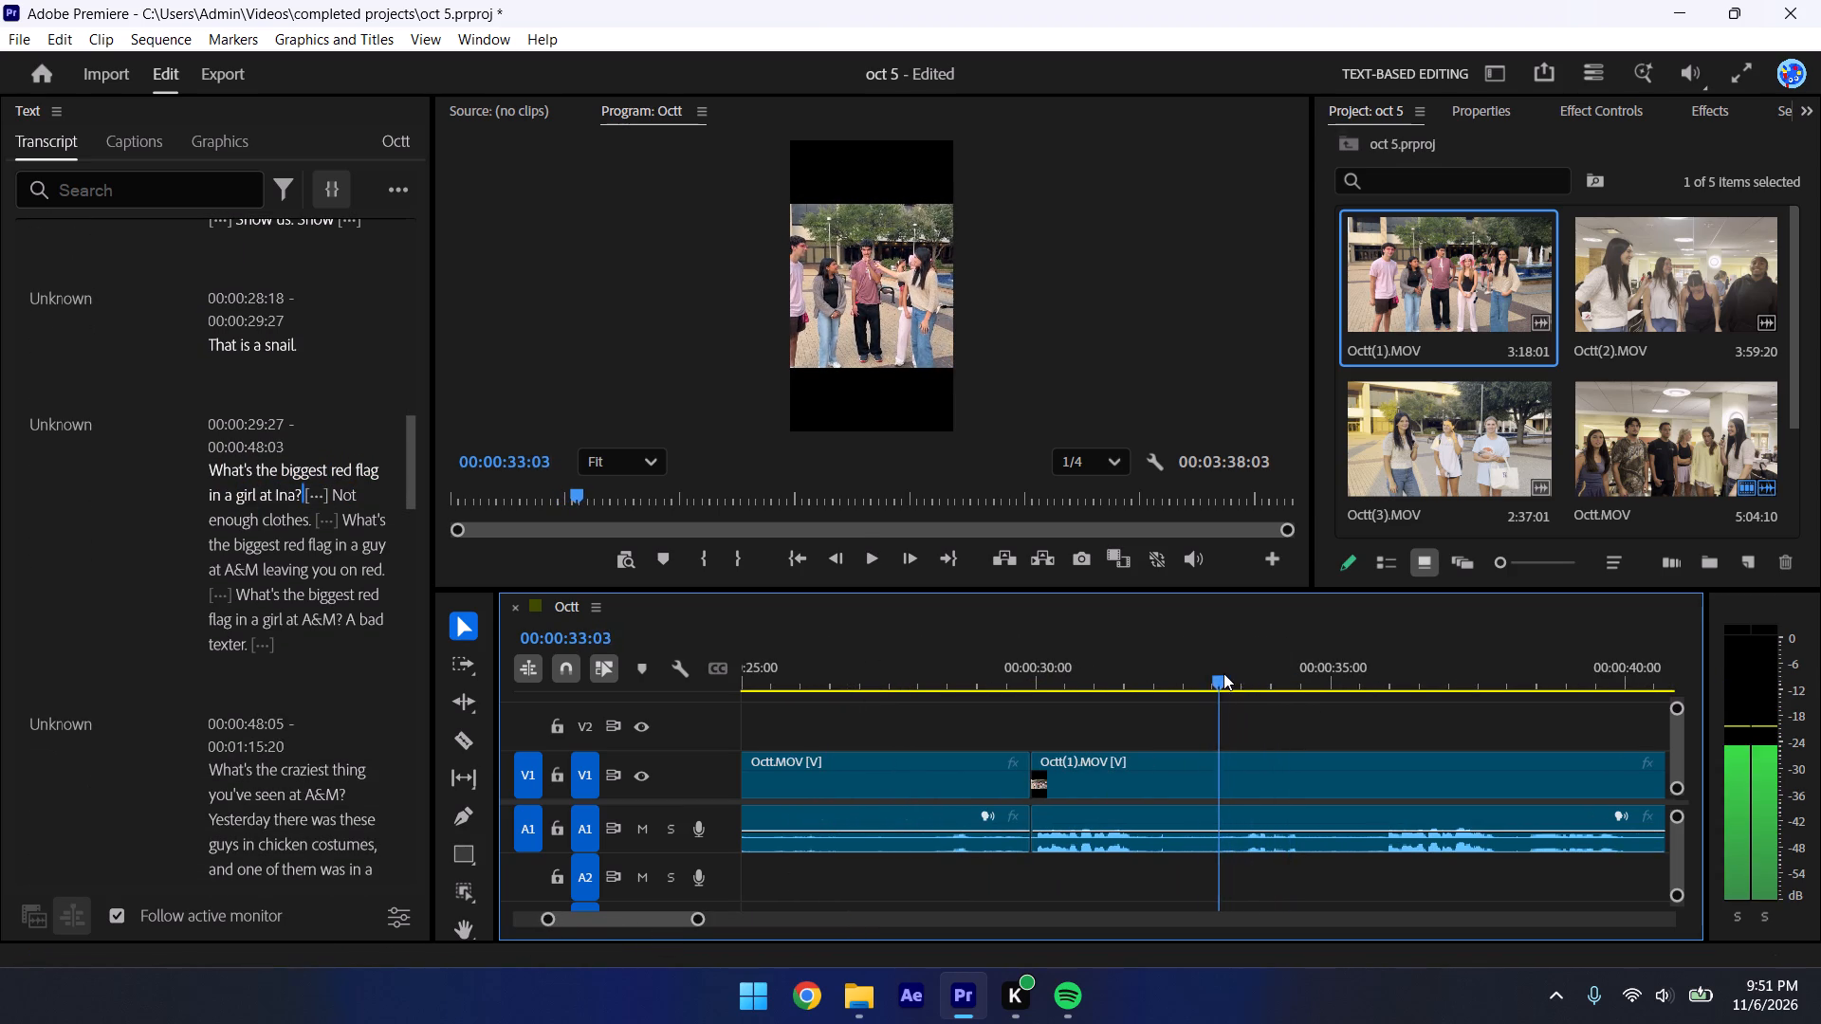
{"action": "left_click_drag", "start_coordinate": [1223, 673], "coordinate": [1221, 674]}
{"action": "key", "text": "q"}
Ripple-trim the remaining silence, about 12 frames, from the start of the "Not enough clothes" clip.
{"action": "key", "text": "space"}
{"action": "key", "text": "space"}
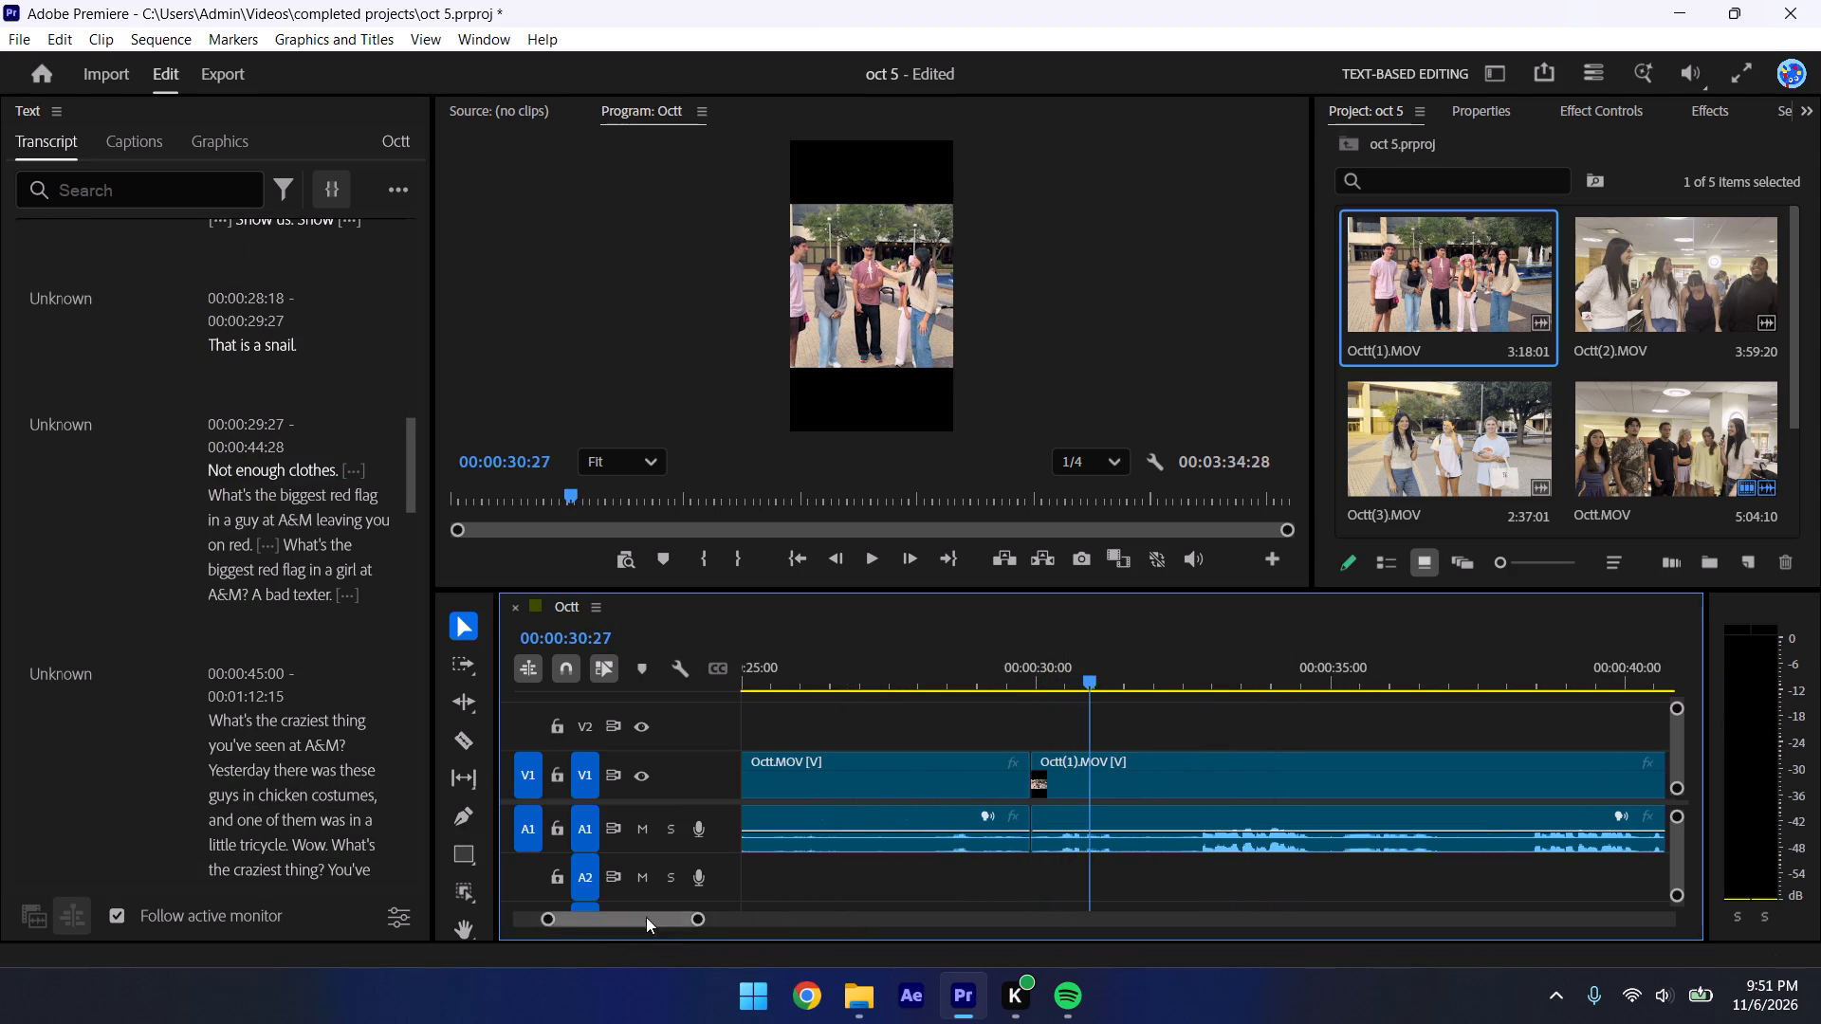
{"action": "left_click_drag", "start_coordinate": [554, 919], "coordinate": [626, 938]}
{"action": "left_click_drag", "start_coordinate": [1167, 646], "coordinate": [1115, 653]}
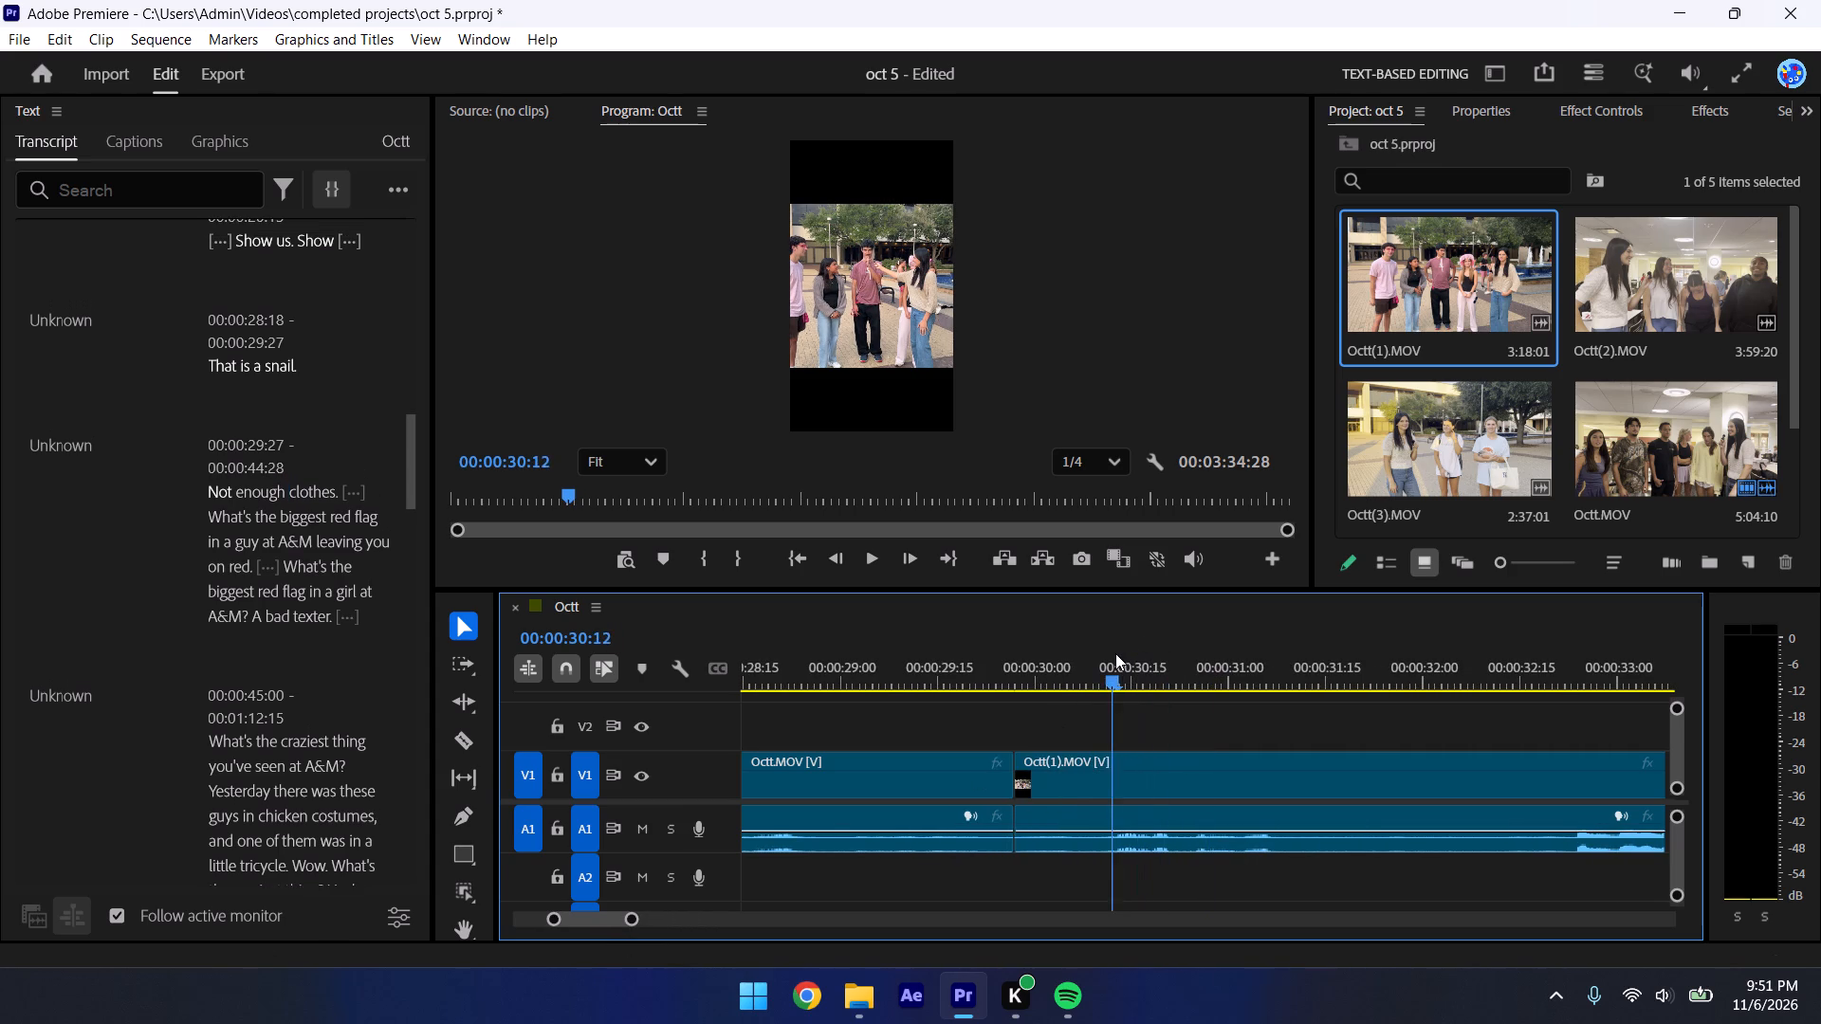
{"action": "left_click_drag", "start_coordinate": [1115, 653], "coordinate": [1093, 653]}
{"action": "type", "text": "q"}
Split Octt(1).MOV at 00:00:30:26, directly after "Not enough clothes", saving the project on the way.
{"action": "key", "text": "space"}
{"action": "key", "text": "space"}
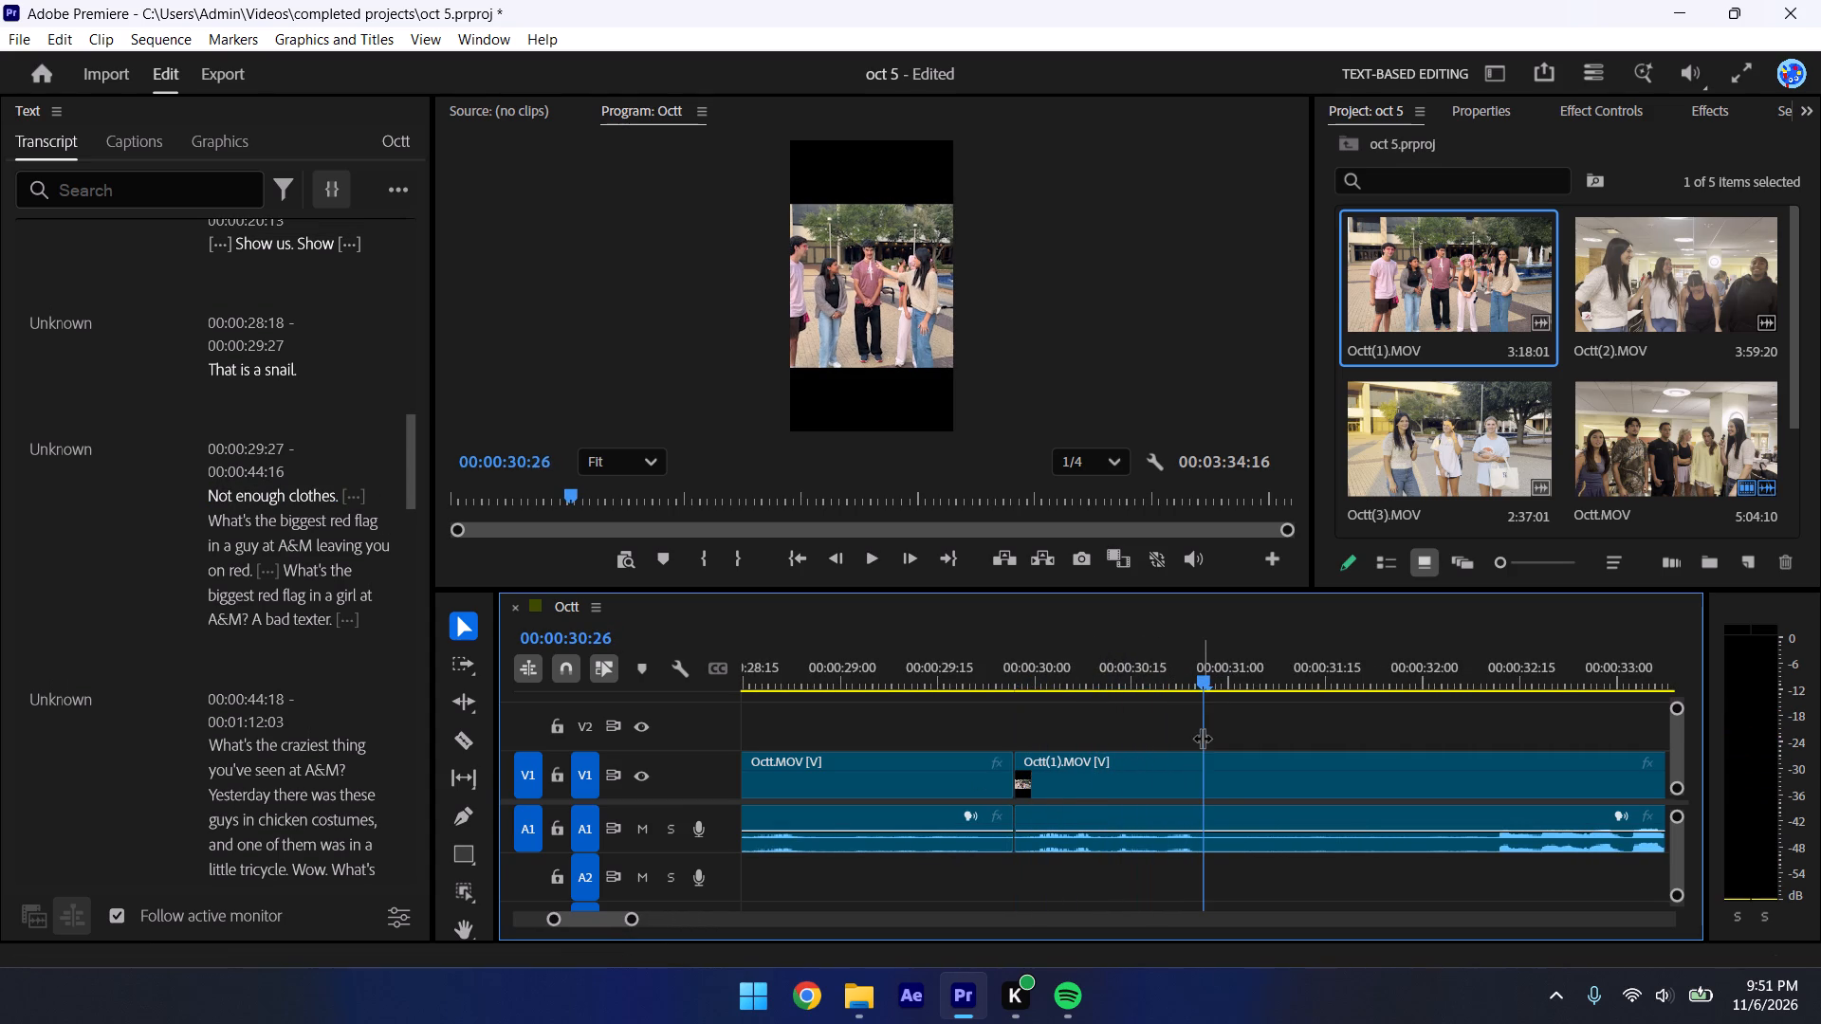
{"action": "left_click", "coordinate": [1221, 780]}
{"action": "key", "text": "ctrl+s"}
{"action": "key", "text": "ctrl+k"}
Ripple-trim the start of the remaining Octt(1).MOV clip through the last red flag question, keeping the "A bad texter" answer.
{"action": "key", "text": "space"}
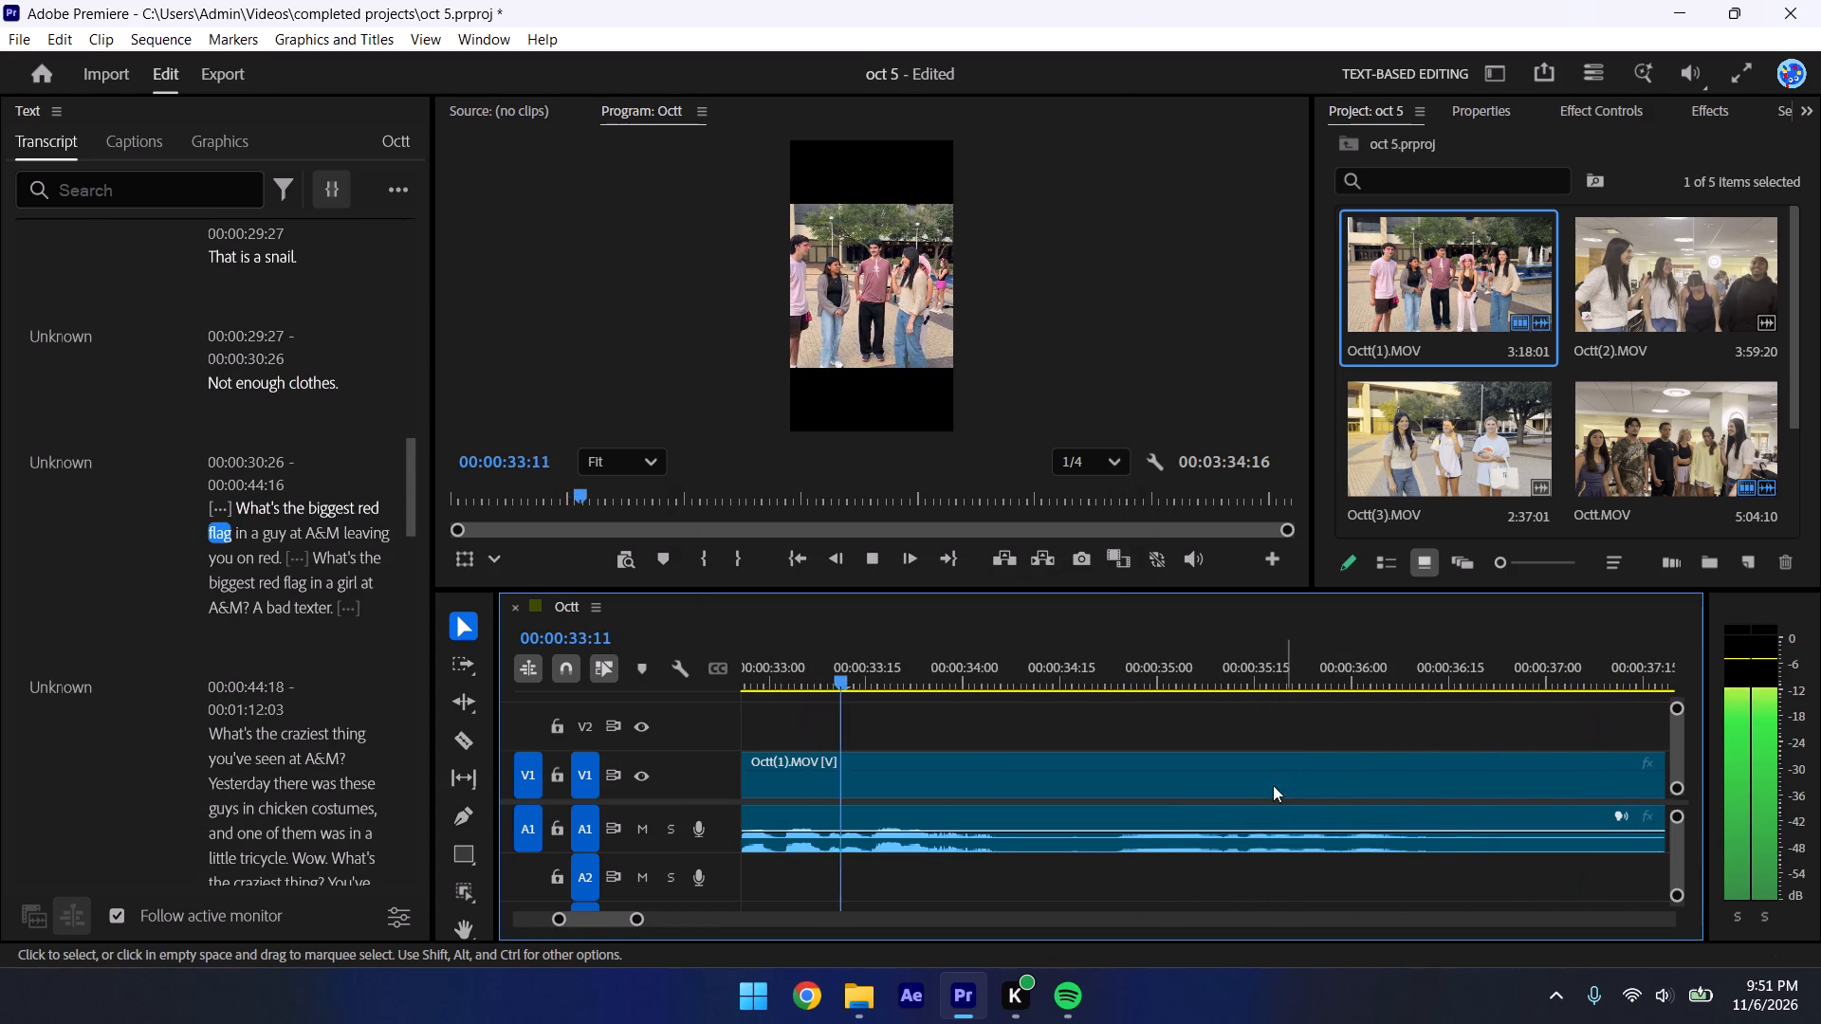
{"action": "left_click_drag", "start_coordinate": [639, 919], "coordinate": [718, 925]}
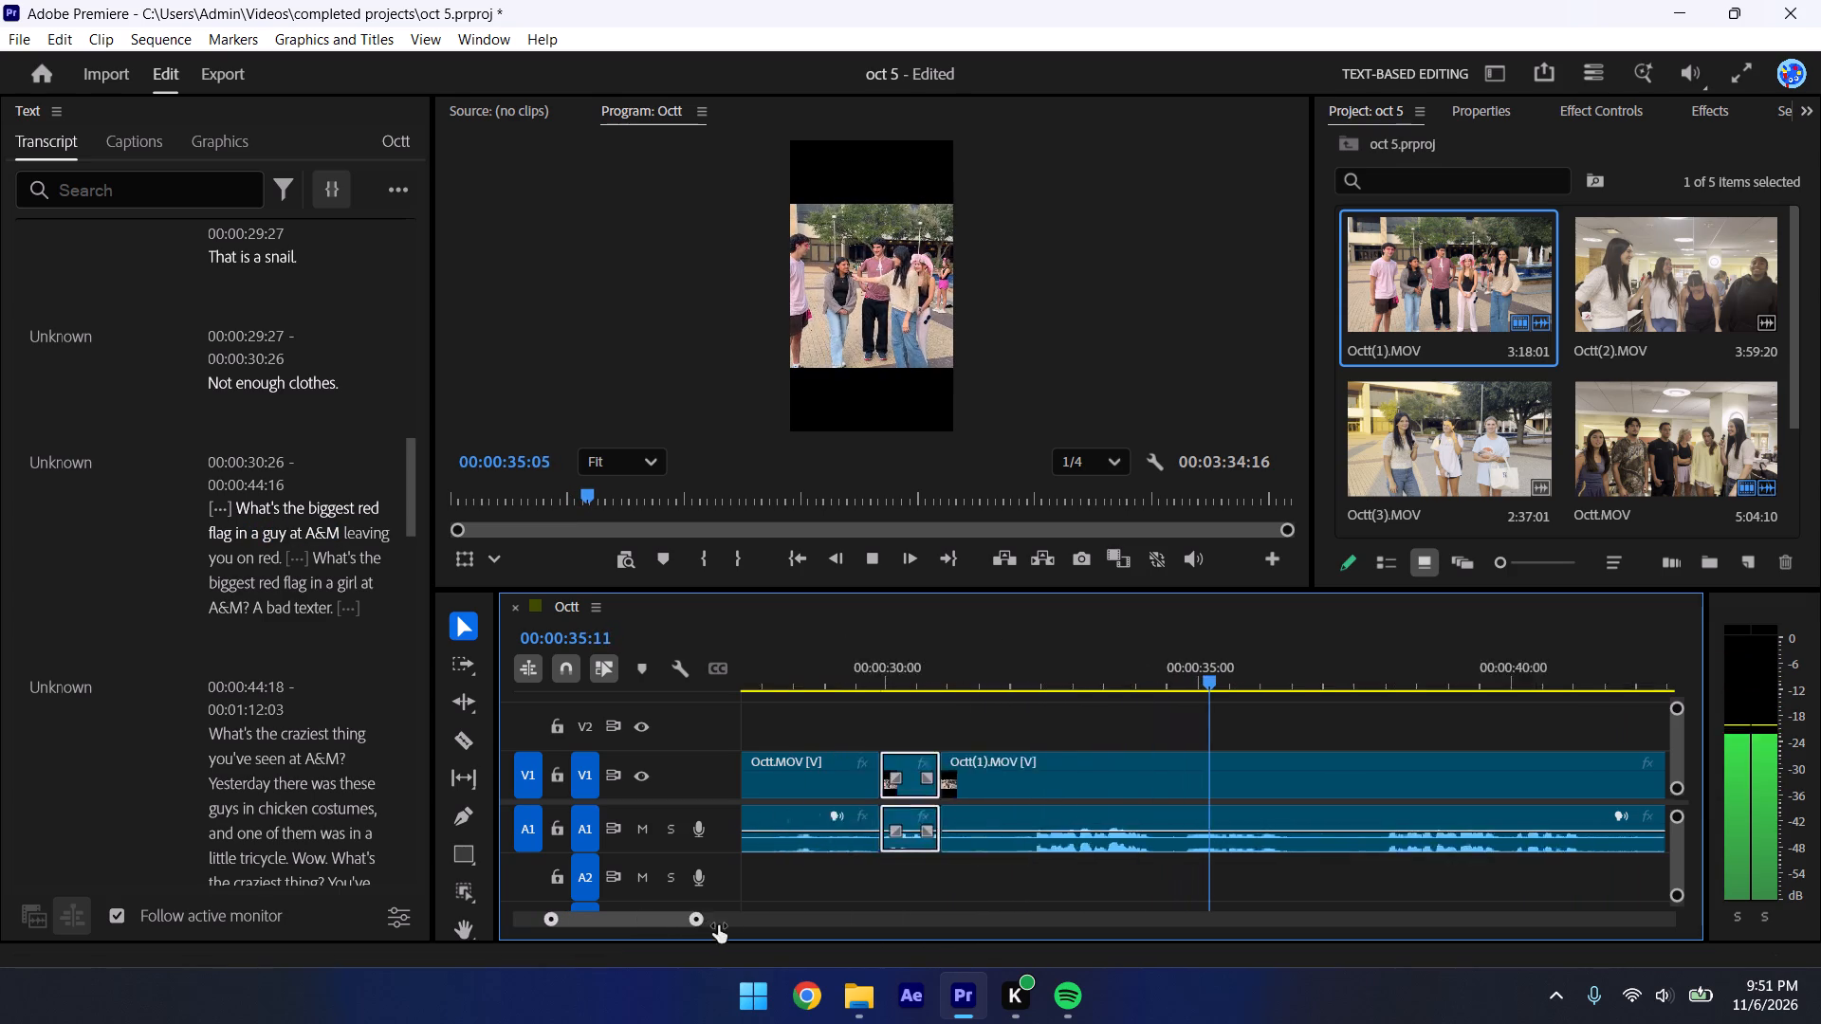
{"action": "left_click_drag", "start_coordinate": [718, 925], "coordinate": [765, 923]}
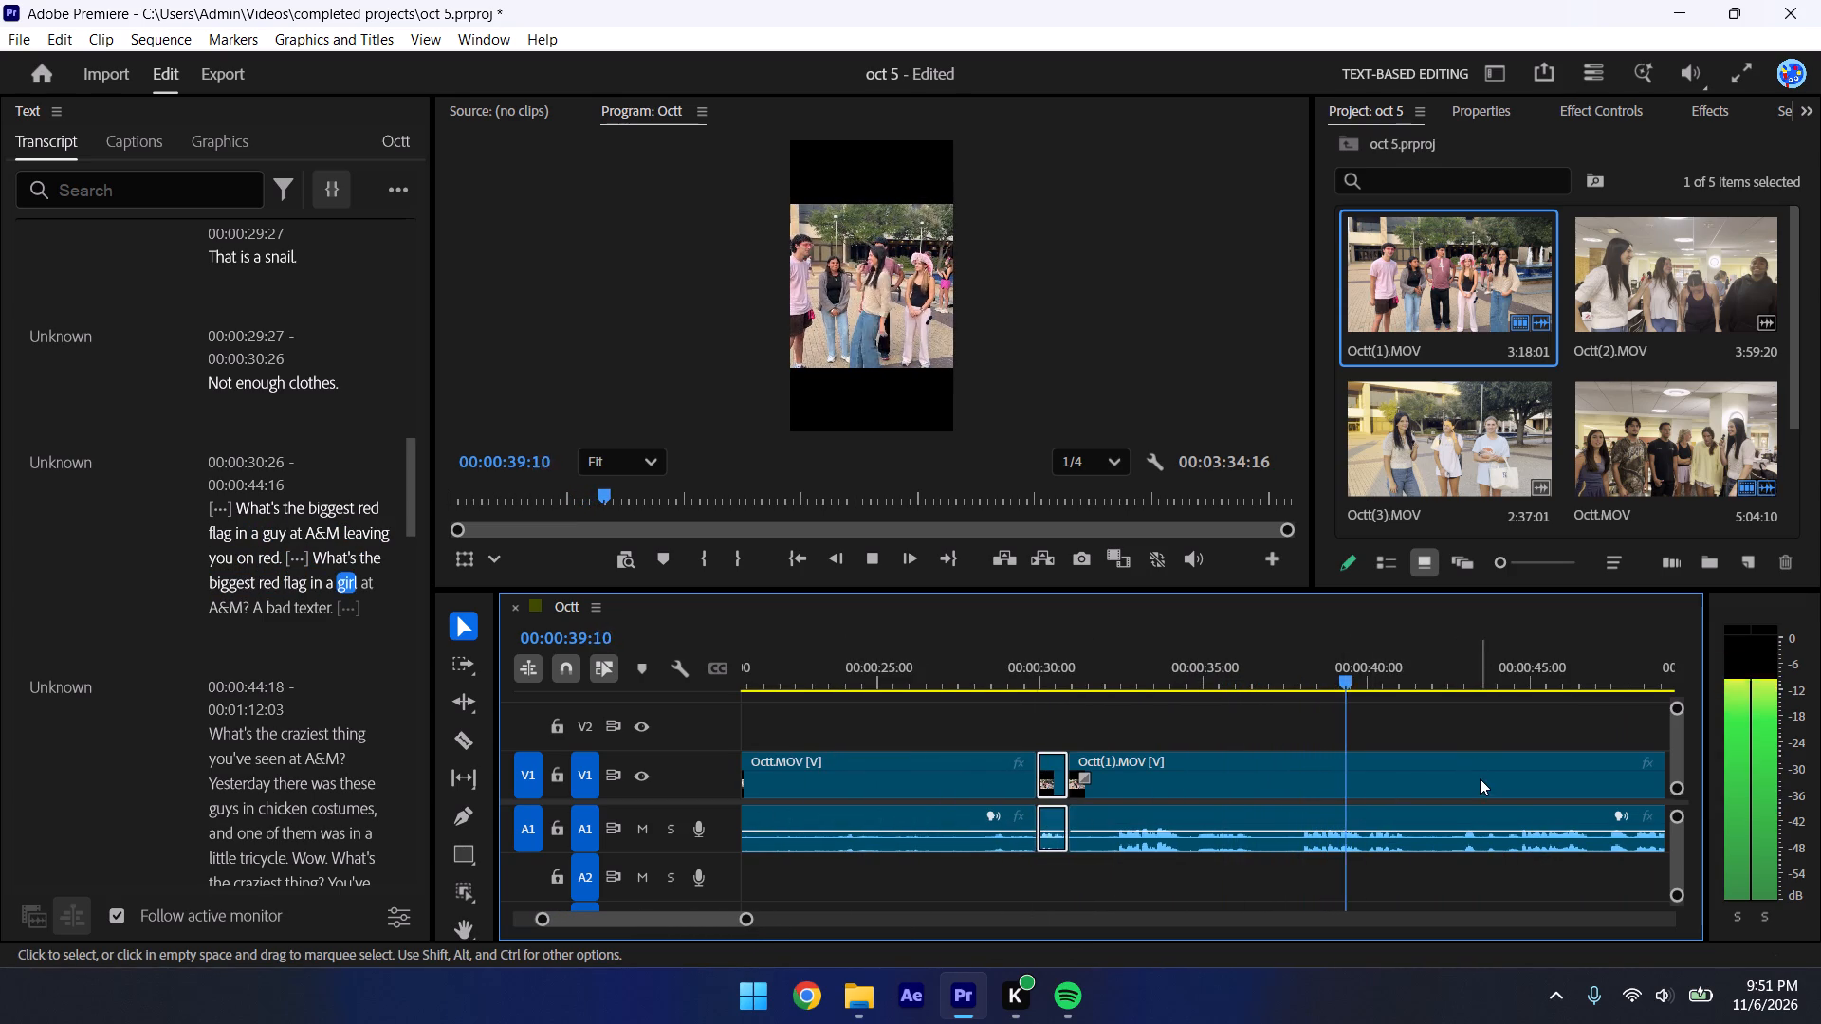
{"action": "key", "text": "space"}
{"action": "type", "text": "q"}
Split Octt(1).MOV at 00:00:31:27, directly after "A bad texter", saving the project on the way.
{"action": "key", "text": "space"}
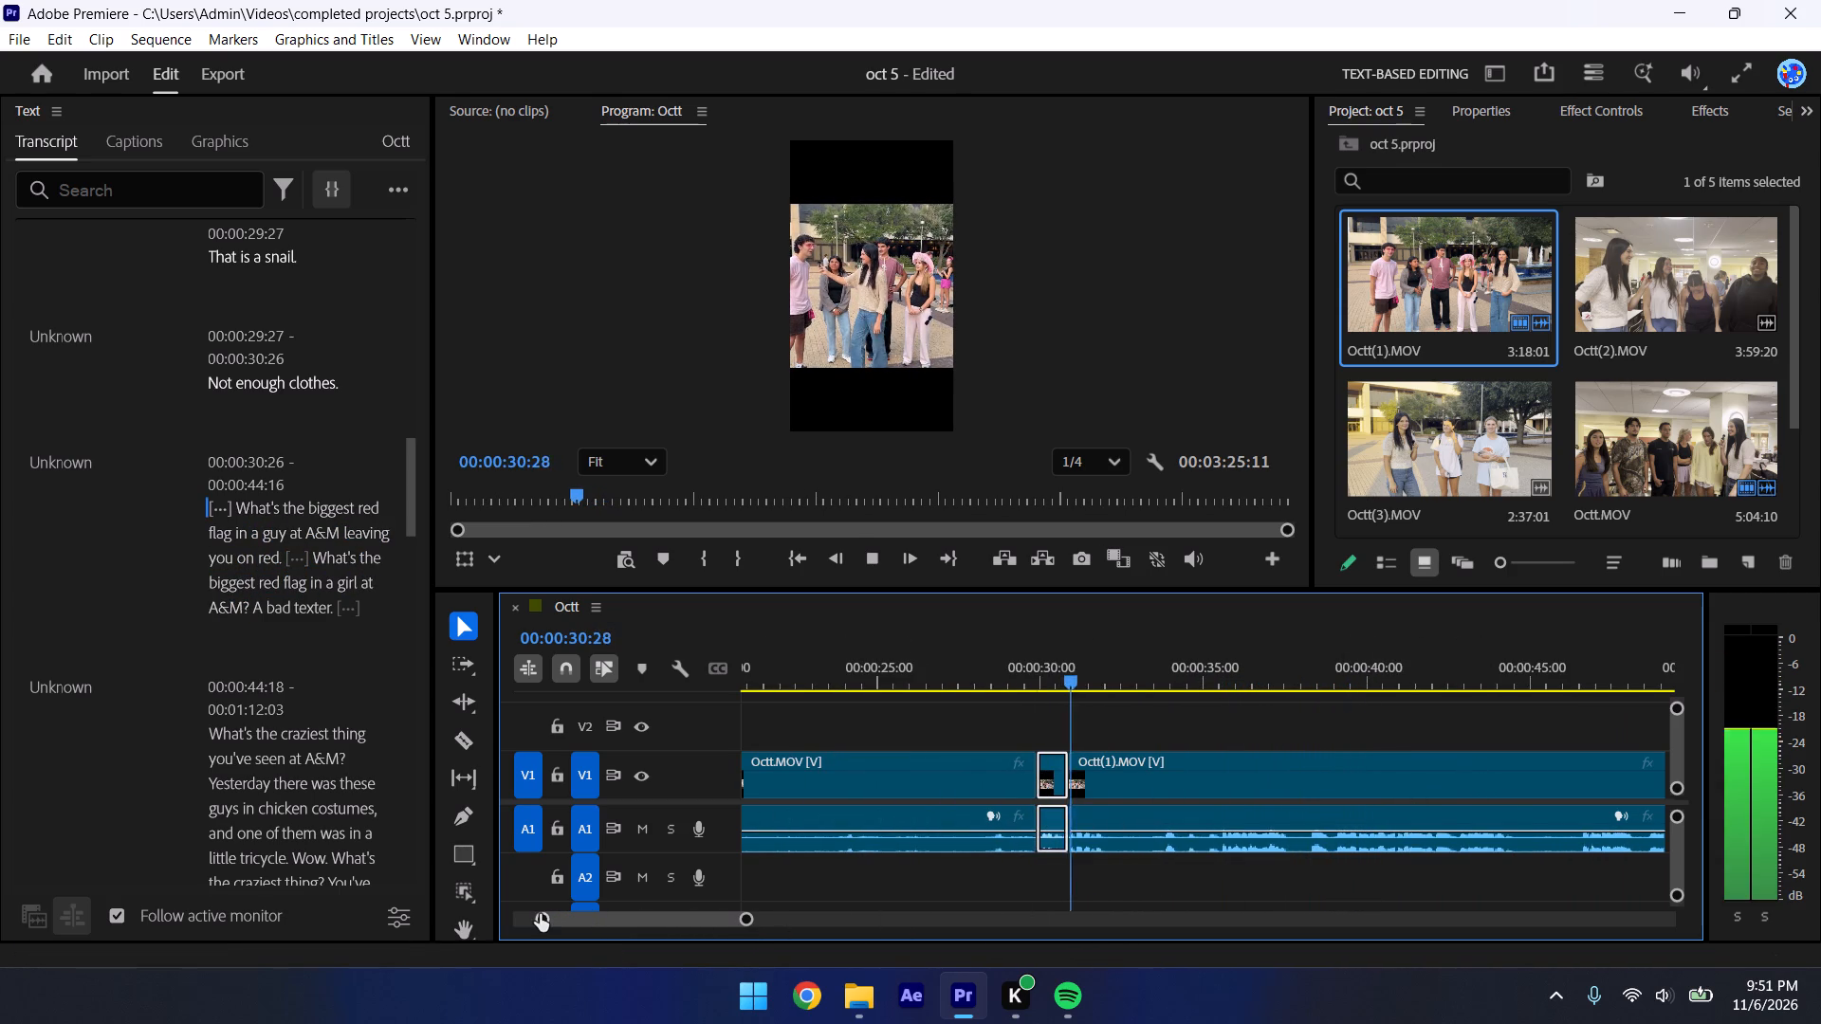
{"action": "left_click_drag", "start_coordinate": [540, 914], "coordinate": [708, 919]}
{"action": "key", "text": "space"}
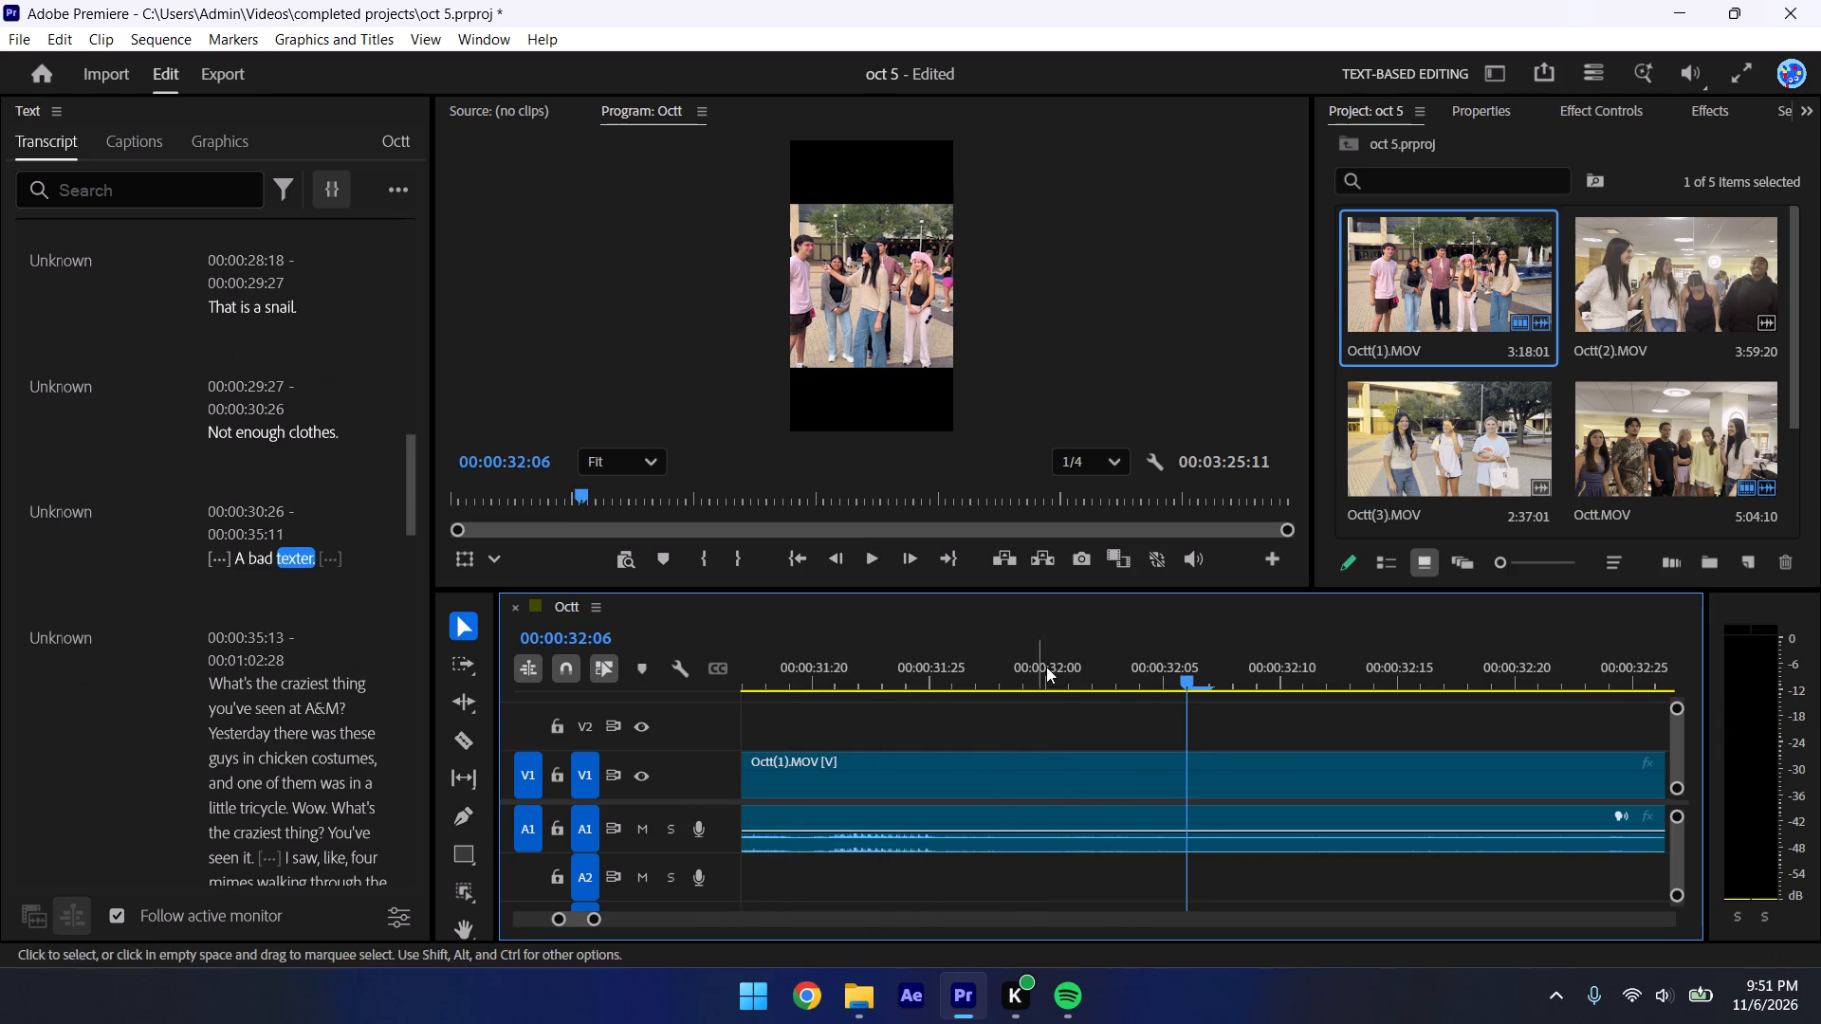
{"action": "left_click_drag", "start_coordinate": [1040, 660], "coordinate": [979, 645]}
{"action": "key", "text": "ctrl+s"}
{"action": "left_click", "coordinate": [1044, 777]}
{"action": "key", "text": "ctrl+k"}
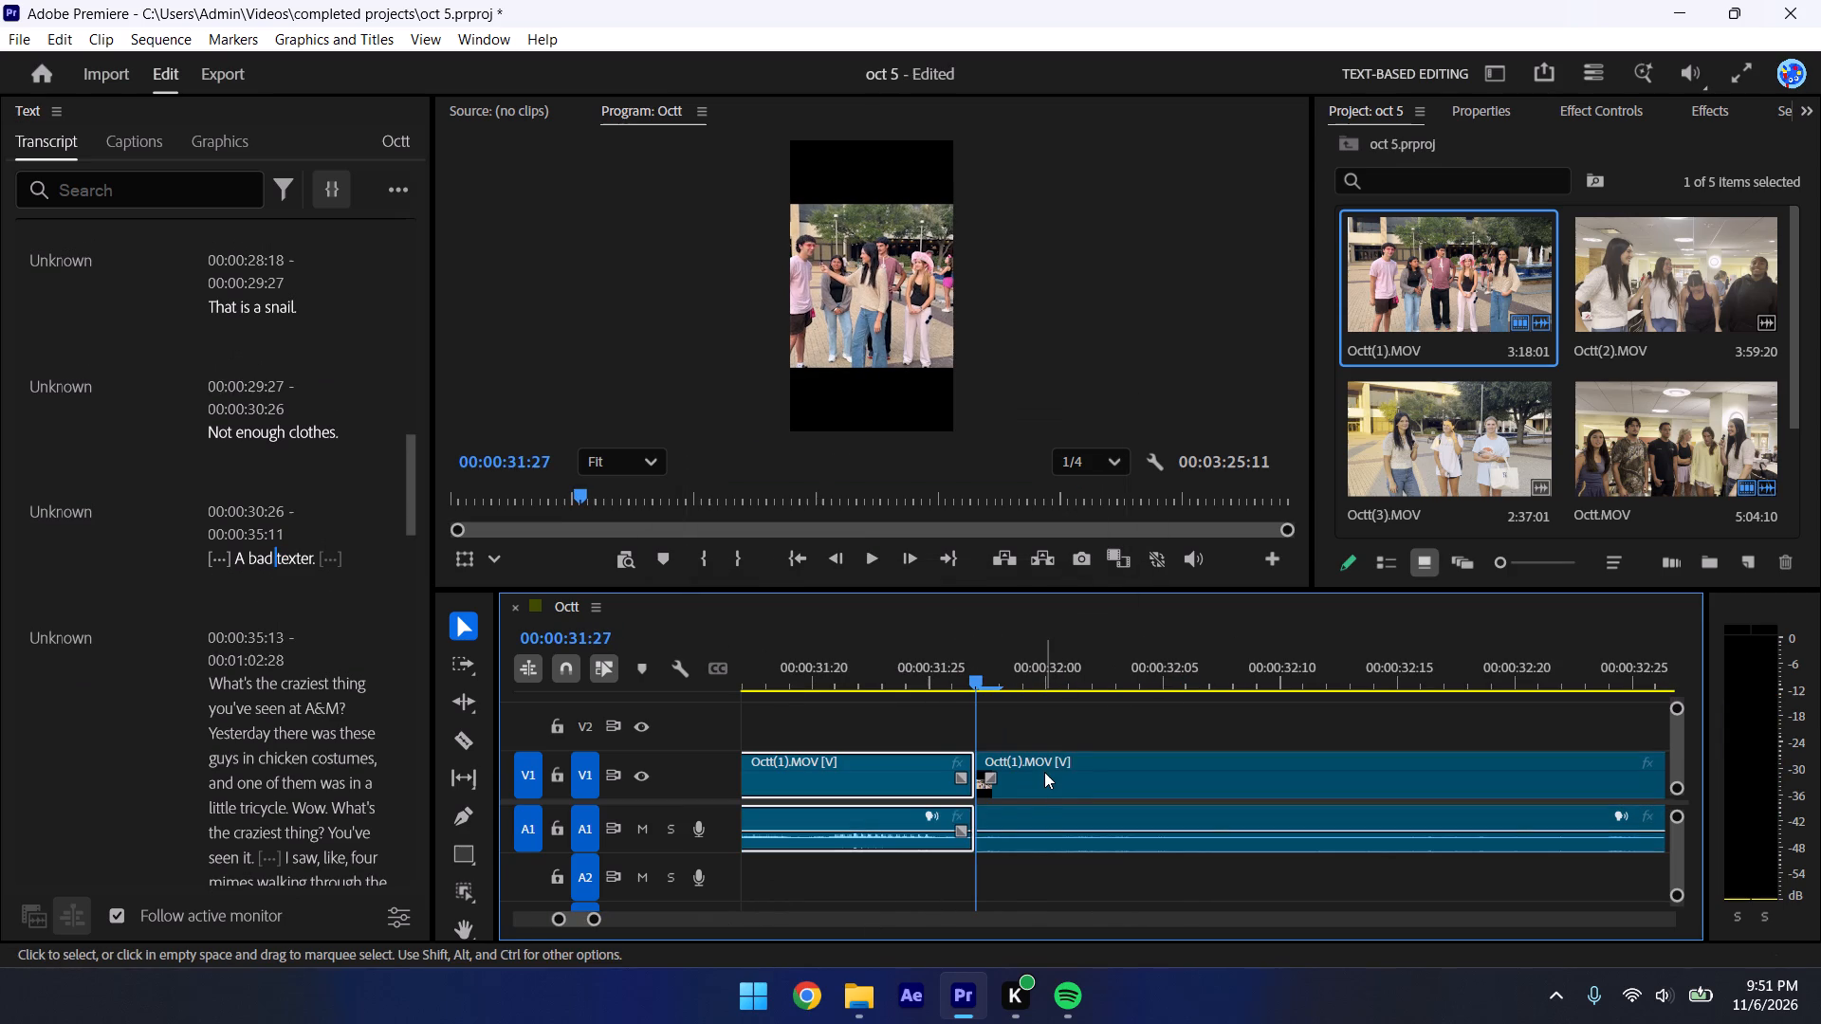
Delete the rest of Octt(1).MOV after the "A bad texter" clip, from 00:00:31:27 onward, and save the project.
{"action": "key", "text": "space"}
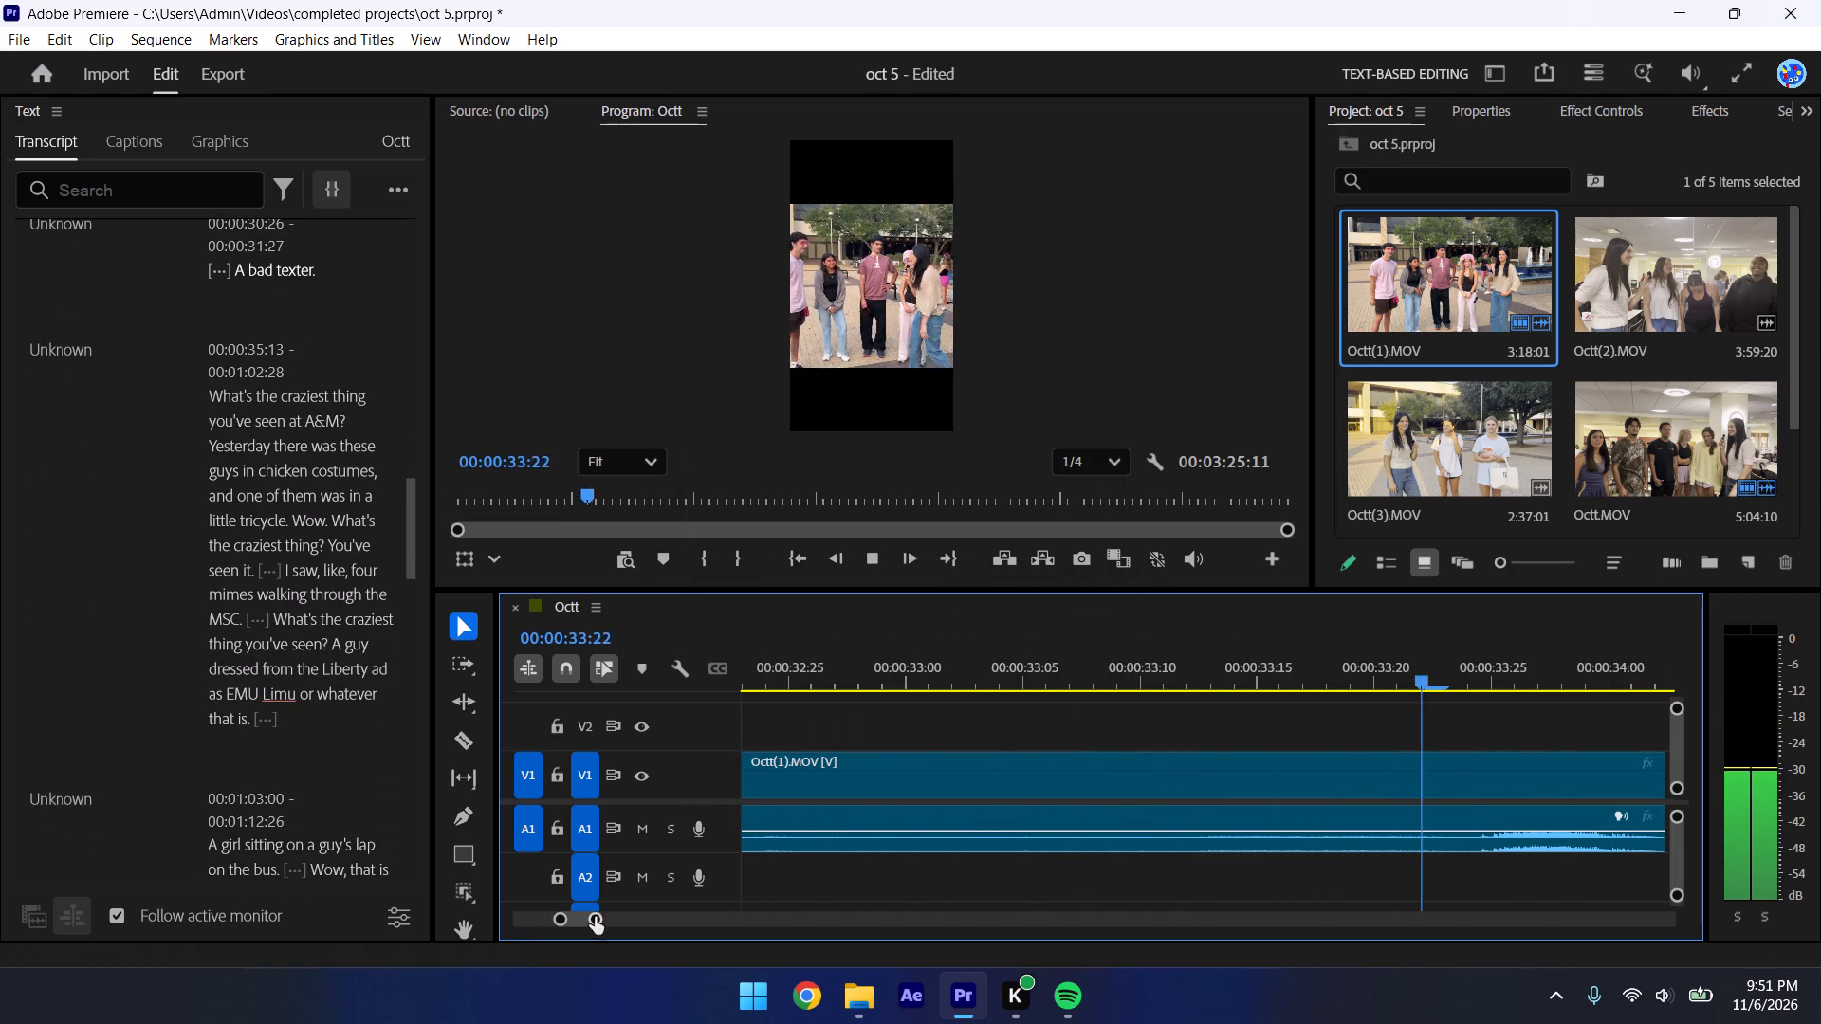
{"action": "left_click_drag", "start_coordinate": [596, 917], "coordinate": [785, 954]}
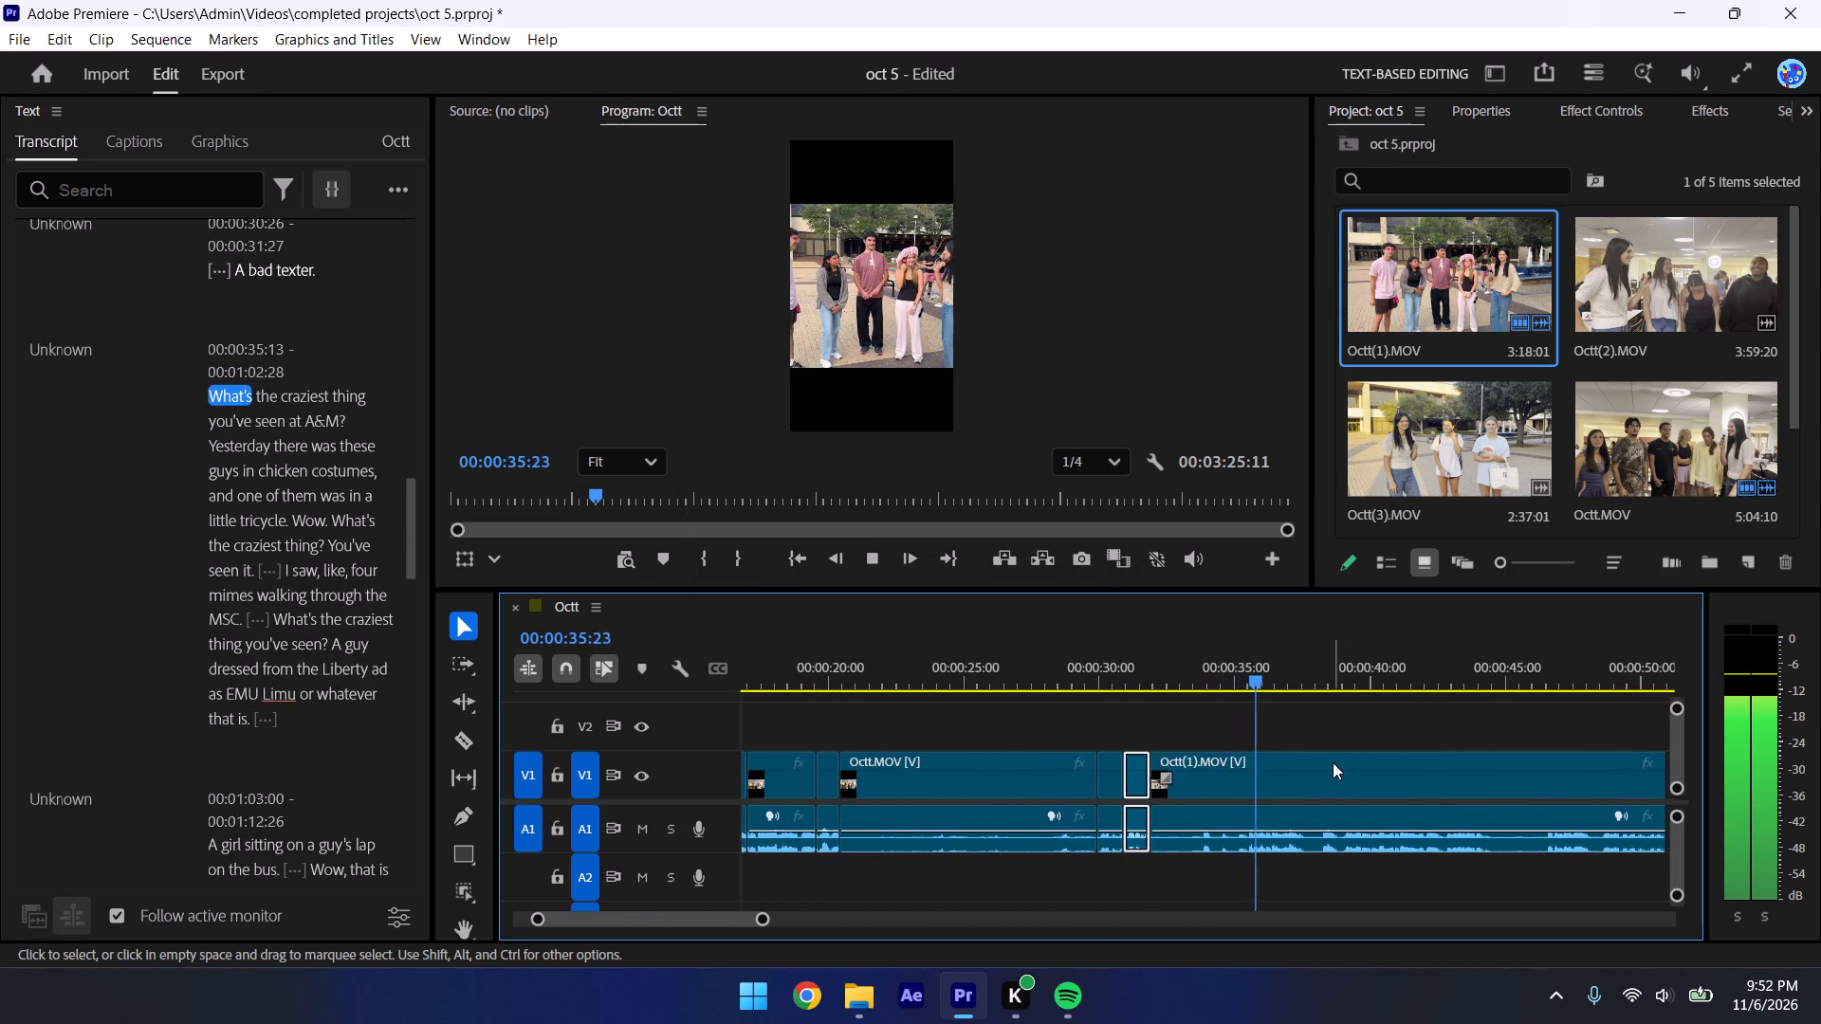
{"action": "left_click", "coordinate": [1333, 762]}
{"action": "key", "text": "Delete"}
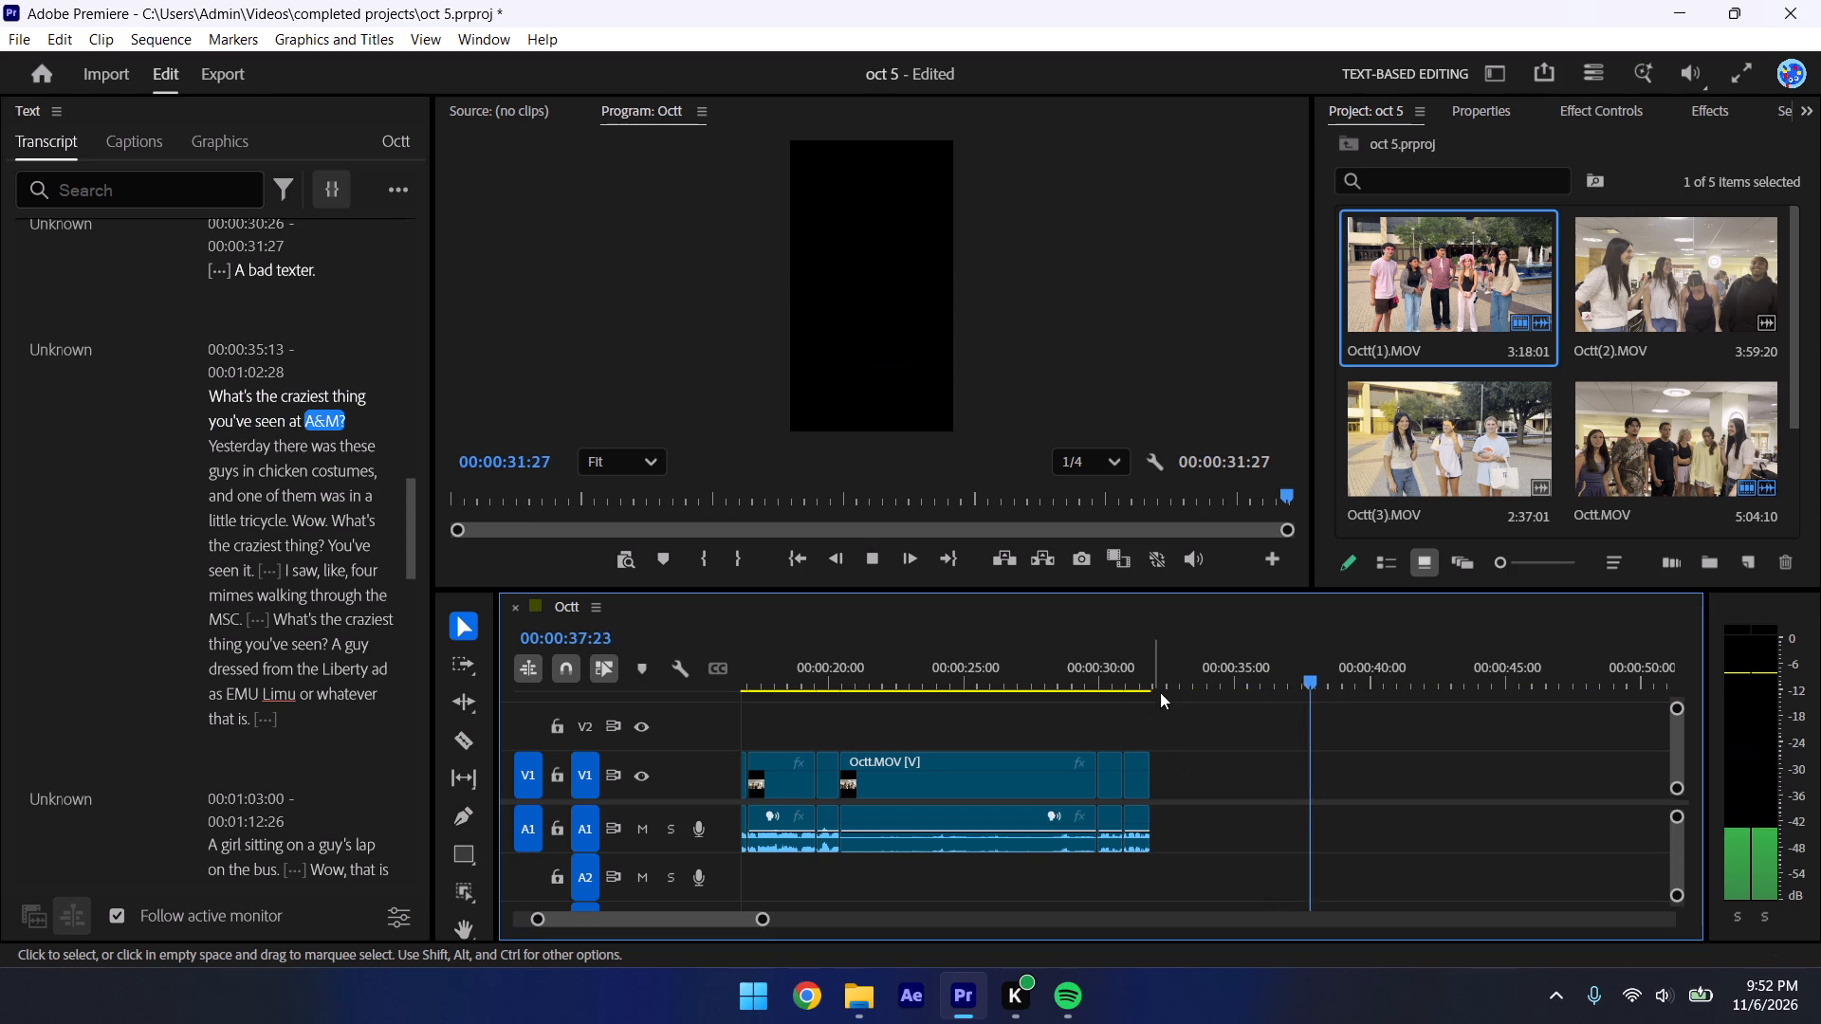
{"action": "key", "text": "space"}
{"action": "left_click_drag", "start_coordinate": [1236, 667], "coordinate": [1182, 671]}
{"action": "key", "text": "ctrl+s"}
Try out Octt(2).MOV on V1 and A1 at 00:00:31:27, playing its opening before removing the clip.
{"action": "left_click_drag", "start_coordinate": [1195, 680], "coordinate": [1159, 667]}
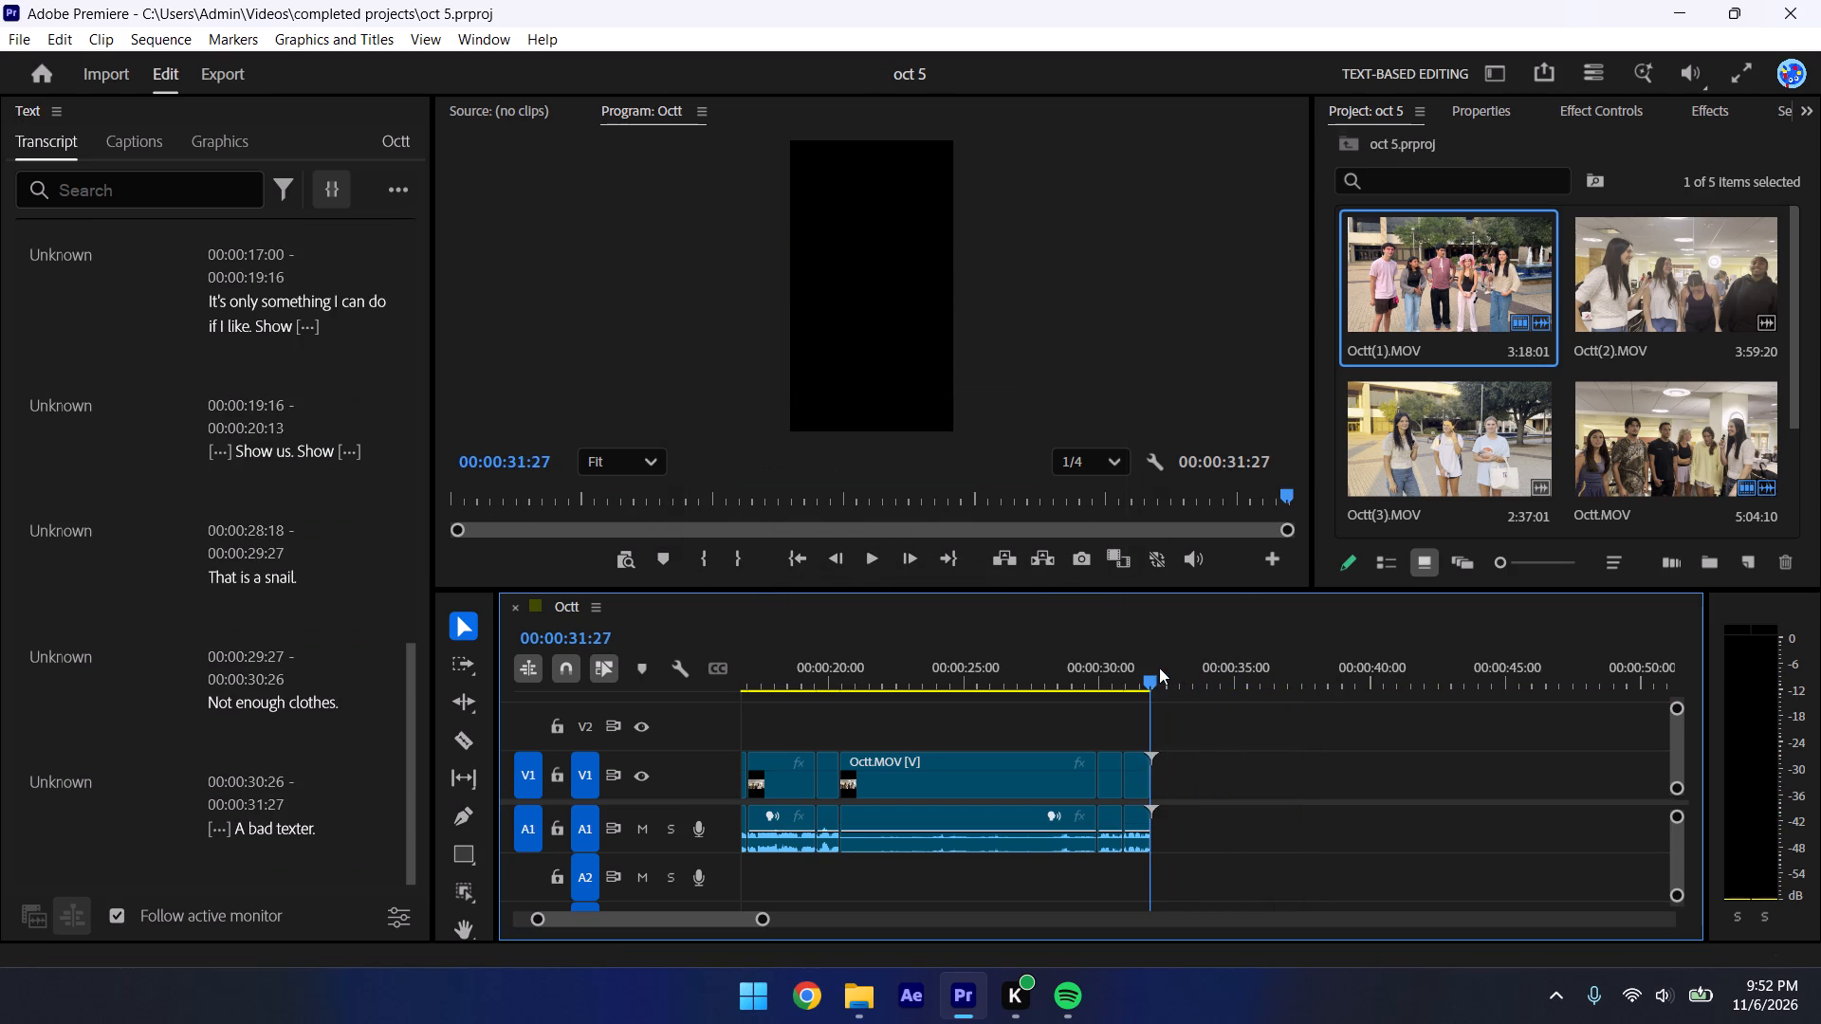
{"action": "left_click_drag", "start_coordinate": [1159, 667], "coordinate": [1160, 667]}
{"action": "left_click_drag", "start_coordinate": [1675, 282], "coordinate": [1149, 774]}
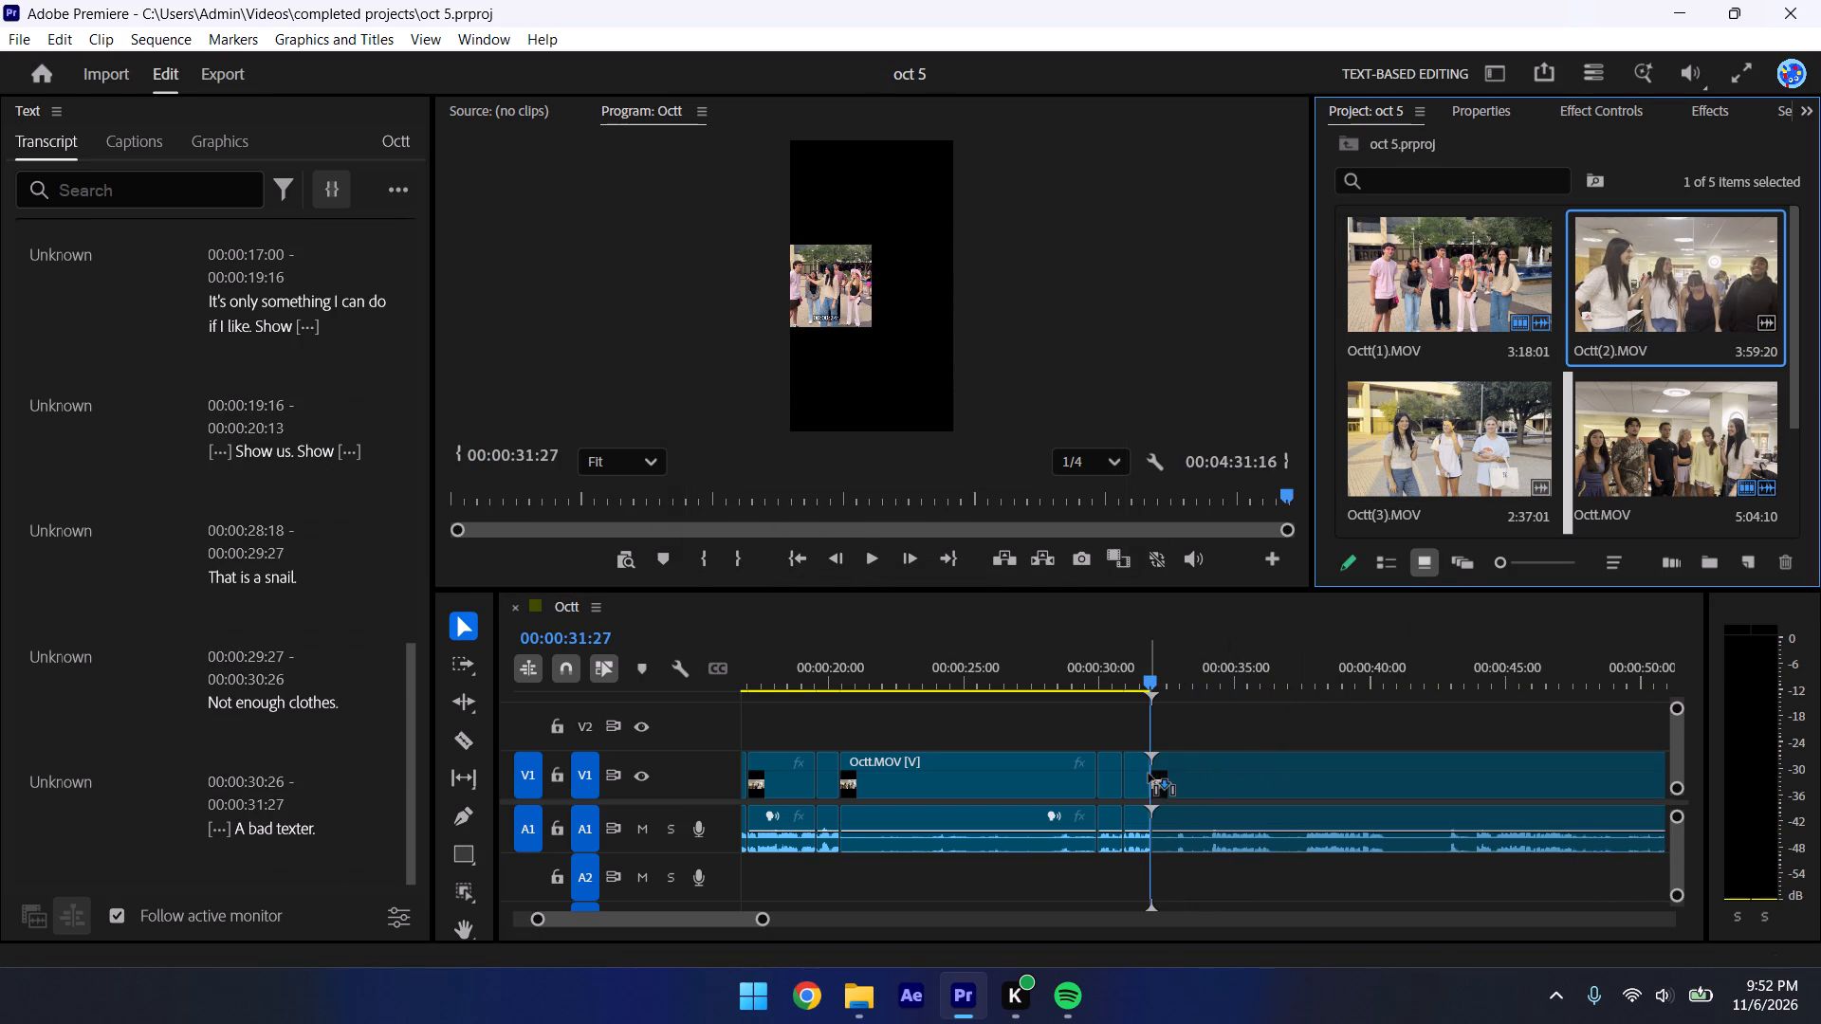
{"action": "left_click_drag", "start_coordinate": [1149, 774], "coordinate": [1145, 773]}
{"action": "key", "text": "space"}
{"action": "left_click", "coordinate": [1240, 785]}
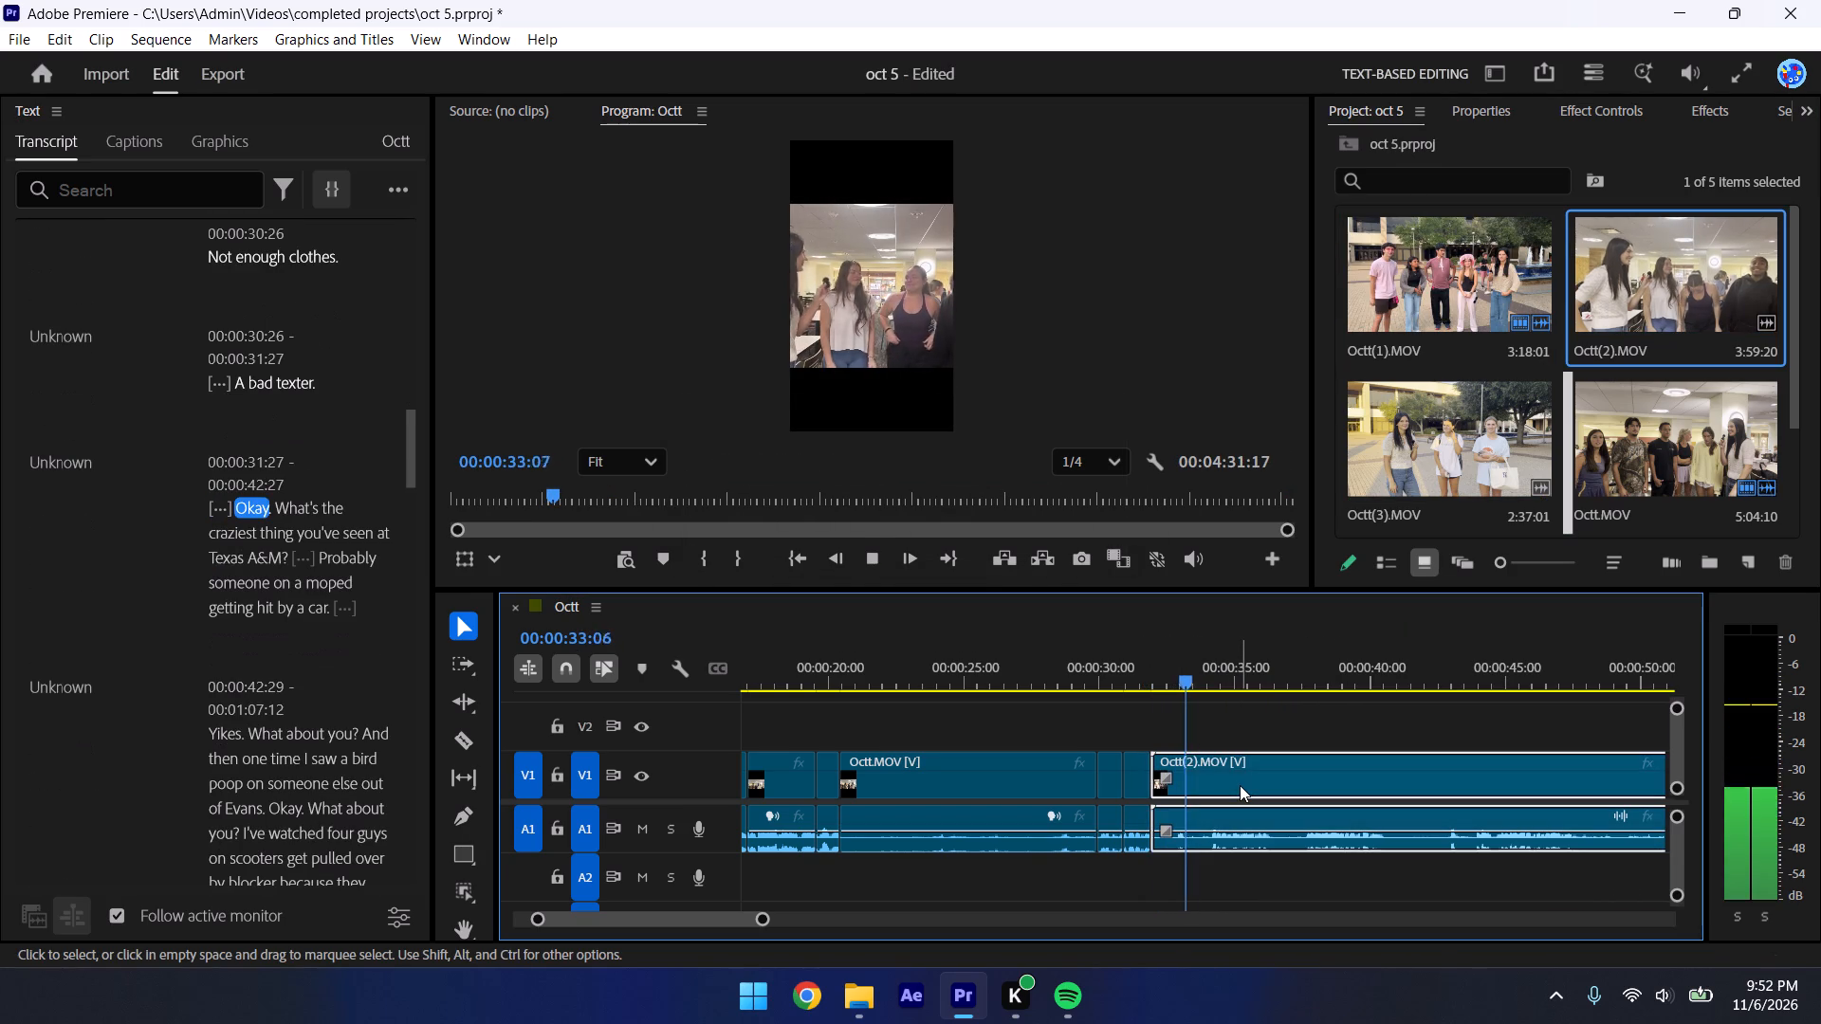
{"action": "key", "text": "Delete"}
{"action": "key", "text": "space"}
Select Octt(3).MOV in the project bin with the playhead back at 00:00:31:27, and save the project.
{"action": "left_click_drag", "start_coordinate": [1213, 677], "coordinate": [1181, 678], "text": "shift"}
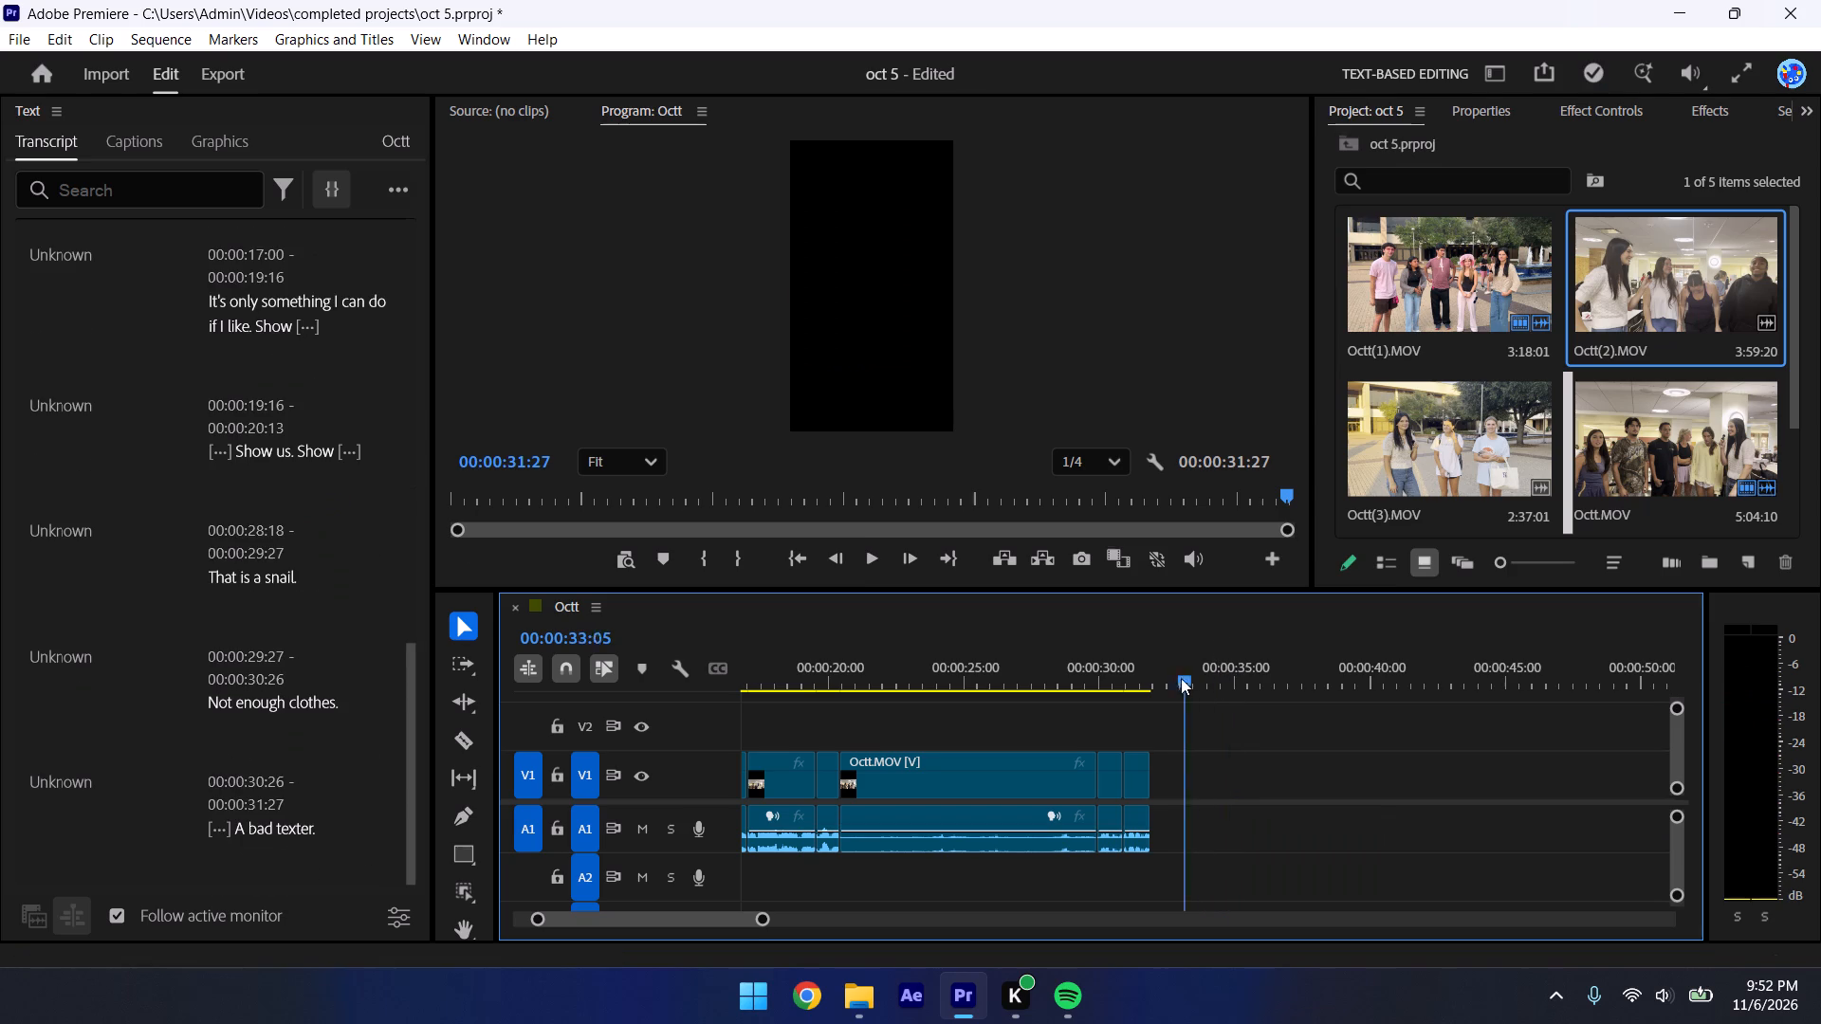
{"action": "left_click_drag", "start_coordinate": [1181, 678], "coordinate": [1162, 674], "text": "shift"}
{"action": "left_click_drag", "start_coordinate": [1399, 451], "coordinate": [1426, 426]}
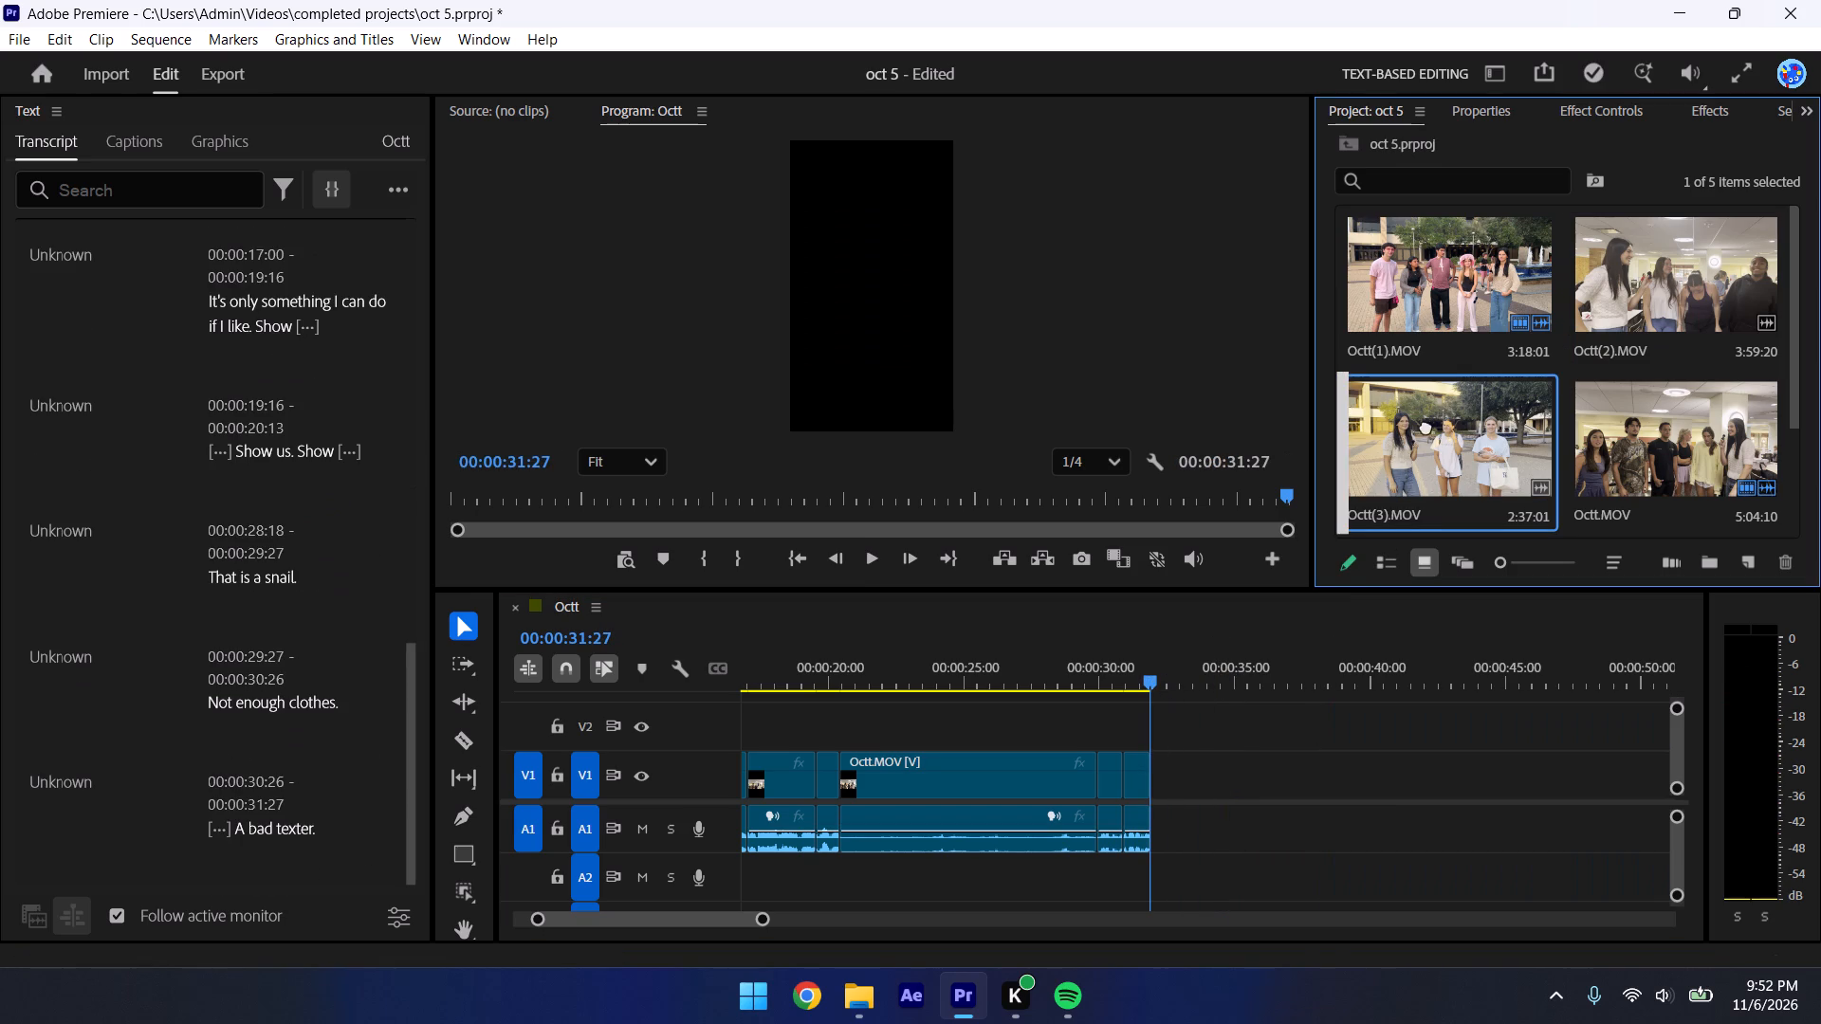
{"action": "left_click_drag", "start_coordinate": [1426, 426], "coordinate": [1459, 439]}
{"action": "key", "text": "ctrl+s"}
Review the Octt sequence from its start into the snail segment, checking the pacing of the cuts, and save.
{"action": "left_click_drag", "start_coordinate": [1128, 672], "coordinate": [151, 715]}
{"action": "key", "text": "space"}
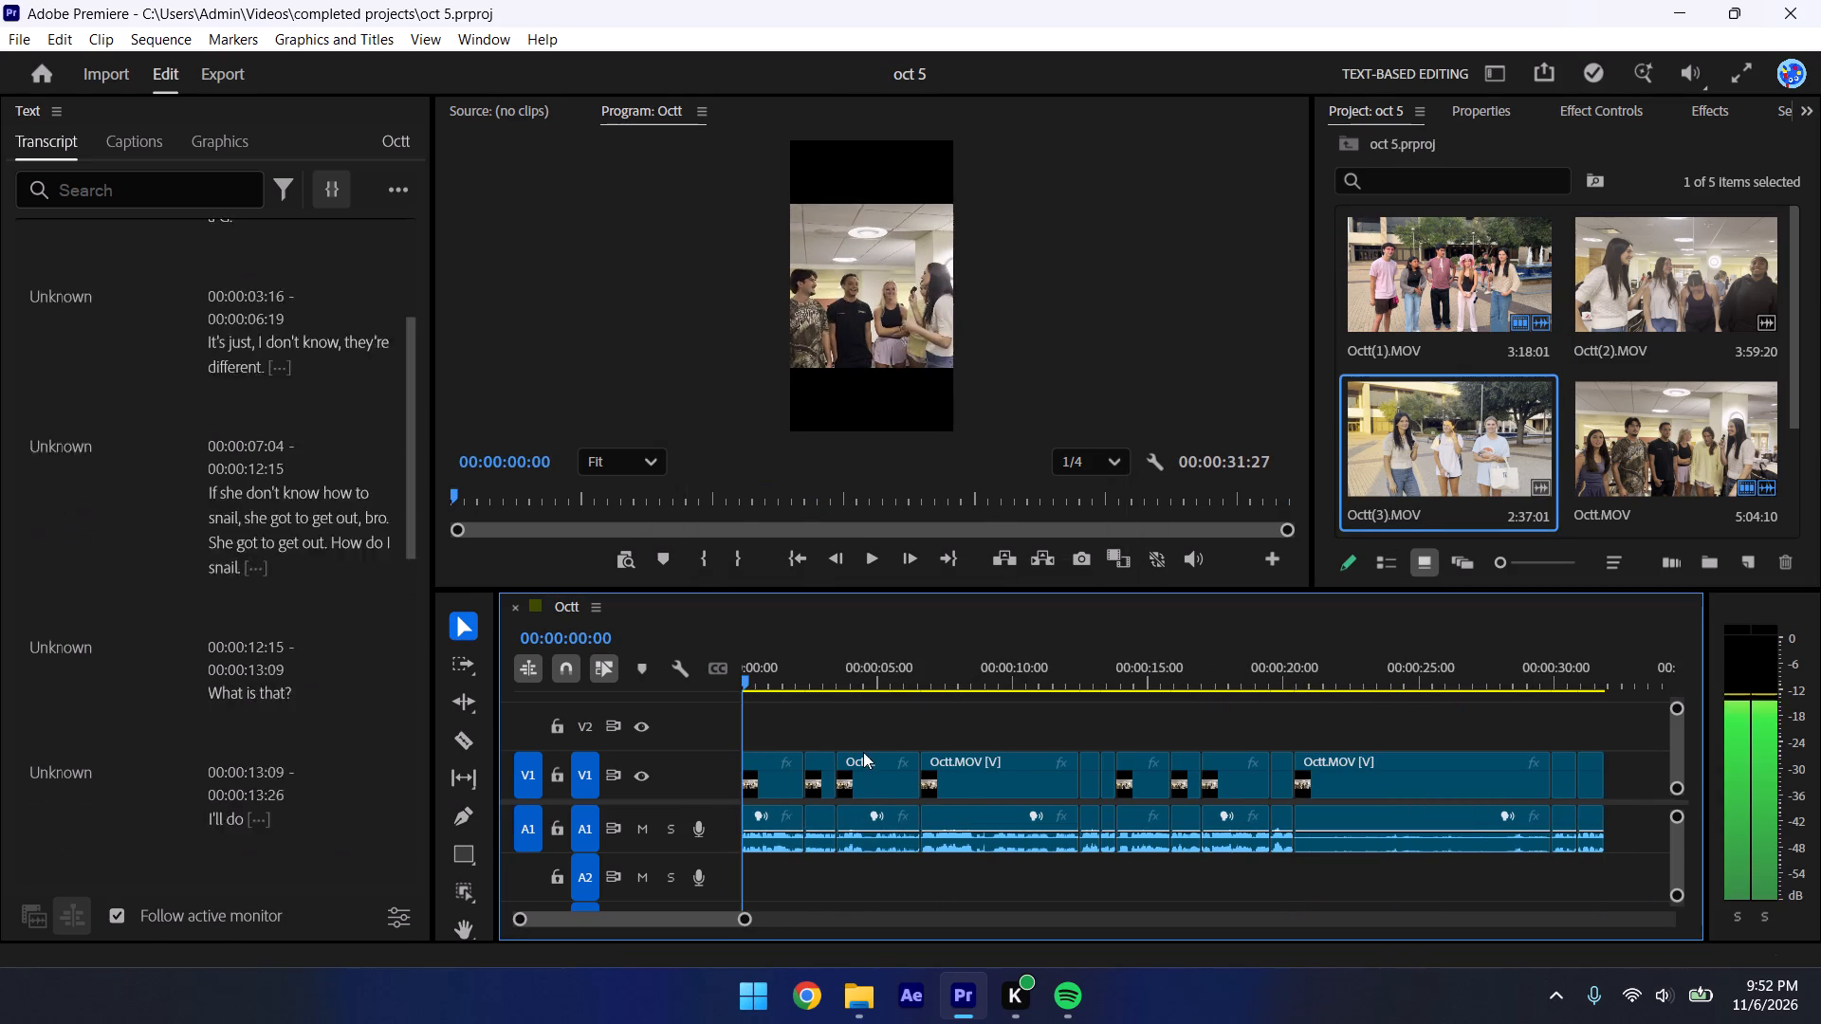
{"action": "left_click", "coordinate": [884, 717]}
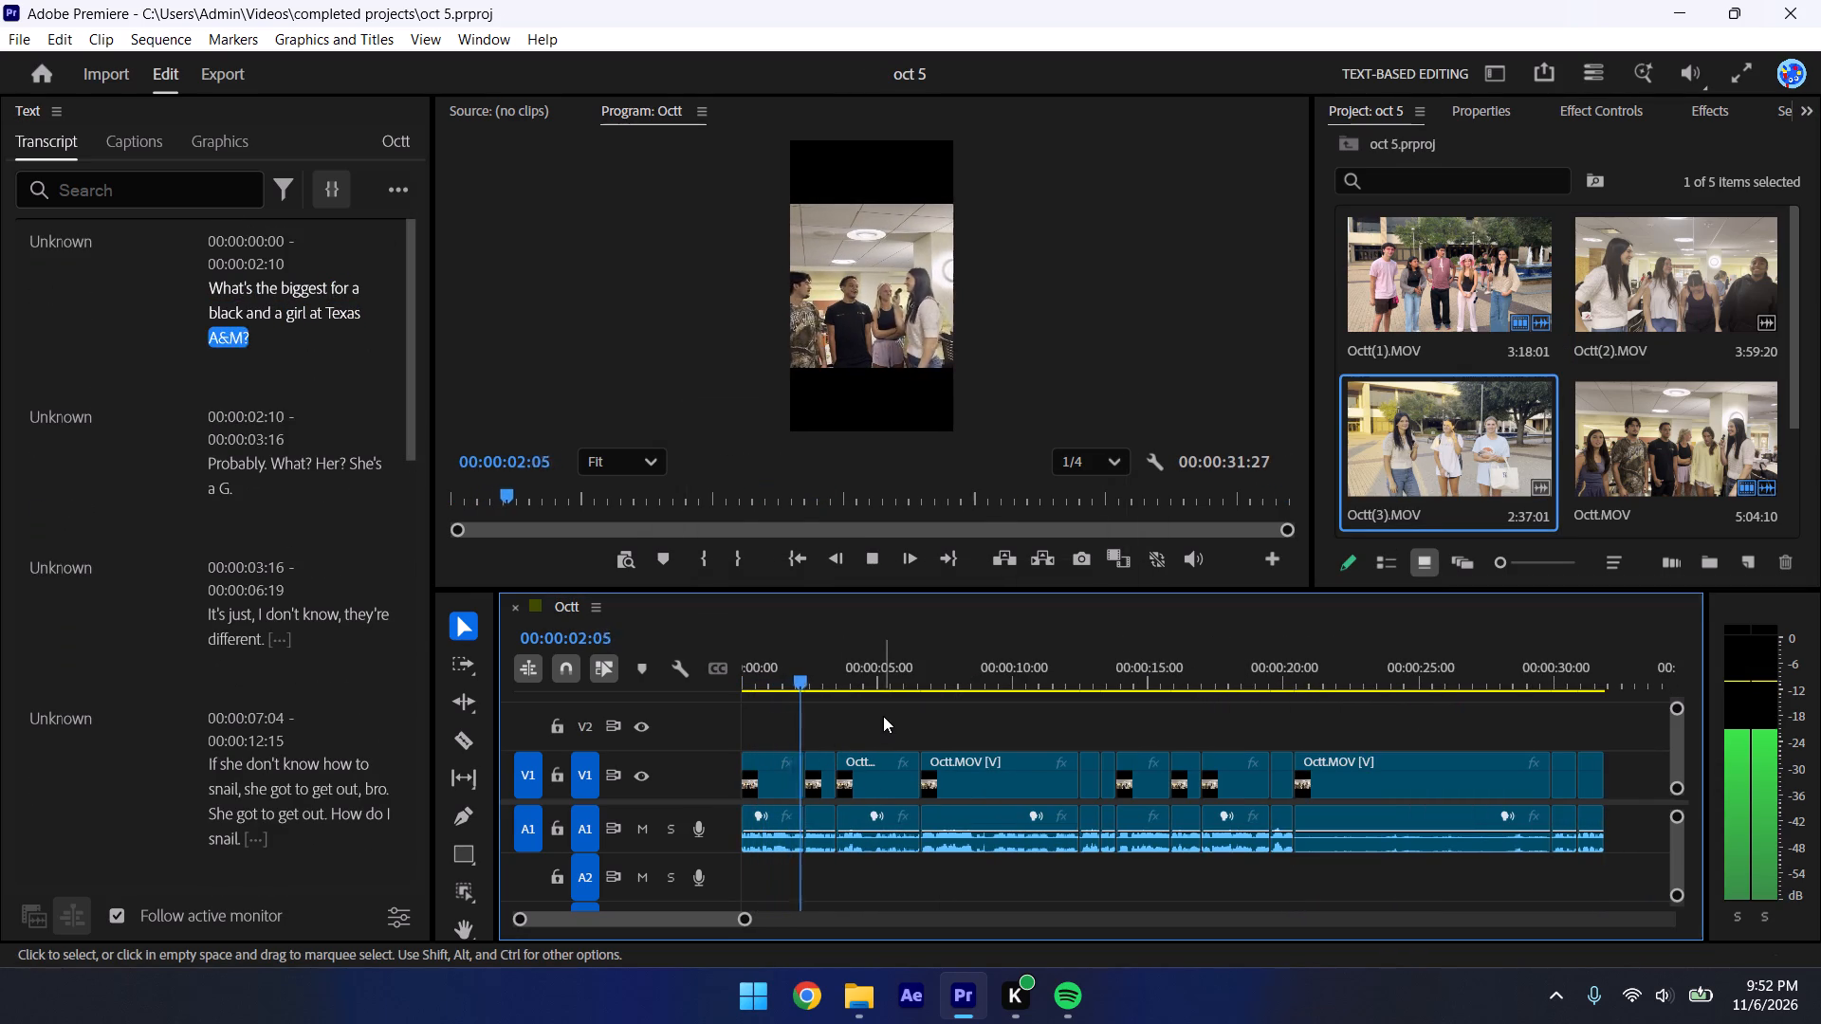
{"action": "left_click_drag", "start_coordinate": [822, 673], "coordinate": [585, 734]}
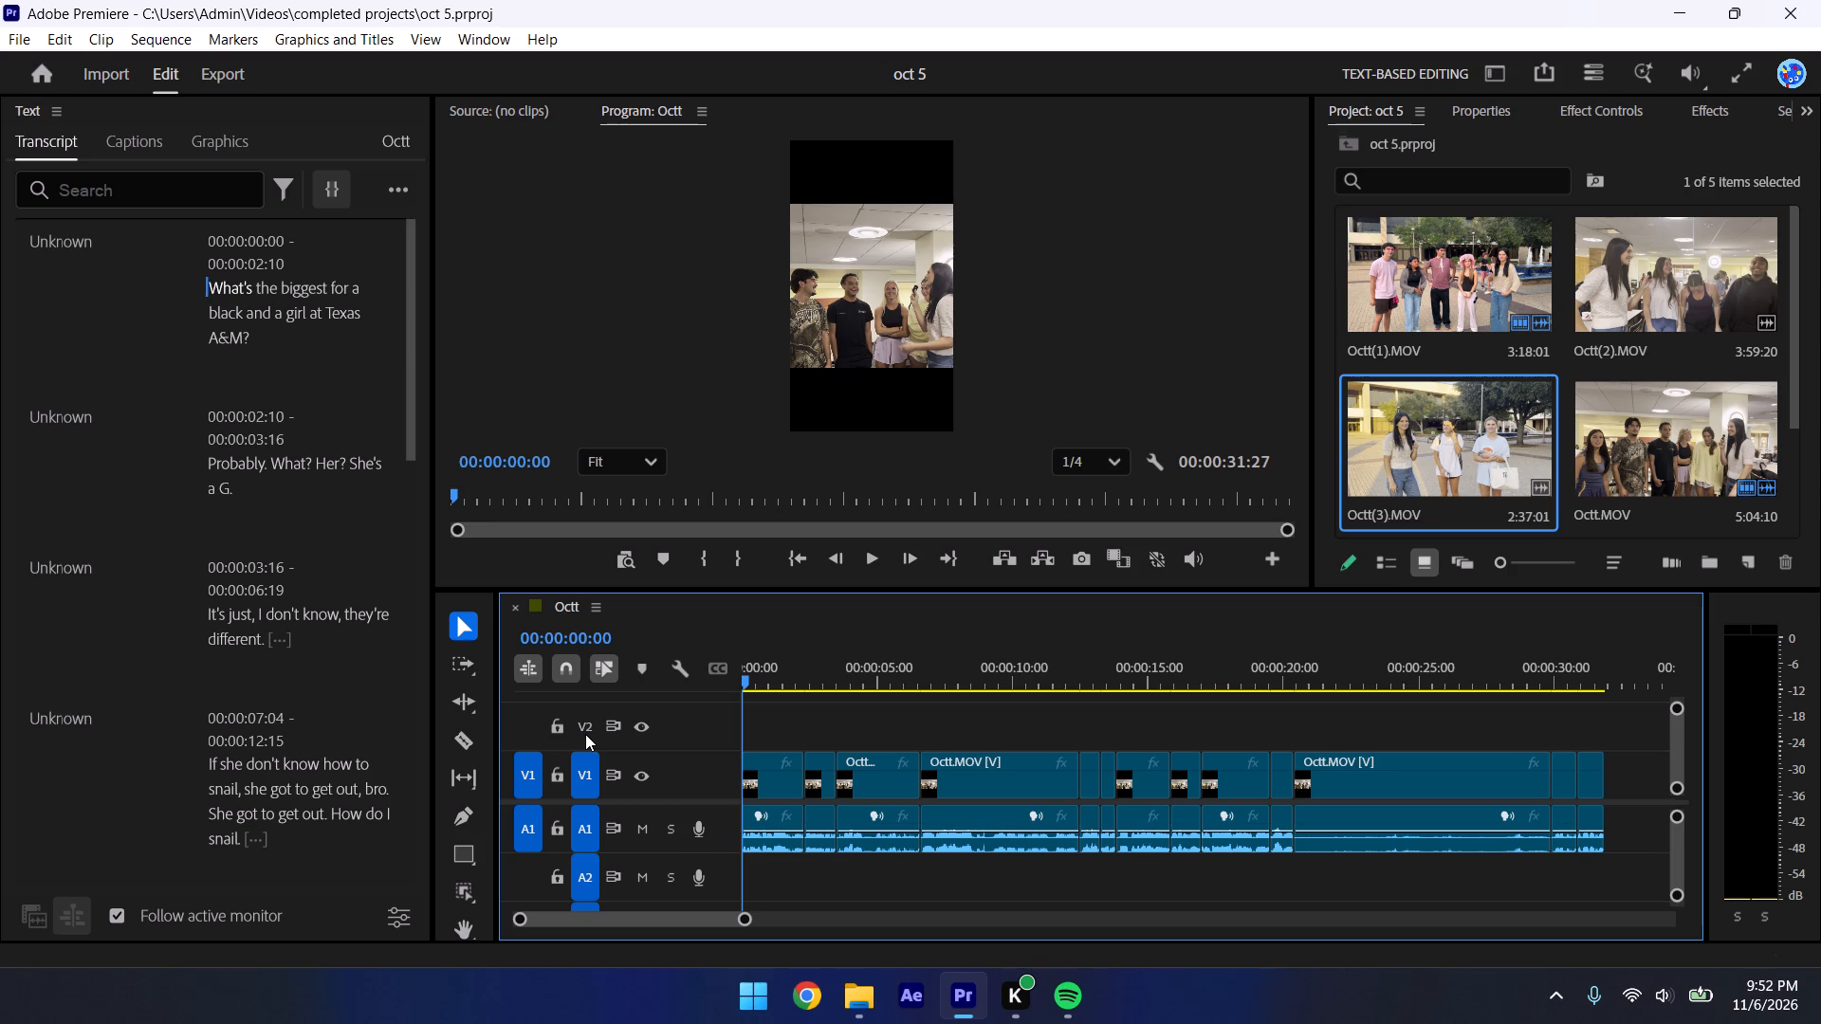
{"action": "left_click_drag", "start_coordinate": [585, 734], "coordinate": [952, 682]}
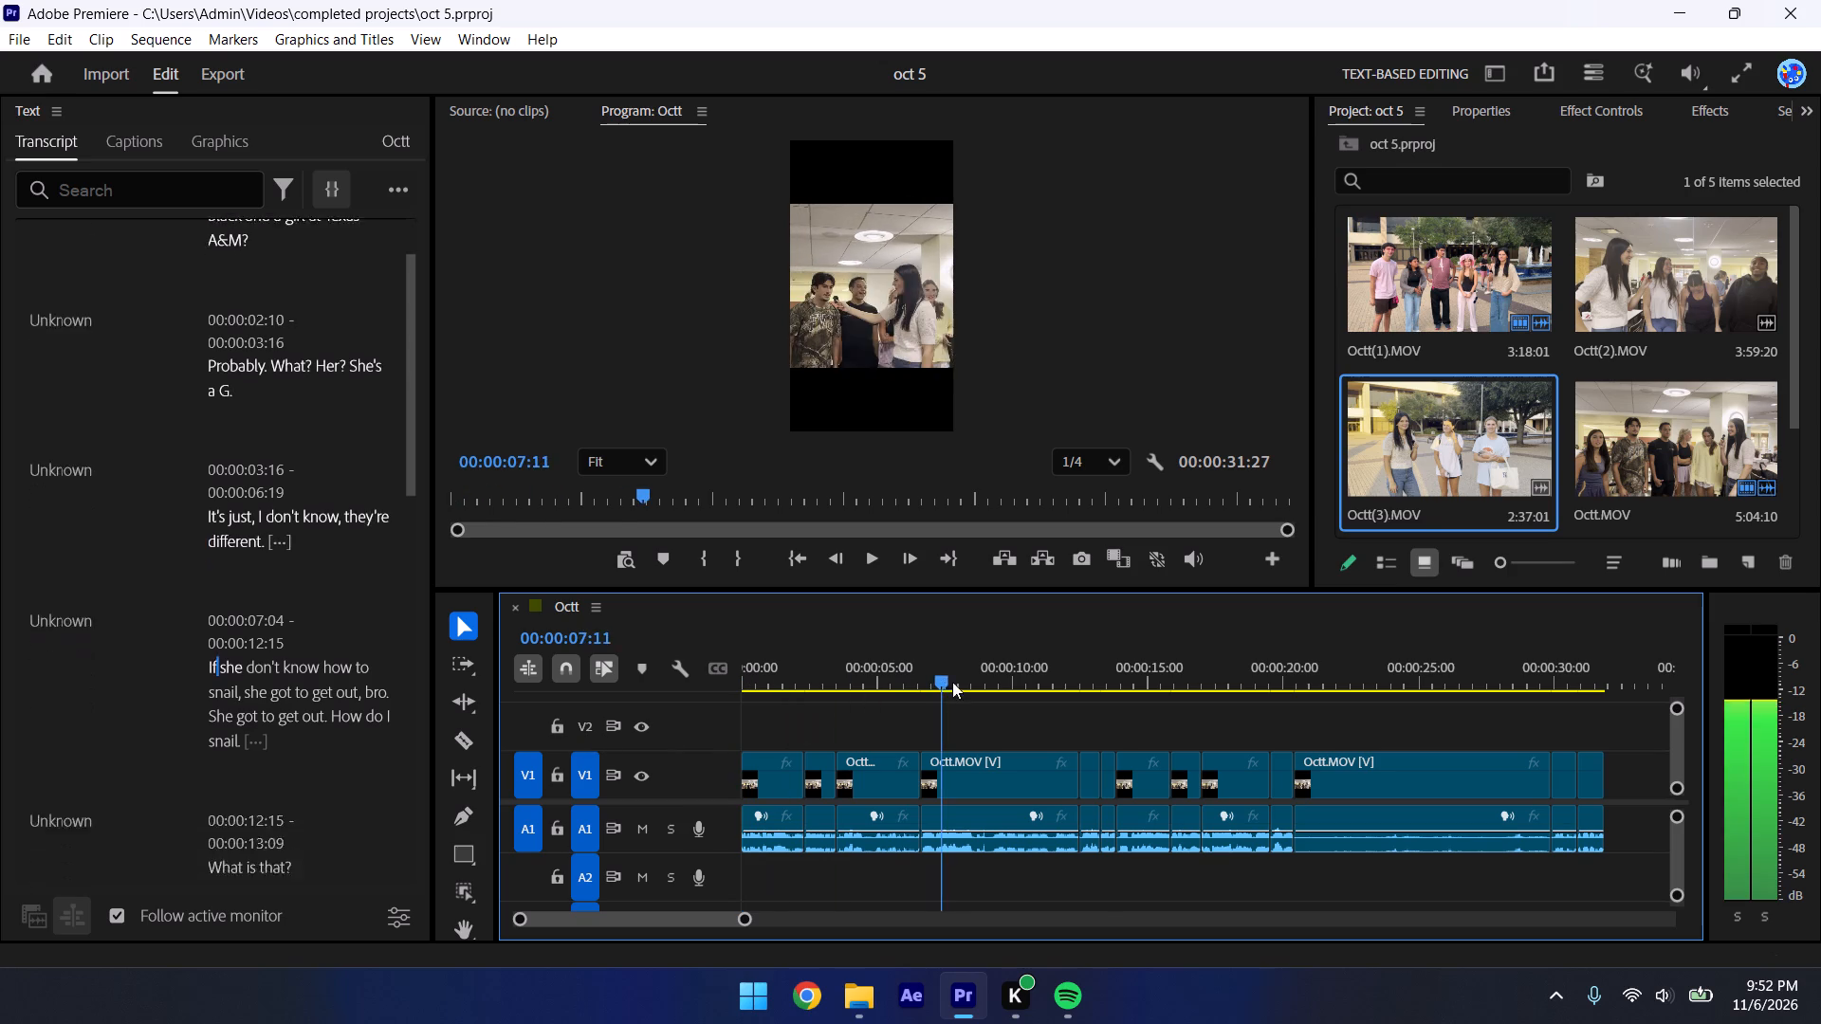
{"action": "left_click_drag", "start_coordinate": [952, 682], "coordinate": [1110, 664]}
{"action": "left_click", "coordinate": [1083, 723]}
{"action": "key", "text": "space"}
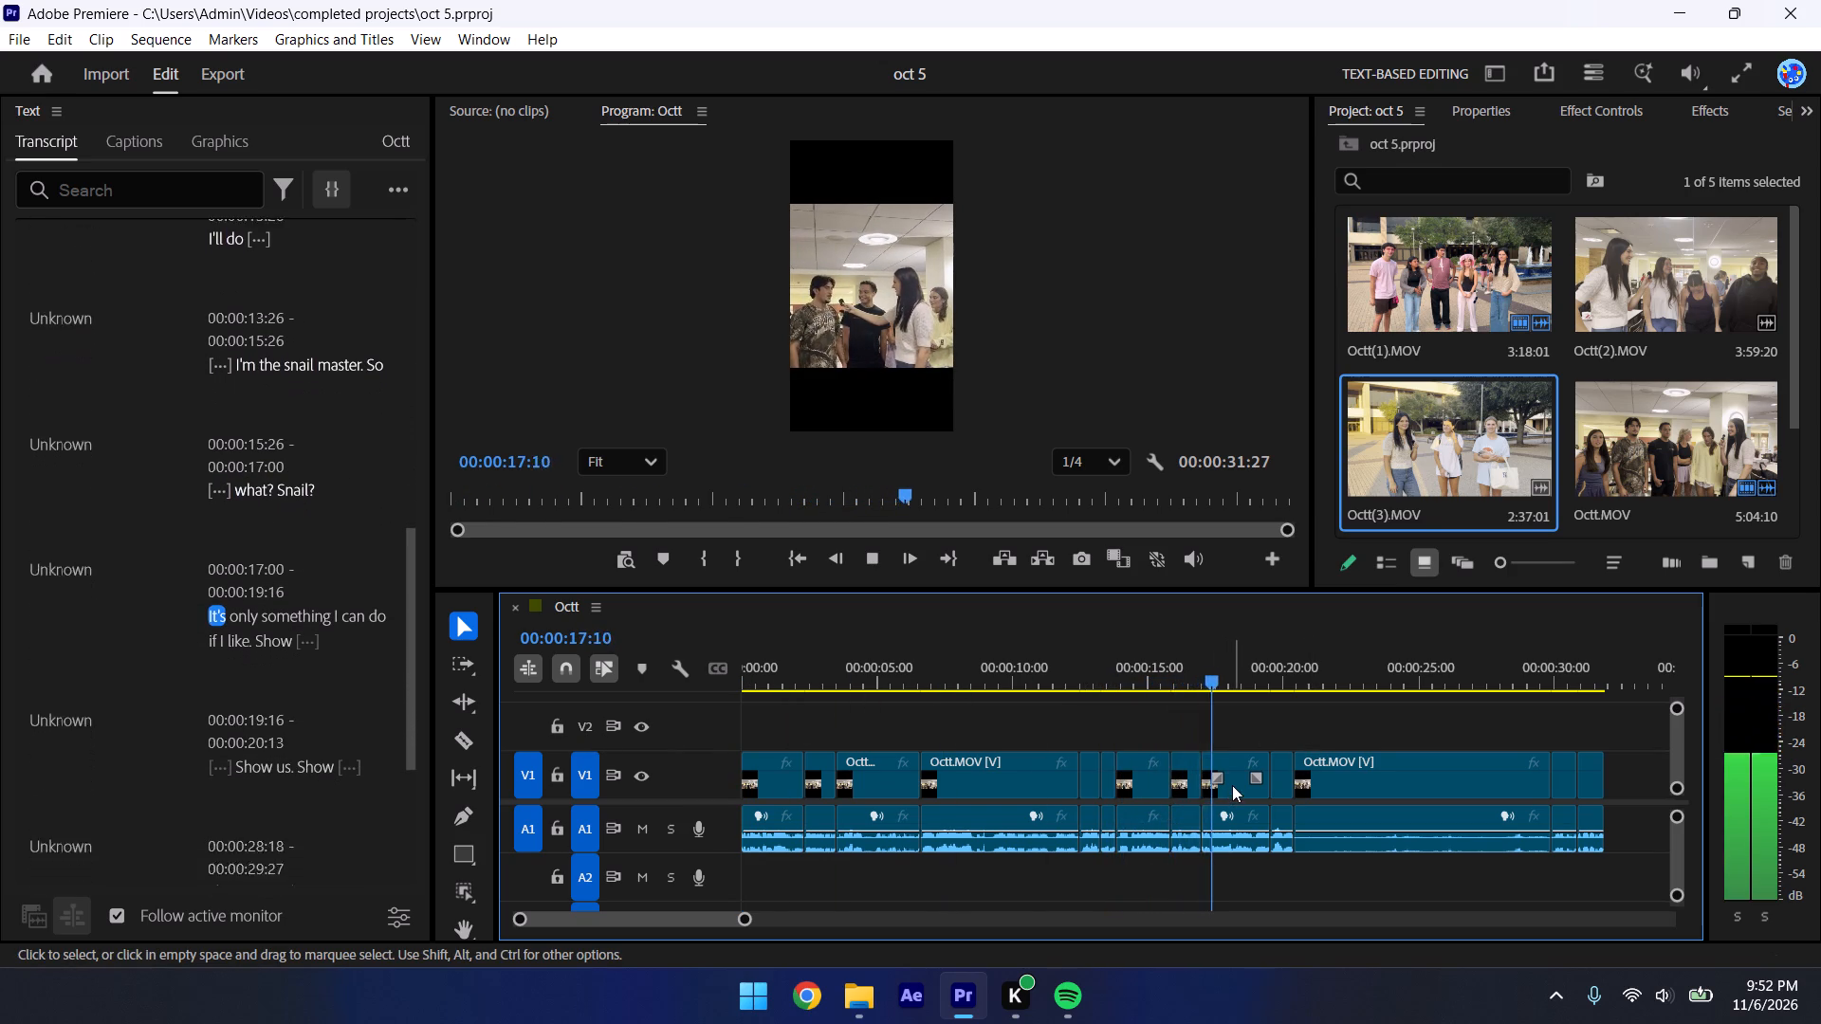
{"action": "key", "text": "space"}
{"action": "key", "text": "space"}
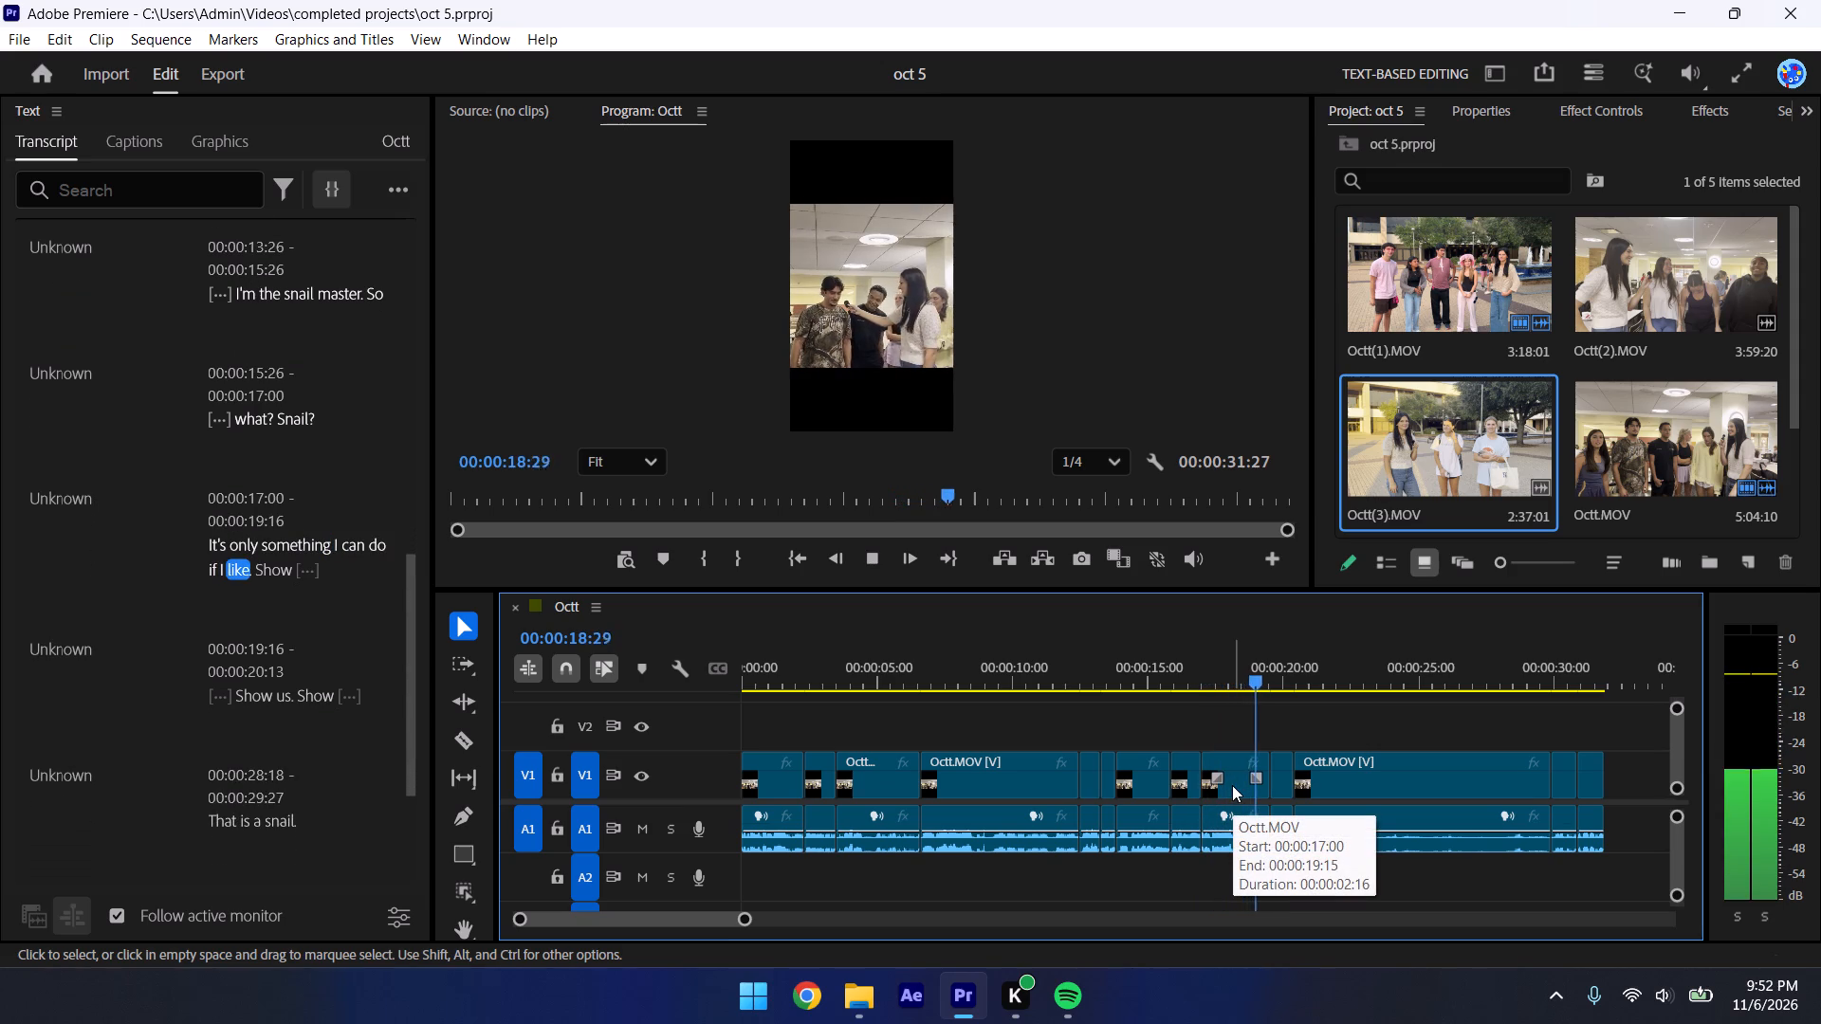
{"action": "left_click", "coordinate": [1389, 721]}
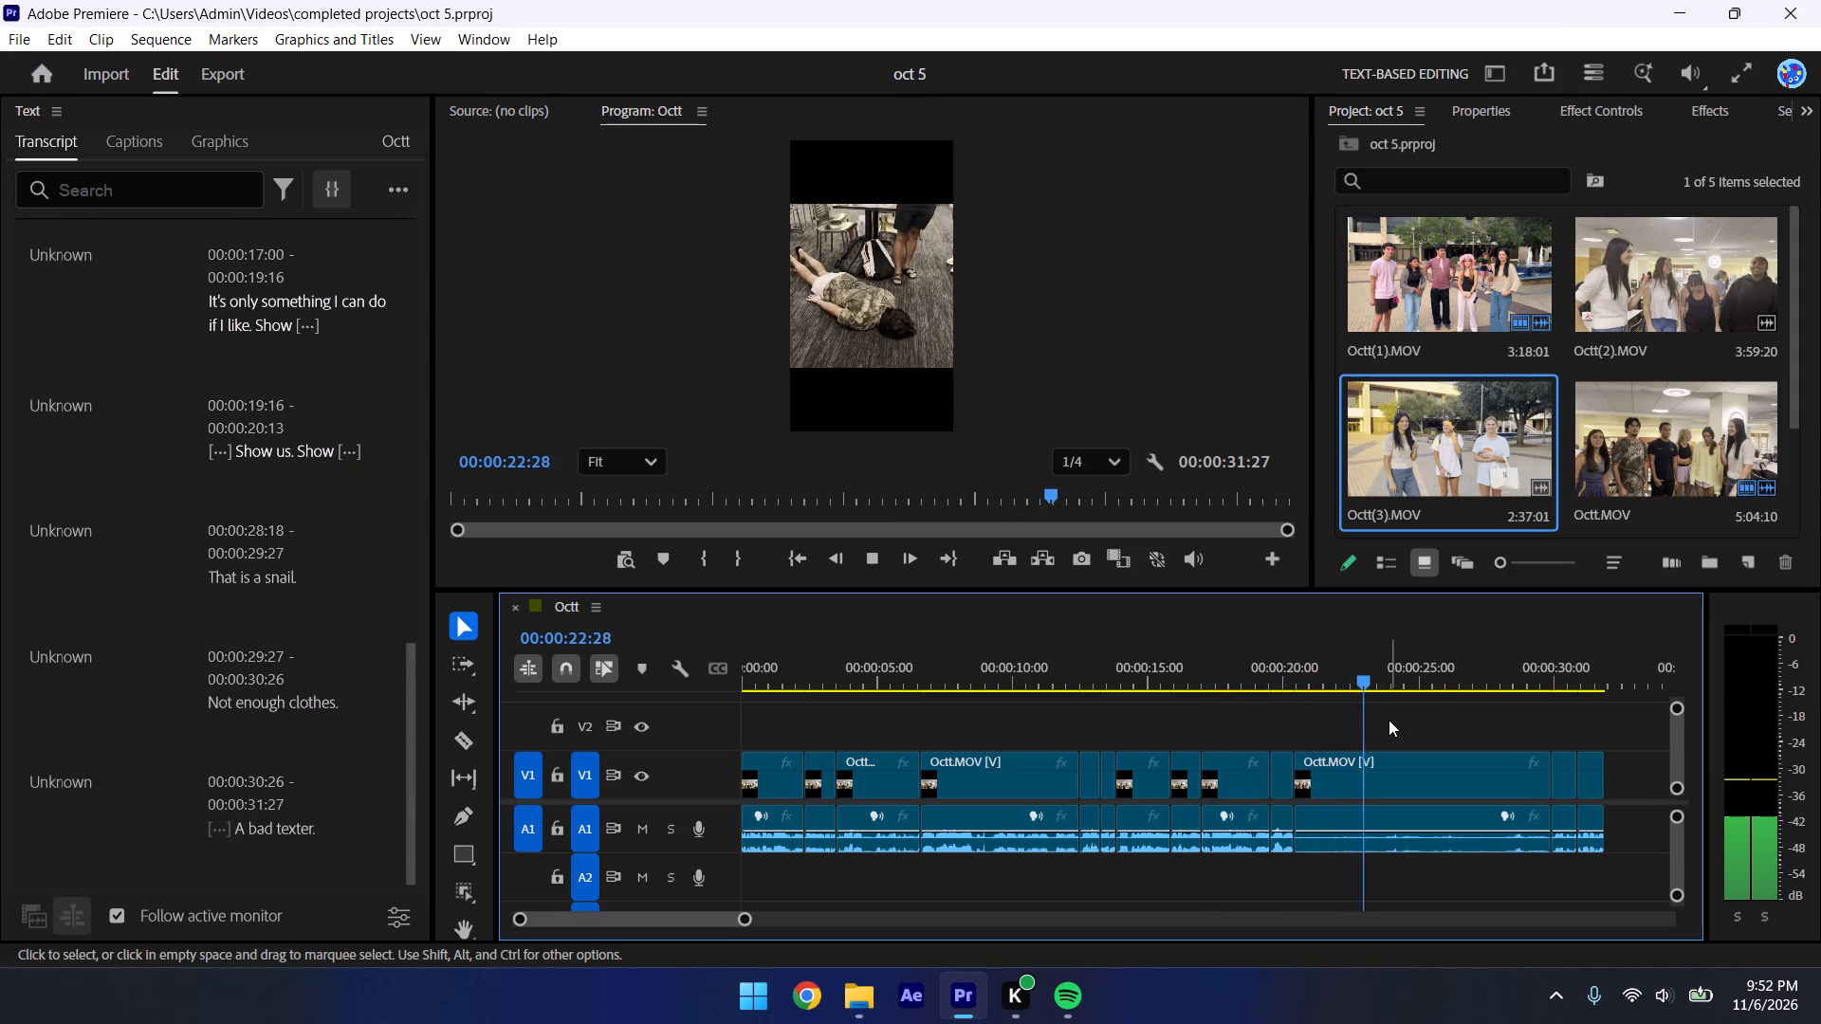
{"action": "key", "text": "ctrl+s"}
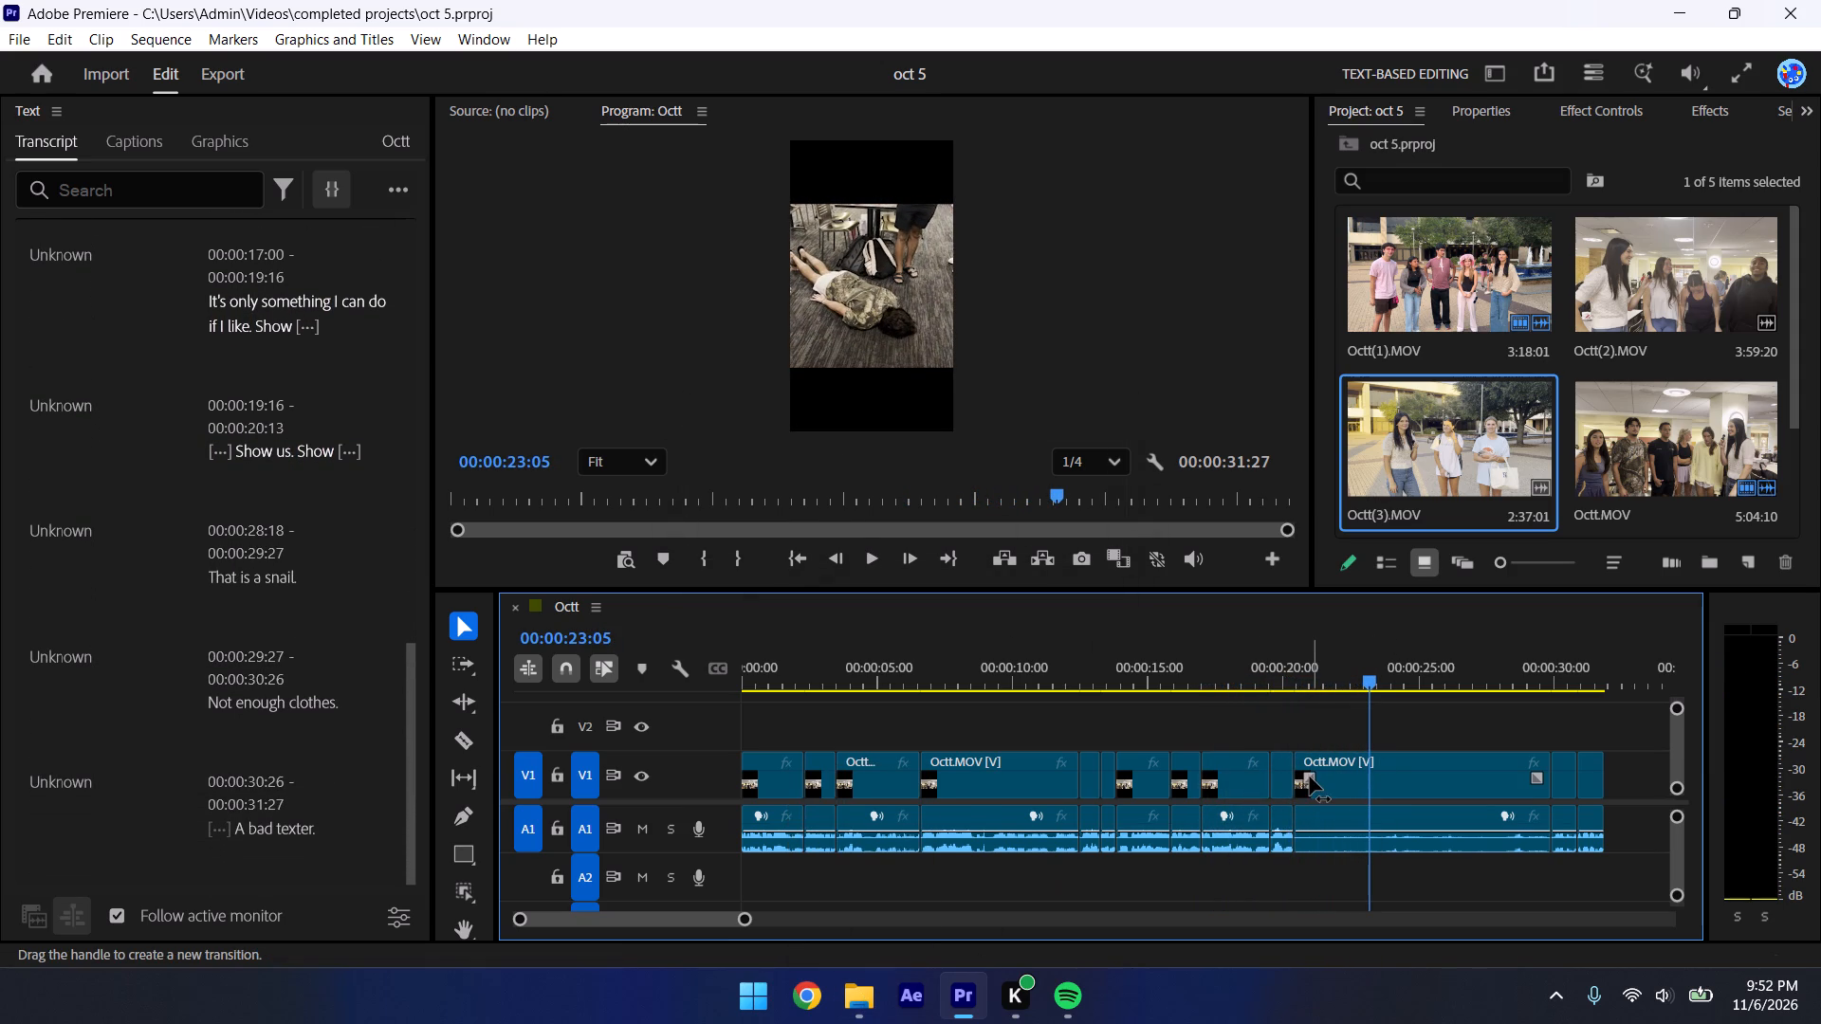
Open Octt(1).MOV from the oct folder in VLC, check its later part from about 02:21, and return to Premiere.
{"action": "left_click", "coordinate": [859, 990]}
{"action": "left_click", "coordinate": [675, 466]}
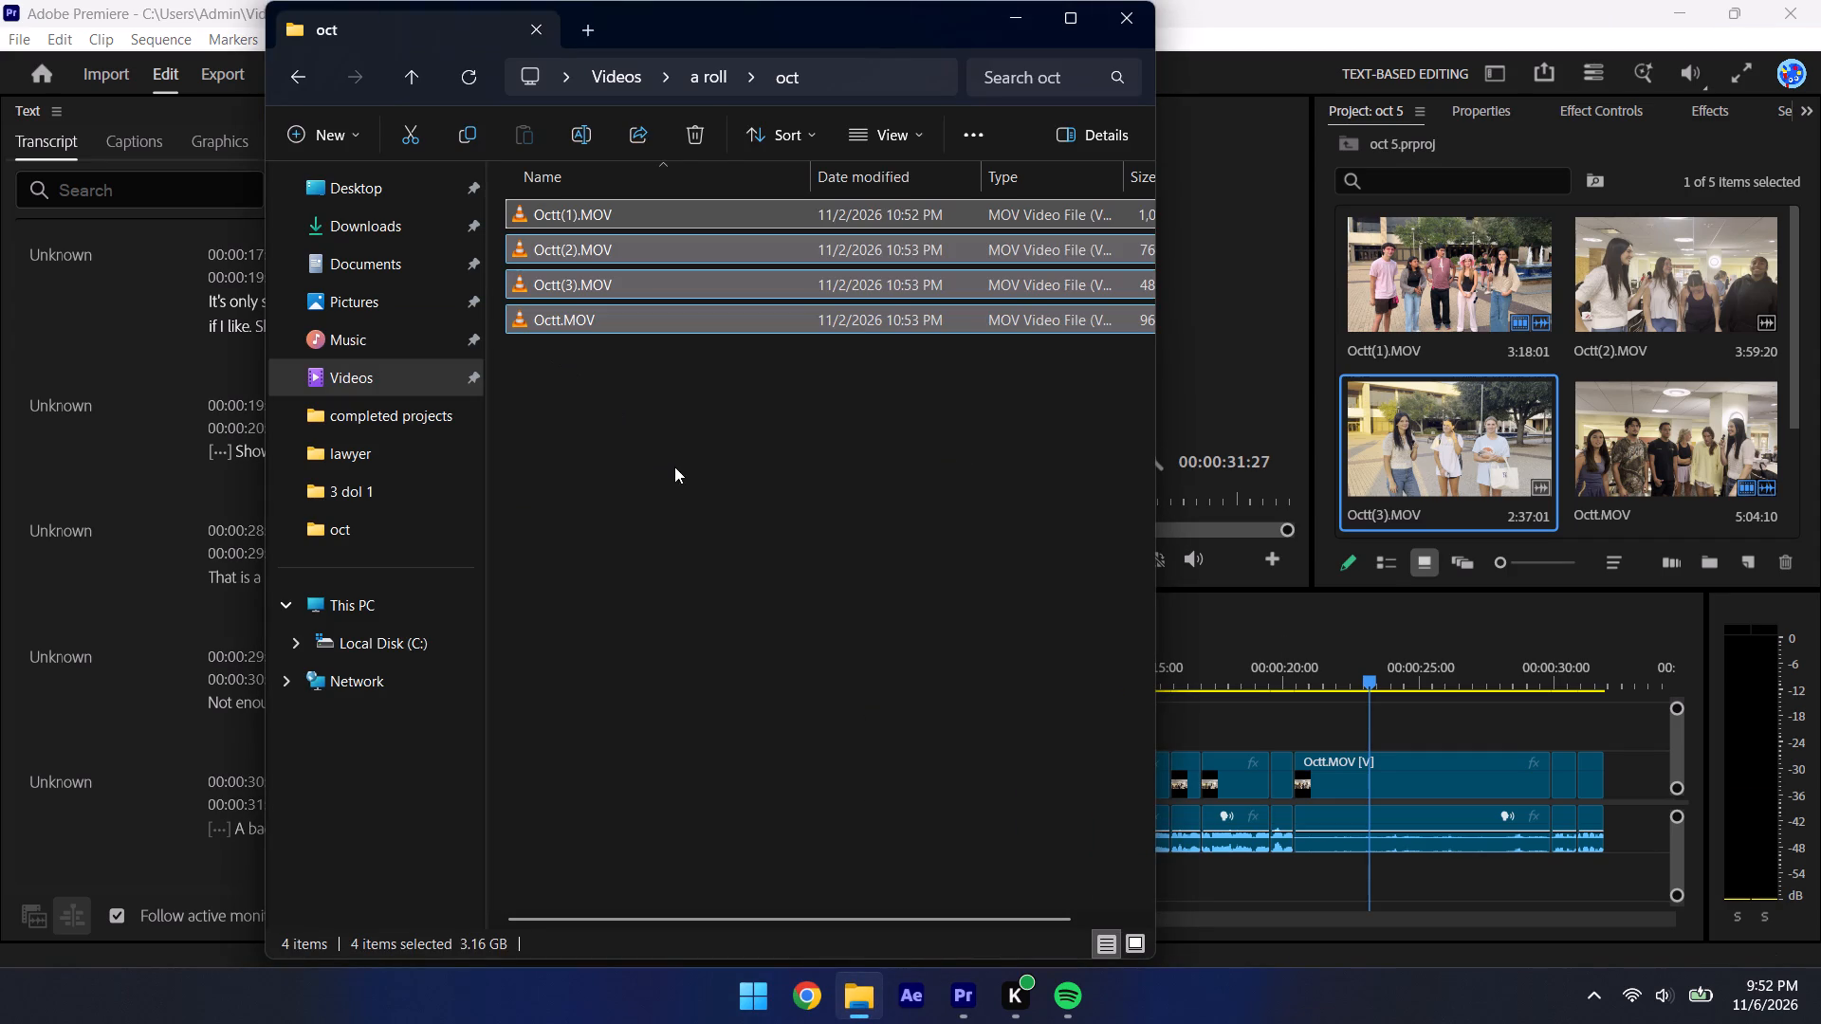
{"action": "double_click", "coordinate": [669, 210]}
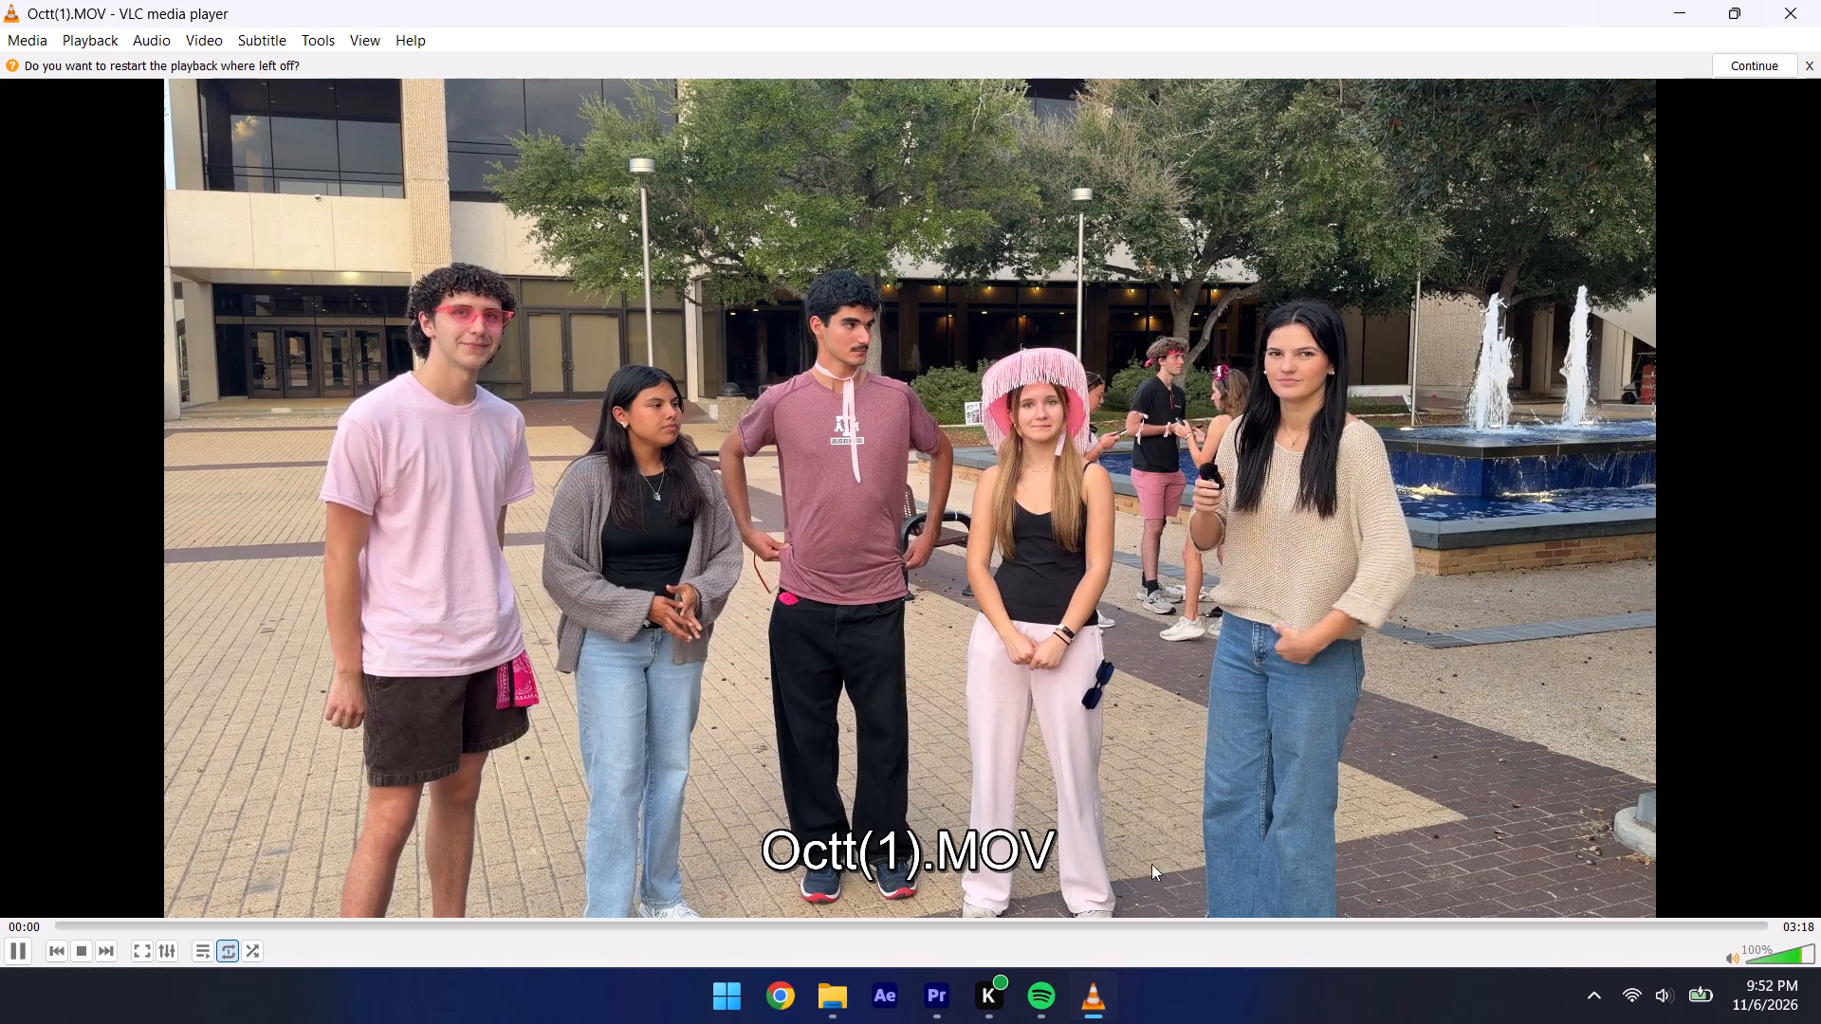
{"action": "left_click", "coordinate": [1154, 912]}
{"action": "left_click", "coordinate": [1254, 904]}
{"action": "left_click", "coordinate": [1278, 932]}
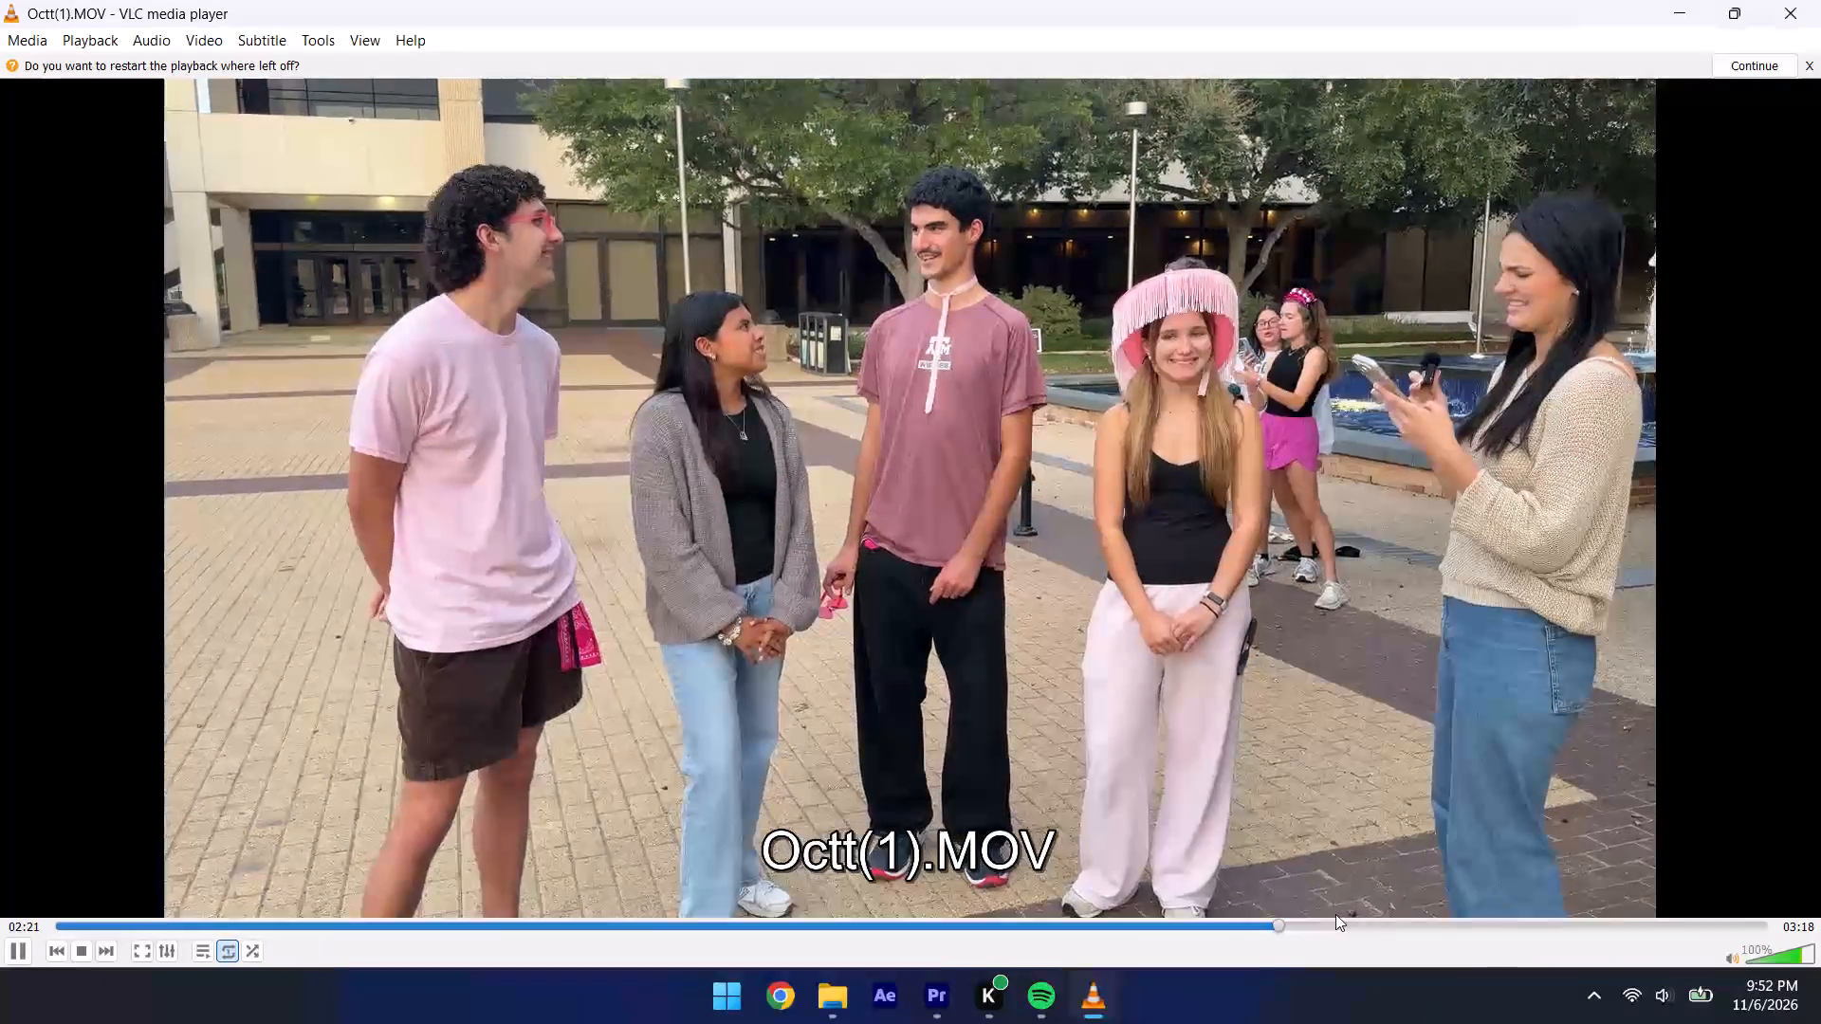
{"action": "left_click", "coordinate": [1377, 910]}
{"action": "left_click", "coordinate": [1431, 928]}
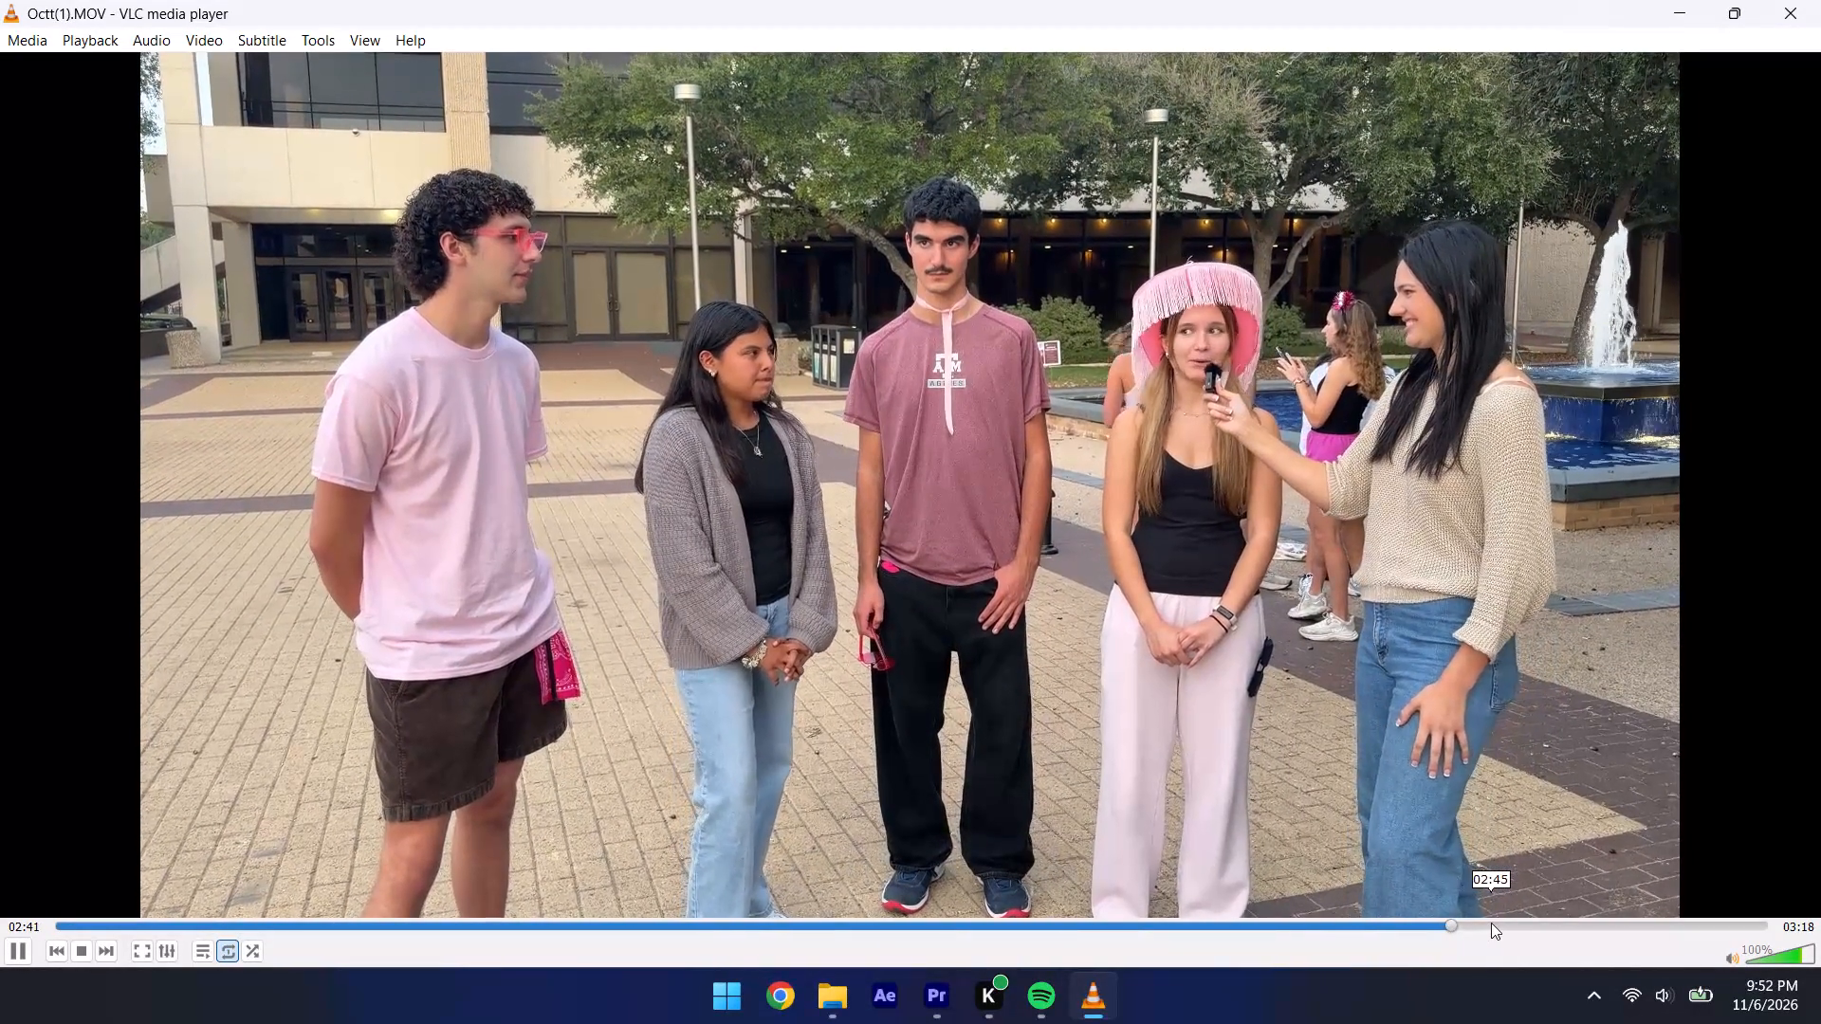
{"action": "left_click", "coordinate": [1494, 923]}
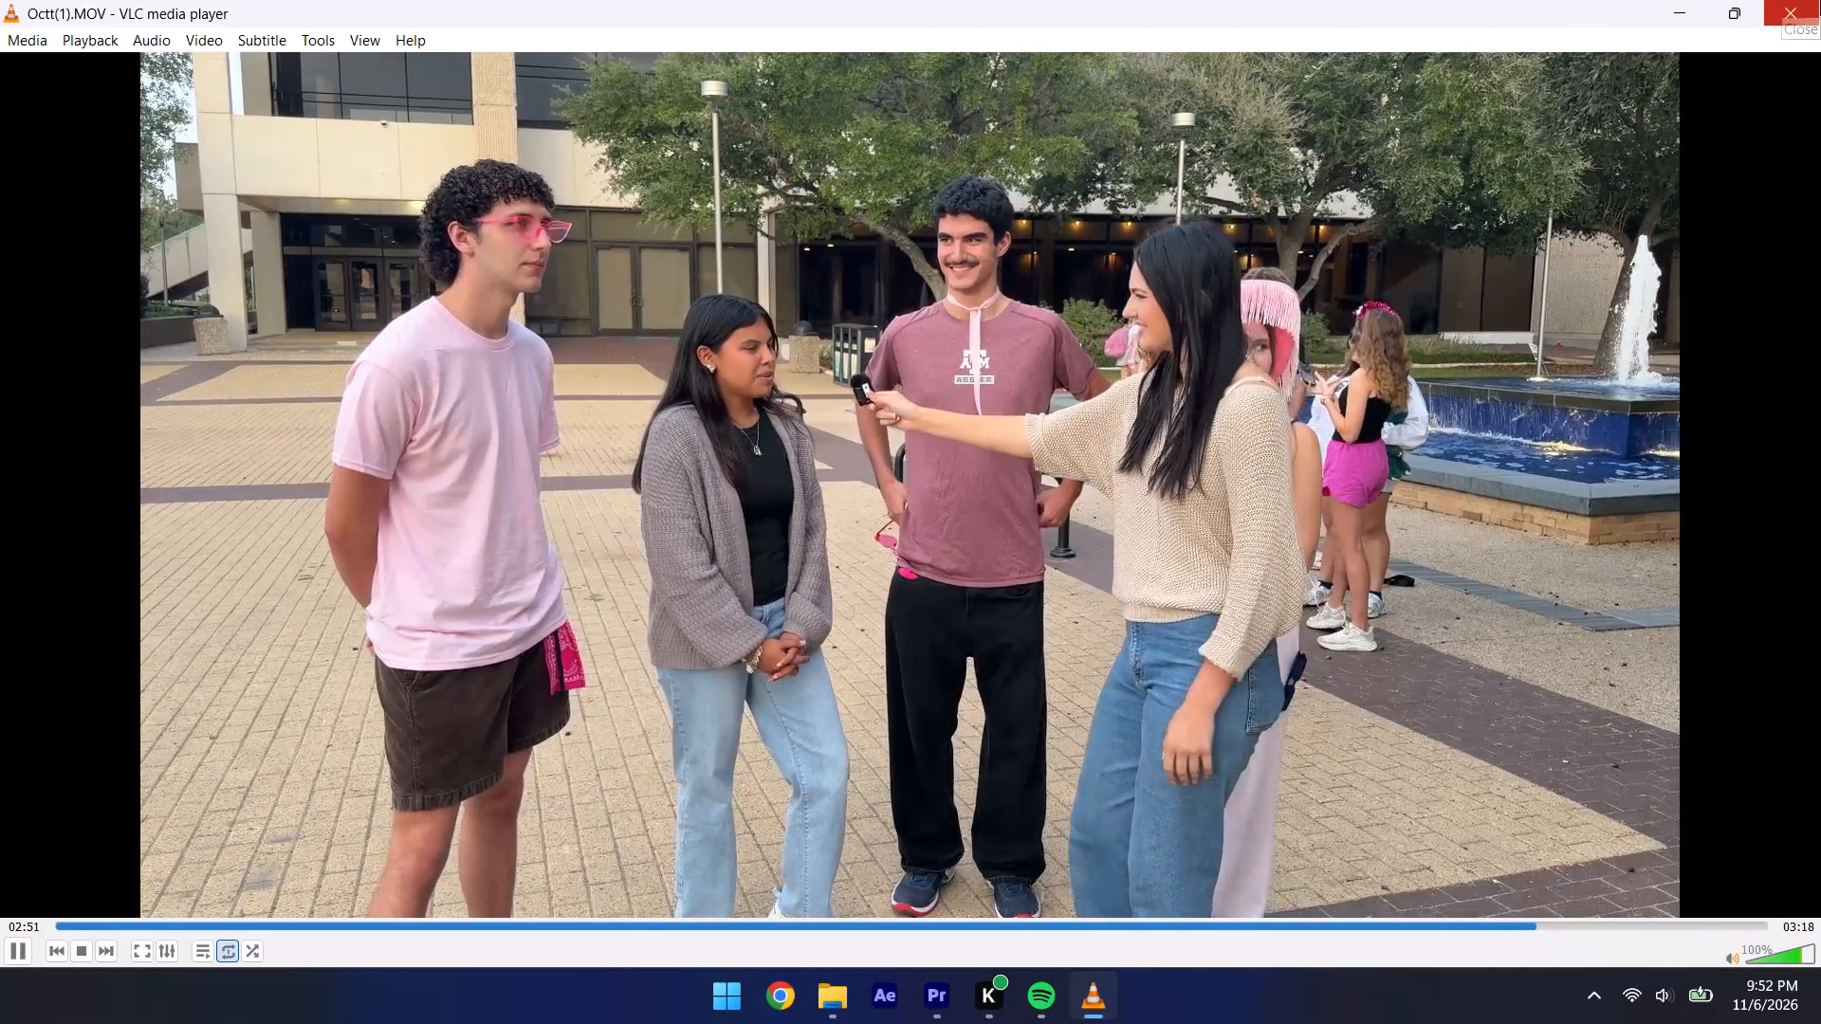
{"action": "left_click", "coordinate": [1820, 0]}
{"action": "left_click", "coordinate": [1420, 711]}
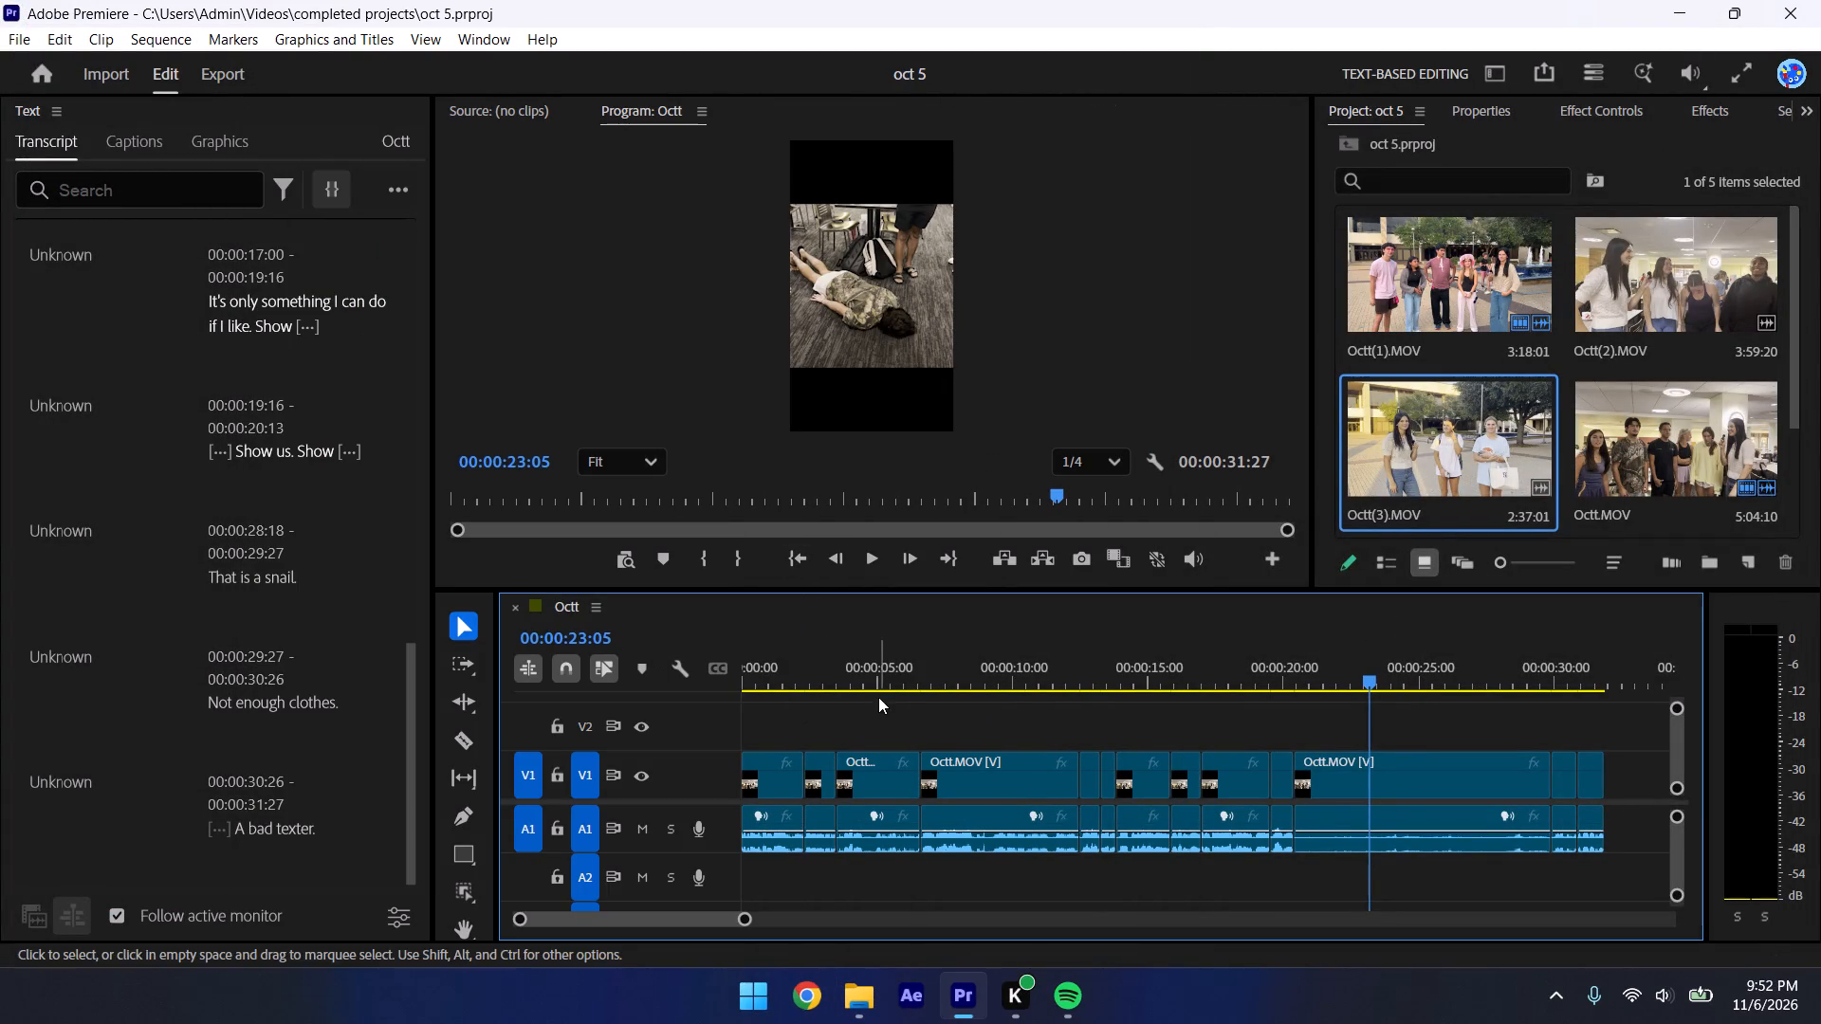
Scale the first Octt.MOV clip at the start of the sequence to 180% so it fills the vertical frame.
{"action": "left_click_drag", "start_coordinate": [862, 673], "coordinate": [176, 787]}
{"action": "left_click_drag", "start_coordinate": [1365, 691], "coordinate": [1438, 702]}
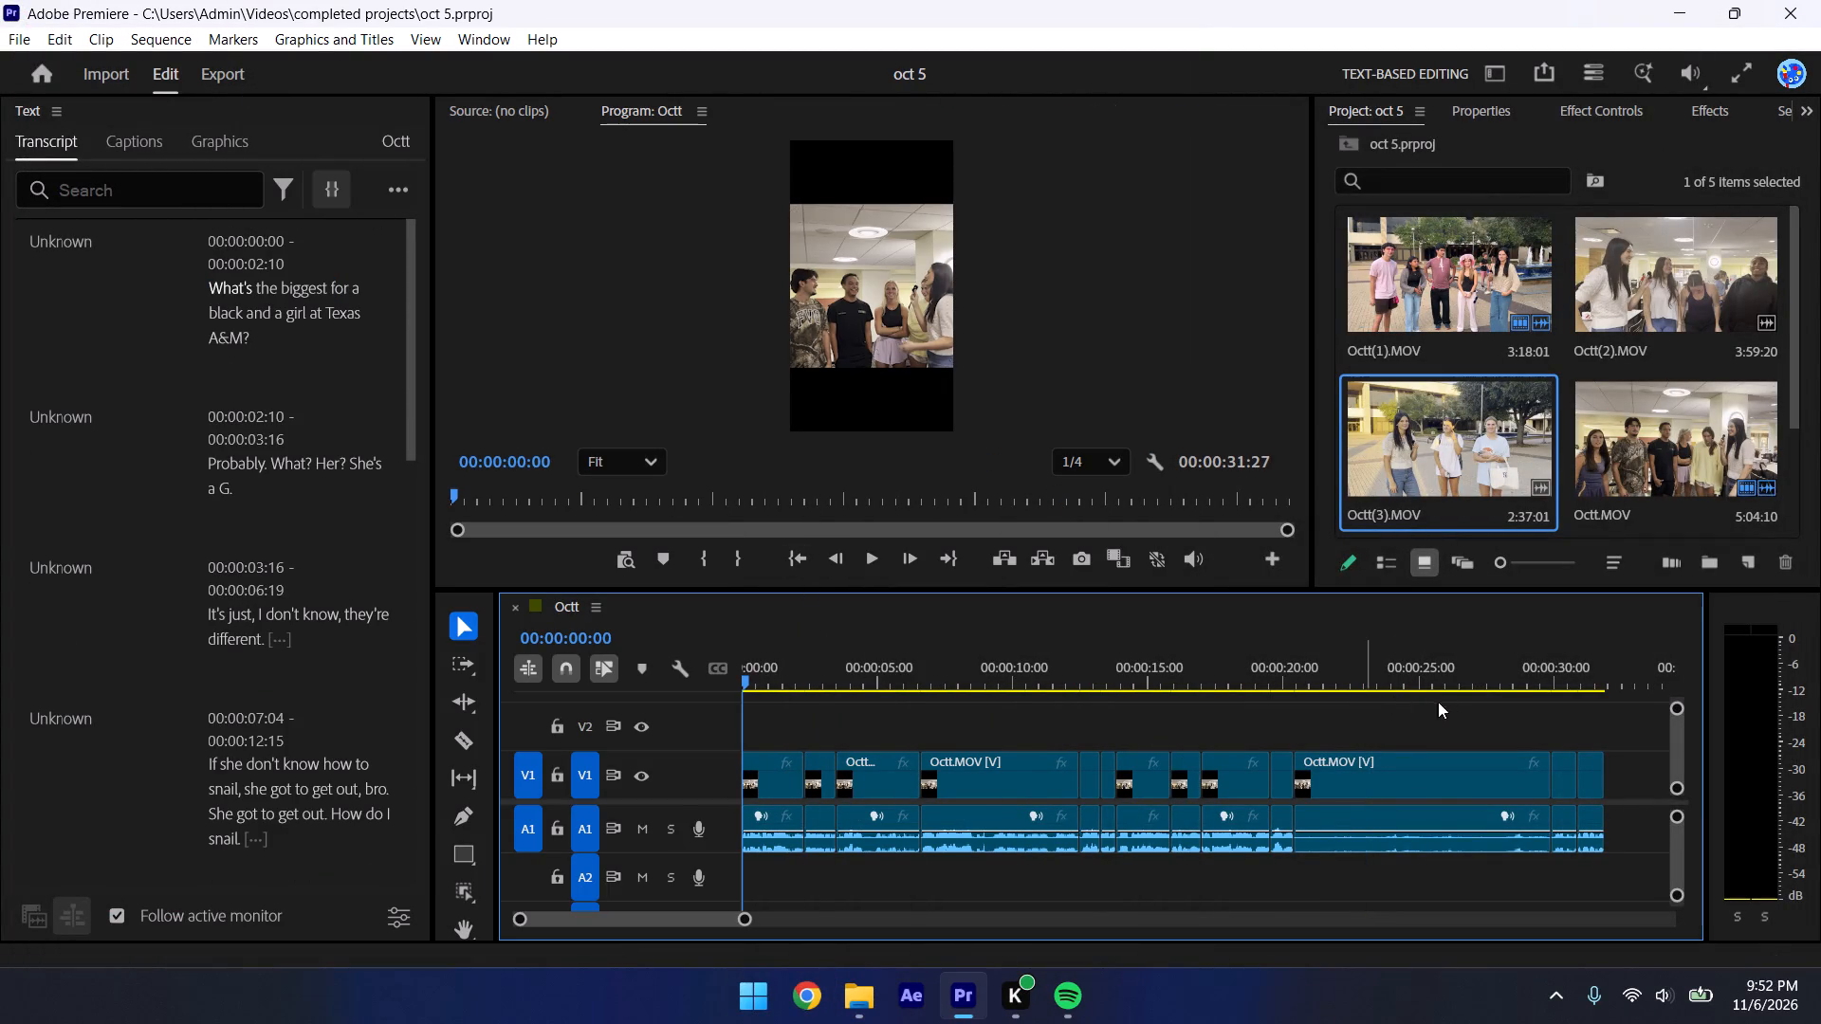
{"action": "left_click_drag", "start_coordinate": [1438, 702], "coordinate": [1445, 703]}
{"action": "left_click_drag", "start_coordinate": [1415, 671], "coordinate": [250, 745]}
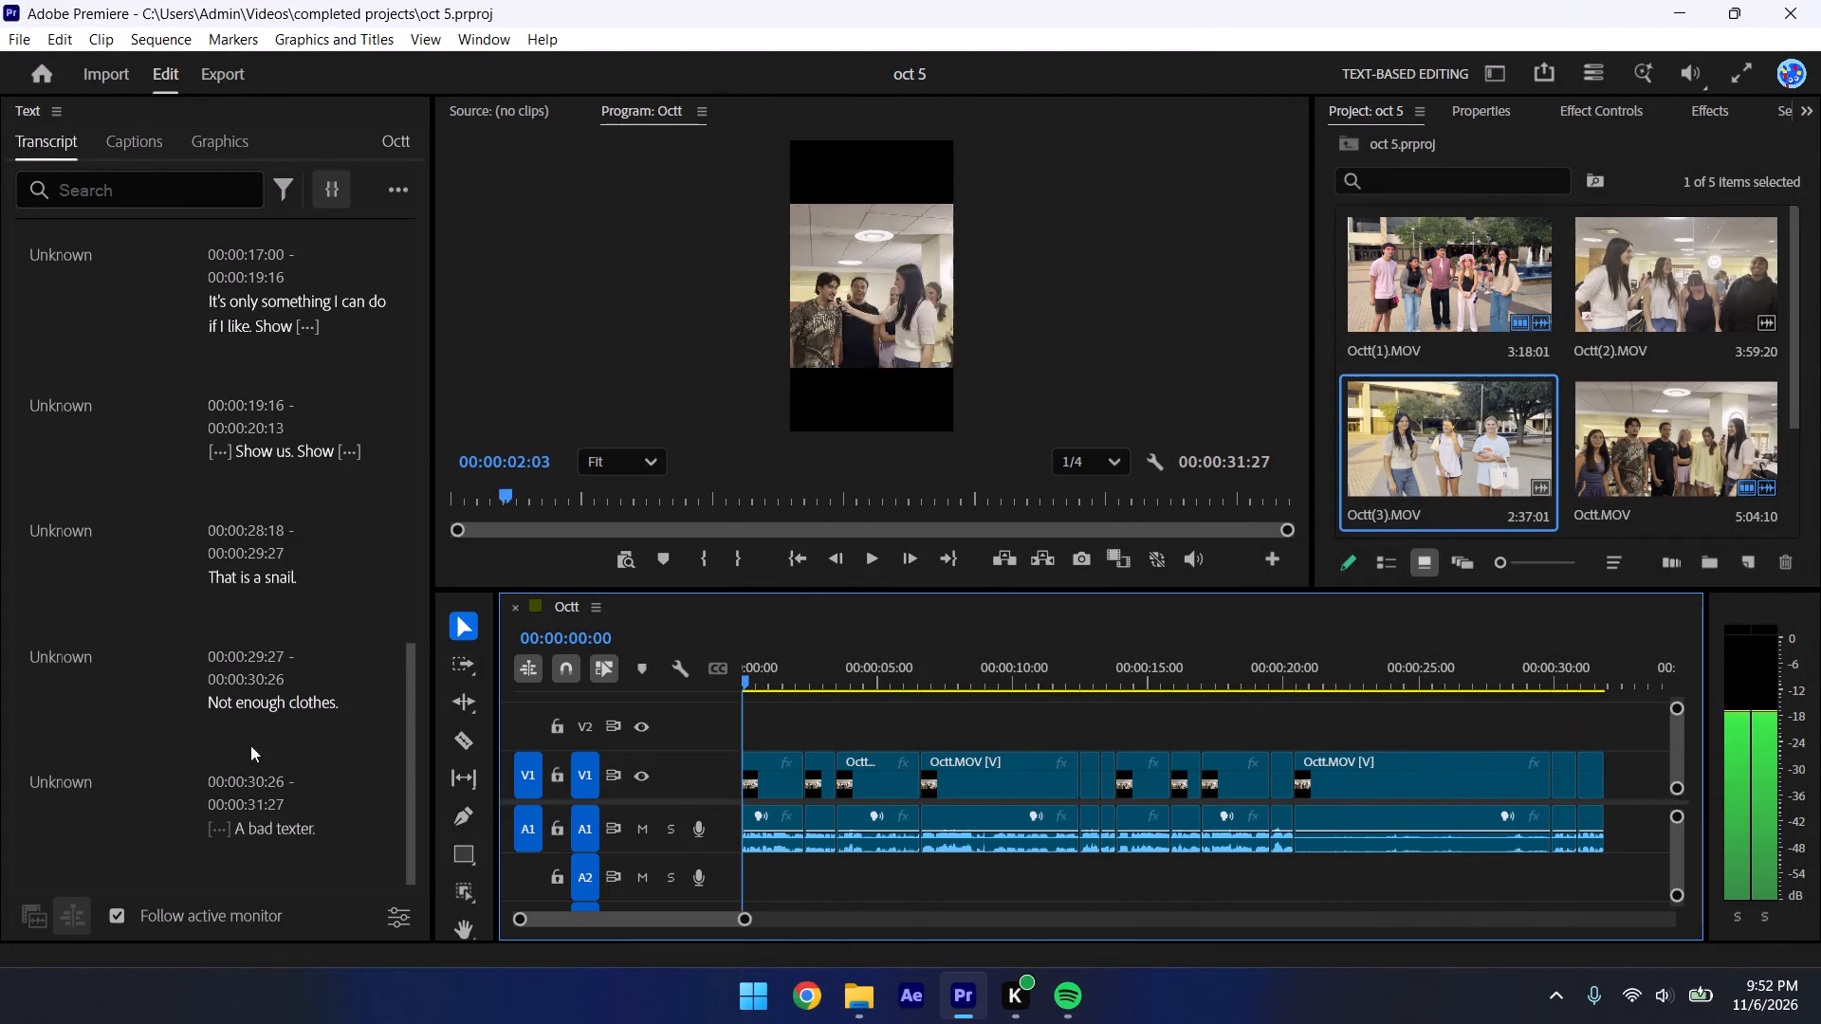
{"action": "left_click_drag", "start_coordinate": [250, 745], "coordinate": [225, 745]}
{"action": "key", "text": "ctrl+s"}
{"action": "left_click_drag", "start_coordinate": [745, 913], "coordinate": [578, 903]}
{"action": "left_click", "coordinate": [821, 777]}
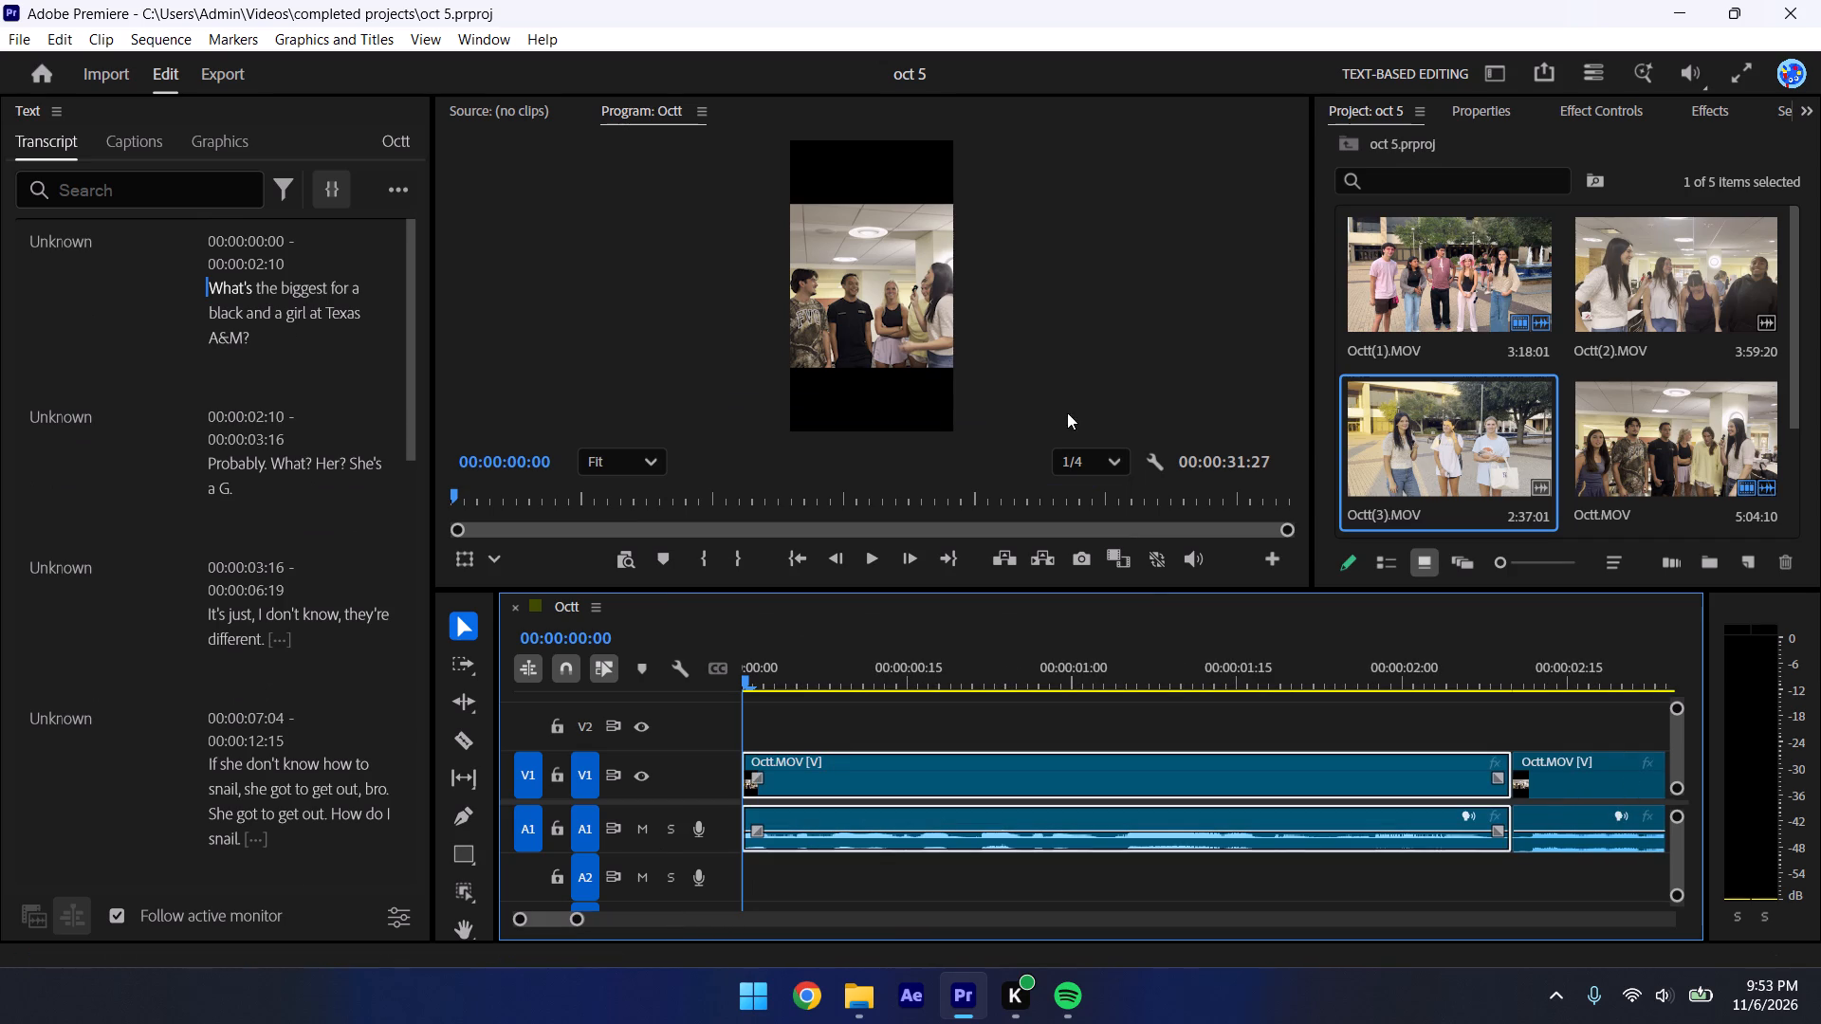
{"action": "left_click", "coordinate": [1462, 110]}
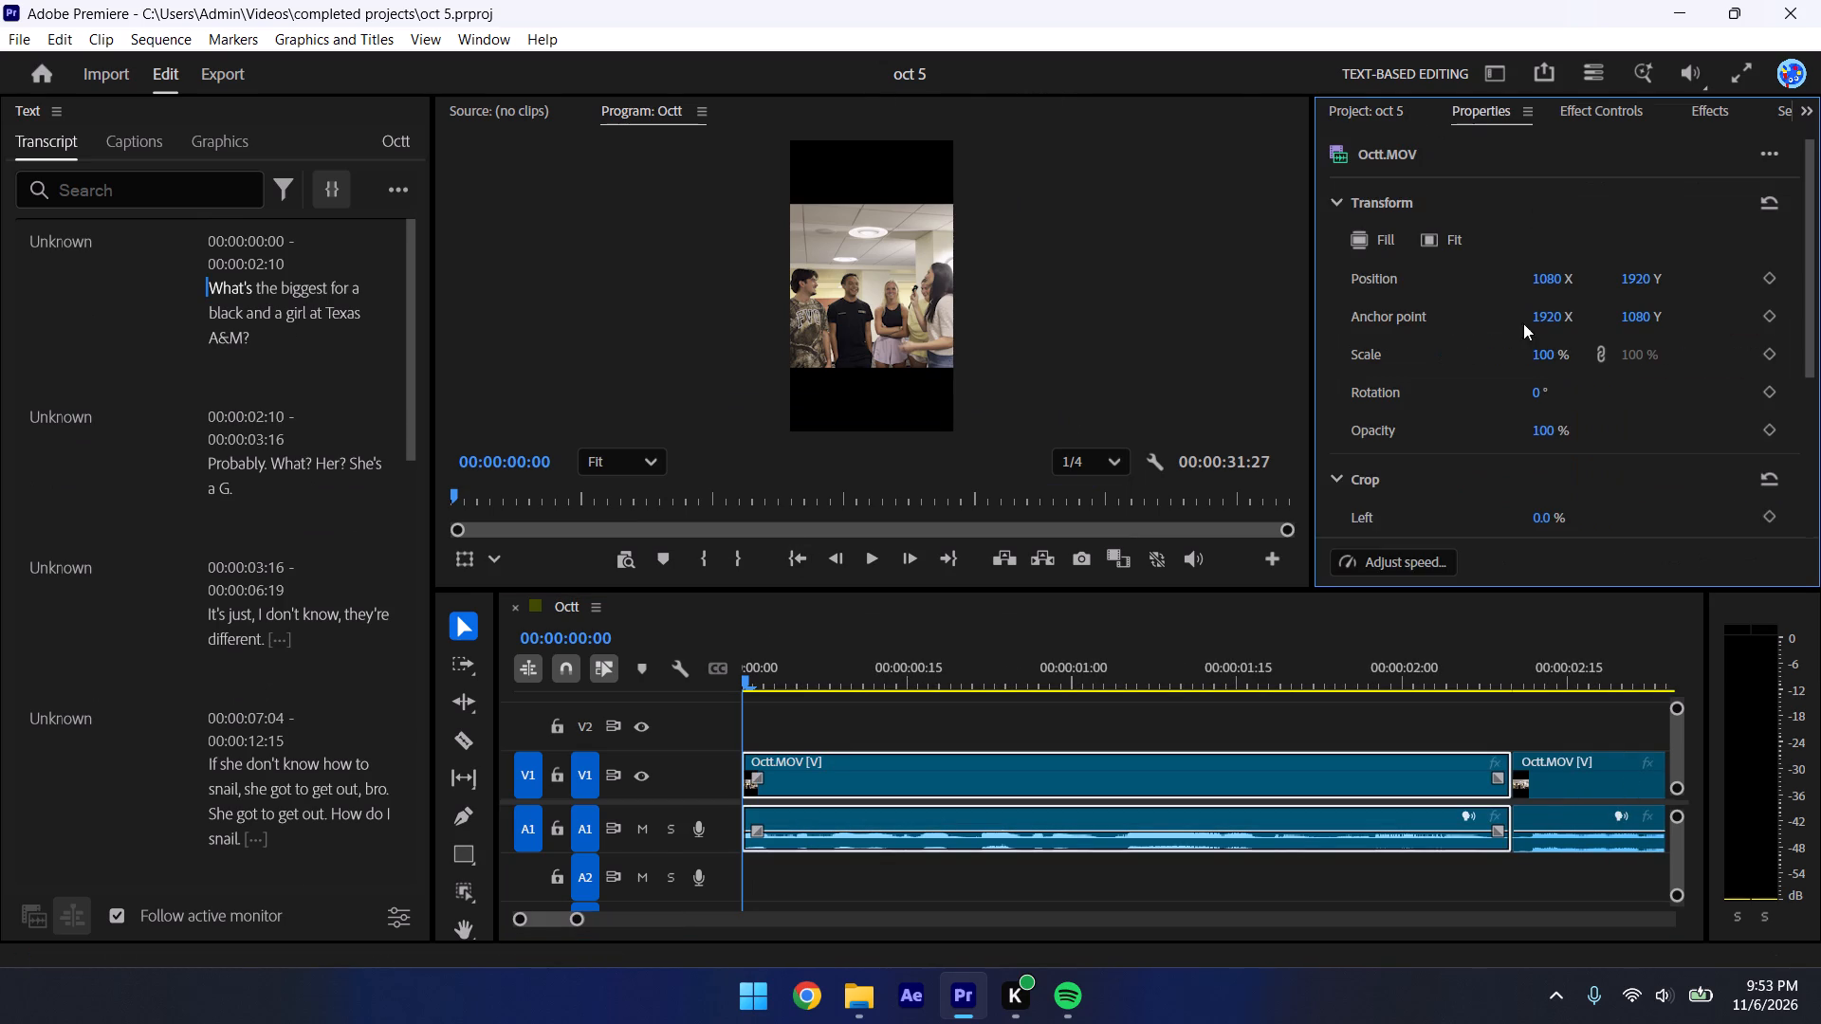
{"action": "left_click_drag", "start_coordinate": [1559, 352], "coordinate": [1677, 371]}
Copy the first clip's Motion settings to all the clips in the Octt sequence, and save the project.
{"action": "left_click", "coordinate": [1578, 117]}
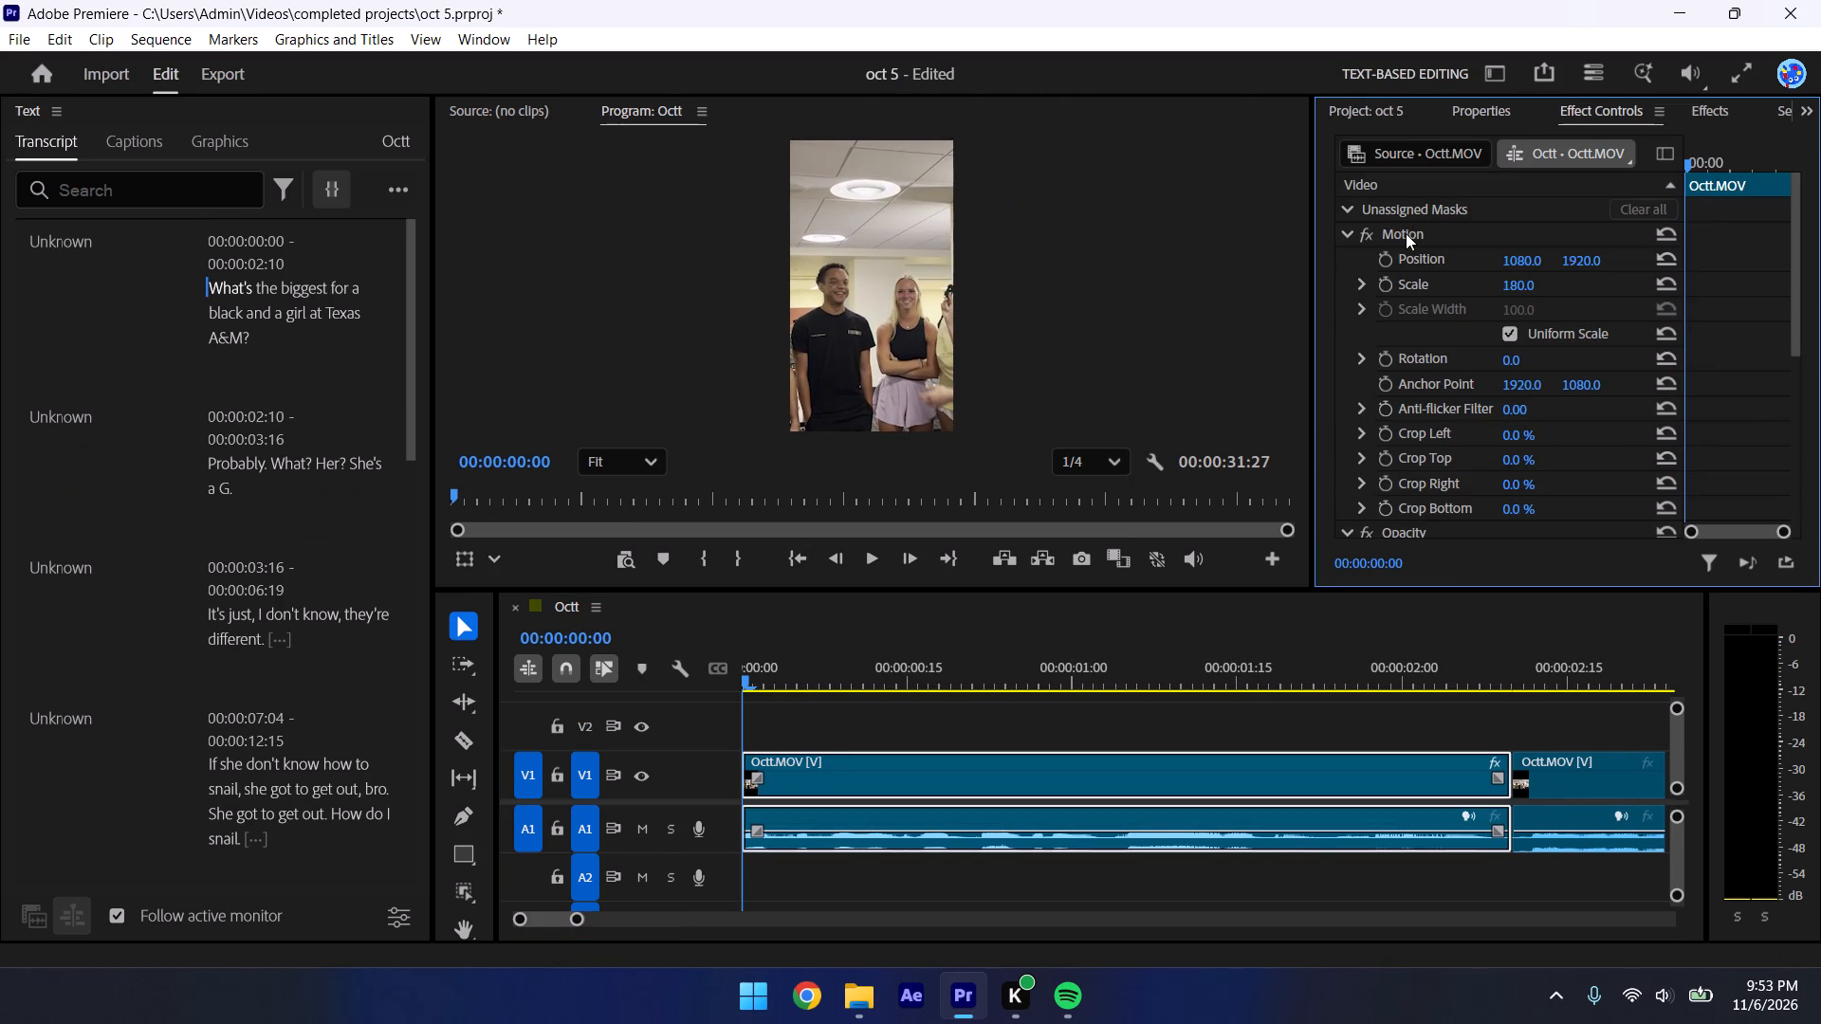
{"action": "left_click", "coordinate": [1406, 233]}
{"action": "key", "text": "ctrl+c"}
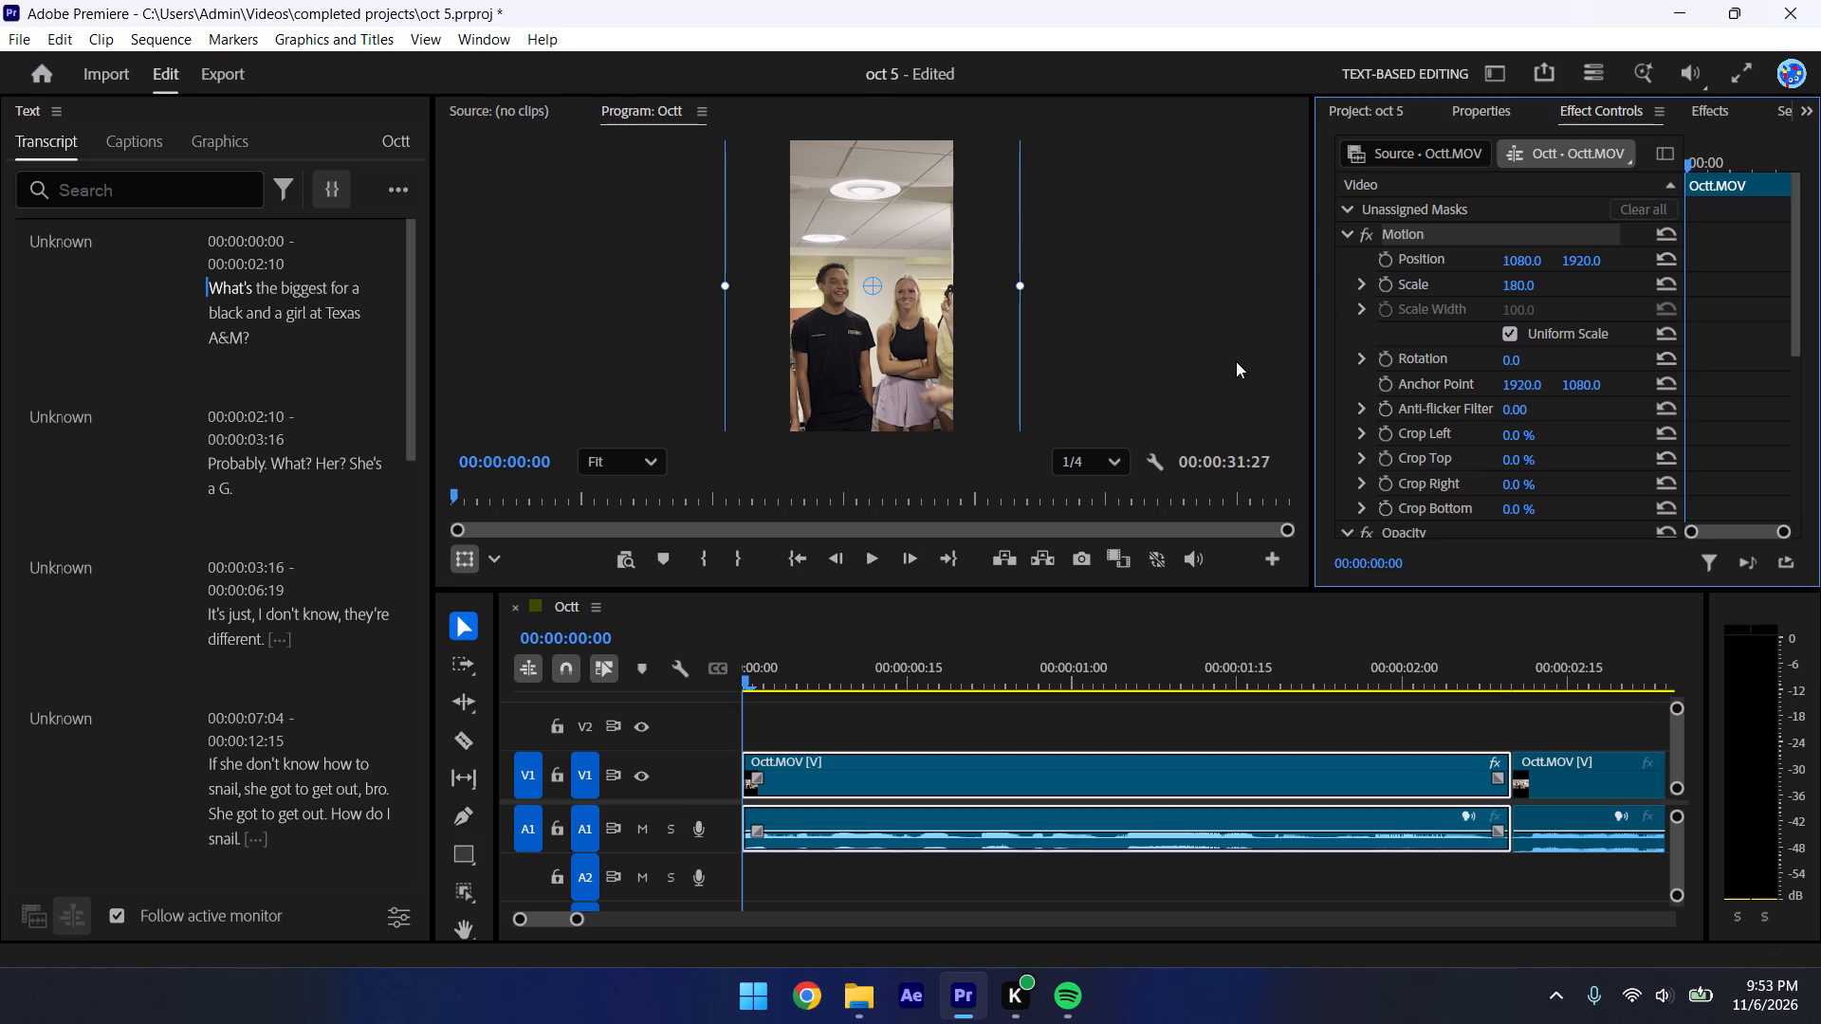
{"action": "left_click_drag", "start_coordinate": [578, 918], "coordinate": [724, 937]}
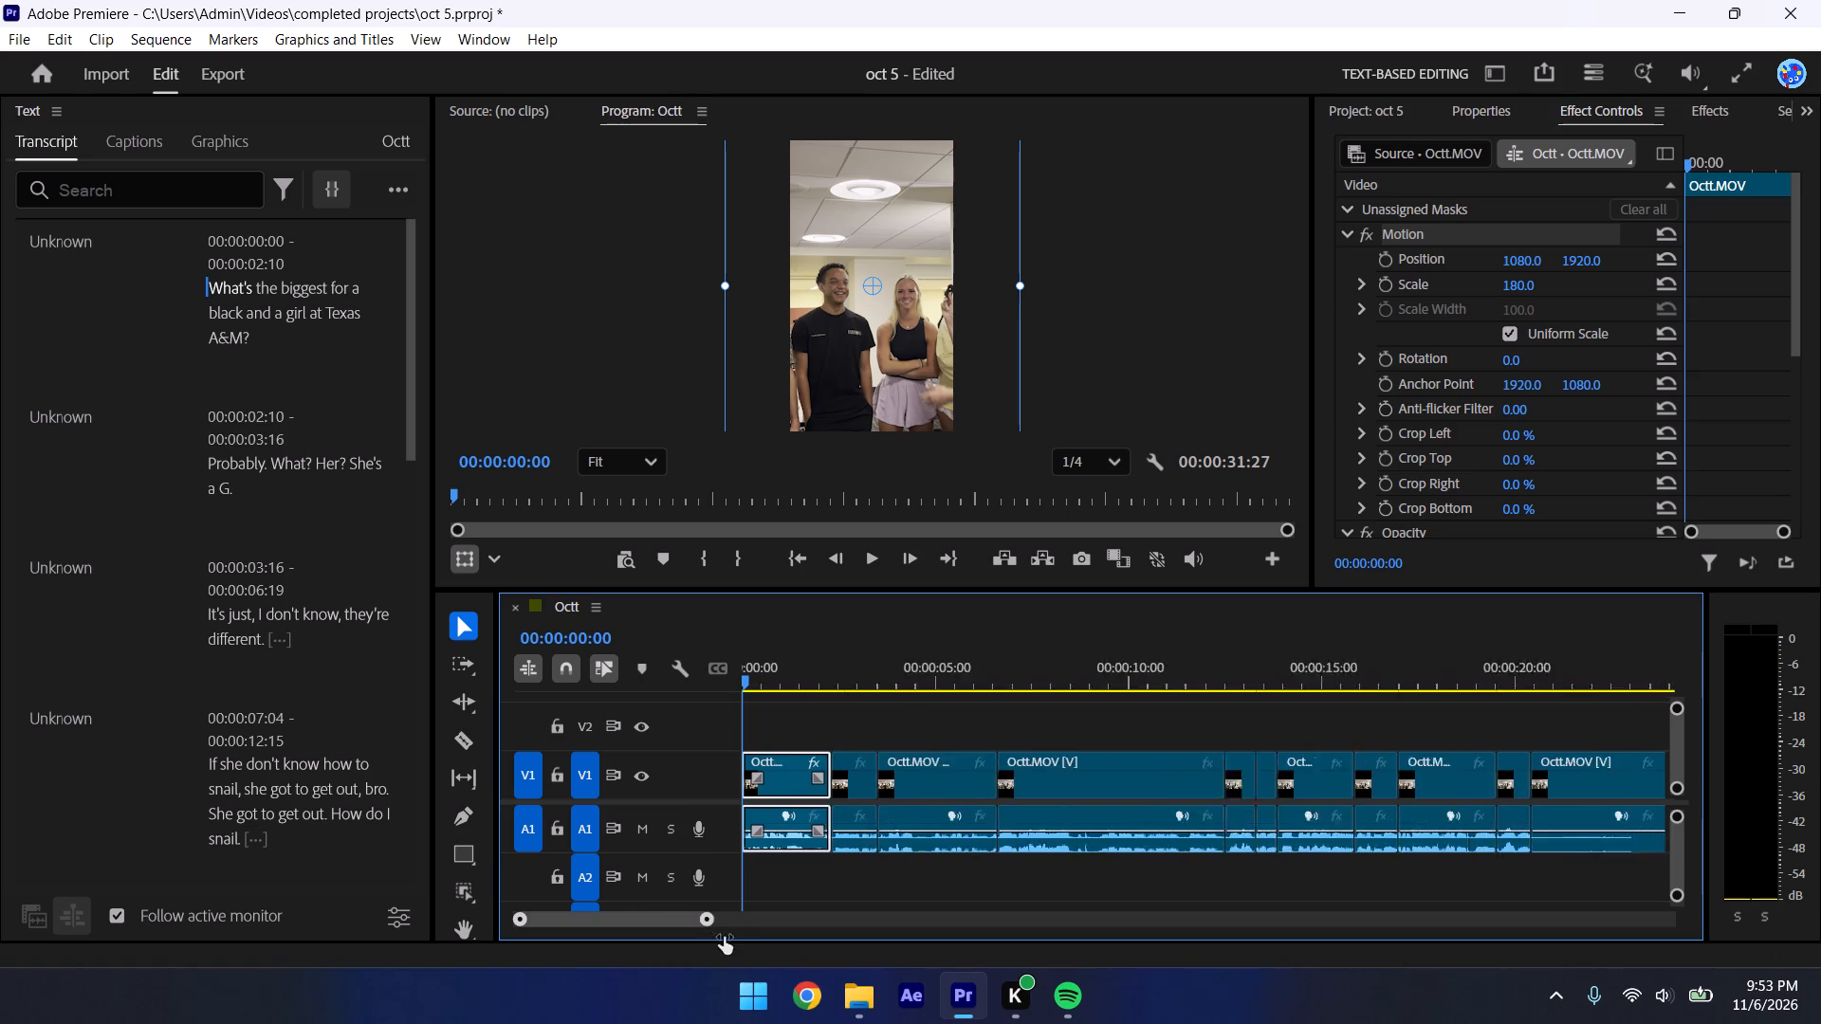
{"action": "left_click_drag", "start_coordinate": [724, 937], "coordinate": [822, 938]}
{"action": "left_click_drag", "start_coordinate": [1362, 750], "coordinate": [674, 760]}
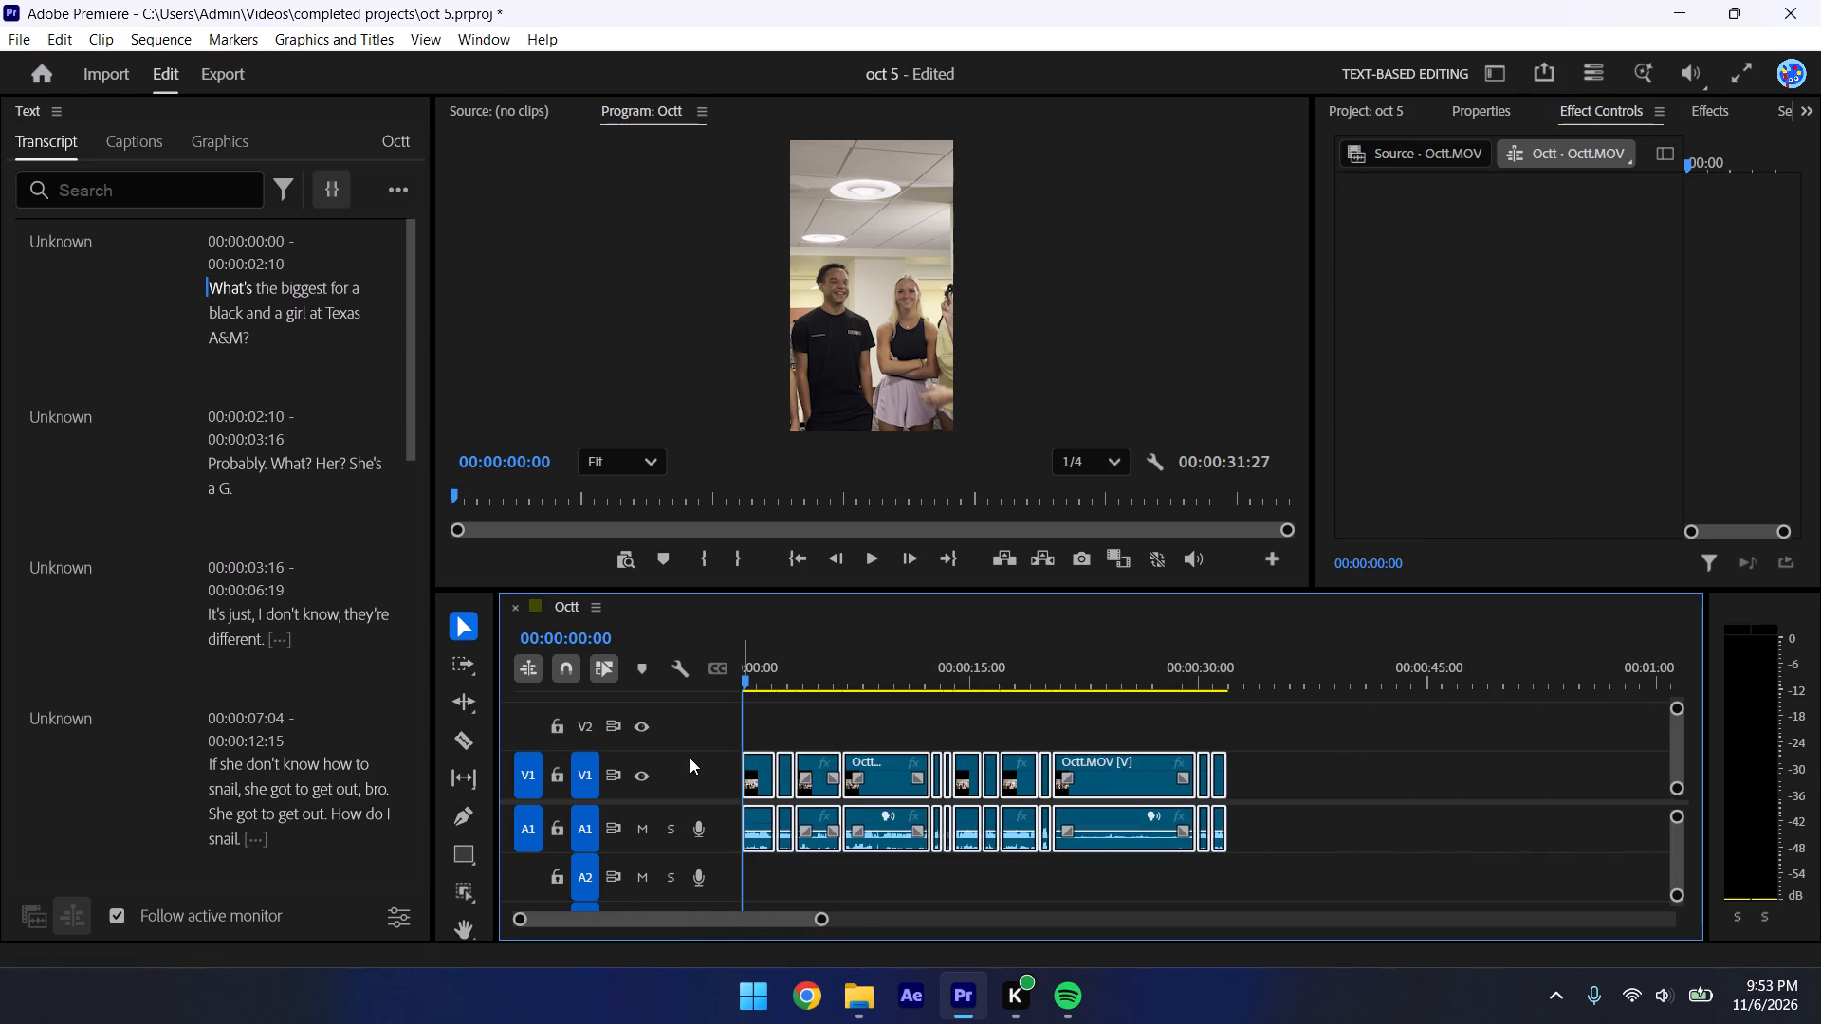
{"action": "key", "text": "ctrl+v"}
{"action": "left_click", "coordinate": [878, 727]}
{"action": "key", "text": "ctrl+s"}
Reframe the first clip on the interviewer asking her question by setting its horizontal position to 221.
{"action": "key", "text": "space"}
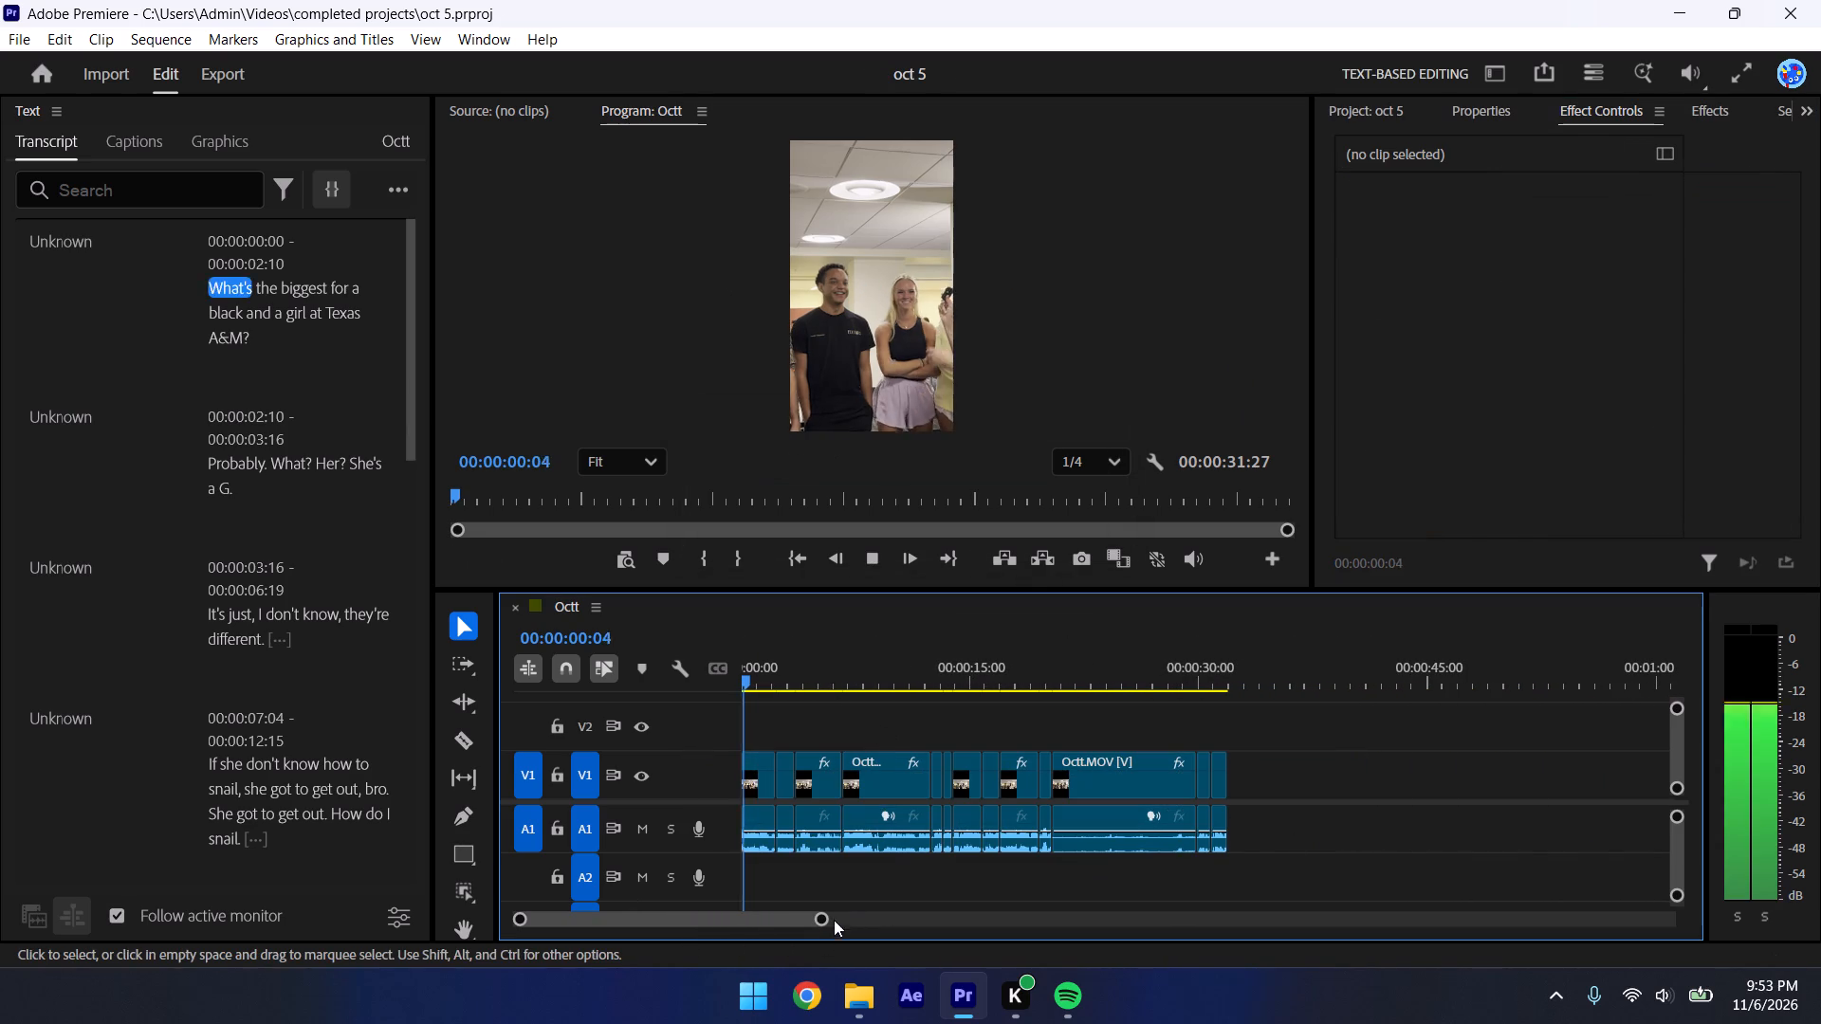
{"action": "left_click_drag", "start_coordinate": [817, 915], "coordinate": [691, 906]}
{"action": "key", "text": "space"}
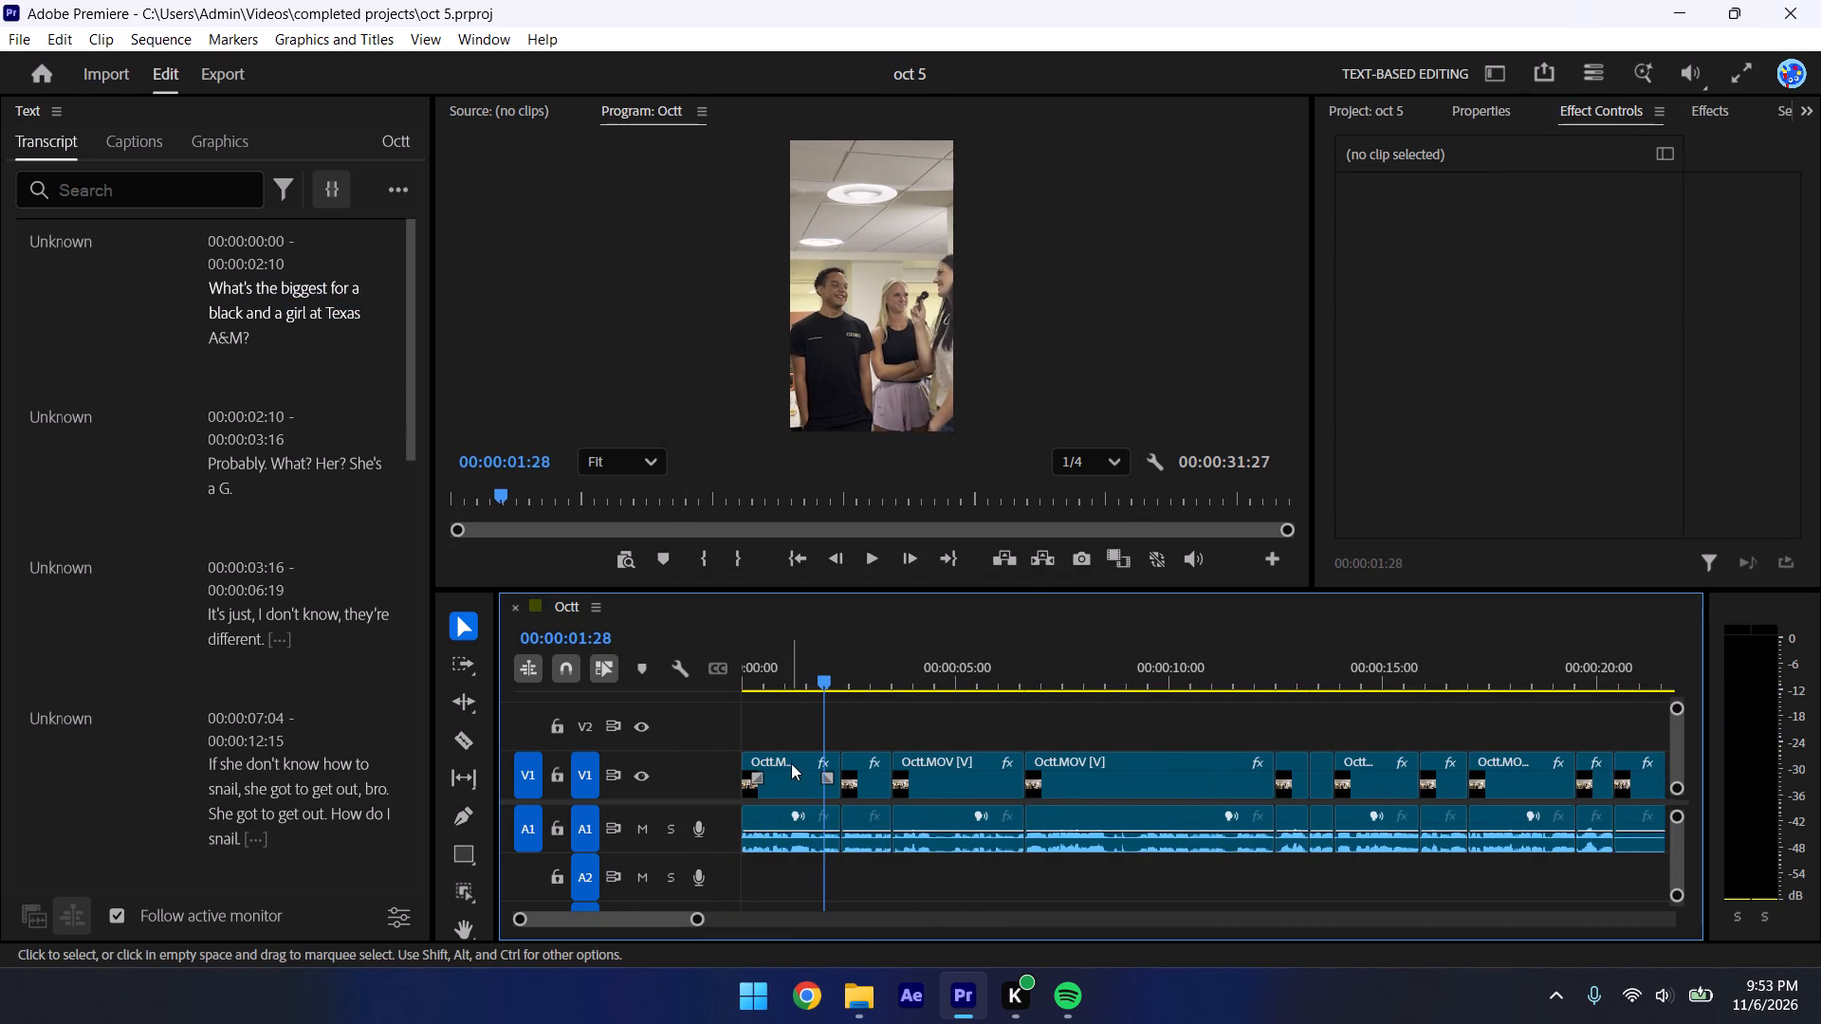
{"action": "left_click", "coordinate": [791, 763]}
{"action": "left_click_drag", "start_coordinate": [1518, 259], "coordinate": [545, 363]}
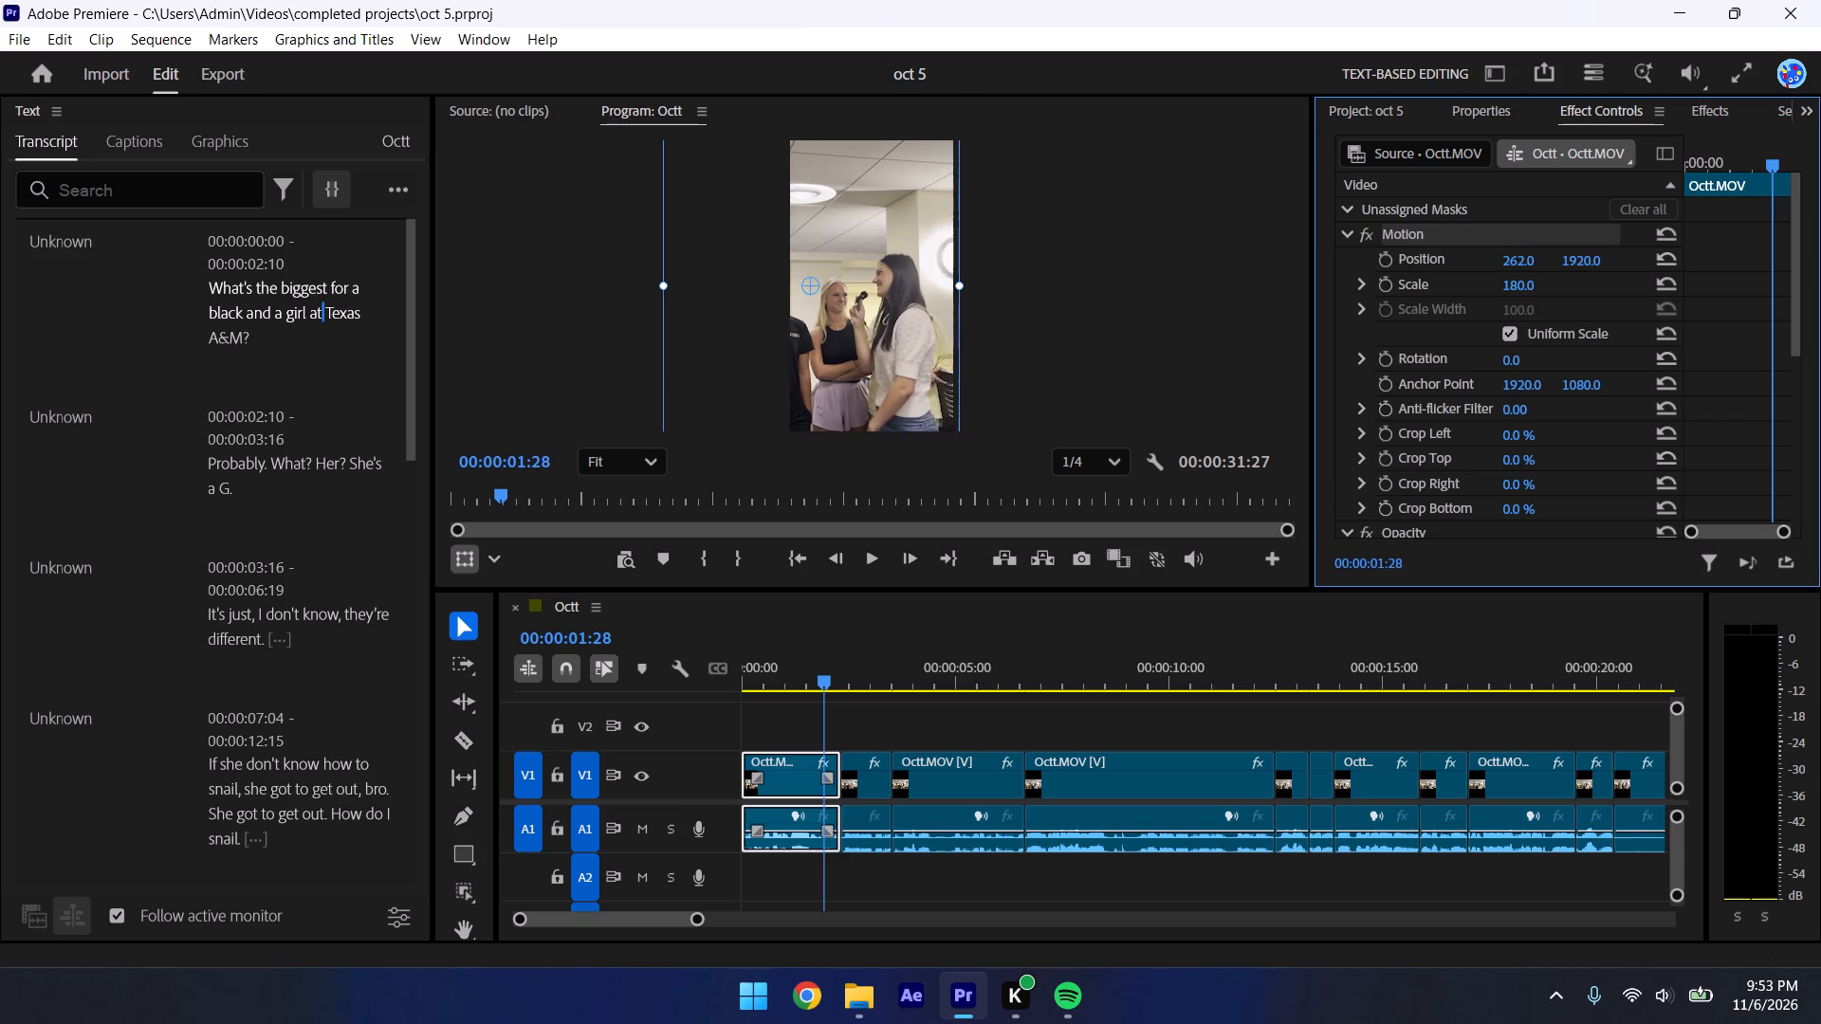
{"action": "left_click_drag", "start_coordinate": [545, 363], "coordinate": [505, 370]}
Adjust the horizontal position of the second clip ("Probably. What?") to frame the pair answering.
{"action": "key", "text": "space"}
{"action": "key", "text": "space"}
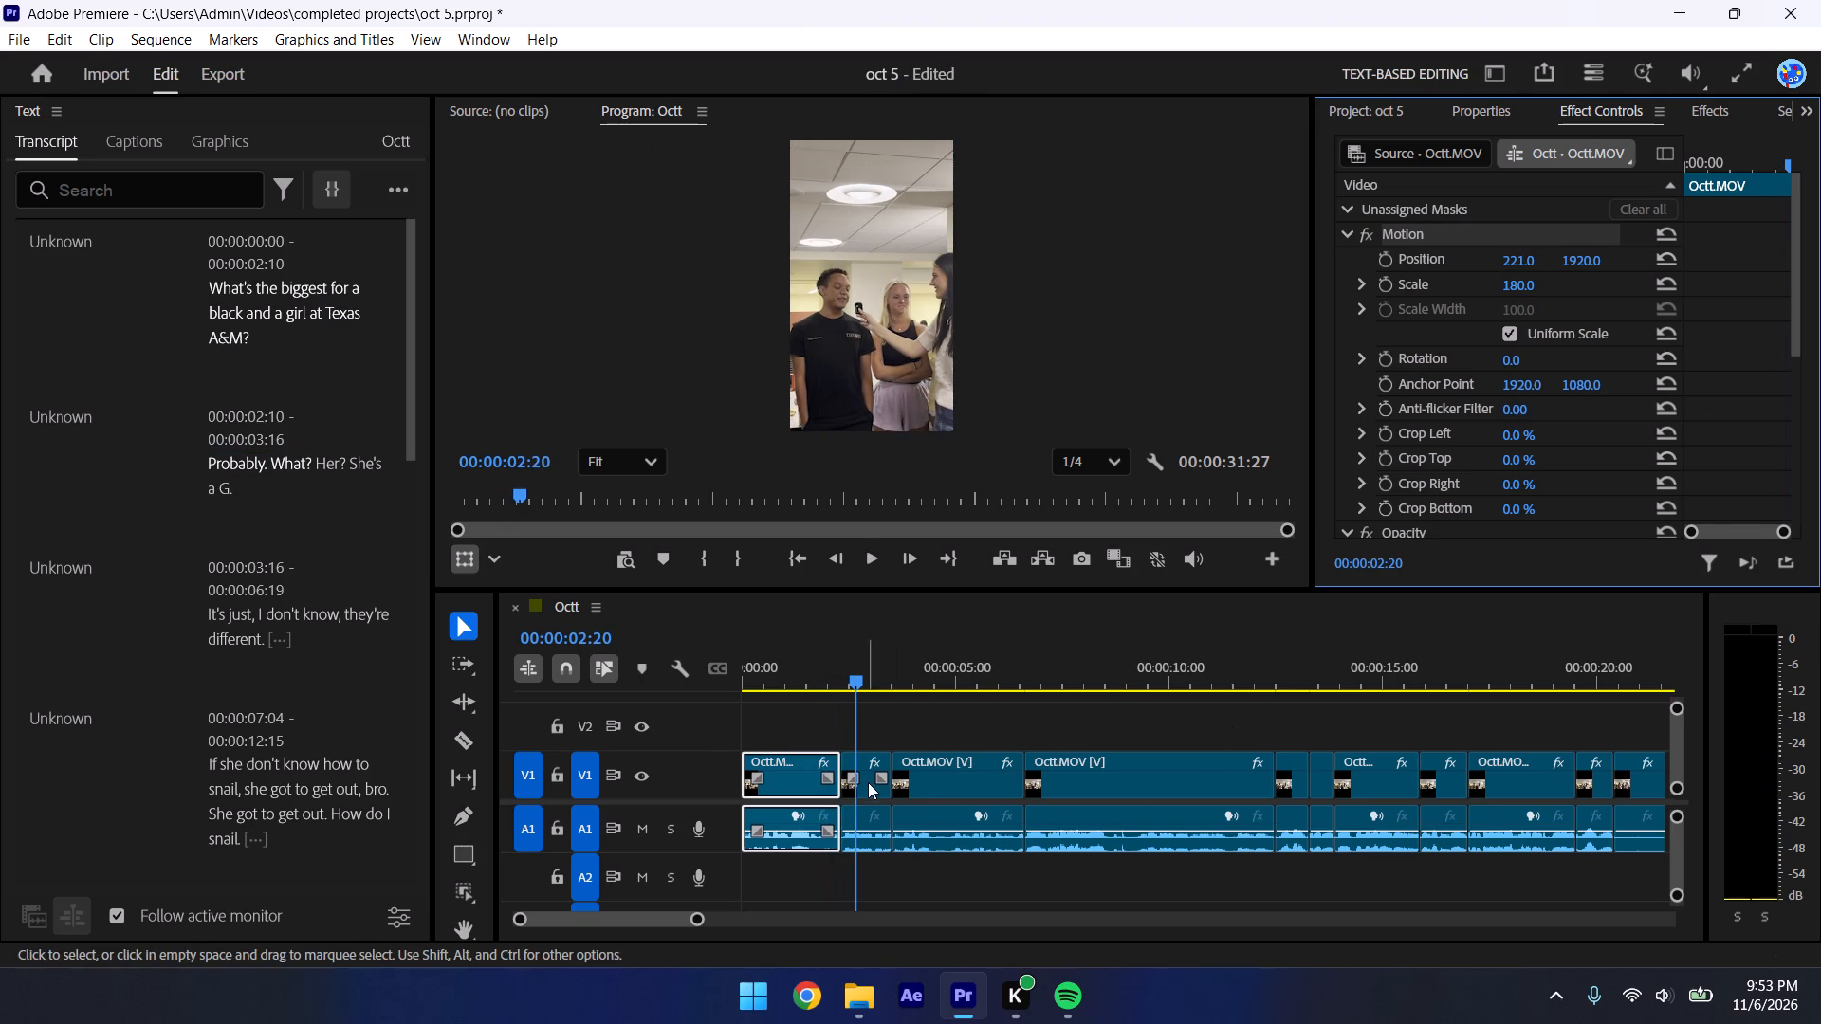
{"action": "left_click", "coordinate": [868, 782]}
{"action": "left_click_drag", "start_coordinate": [1522, 261], "coordinate": [1634, 275]}
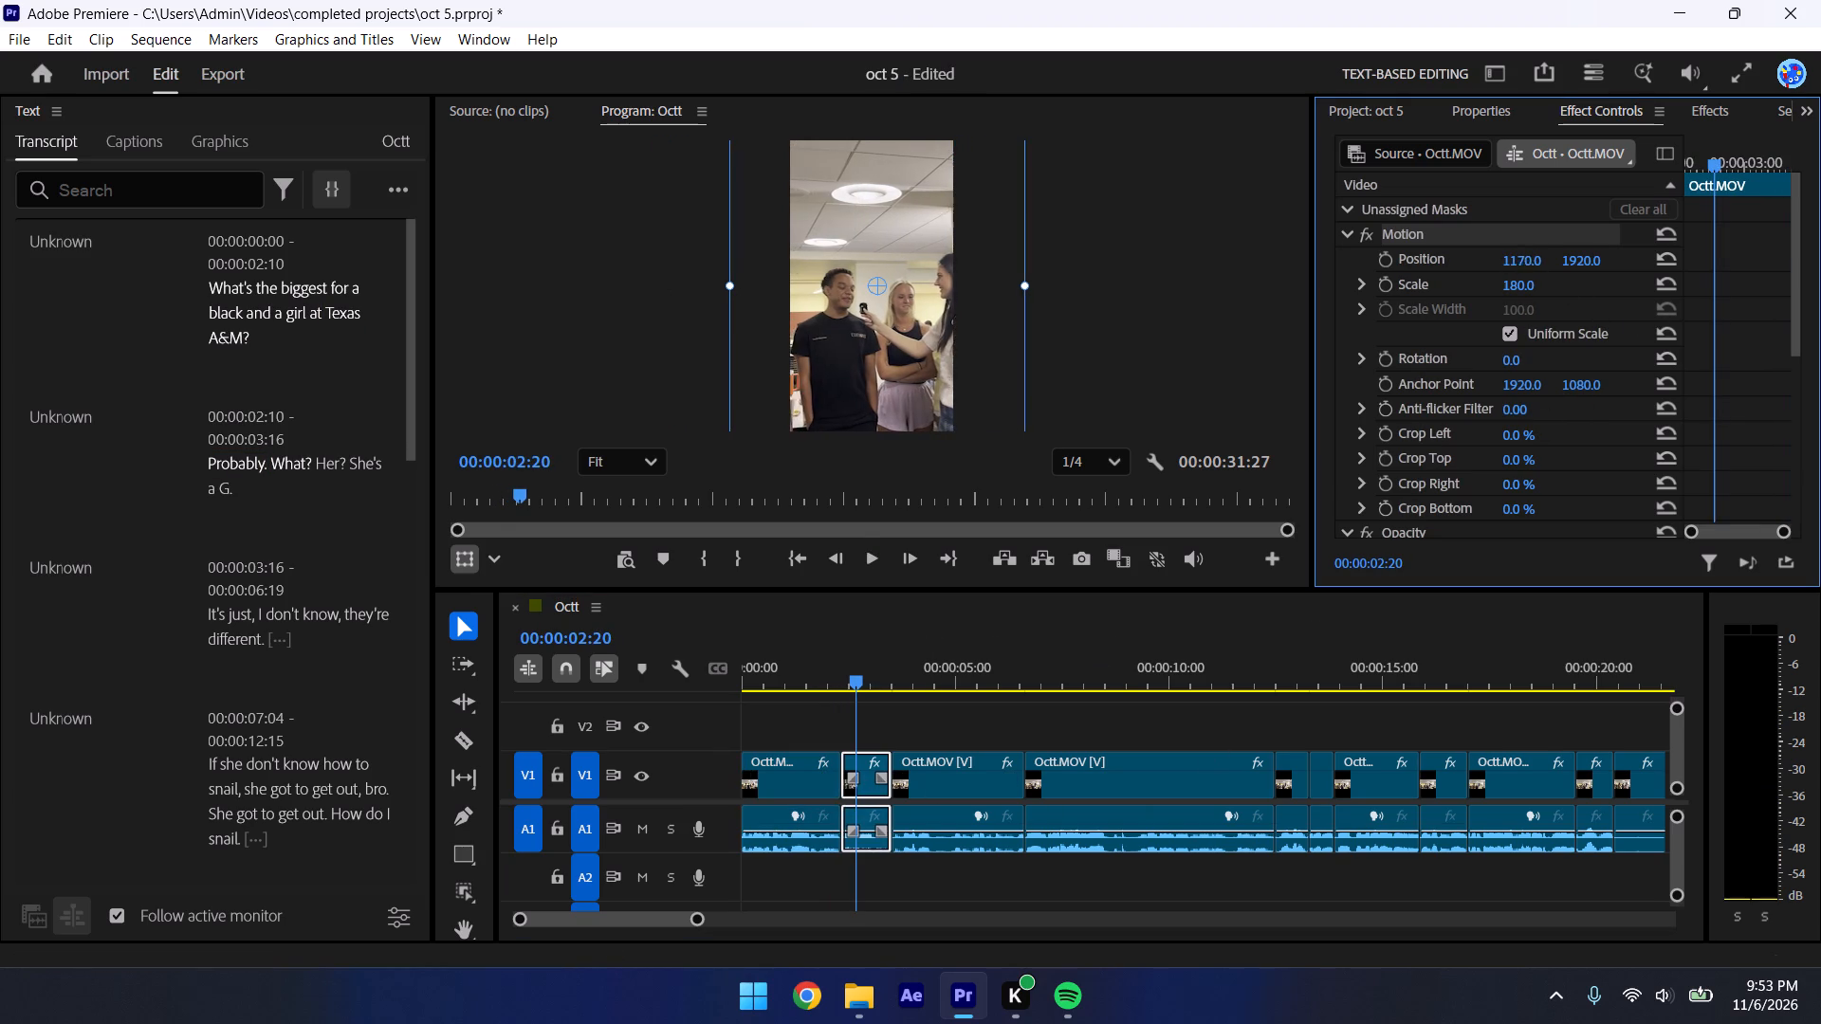
{"action": "left_click_drag", "start_coordinate": [1634, 275], "coordinate": [1550, 269]}
Increase the horizontal position of the third clip ("It's just, I don't know") to reframe the speaker.
{"action": "key", "text": "space"}
{"action": "left_click", "coordinate": [991, 731]}
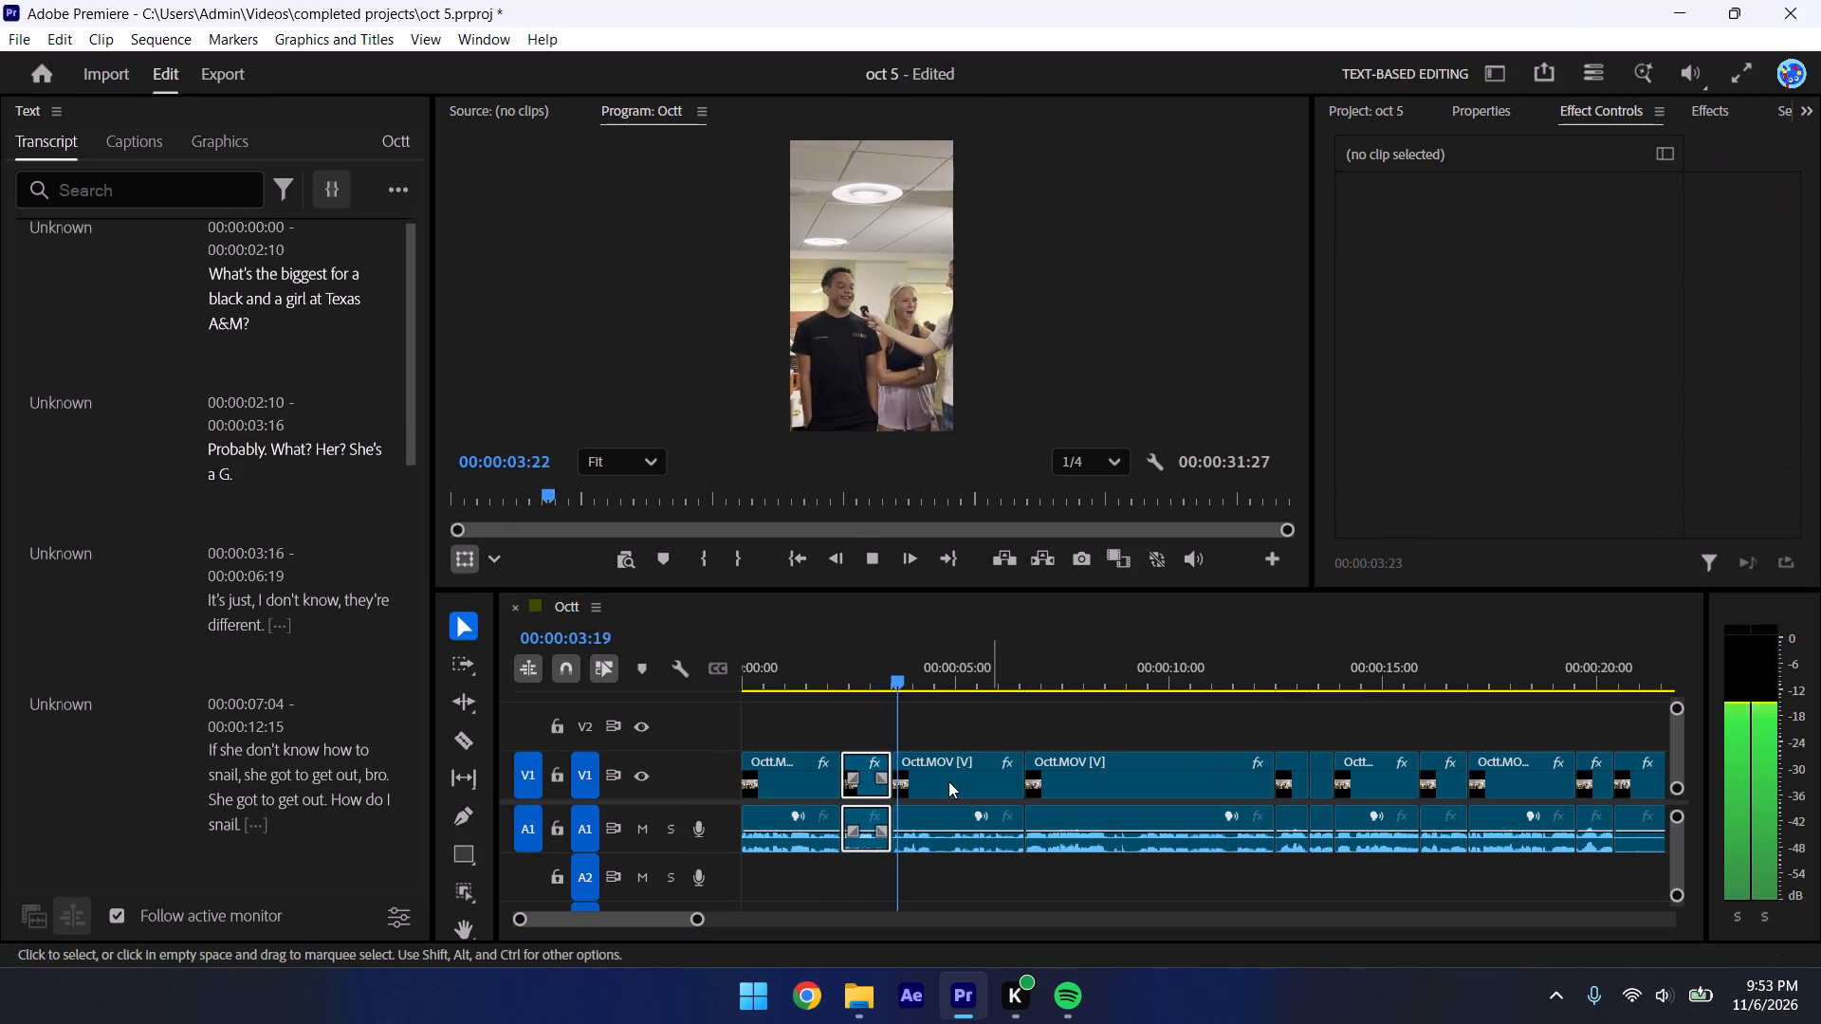
{"action": "key", "text": "space"}
{"action": "left_click", "coordinate": [949, 785]}
{"action": "key", "text": "space"}
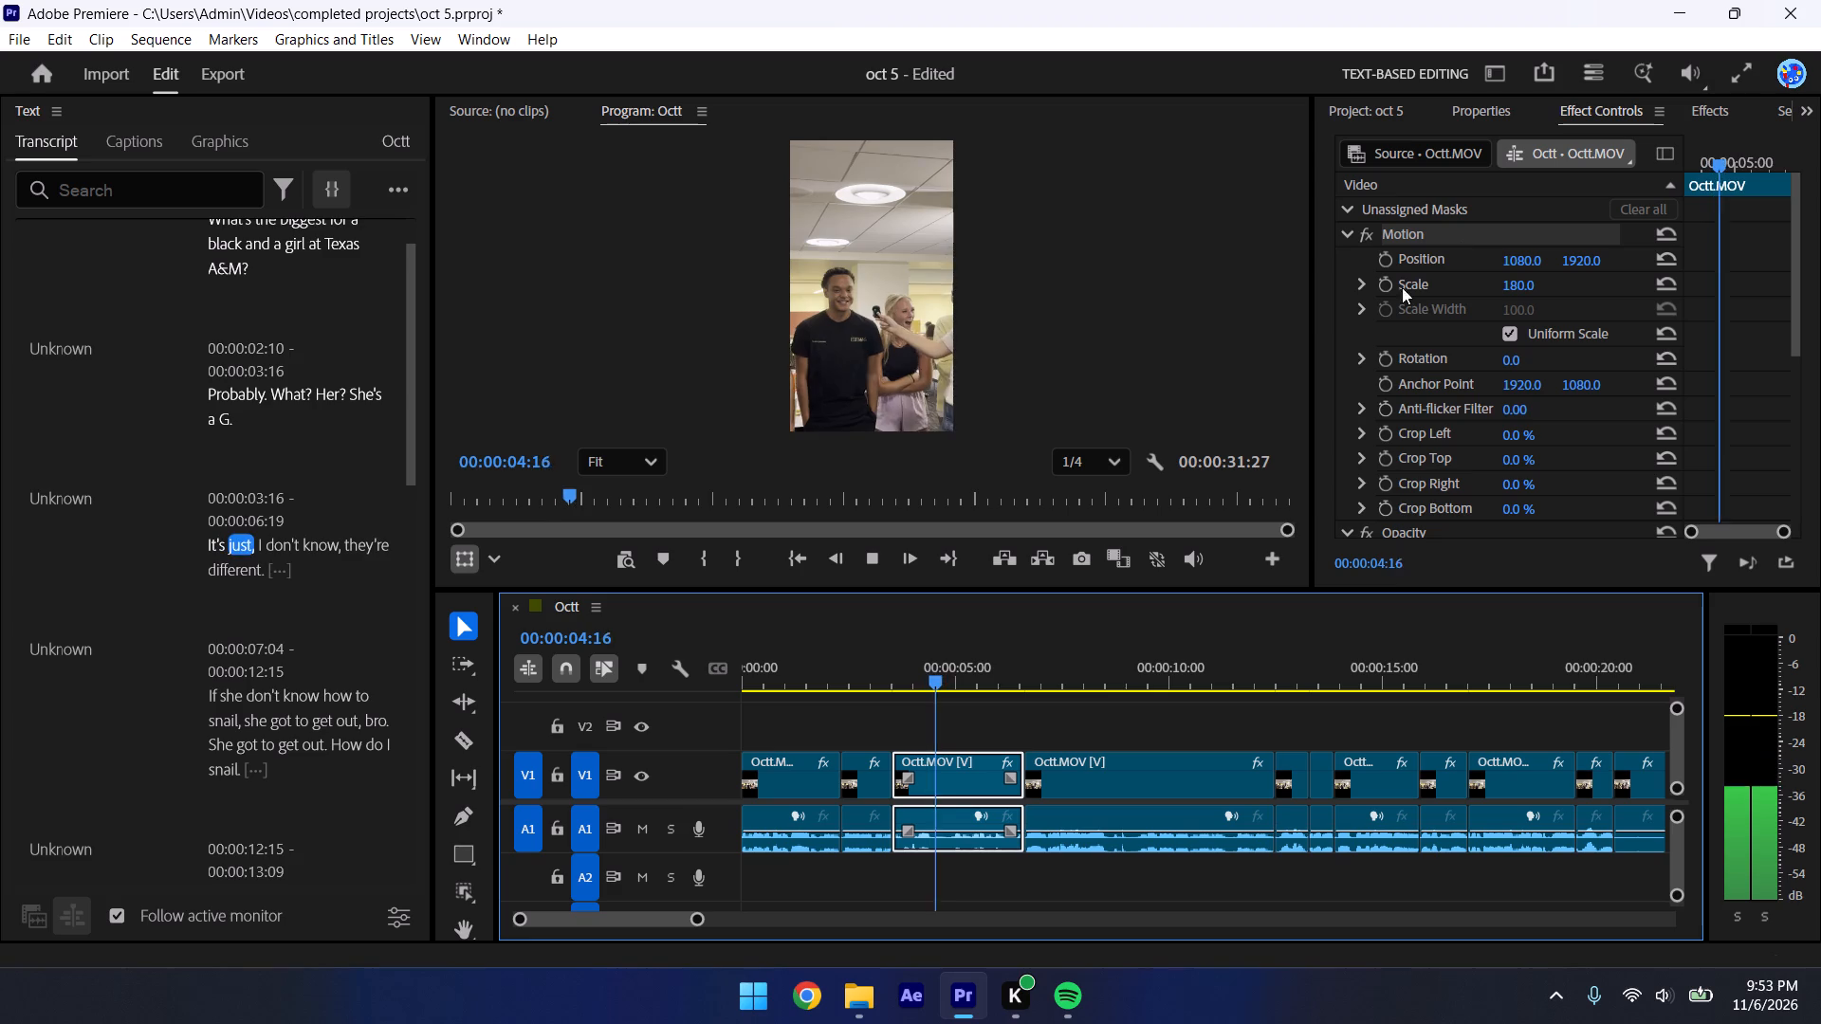
{"action": "key", "text": "space"}
{"action": "left_click_drag", "start_coordinate": [1525, 258], "coordinate": [1732, 285]}
Reframe the fourth clip on the man in the camouflage shirt with a horizontal position of about 2000.
{"action": "key", "text": "space"}
{"action": "left_click", "coordinate": [1026, 726]}
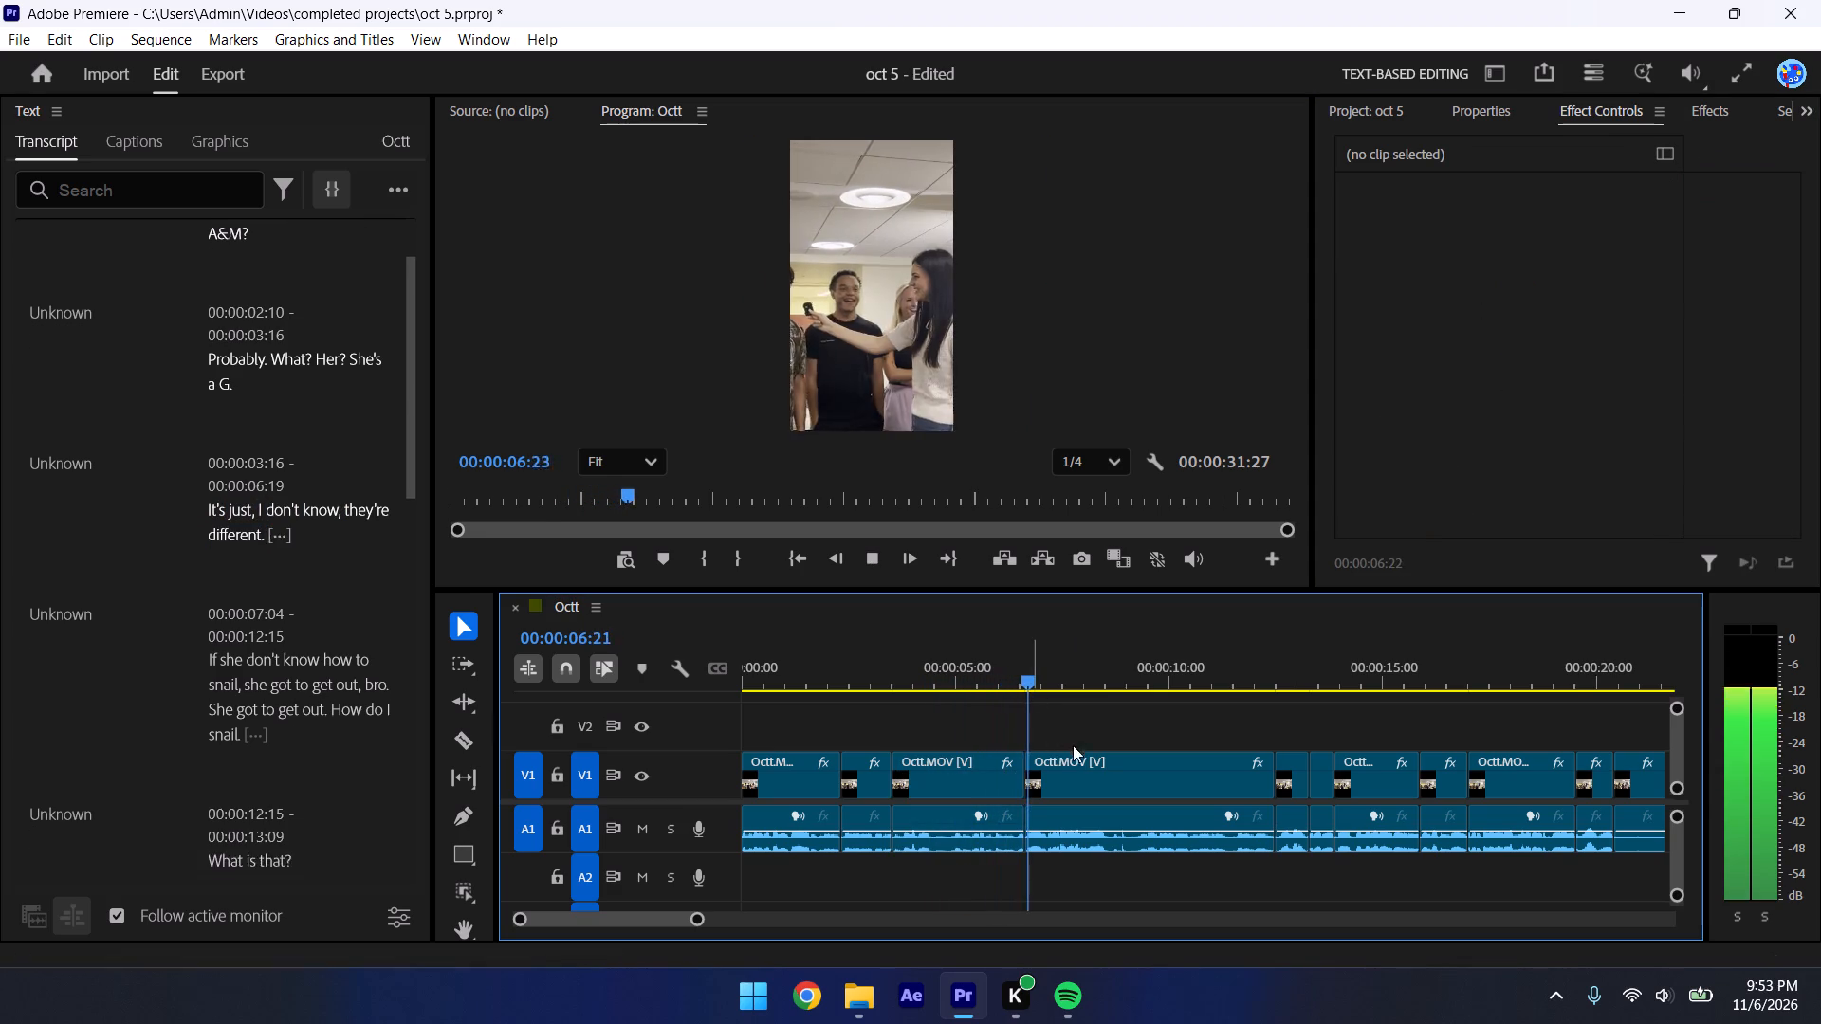
{"action": "key", "text": "space"}
{"action": "left_click", "coordinate": [1104, 763]}
{"action": "left_click_drag", "start_coordinate": [1518, 265], "coordinate": [1526, 265]}
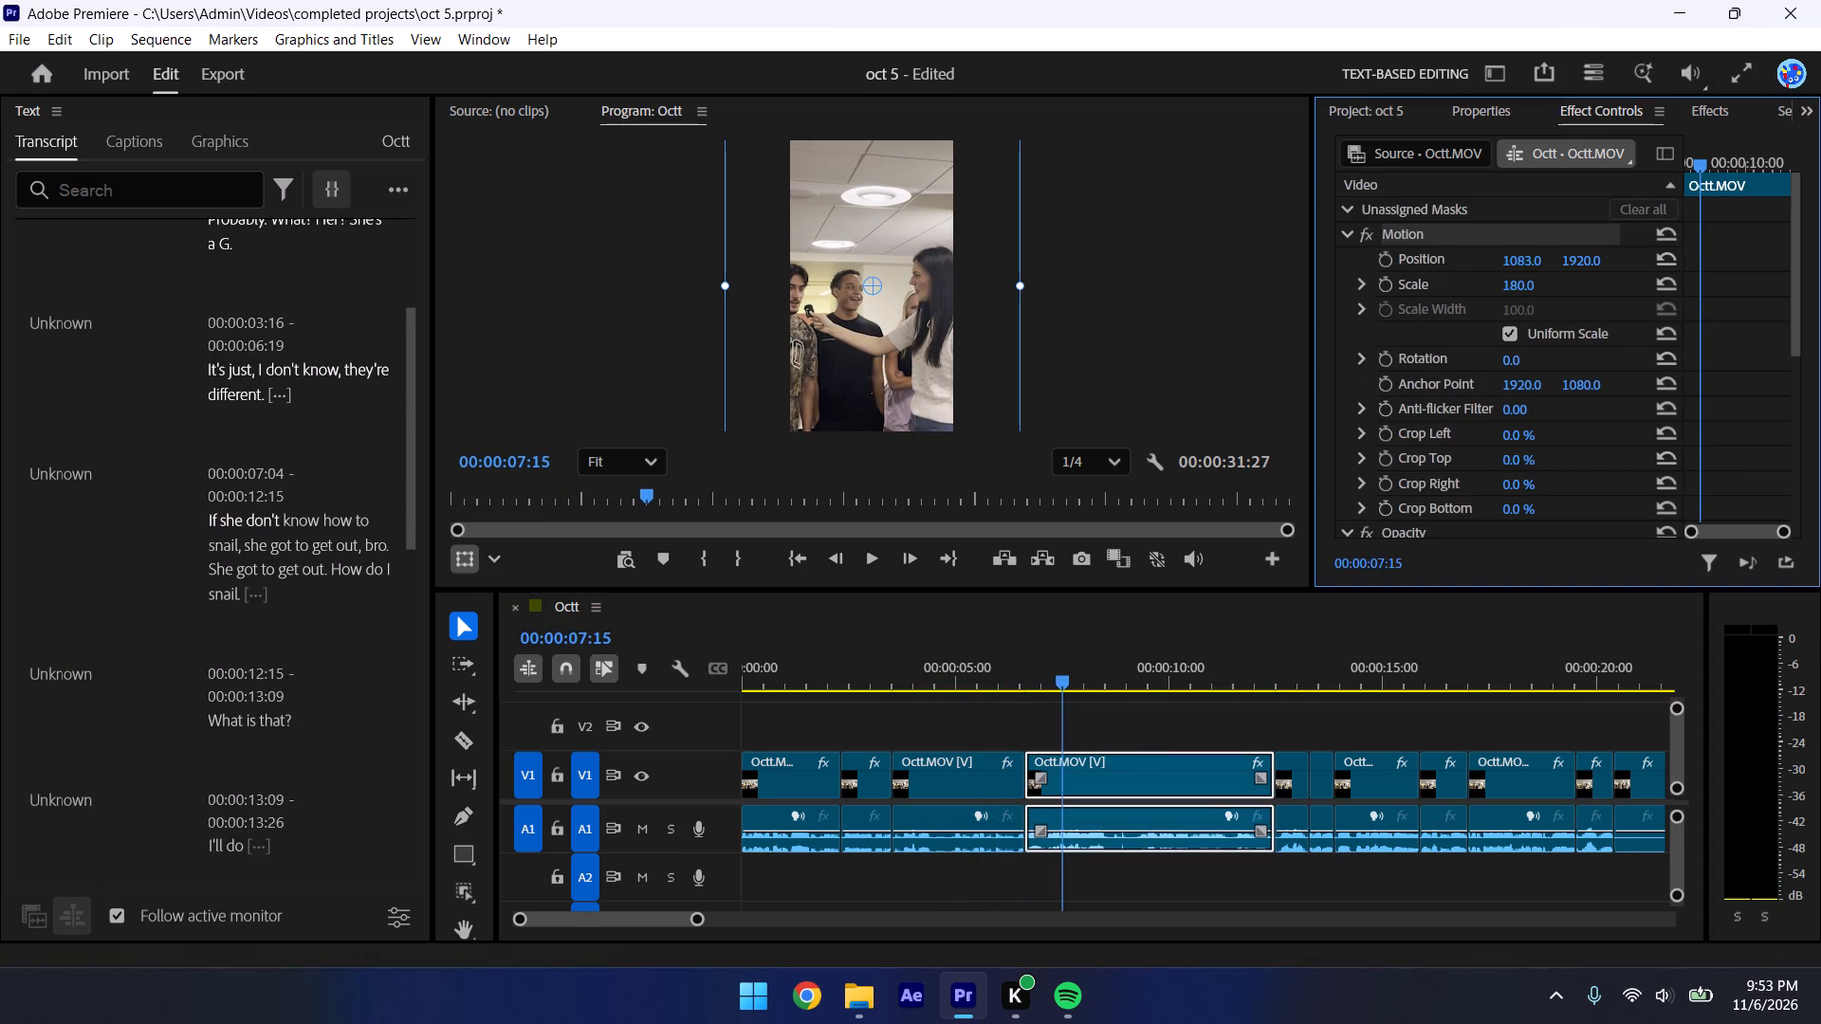
{"action": "left_click_drag", "start_coordinate": [1526, 265], "coordinate": [1403, 272]}
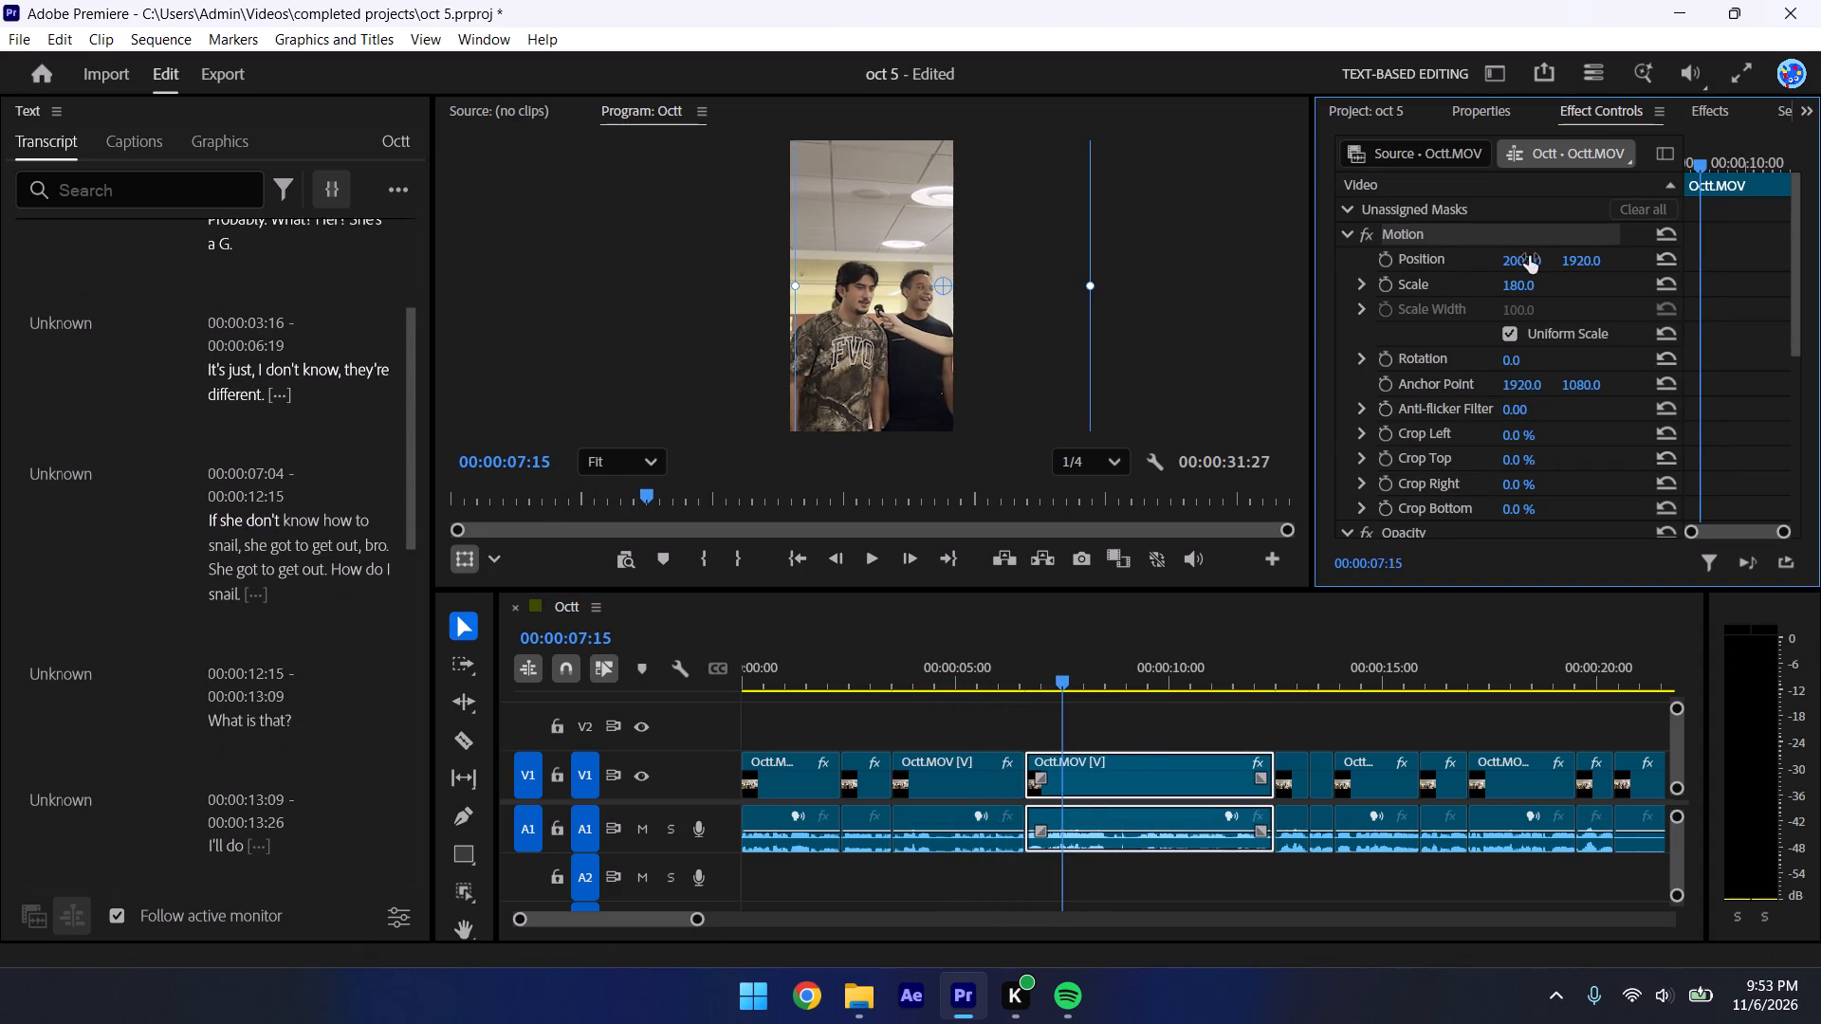
Play through the fourth clip and set the "What is that?" clip's horizontal position to 878.
{"action": "key", "text": "space"}
{"action": "left_click", "coordinate": [1065, 720]}
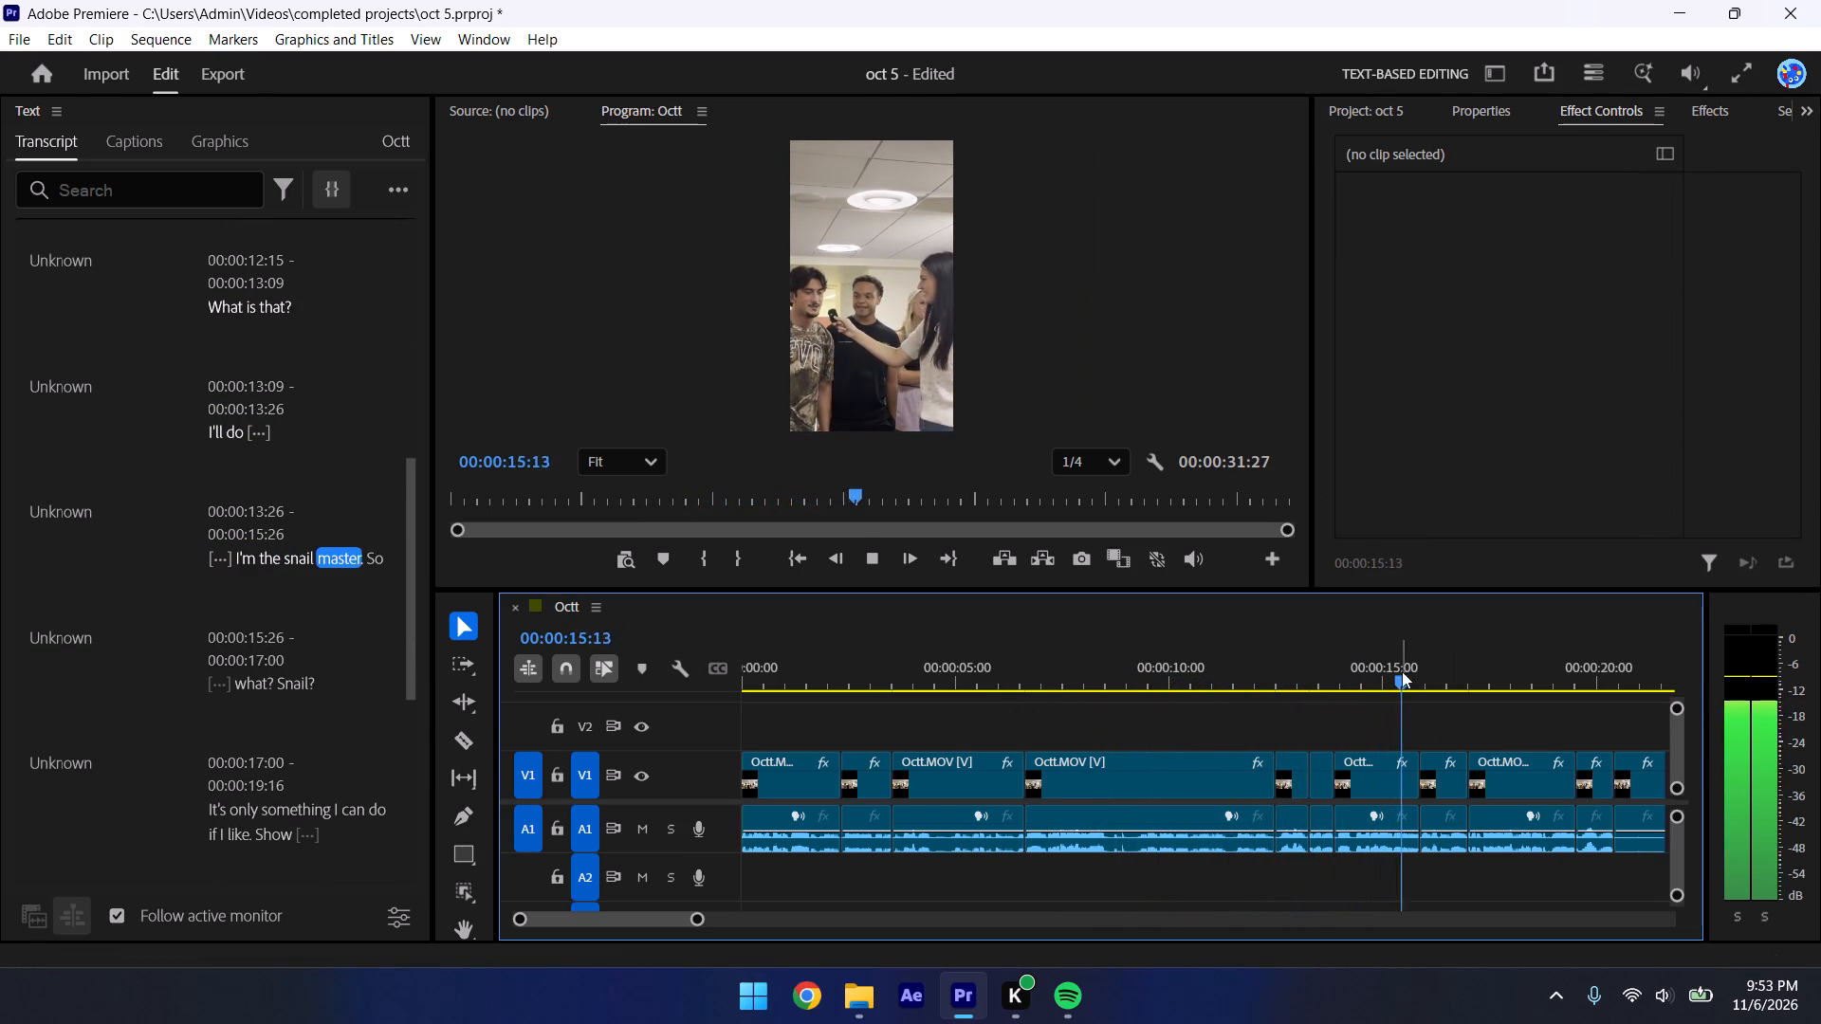
{"action": "left_click_drag", "start_coordinate": [1403, 667], "coordinate": [1286, 626]}
{"action": "key", "text": "space"}
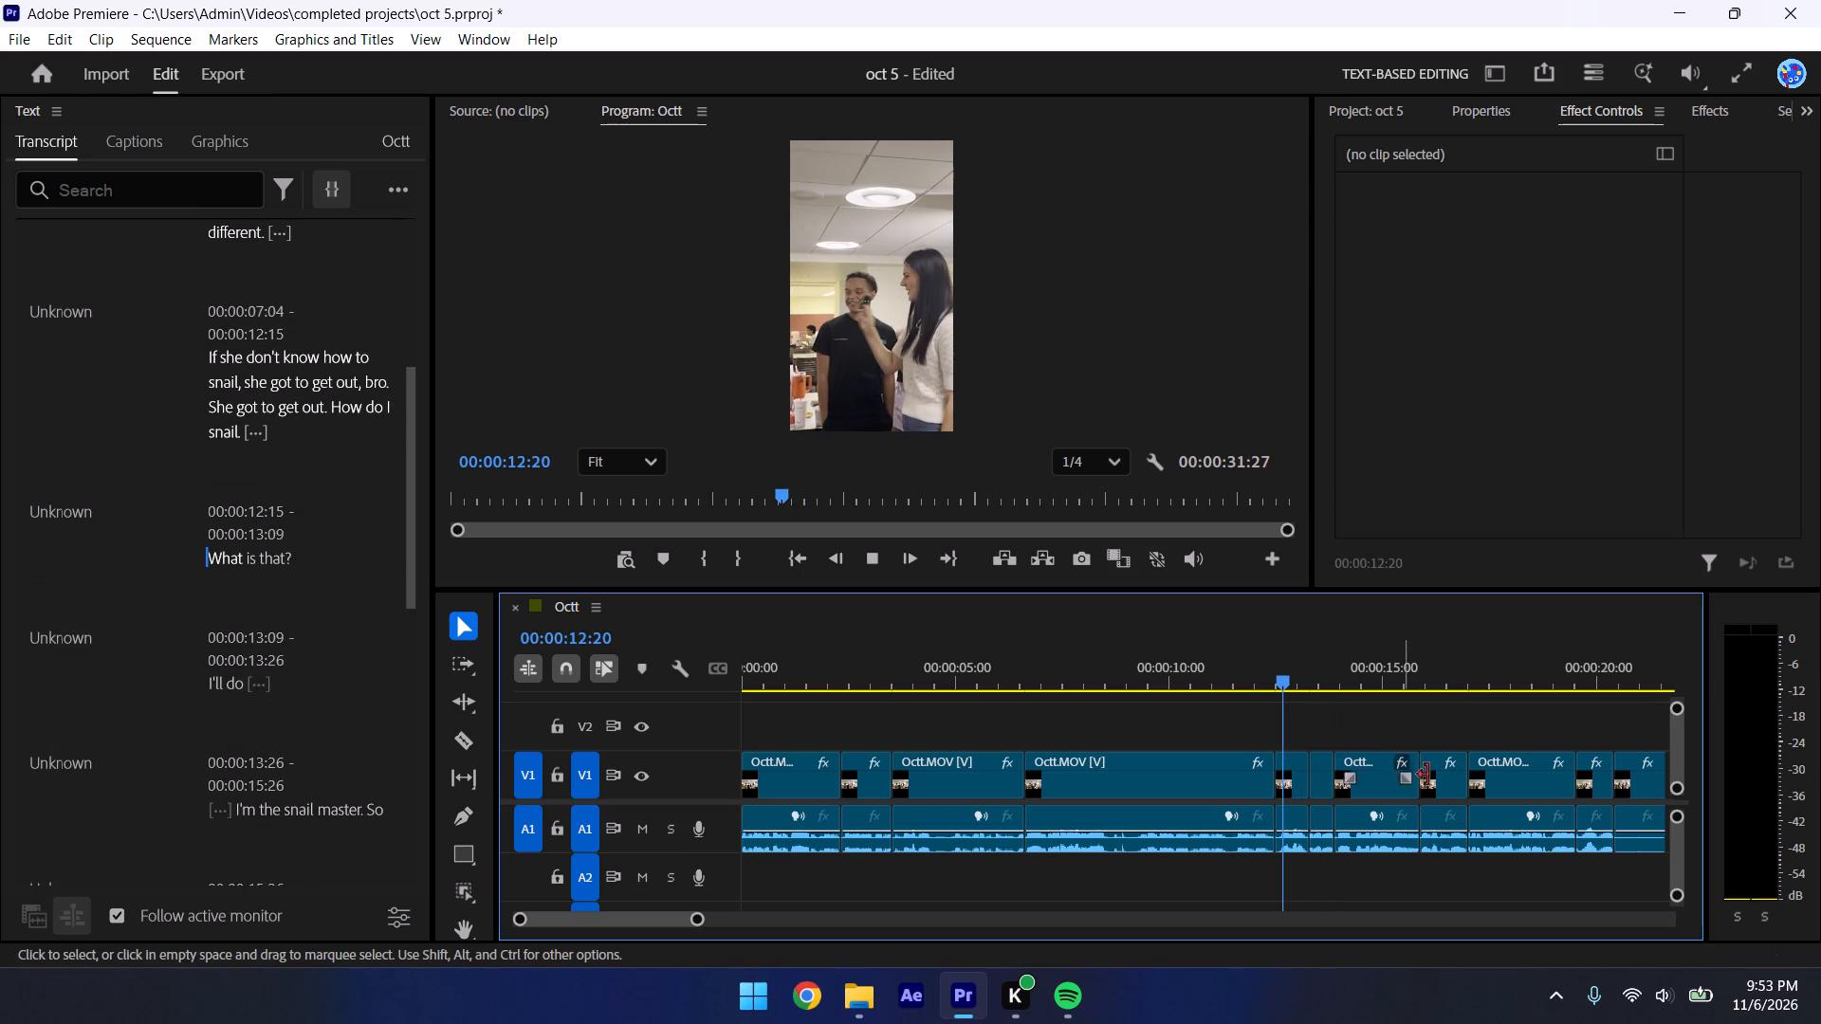
{"action": "key", "text": "space"}
{"action": "left_click", "coordinate": [1289, 779]}
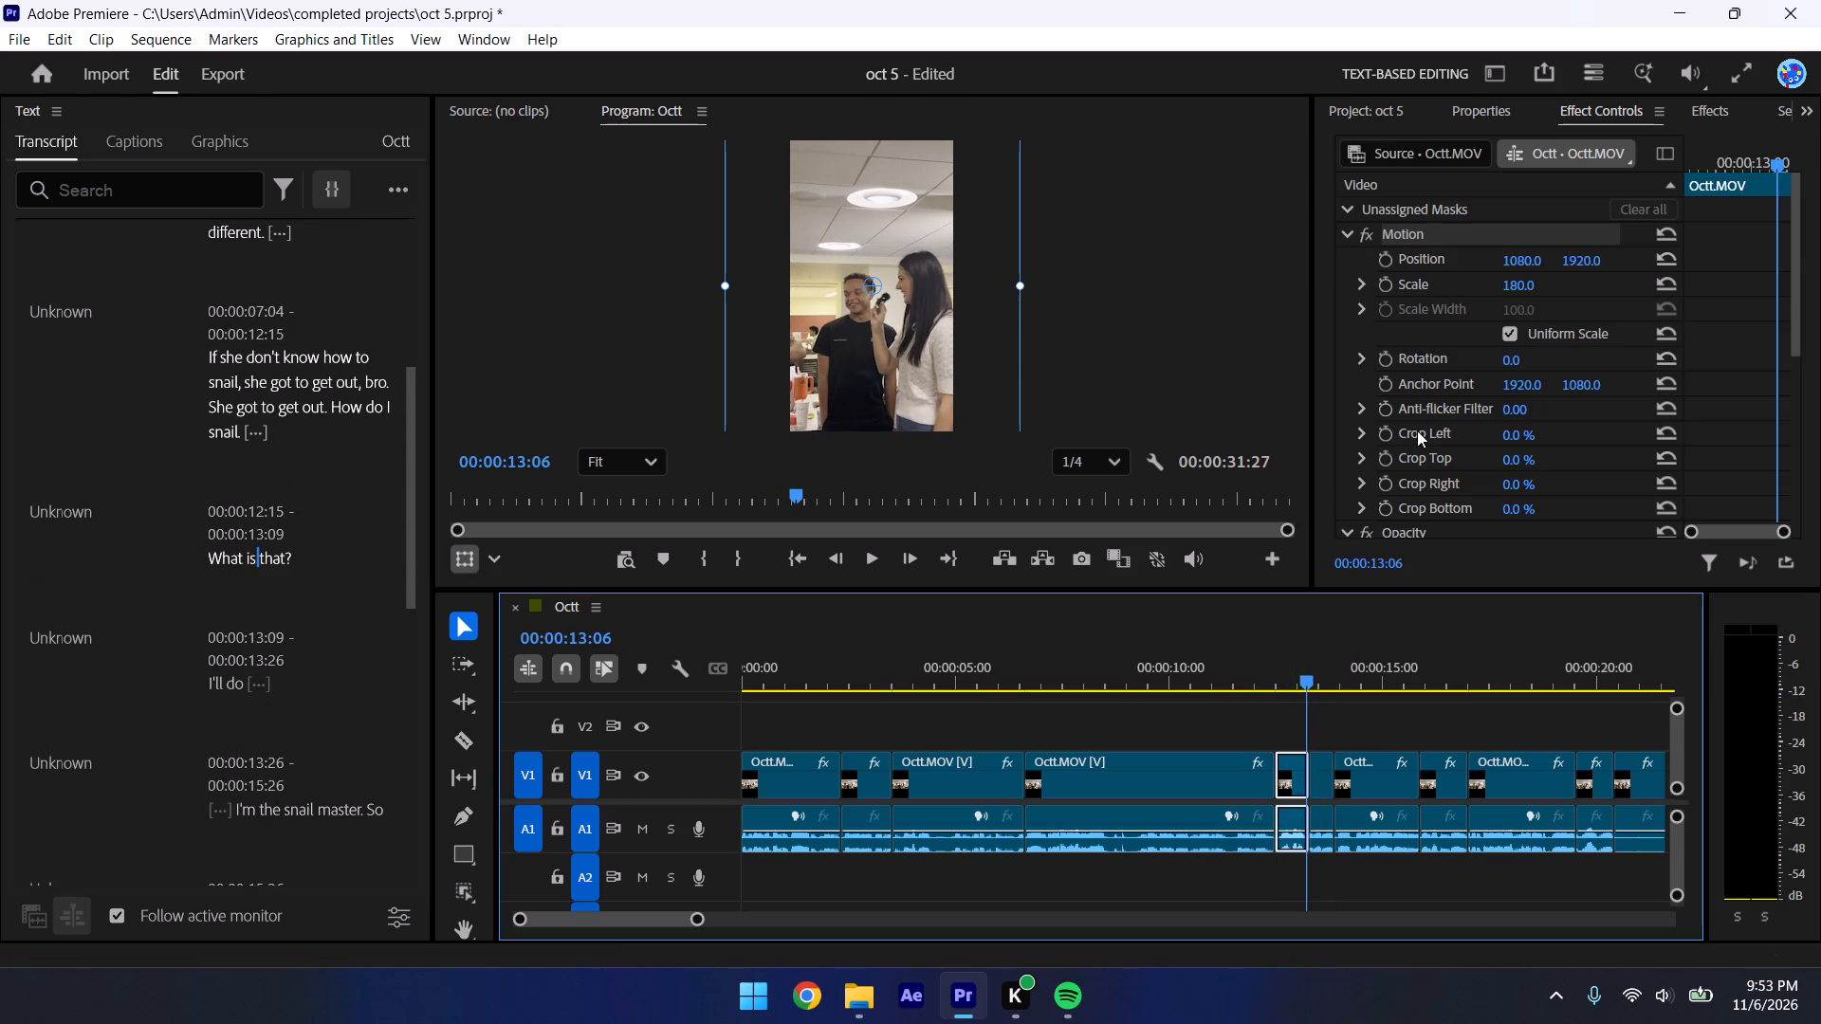
{"action": "left_click_drag", "start_coordinate": [1519, 266], "coordinate": [1272, 234]}
Increase the horizontal position of the short "I'll do" clip to bring the man in the camouflage shirt into frame.
{"action": "key", "text": "space"}
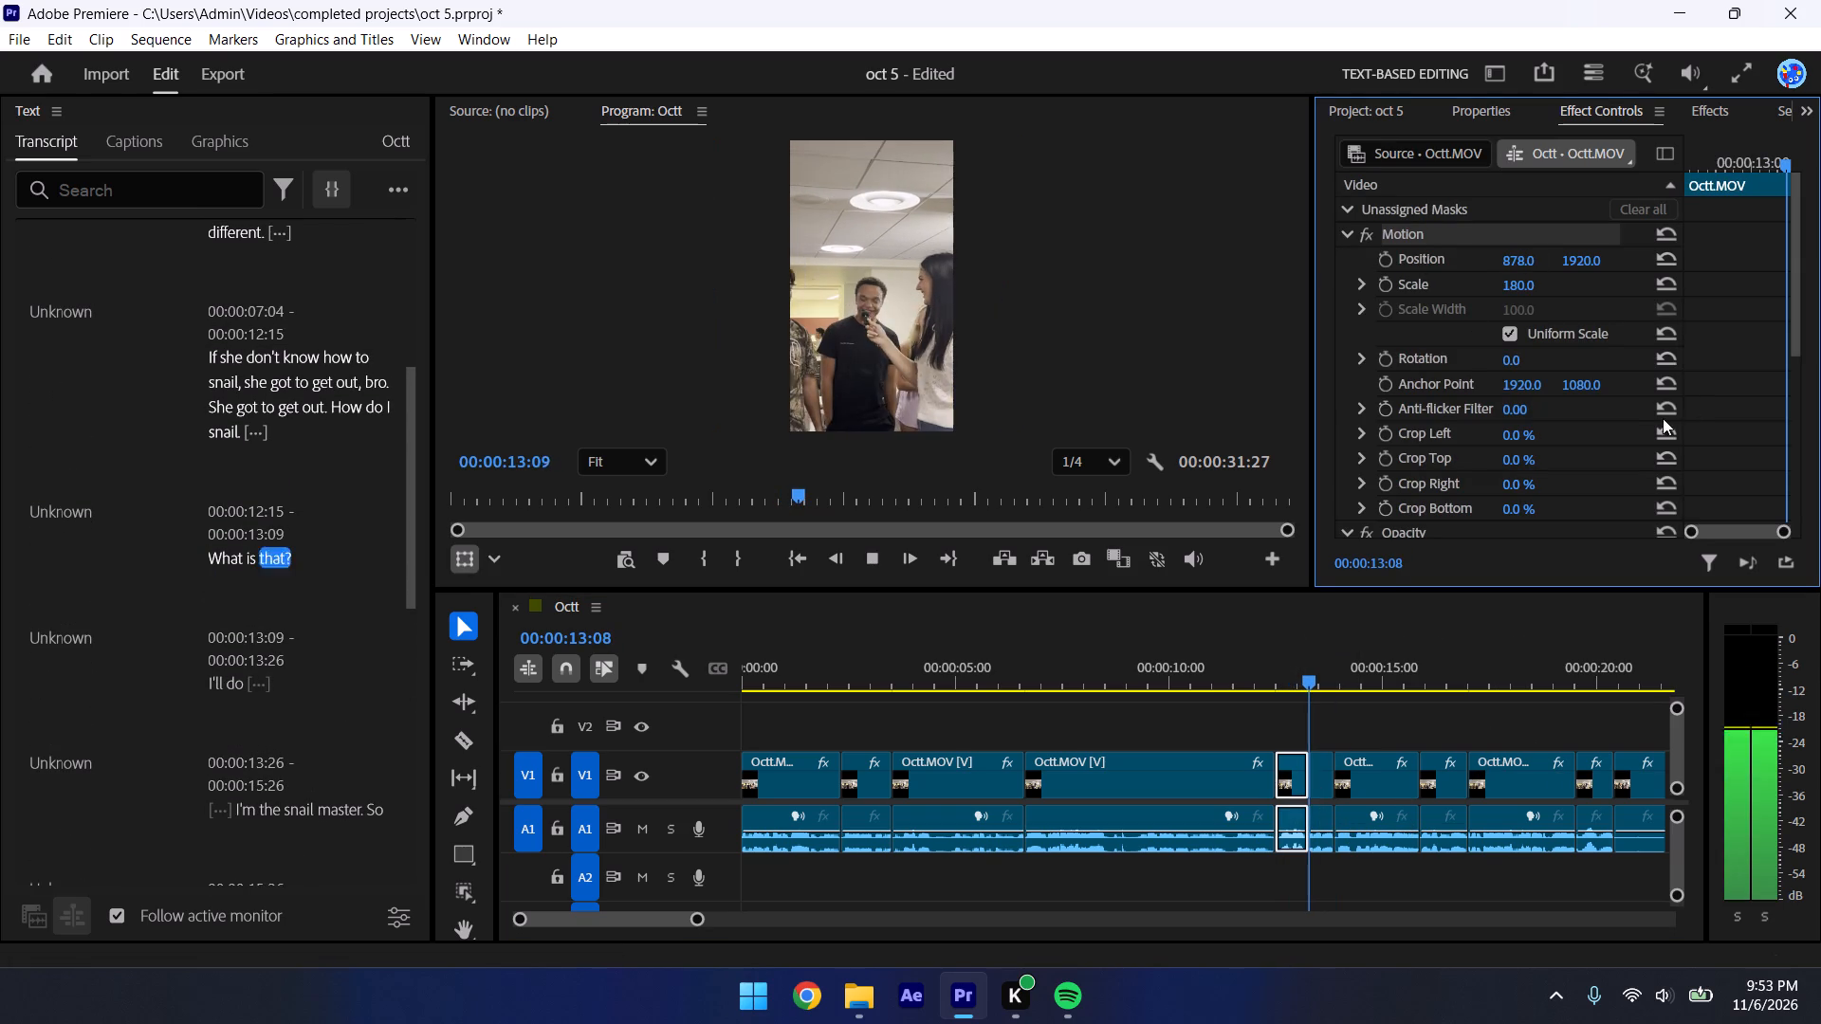
{"action": "key", "text": "space"}
{"action": "left_click_drag", "start_coordinate": [519, 924], "coordinate": [646, 946]}
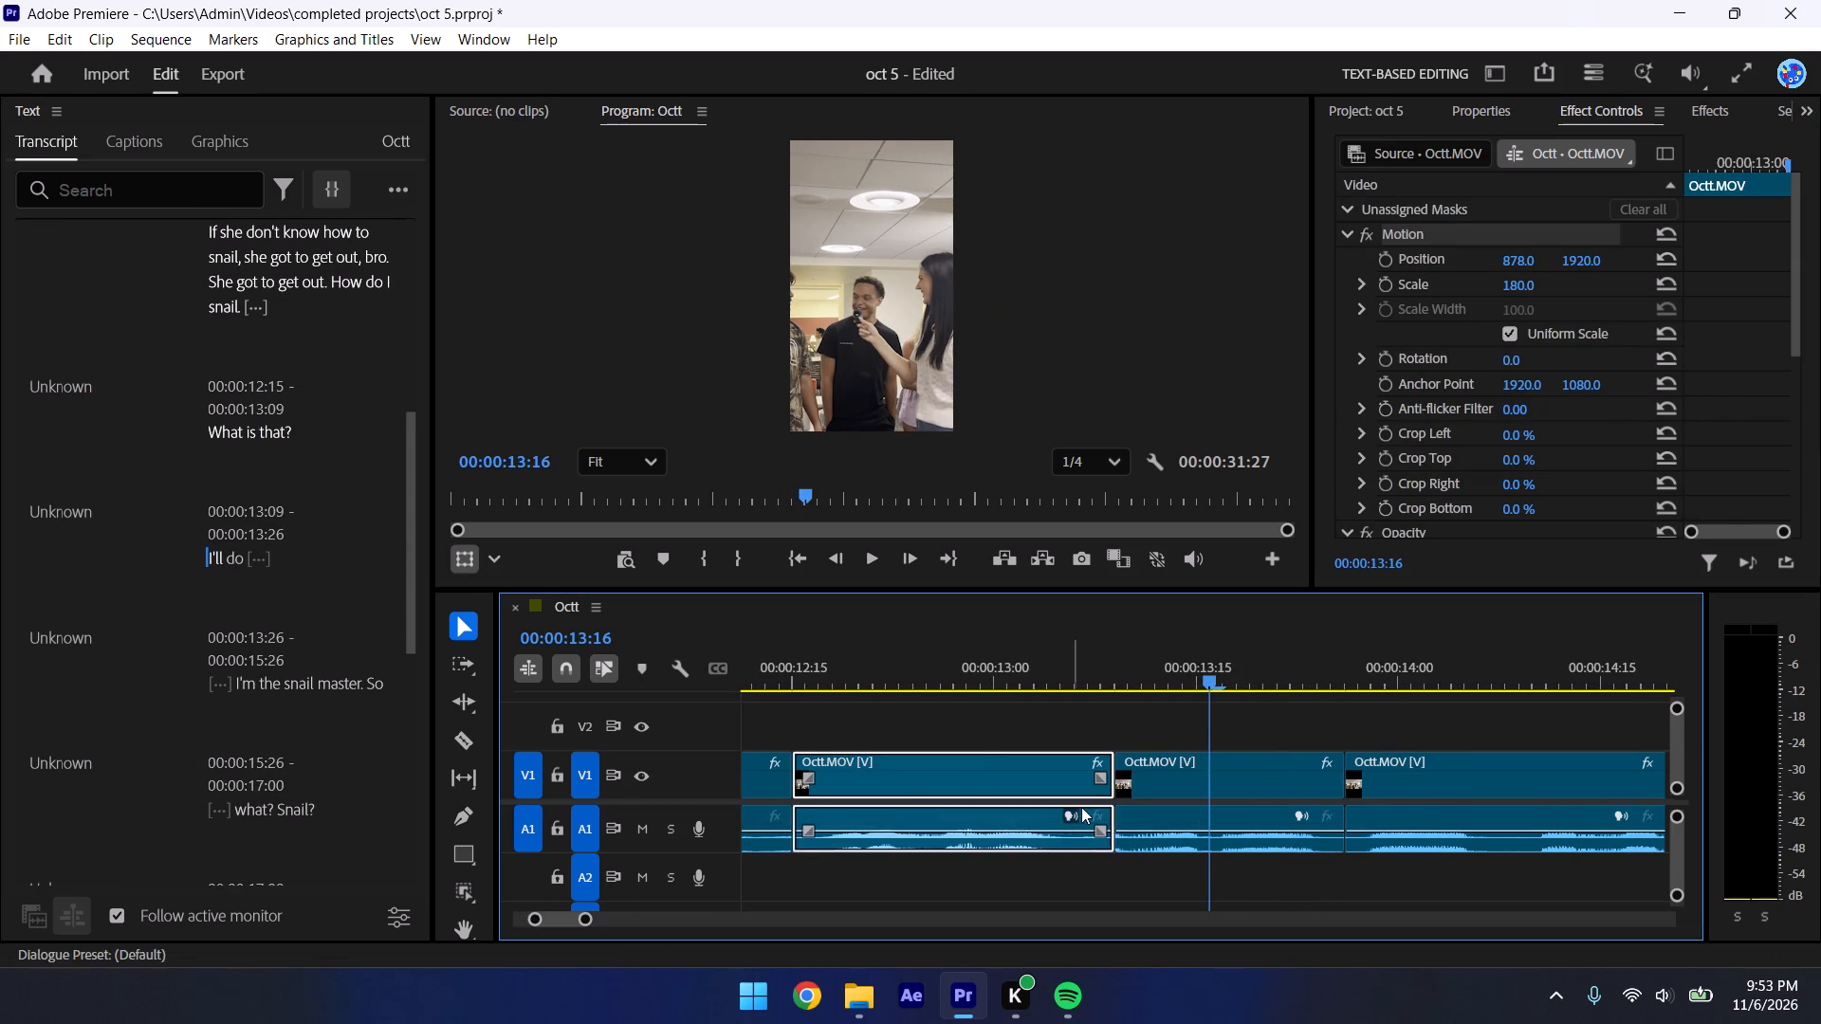
{"action": "left_click", "coordinate": [1223, 790]}
{"action": "left_click_drag", "start_coordinate": [1515, 263], "coordinate": [1585, 278]}
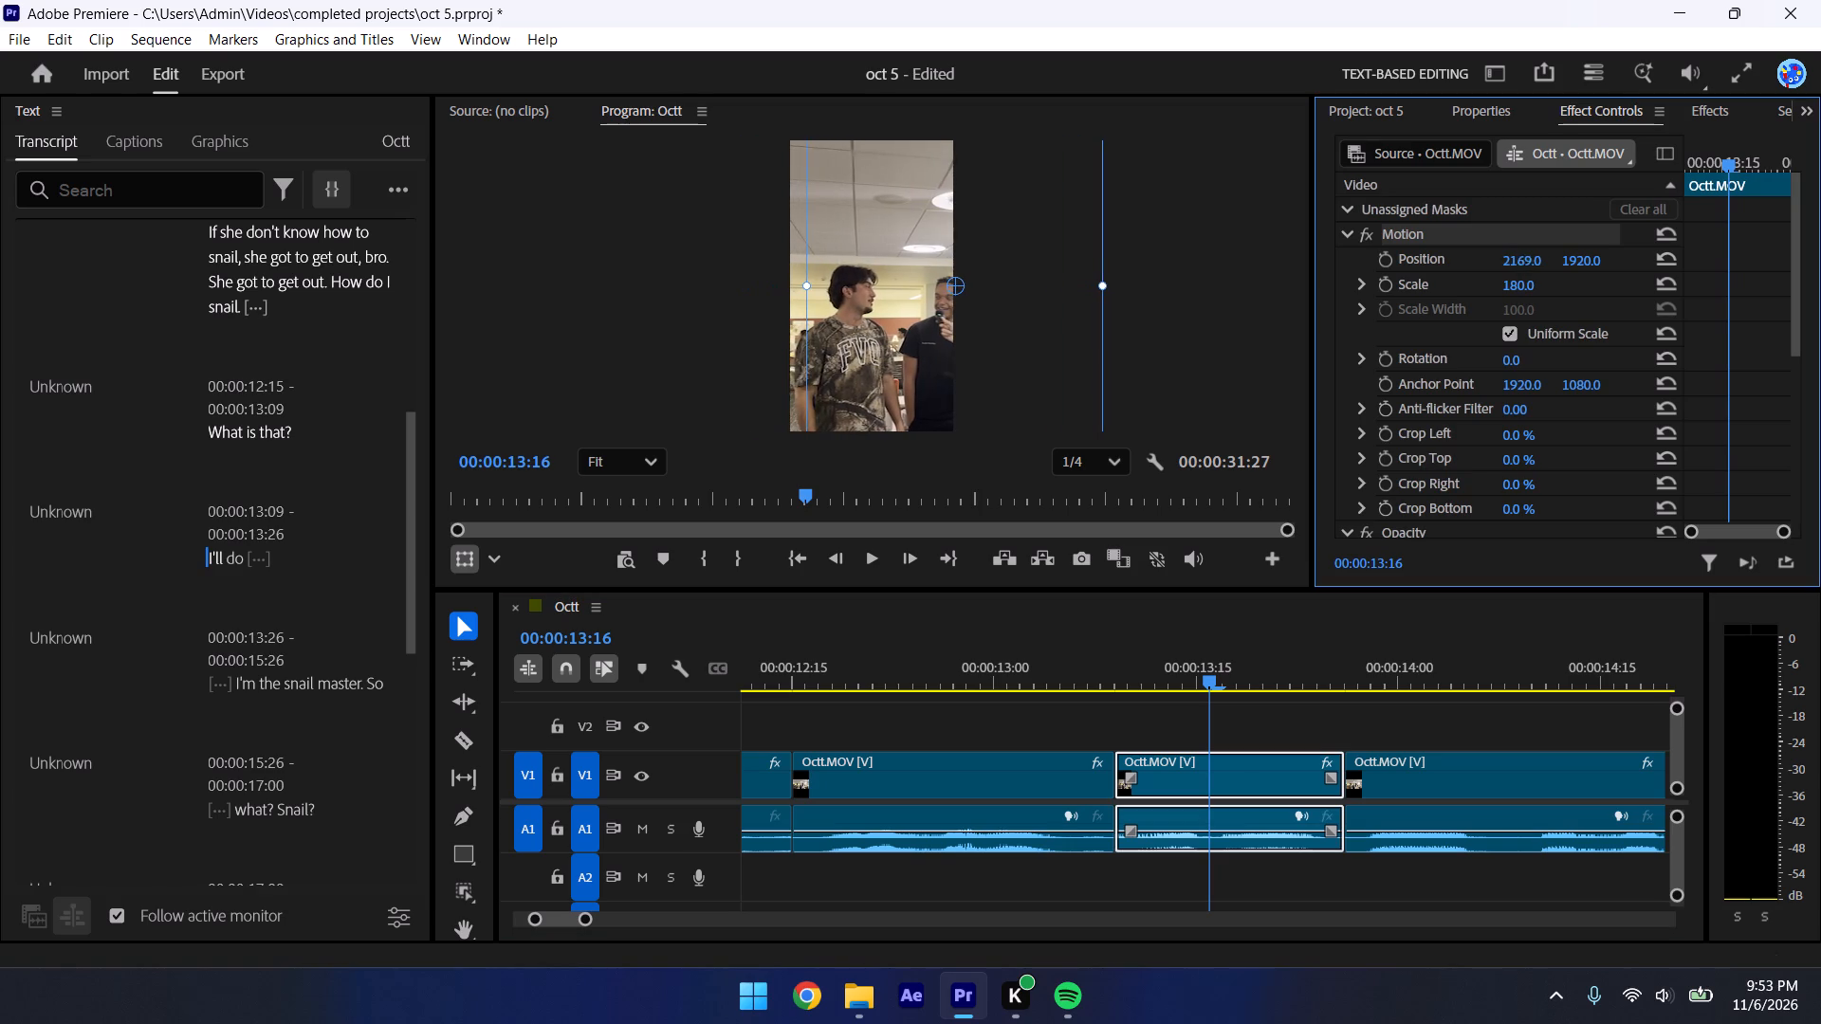
{"action": "left_click_drag", "start_coordinate": [1585, 278], "coordinate": [1617, 276]}
Set the "I'm the snail master" clip's horizontal position to 2177 to frame the speaker, and save the project.
{"action": "key", "text": "space"}
{"action": "key", "text": "space"}
{"action": "left_click", "coordinate": [1428, 776]}
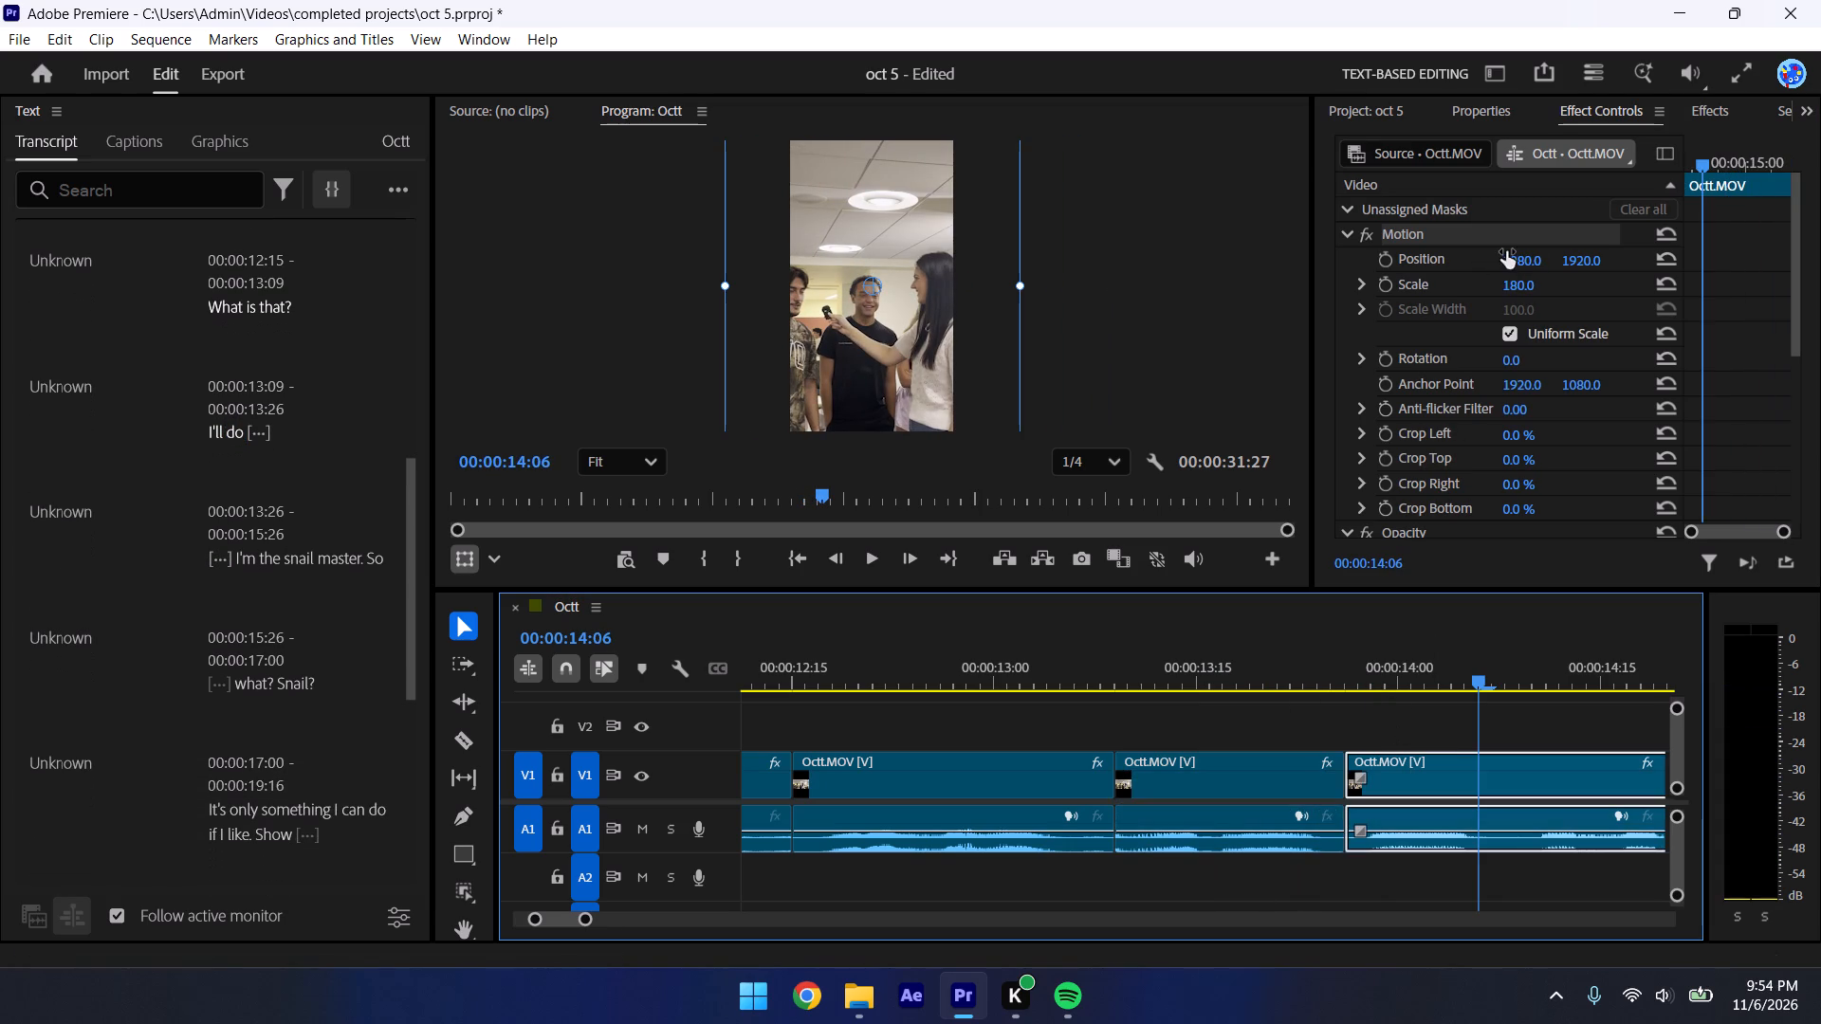
{"action": "left_click_drag", "start_coordinate": [1517, 261], "coordinate": [1611, 278]}
{"action": "key", "text": "space"}
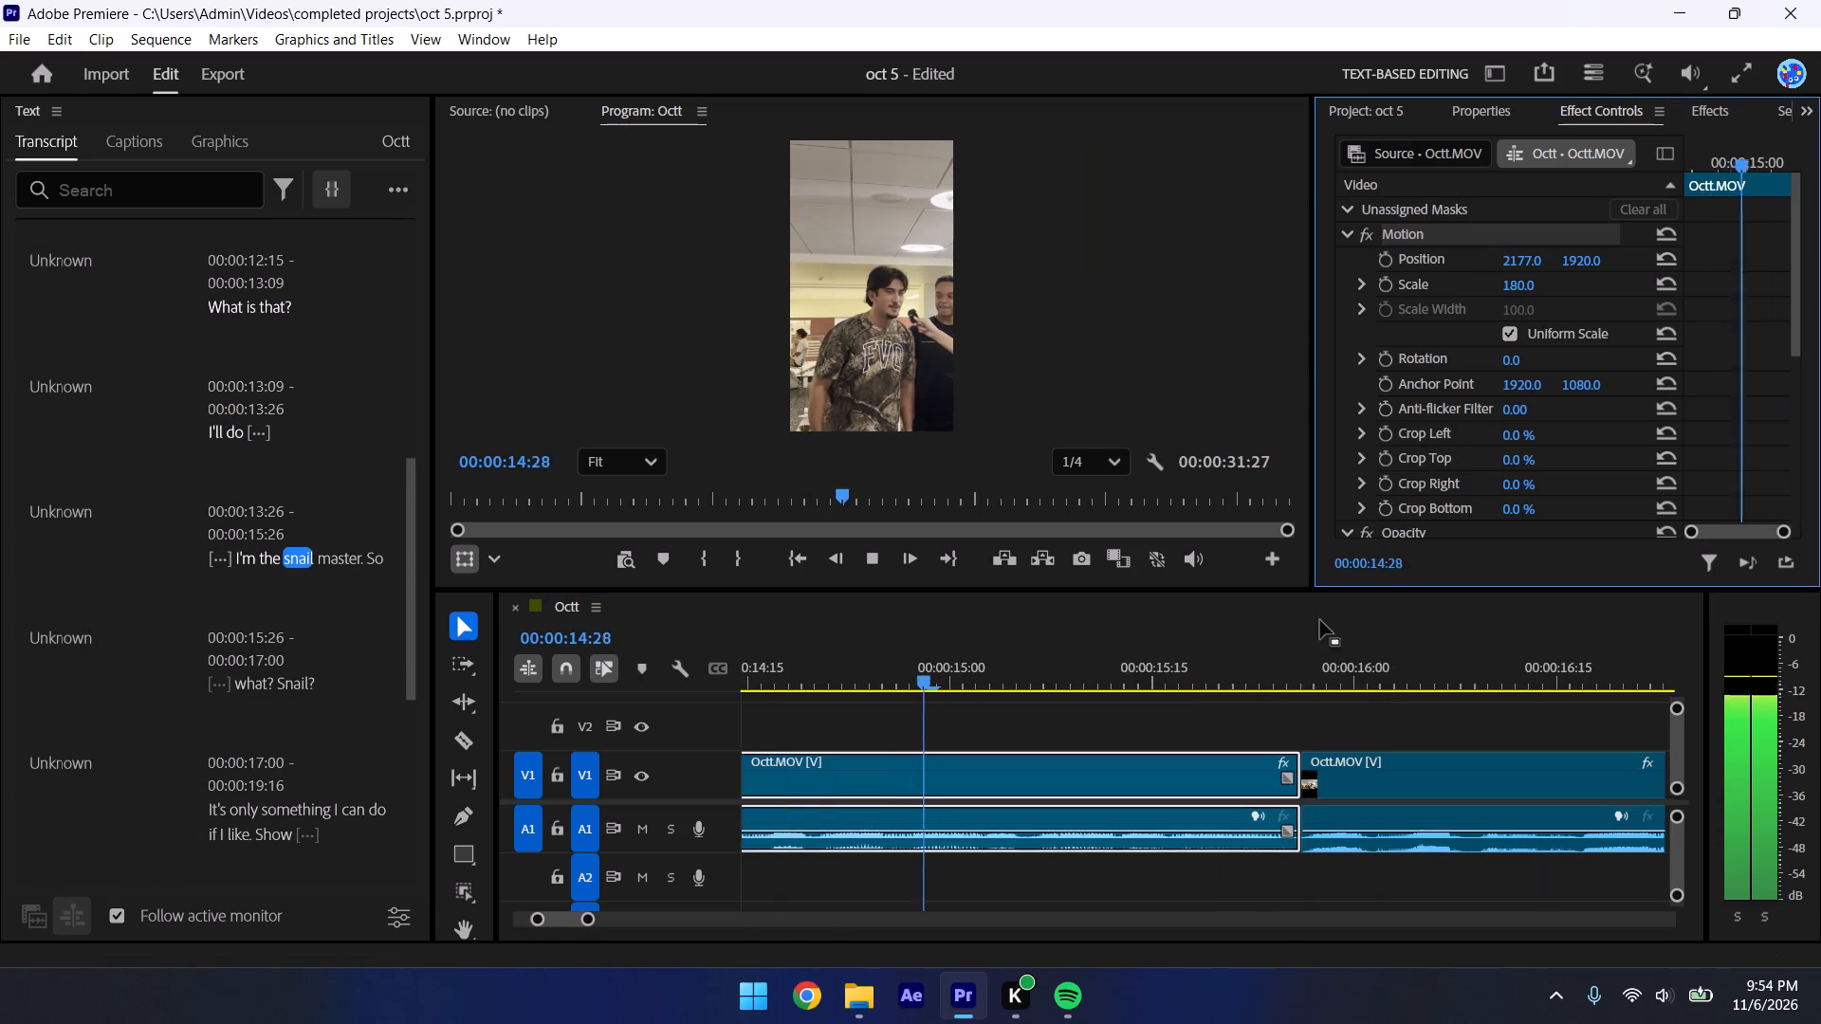
{"action": "key", "text": "ctrl+s"}
Decrease the horizontal position of the "what? Snail?" clip to bring the interviewer into frame.
{"action": "key", "text": "space"}
{"action": "left_click", "coordinate": [1156, 722]}
{"action": "key", "text": "space"}
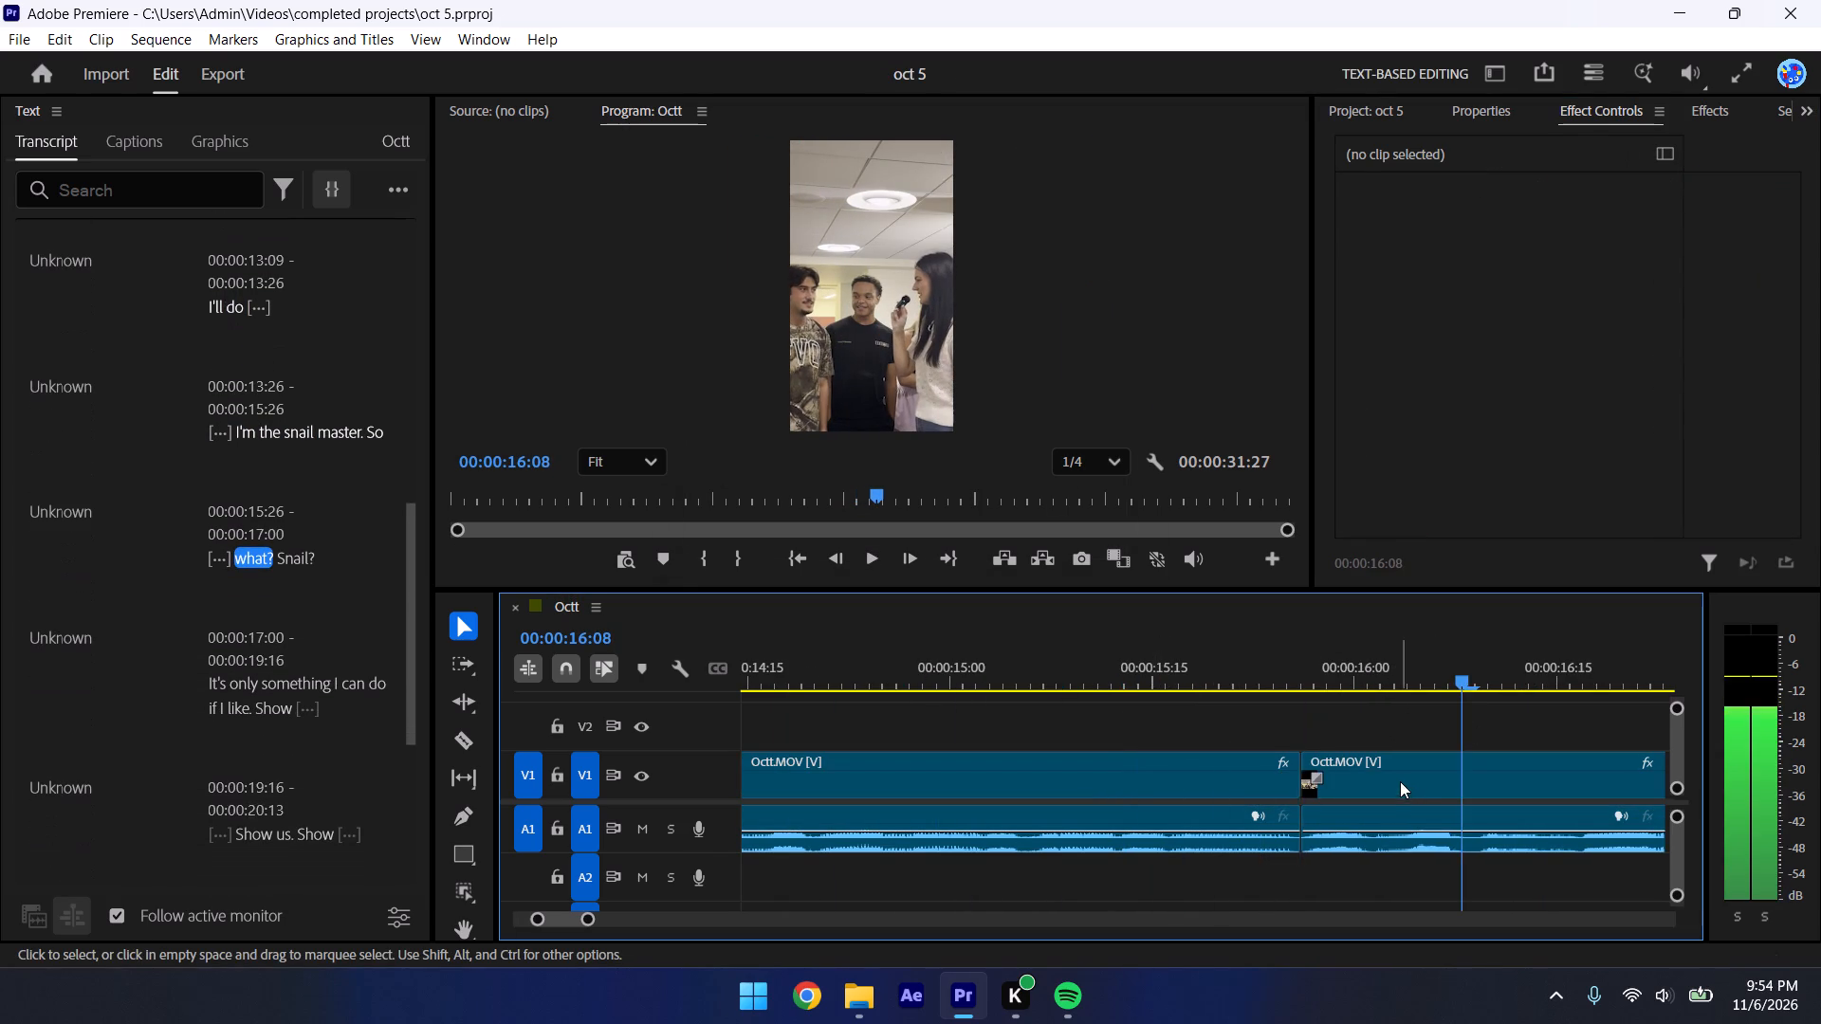
{"action": "left_click", "coordinate": [1403, 780]}
{"action": "left_click_drag", "start_coordinate": [1524, 264], "coordinate": [850, 276]}
Set the horizontal position of the "It's only something I can do" clip to 2109, and save the project.
{"action": "key", "text": "space"}
{"action": "key", "text": "space"}
{"action": "left_click", "coordinate": [1133, 783]}
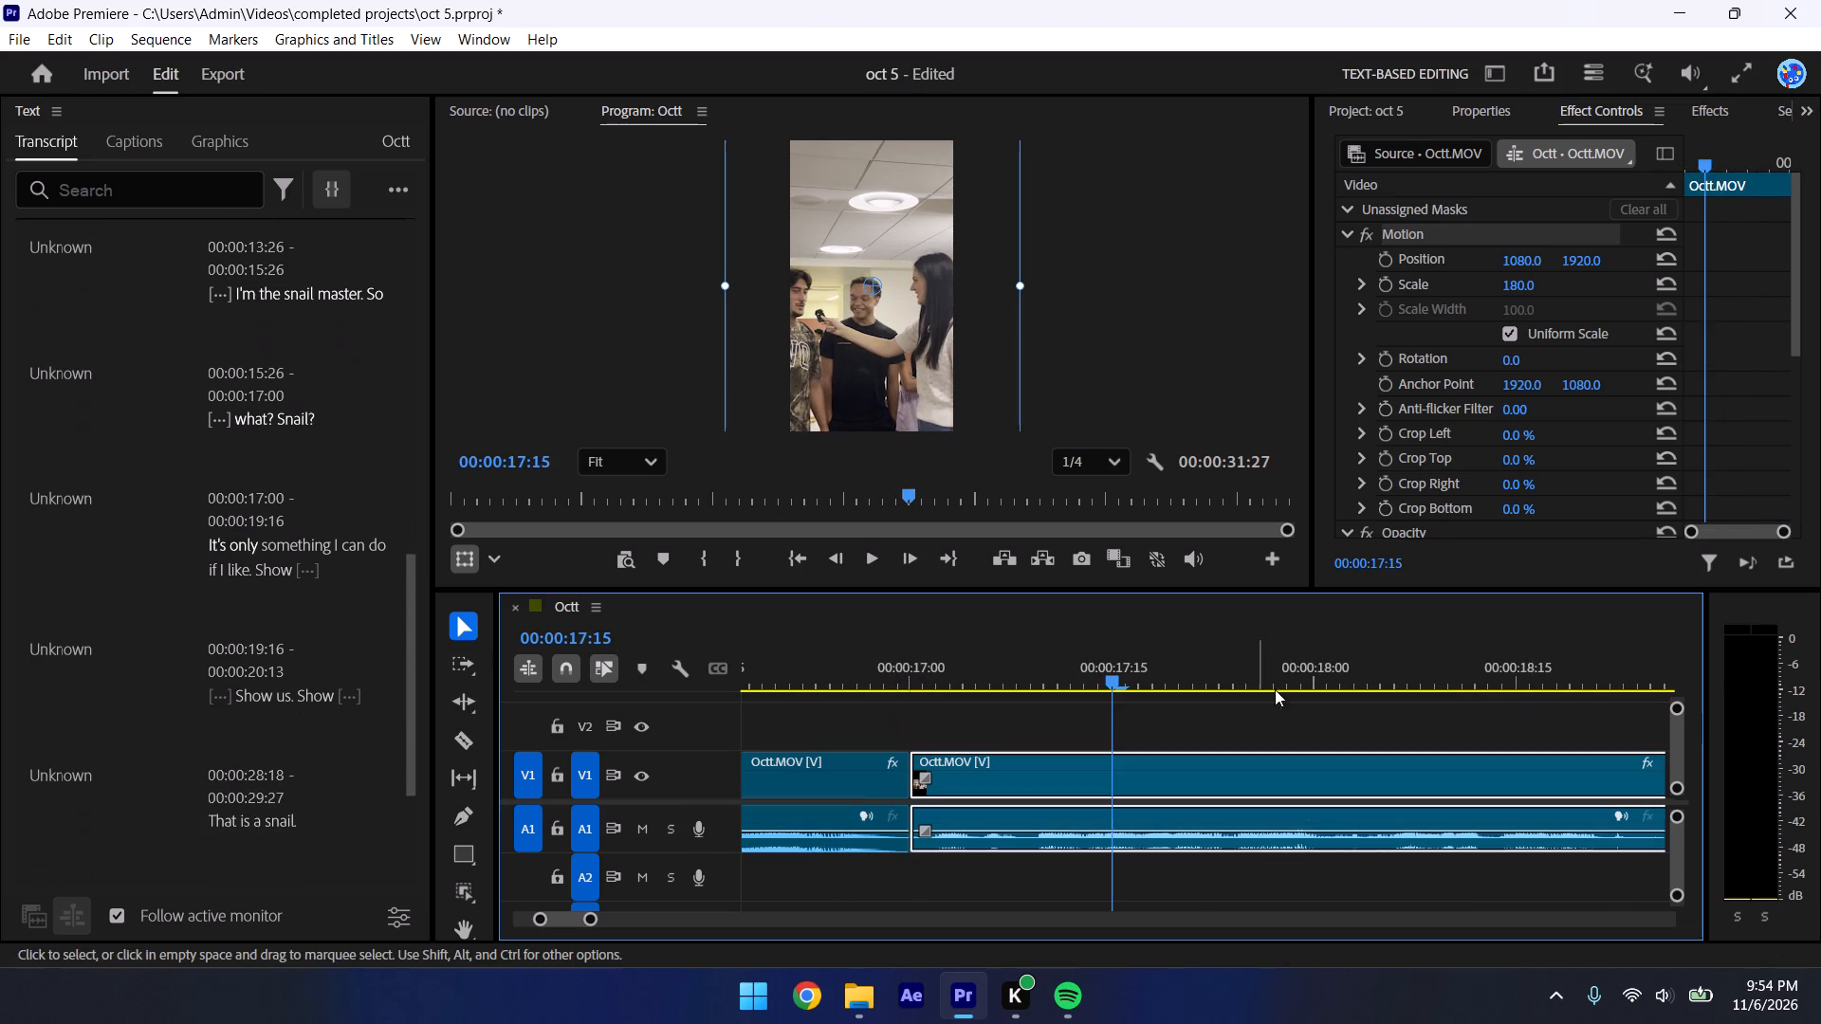
{"action": "left_click_drag", "start_coordinate": [1517, 251], "coordinate": [1528, 252]}
{"action": "key", "text": "space"}
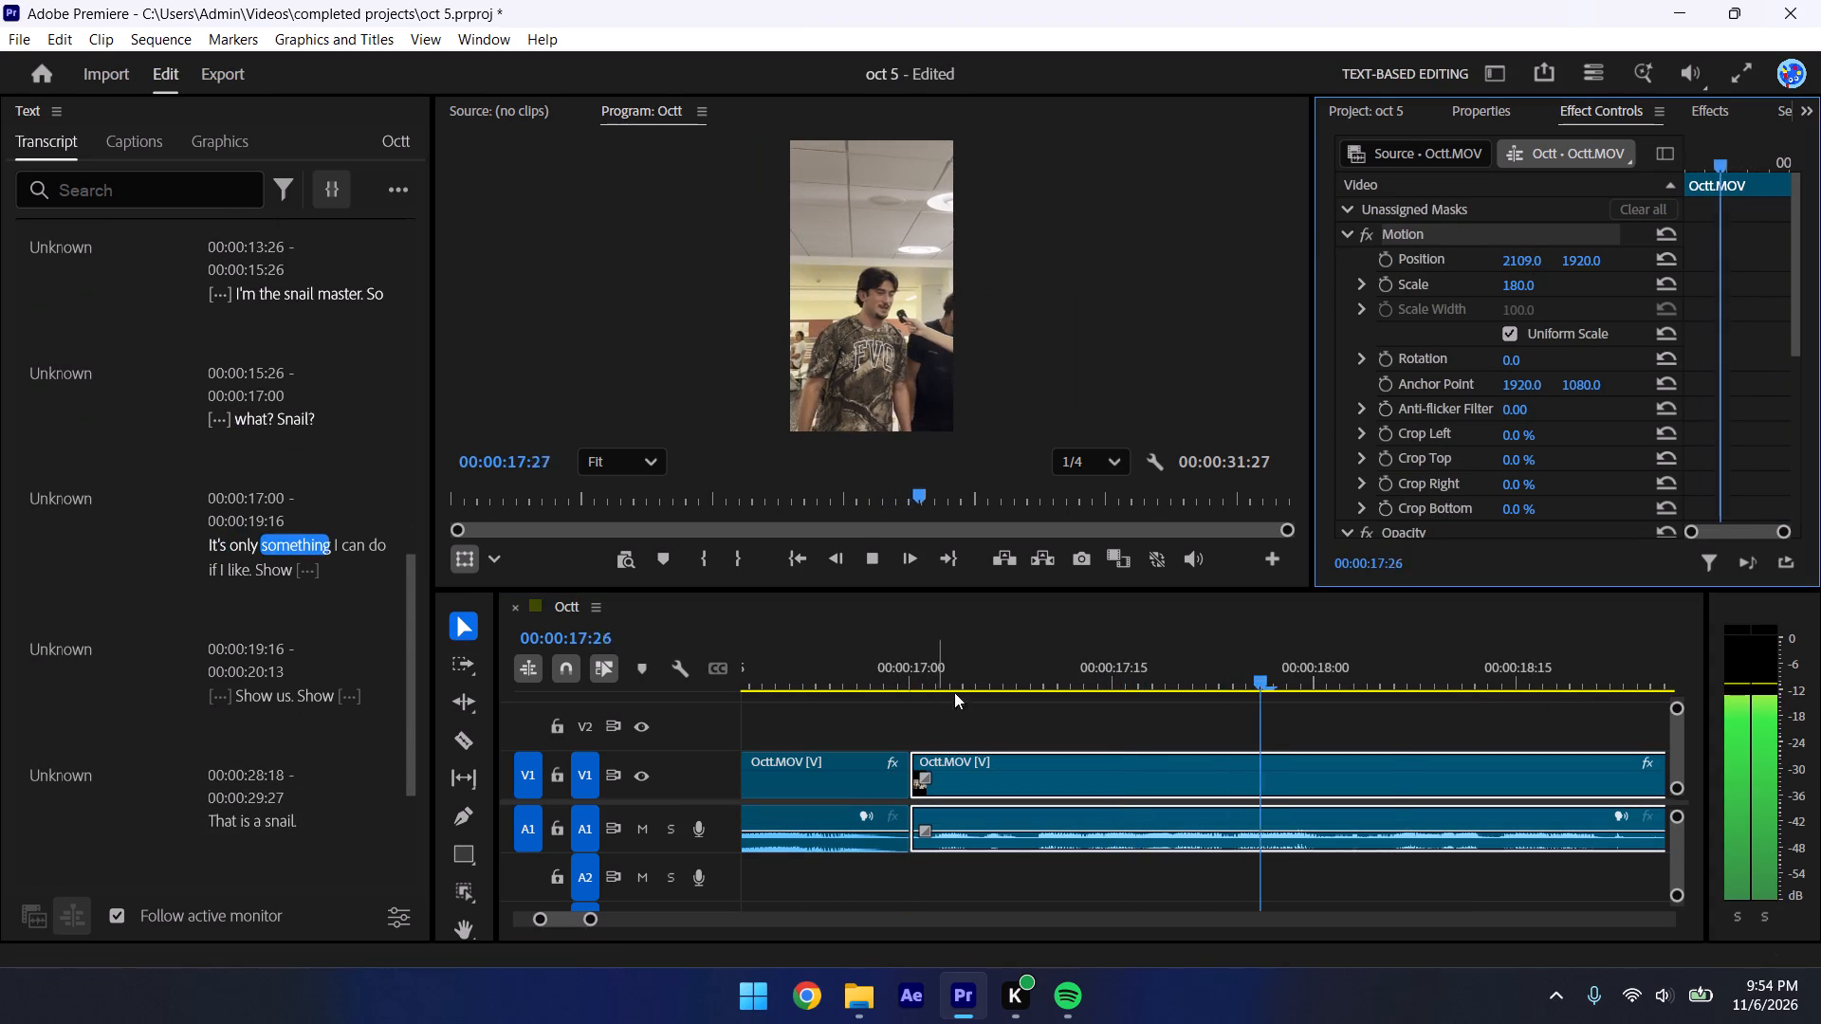
{"action": "left_click", "coordinate": [1041, 712]}
{"action": "key", "text": "ctrl+s"}
Decrease the horizontal position of the "Show us" clip starting at 00:00:19:16 to bring the interviewer into frame.
{"action": "key", "text": "space"}
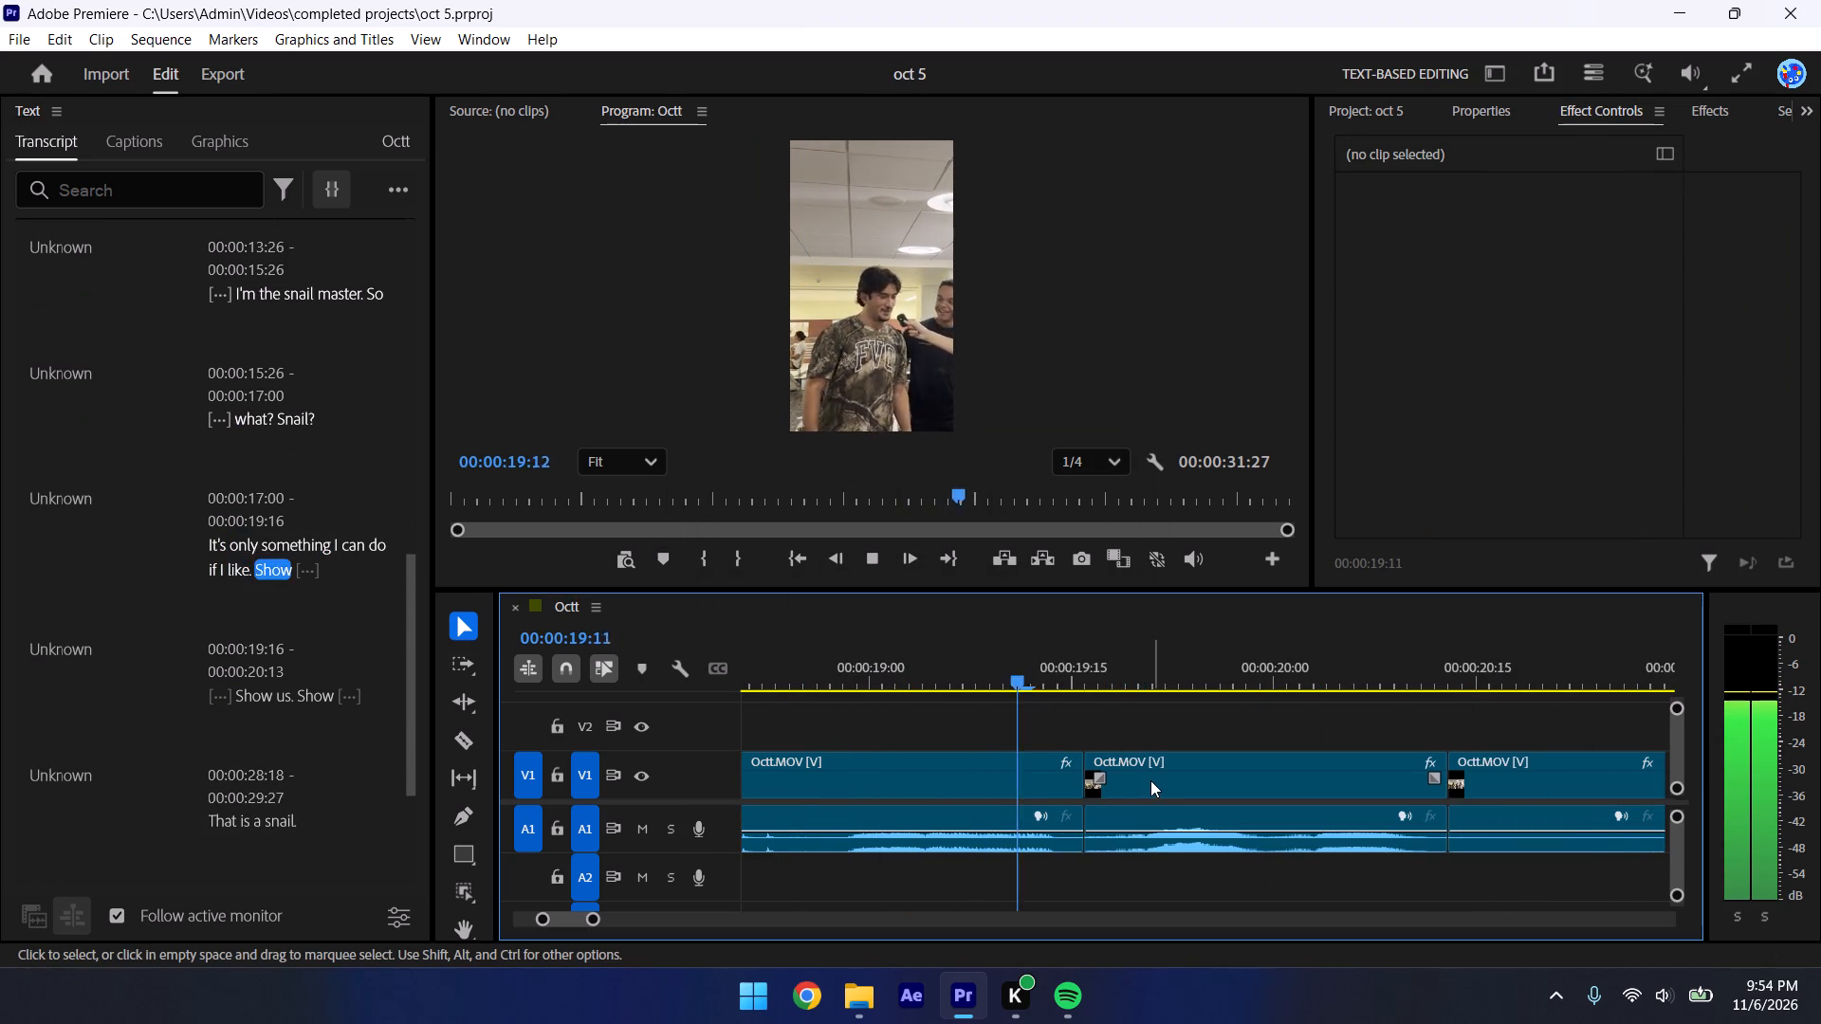
{"action": "key", "text": "space"}
{"action": "left_click", "coordinate": [1184, 774]}
{"action": "left_click_drag", "start_coordinate": [1531, 265], "coordinate": [1054, 304]}
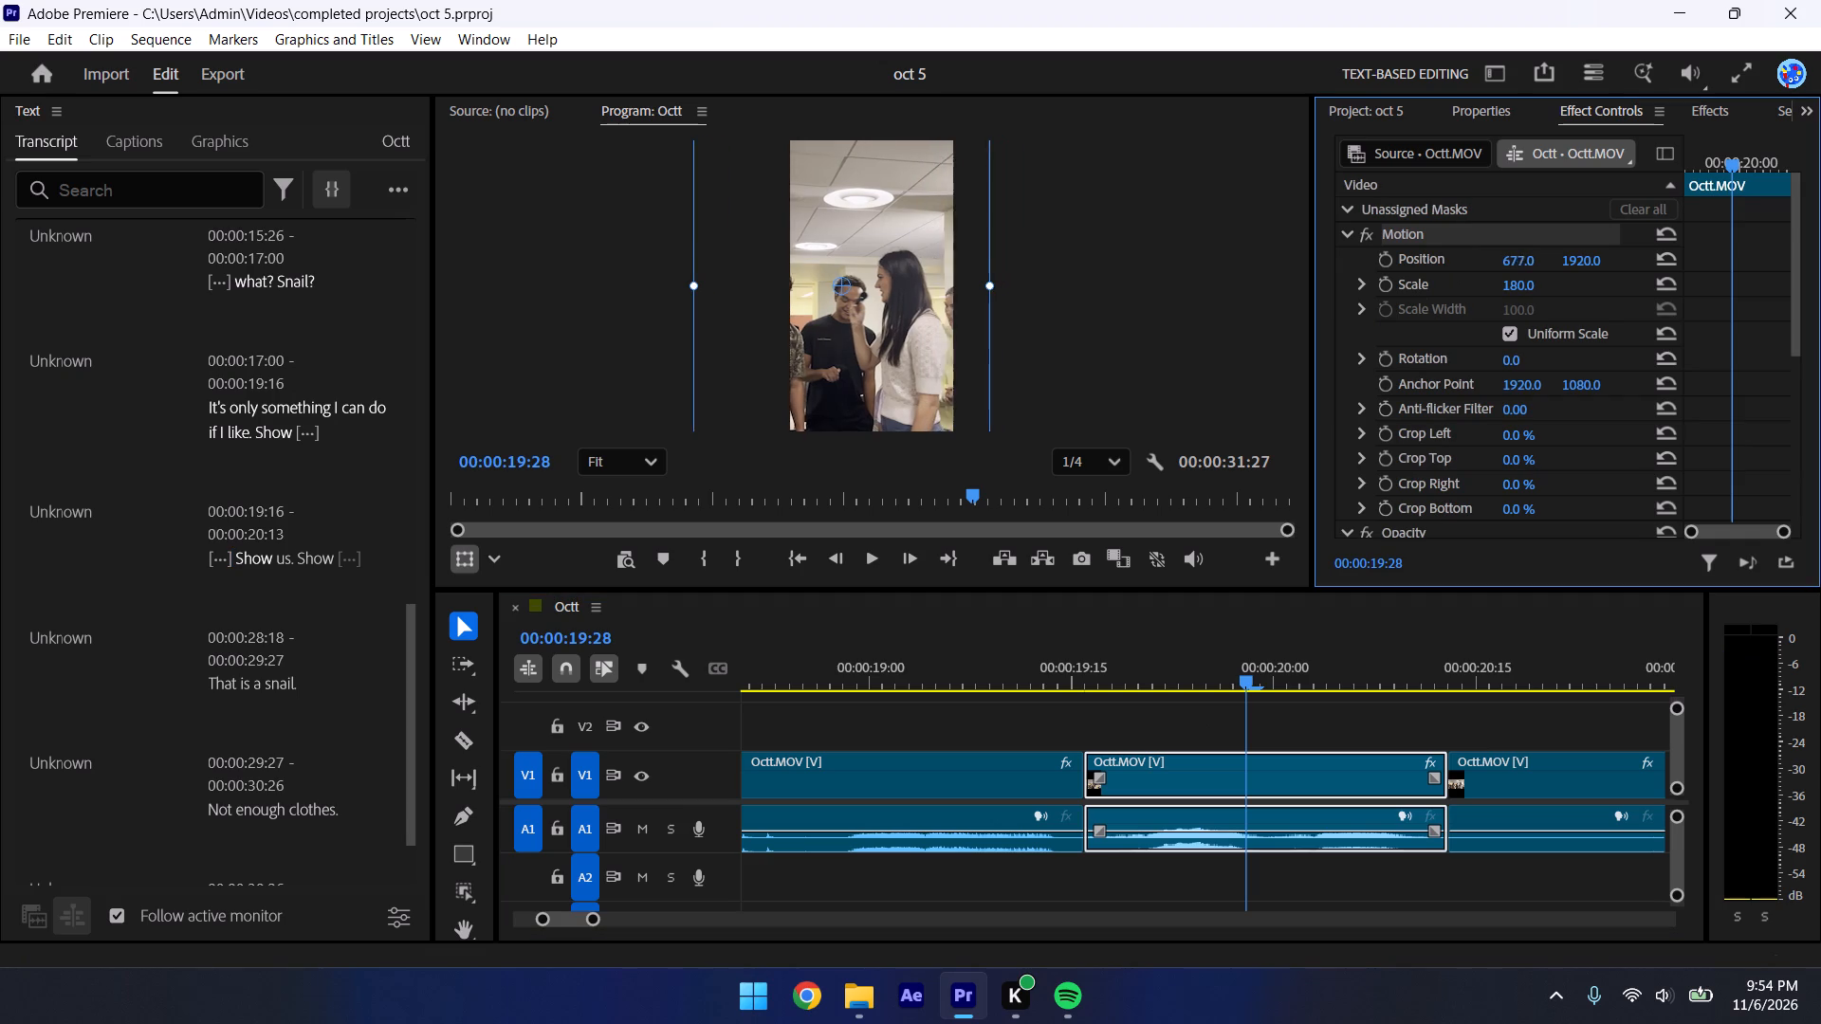
{"action": "left_click_drag", "start_coordinate": [1054, 304], "coordinate": [888, 316]}
Increase the horizontal position of the long snail demonstration clip at 00:00:21:00 to centre the man in the camouflage shirt, and save.
{"action": "key", "text": "space"}
{"action": "left_click", "coordinate": [1341, 705]}
{"action": "key", "text": "space"}
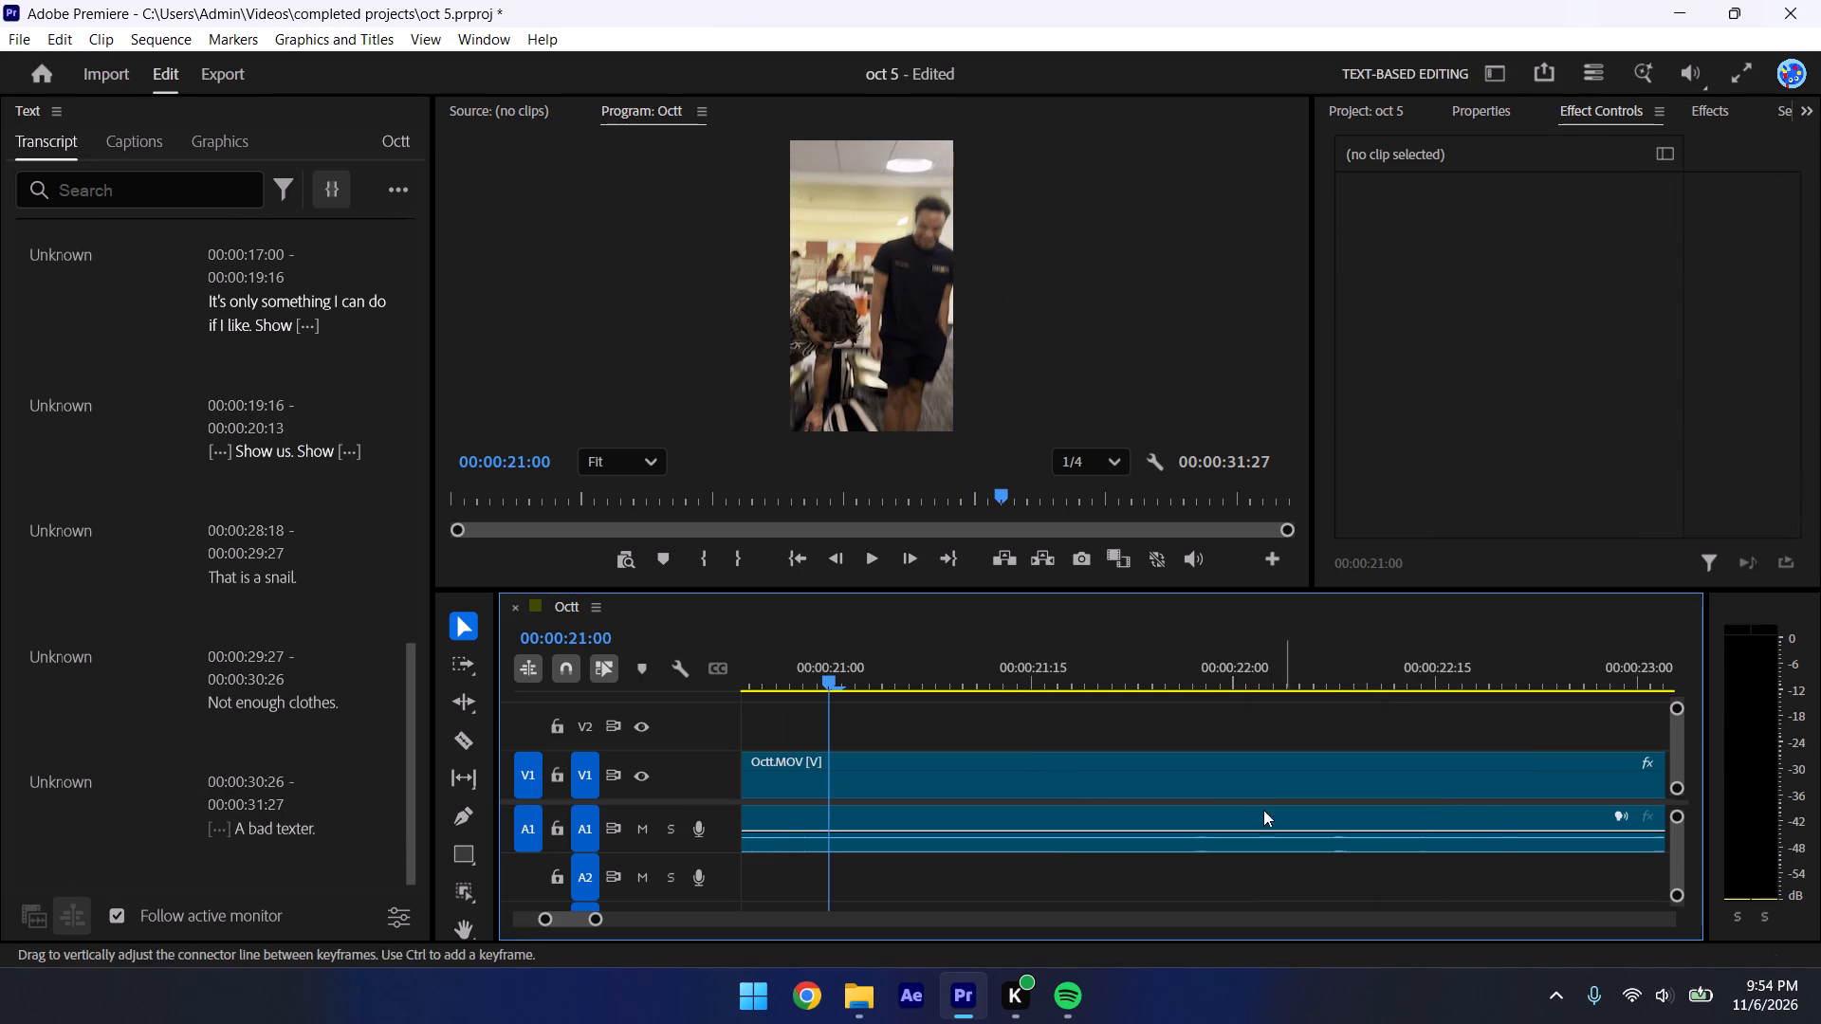
{"action": "left_click", "coordinate": [1084, 775]}
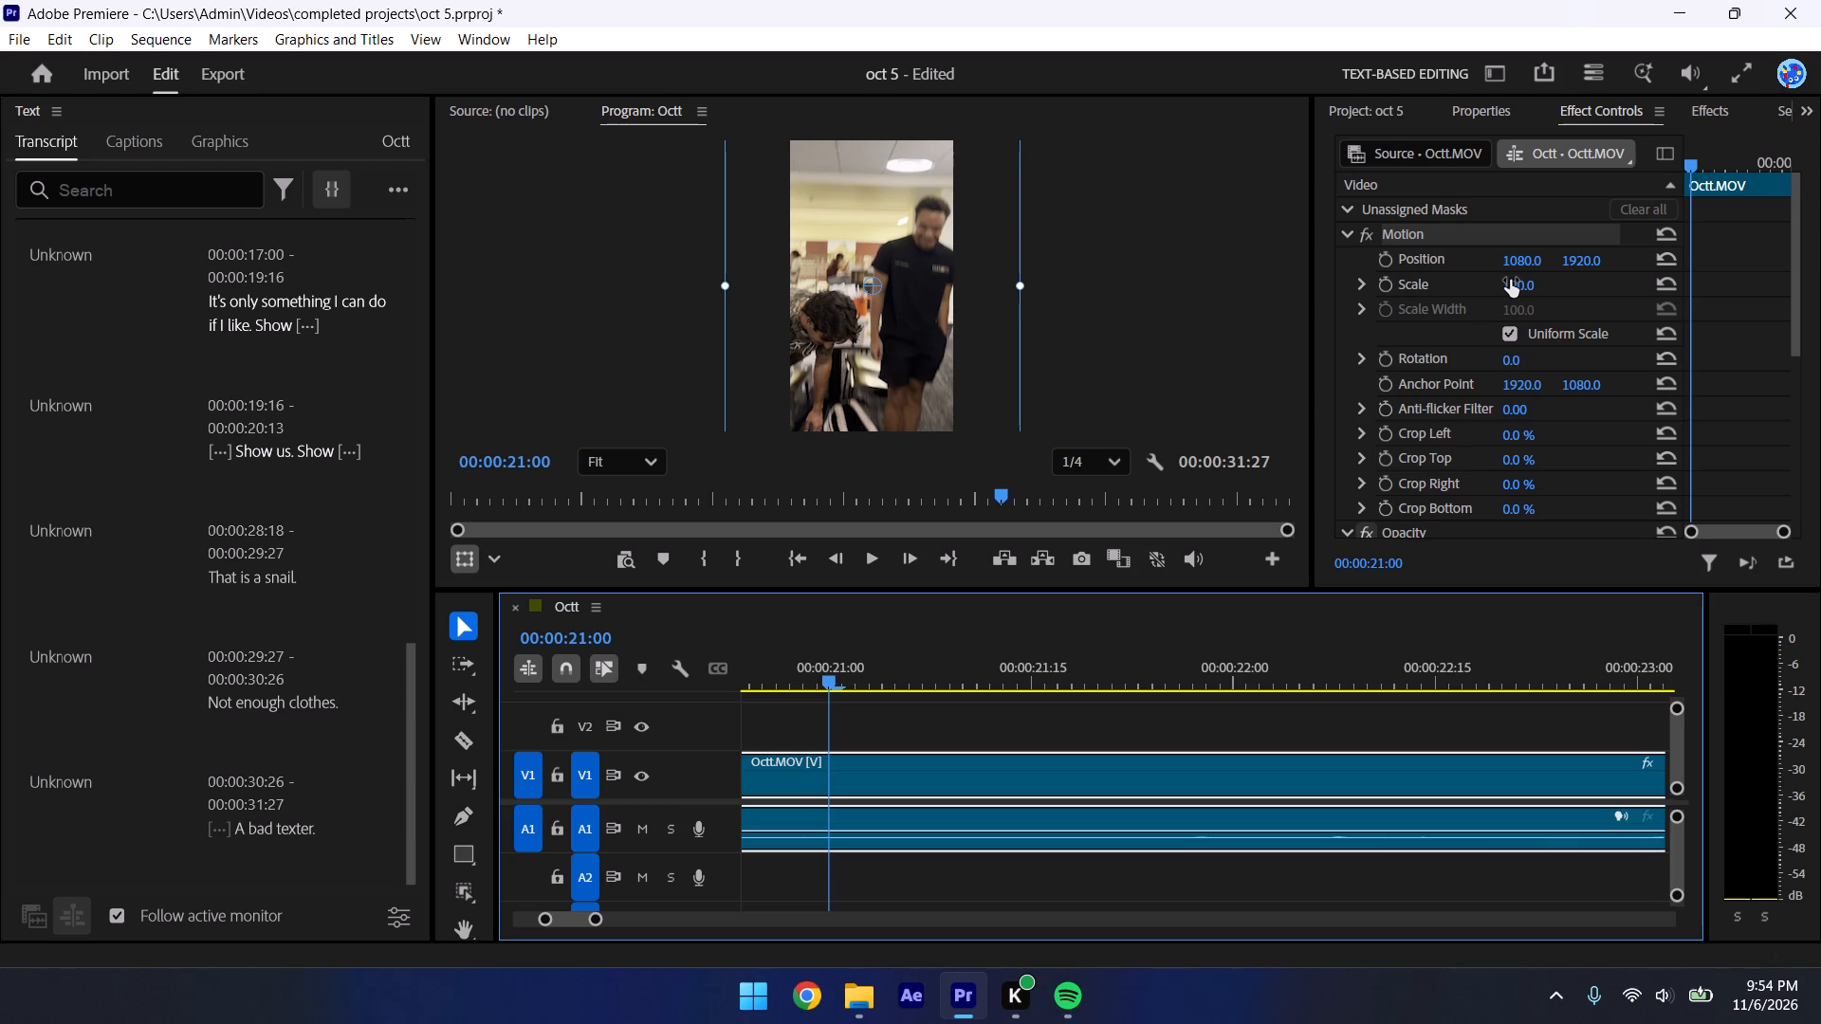
{"action": "left_click_drag", "start_coordinate": [1514, 256], "coordinate": [1644, 274]}
{"action": "left_click", "coordinate": [913, 711]}
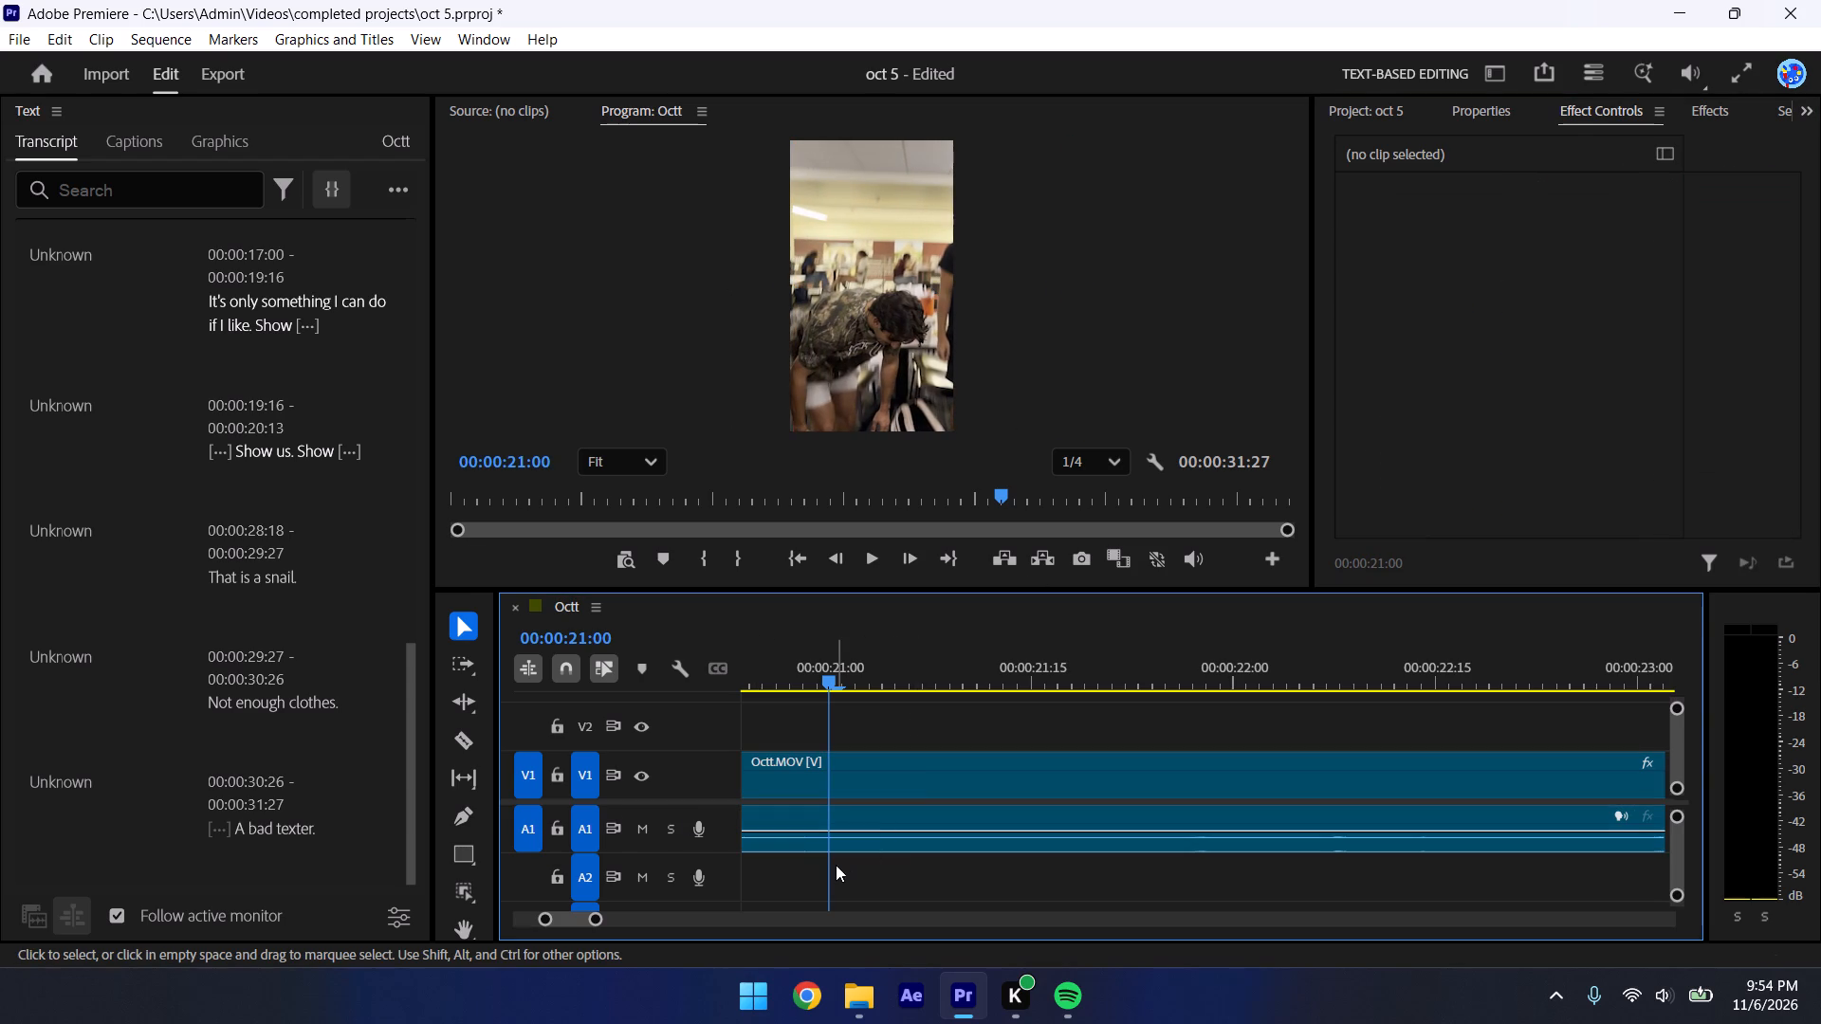
{"action": "key", "text": "ctrl+s"}
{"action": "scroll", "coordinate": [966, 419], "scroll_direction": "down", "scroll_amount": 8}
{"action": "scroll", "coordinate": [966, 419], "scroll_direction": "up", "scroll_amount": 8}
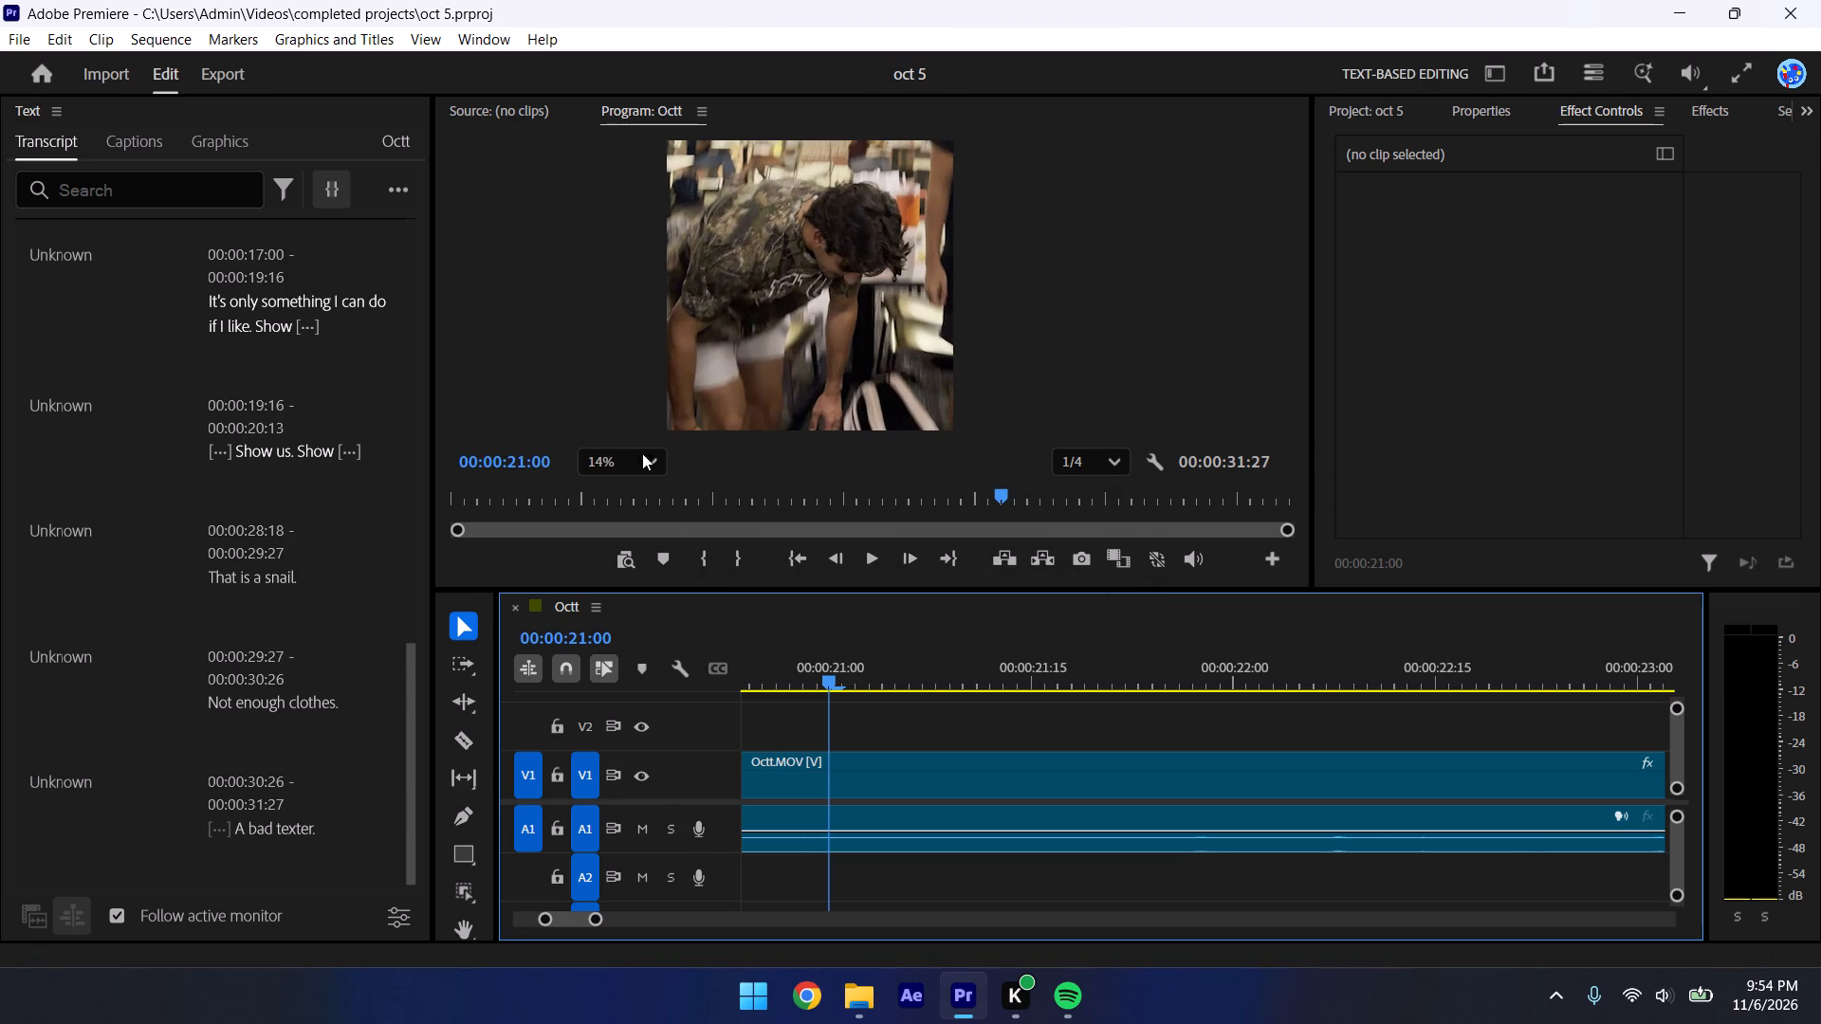
Set the program preview zoom to Fit.
{"action": "left_click", "coordinate": [642, 453]}
{"action": "left_click", "coordinate": [658, 494]}
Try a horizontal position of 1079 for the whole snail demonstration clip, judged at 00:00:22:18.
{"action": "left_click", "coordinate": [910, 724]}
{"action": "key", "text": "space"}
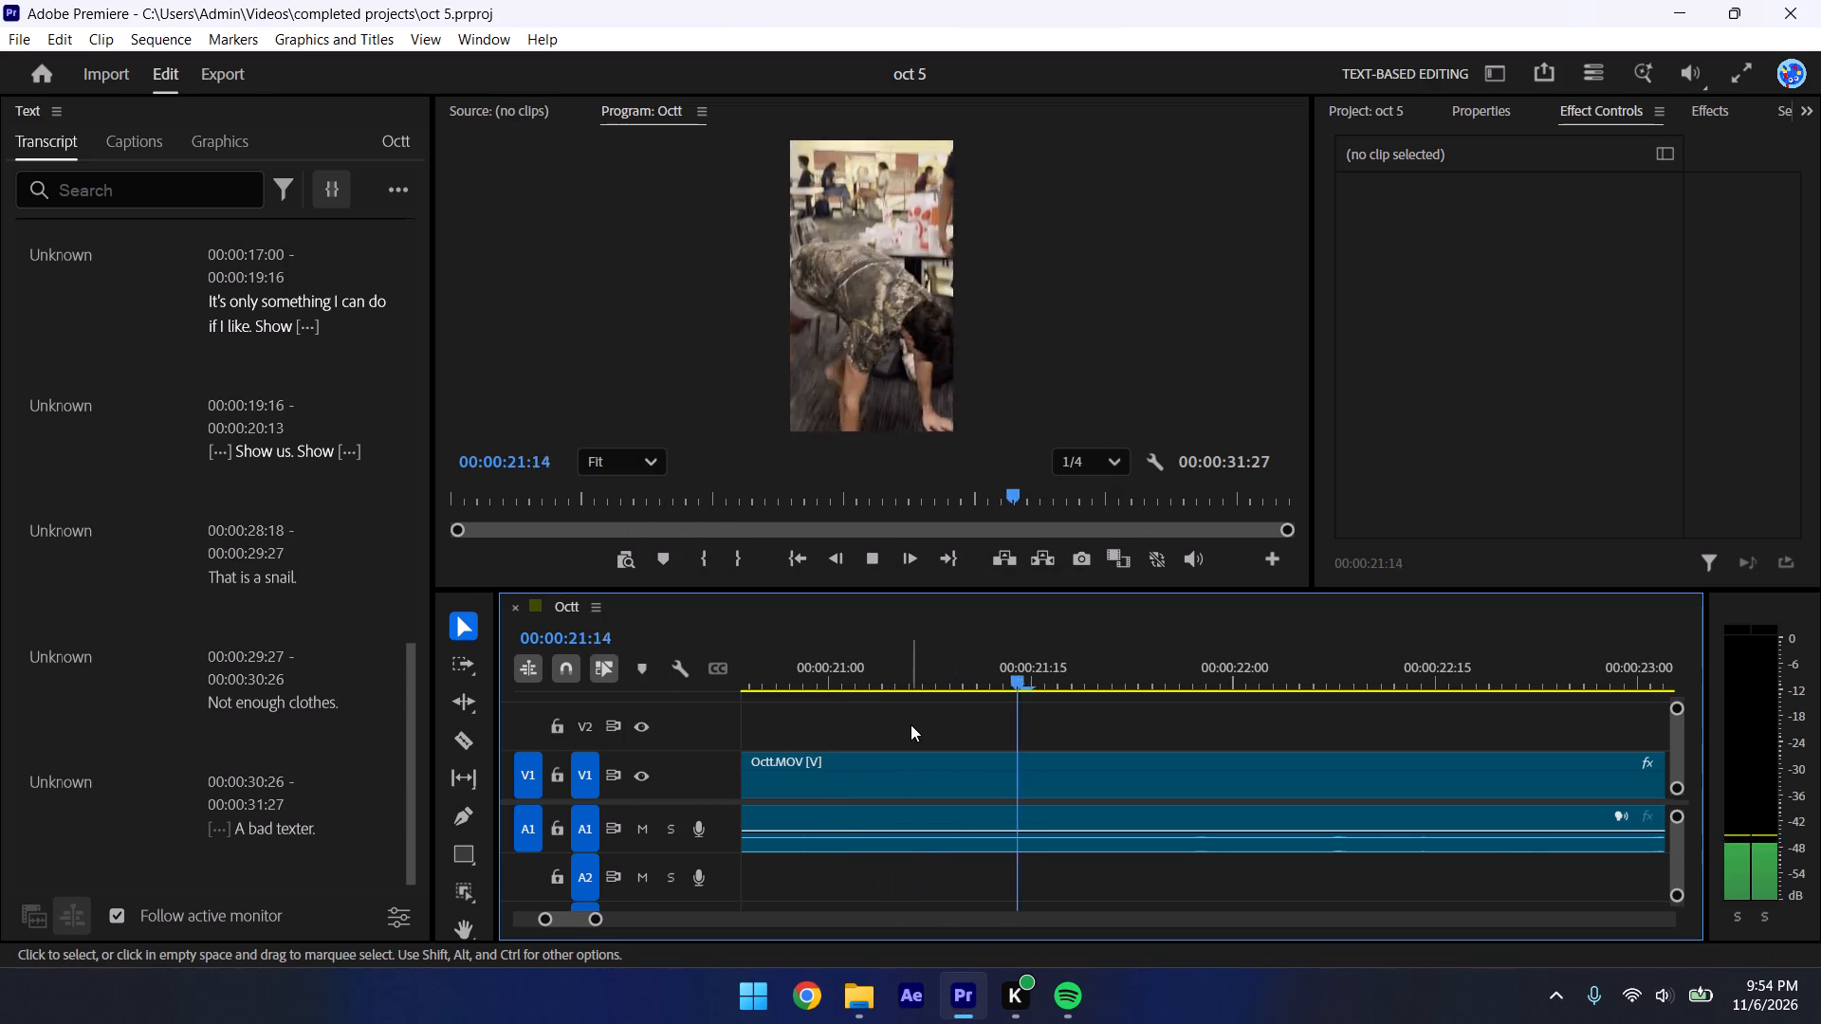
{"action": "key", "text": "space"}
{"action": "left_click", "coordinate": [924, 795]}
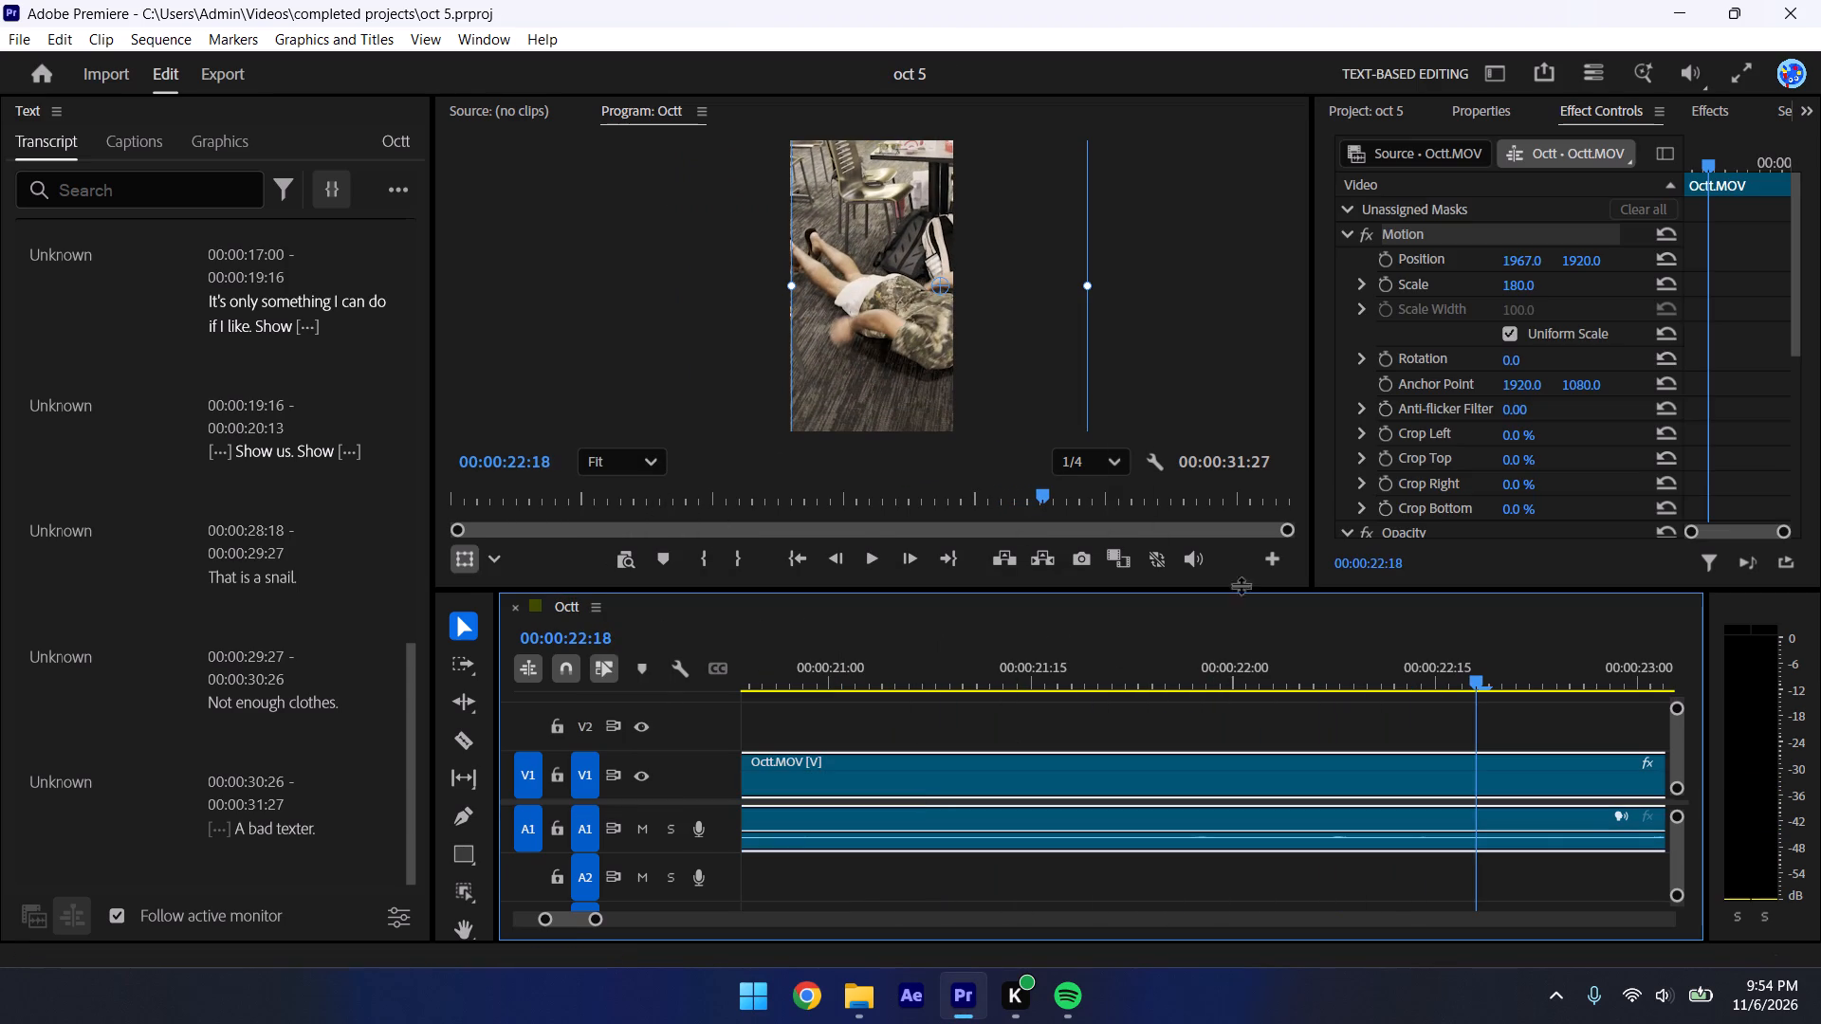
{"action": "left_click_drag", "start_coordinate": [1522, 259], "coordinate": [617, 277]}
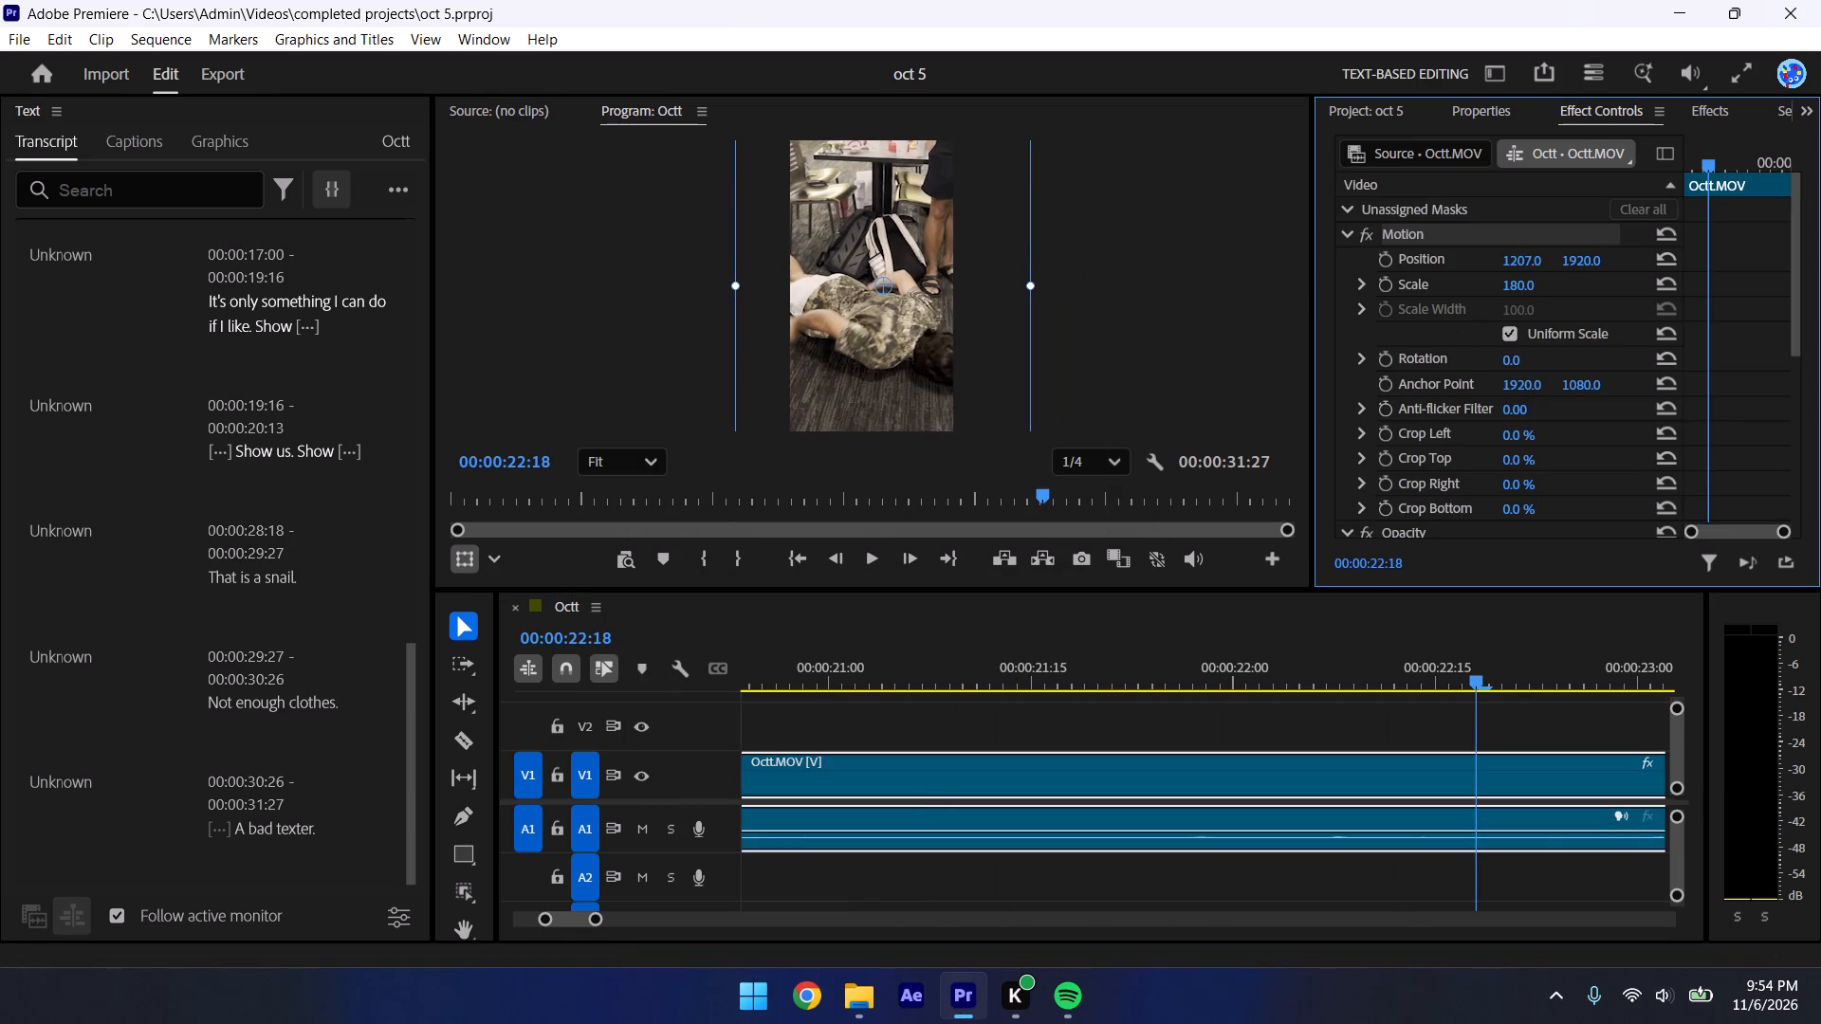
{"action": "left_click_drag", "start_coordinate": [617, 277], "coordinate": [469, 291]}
At the snail demonstration clip's start, 00:00:20:13, set its horizontal position to 2347 and turn on position animation.
{"action": "left_click_drag", "start_coordinate": [1202, 667], "coordinate": [918, 654]}
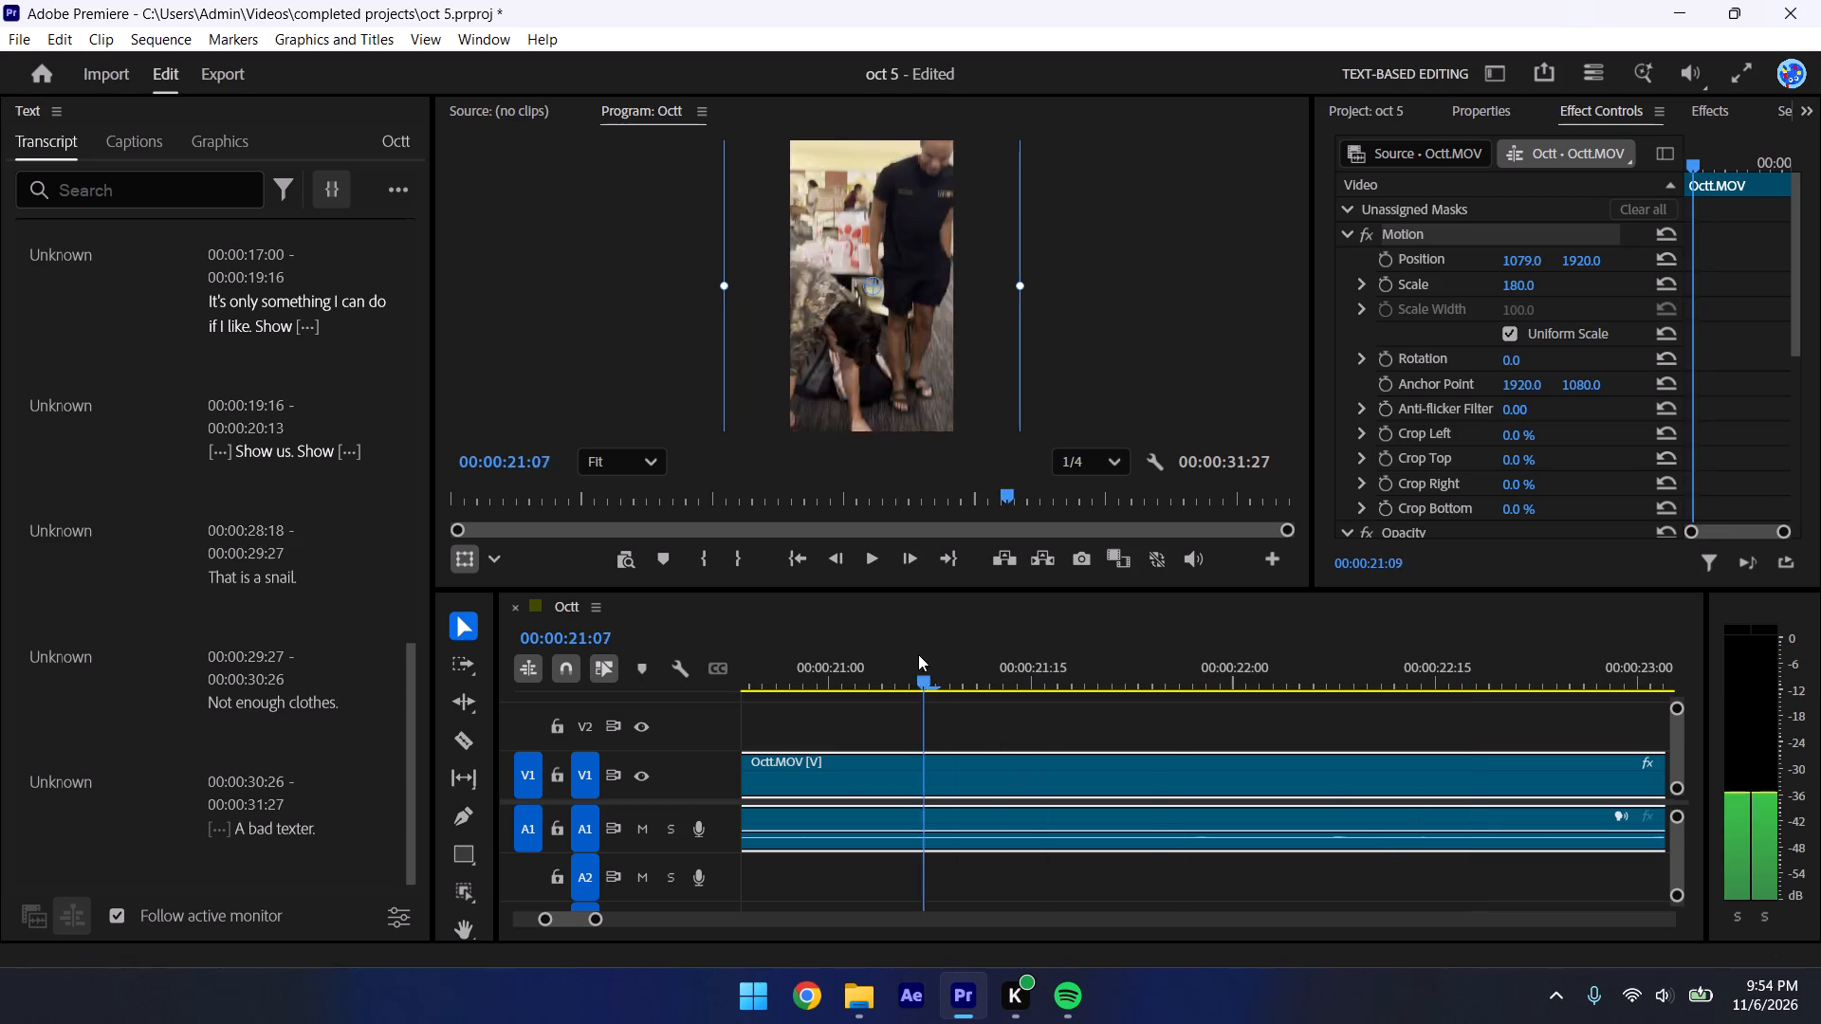
{"action": "left_click_drag", "start_coordinate": [918, 654], "coordinate": [848, 655]}
{"action": "left_click_drag", "start_coordinate": [888, 680], "coordinate": [874, 670]}
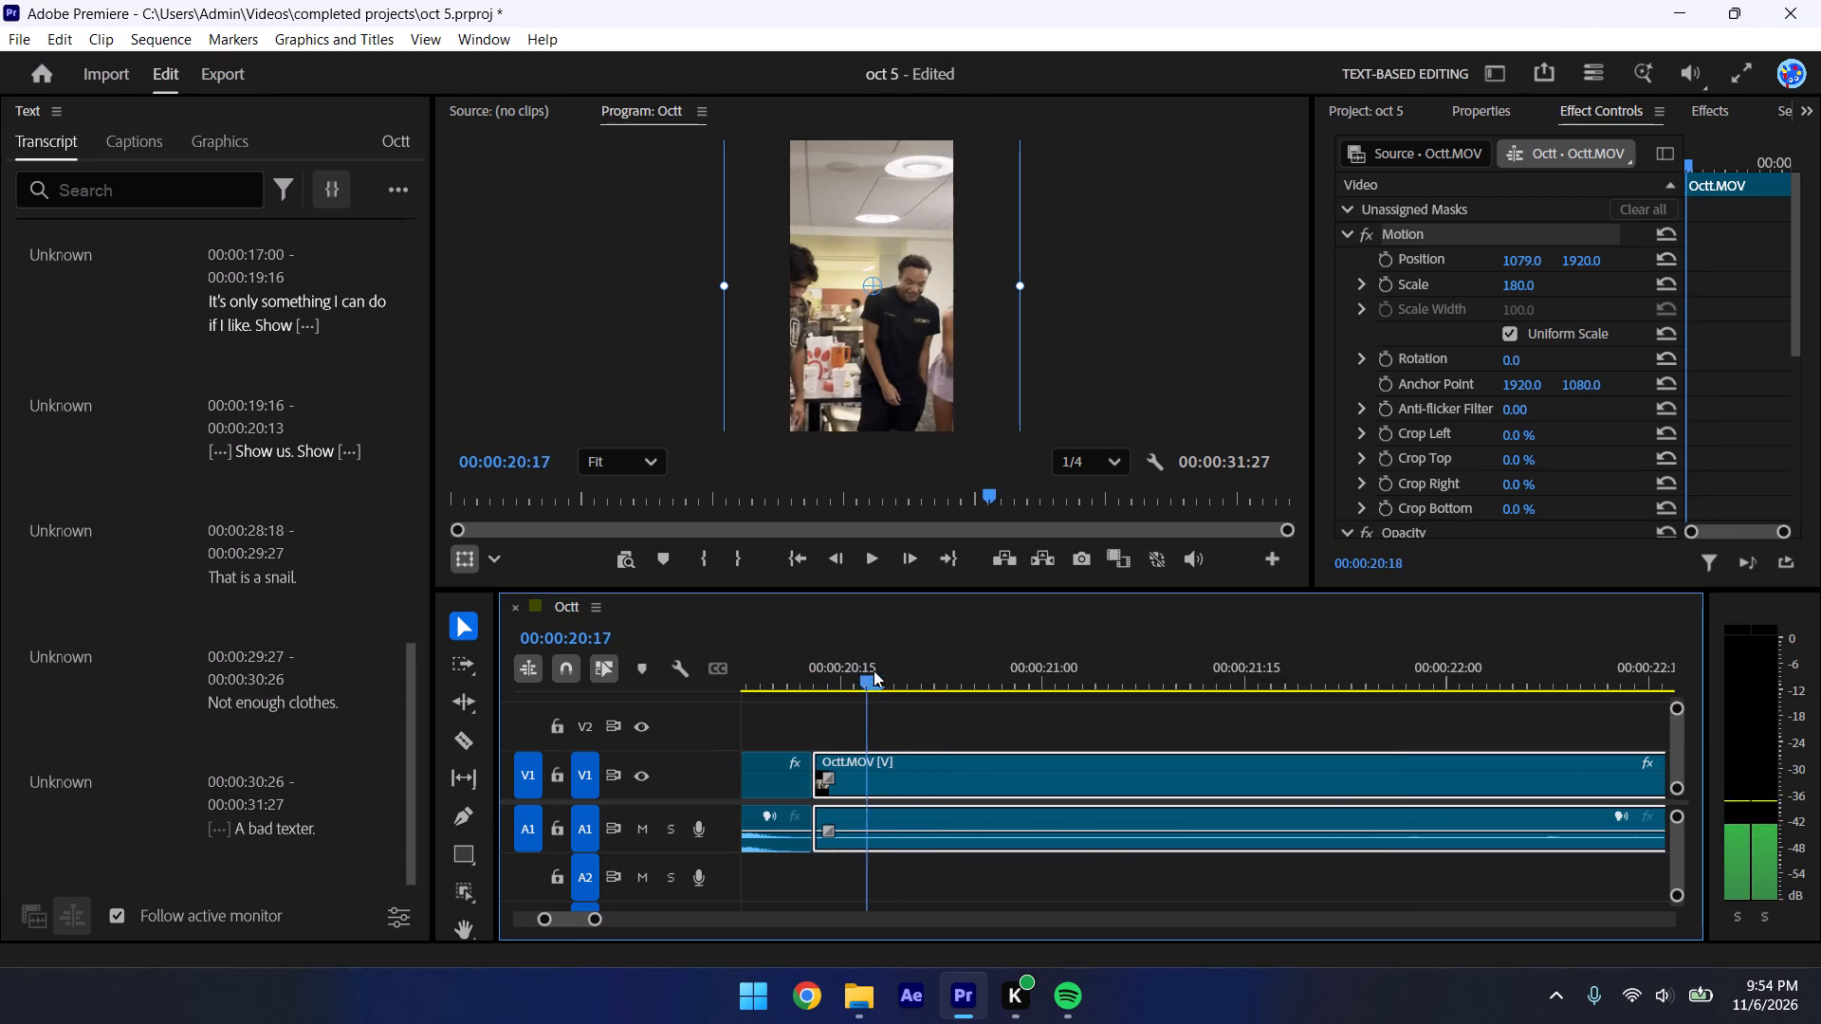
{"action": "left_click_drag", "start_coordinate": [874, 670], "coordinate": [821, 667]}
{"action": "left_click_drag", "start_coordinate": [1521, 262], "coordinate": [1820, 262]}
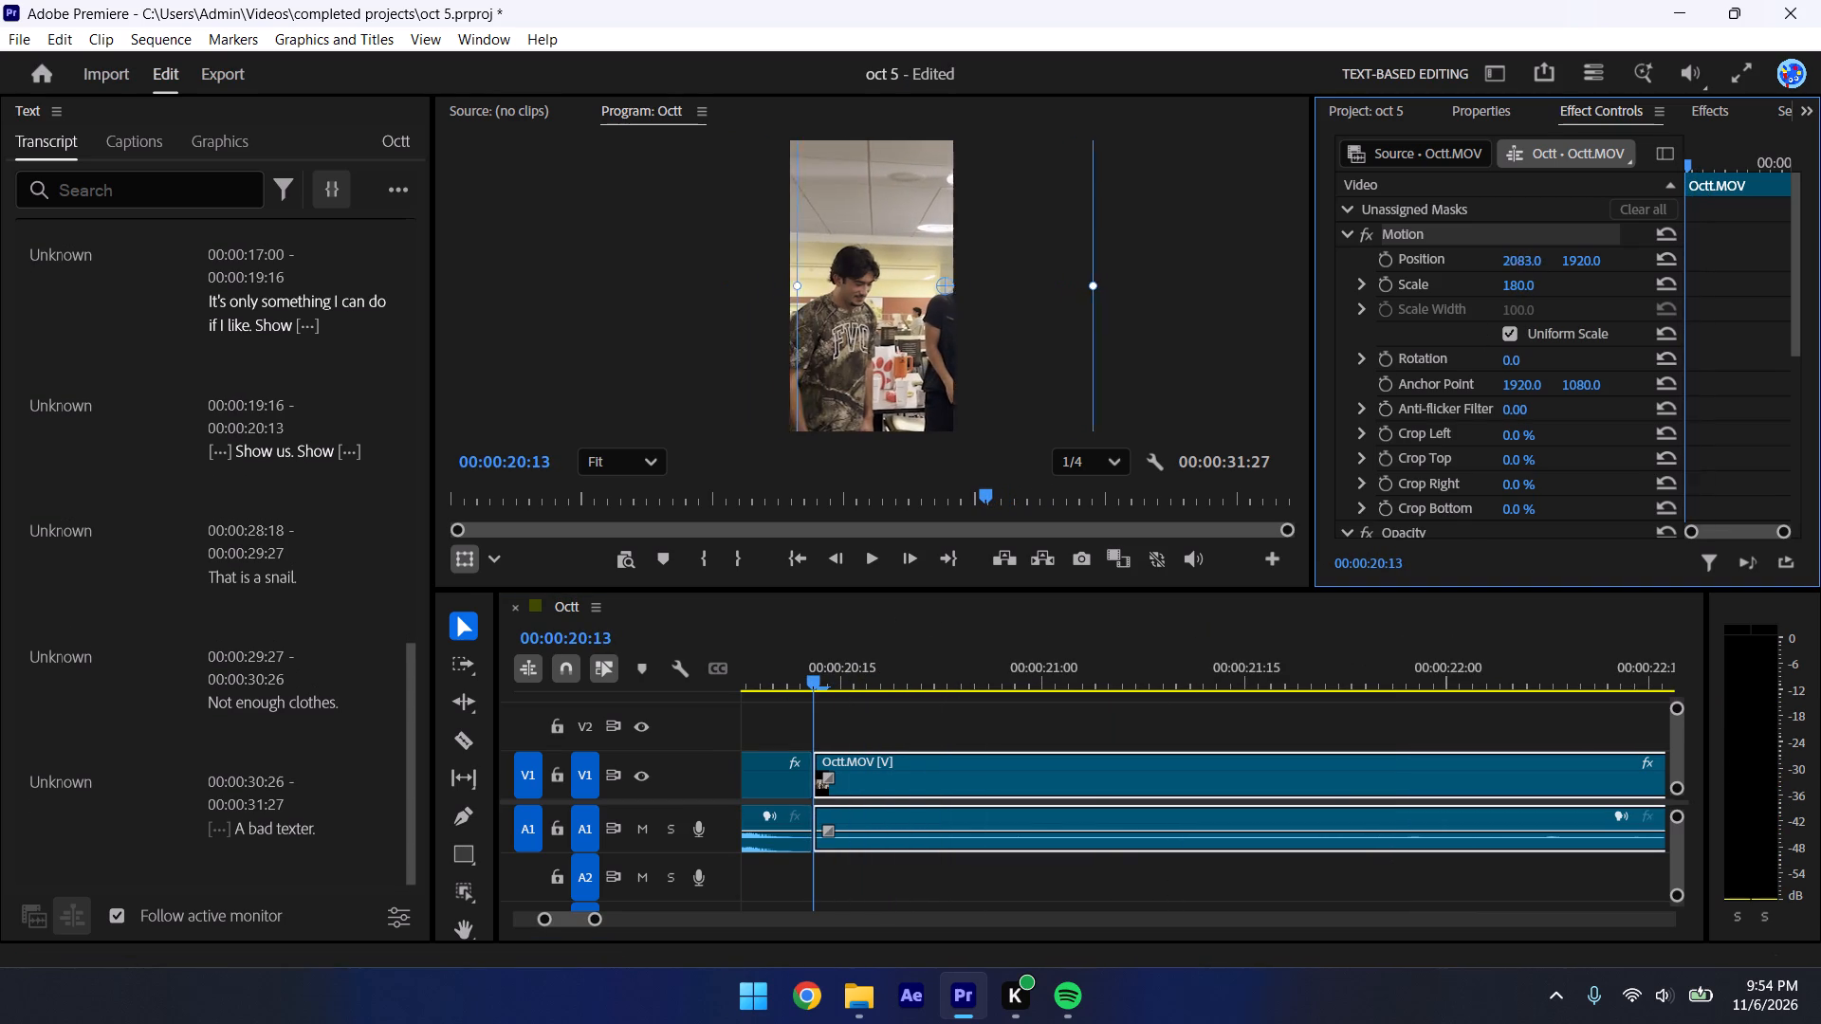
{"action": "left_click_drag", "start_coordinate": [1820, 262], "coordinate": [1536, 269]}
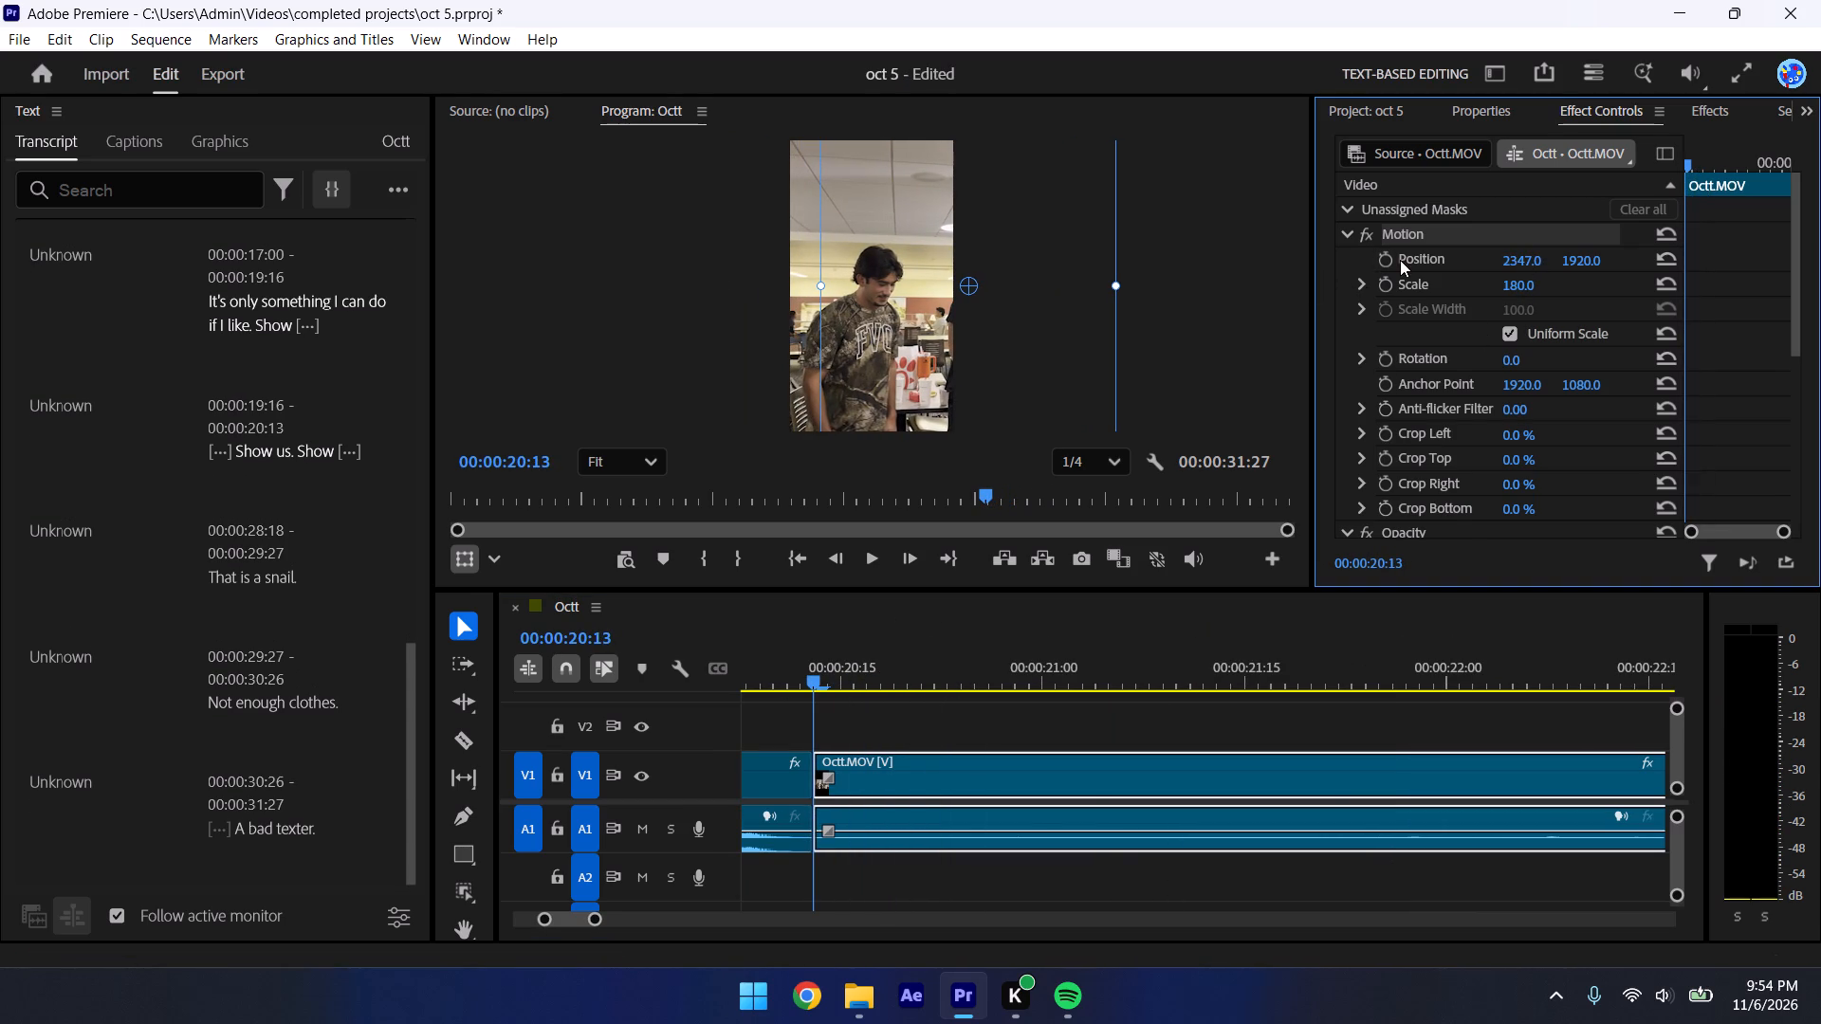
{"action": "left_click", "coordinate": [1389, 259]}
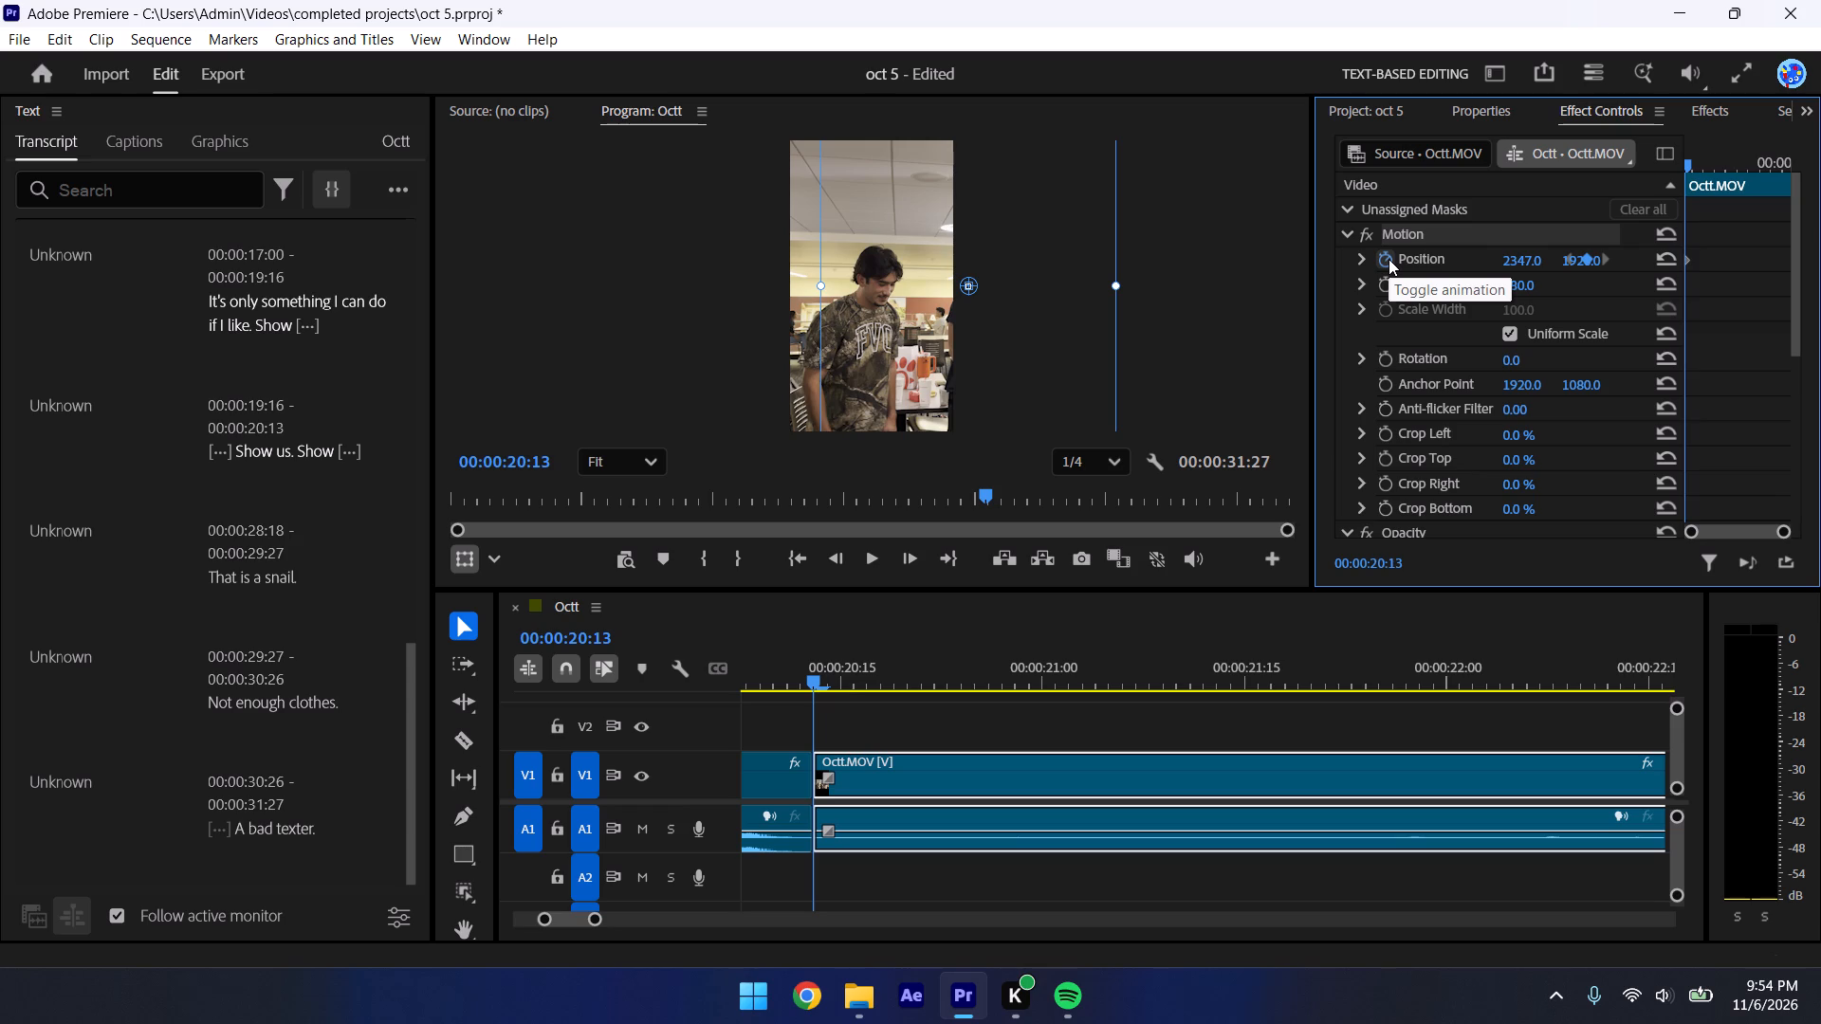
Add a position keyframe at 00:00:22:12 with the horizontal position at 919 to follow the man on the floor.
{"action": "key", "text": "space"}
{"action": "key", "text": "space"}
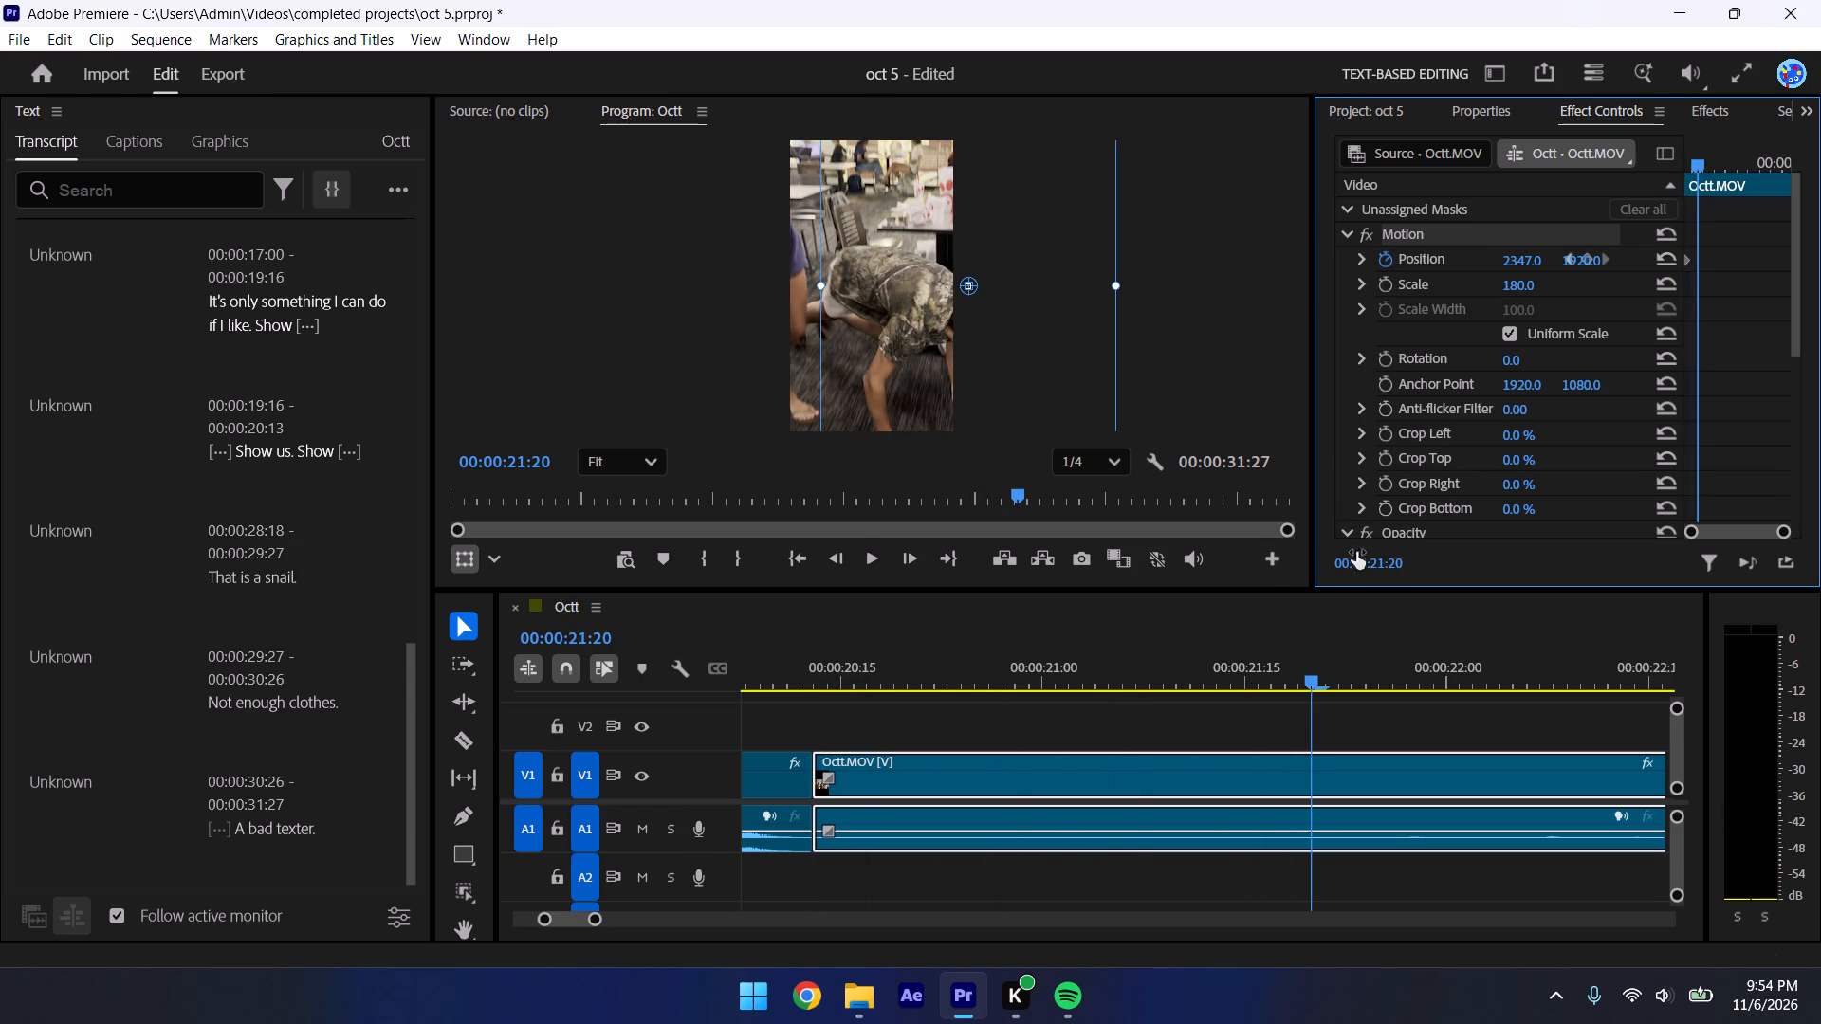
{"action": "key", "text": "space"}
{"action": "key", "text": "space"}
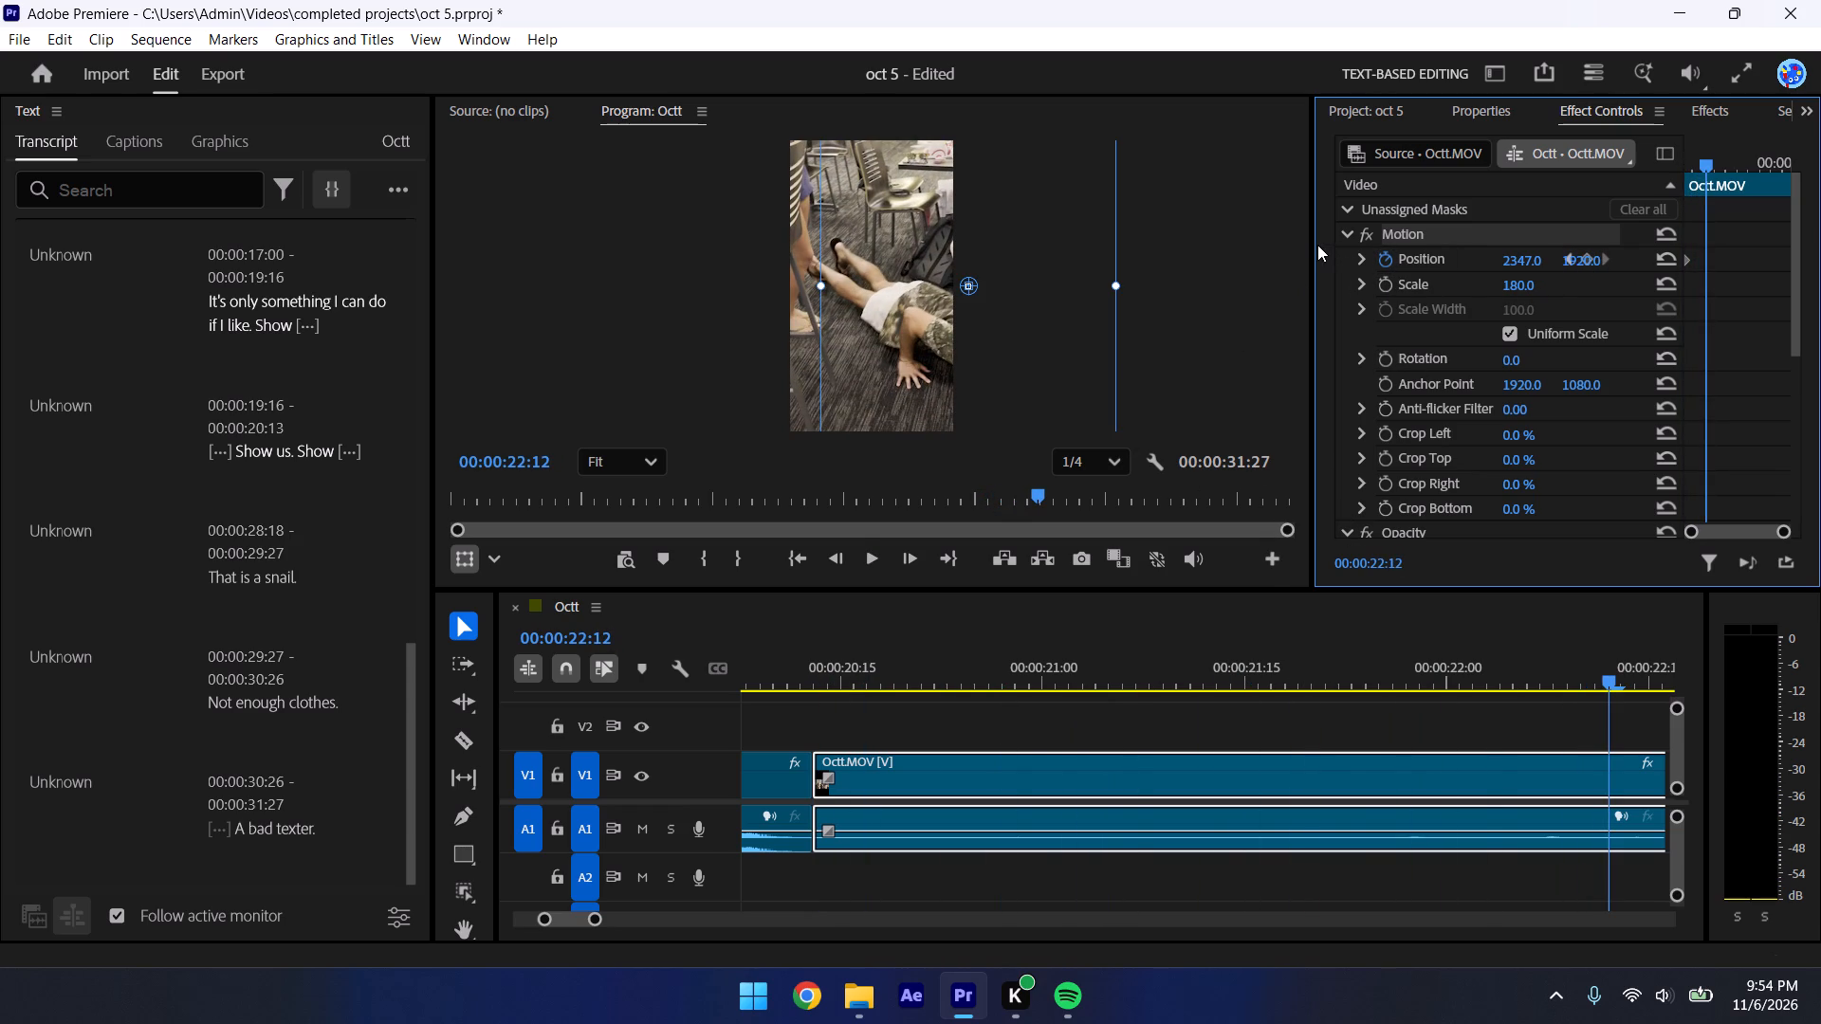
{"action": "left_click_drag", "start_coordinate": [1311, 242], "coordinate": [1153, 256]}
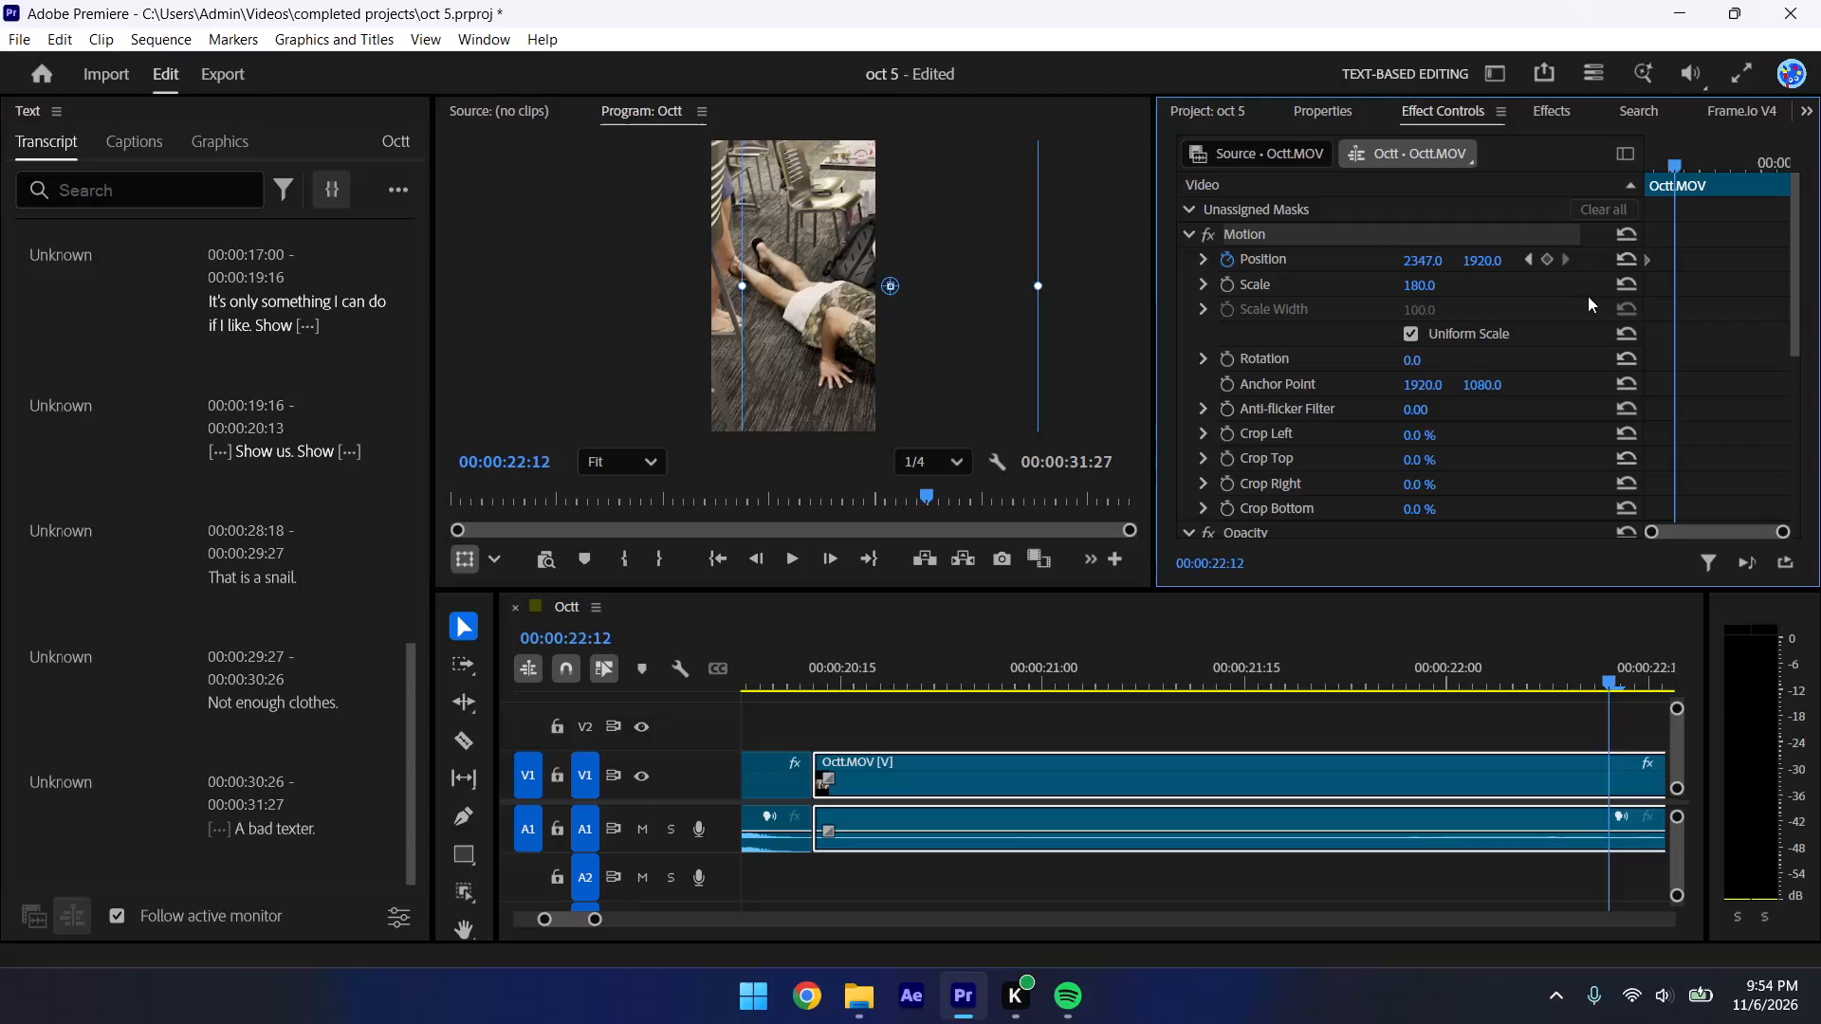
{"action": "left_click", "coordinate": [1540, 265]}
{"action": "left_click_drag", "start_coordinate": [1428, 255], "coordinate": [828, 303]}
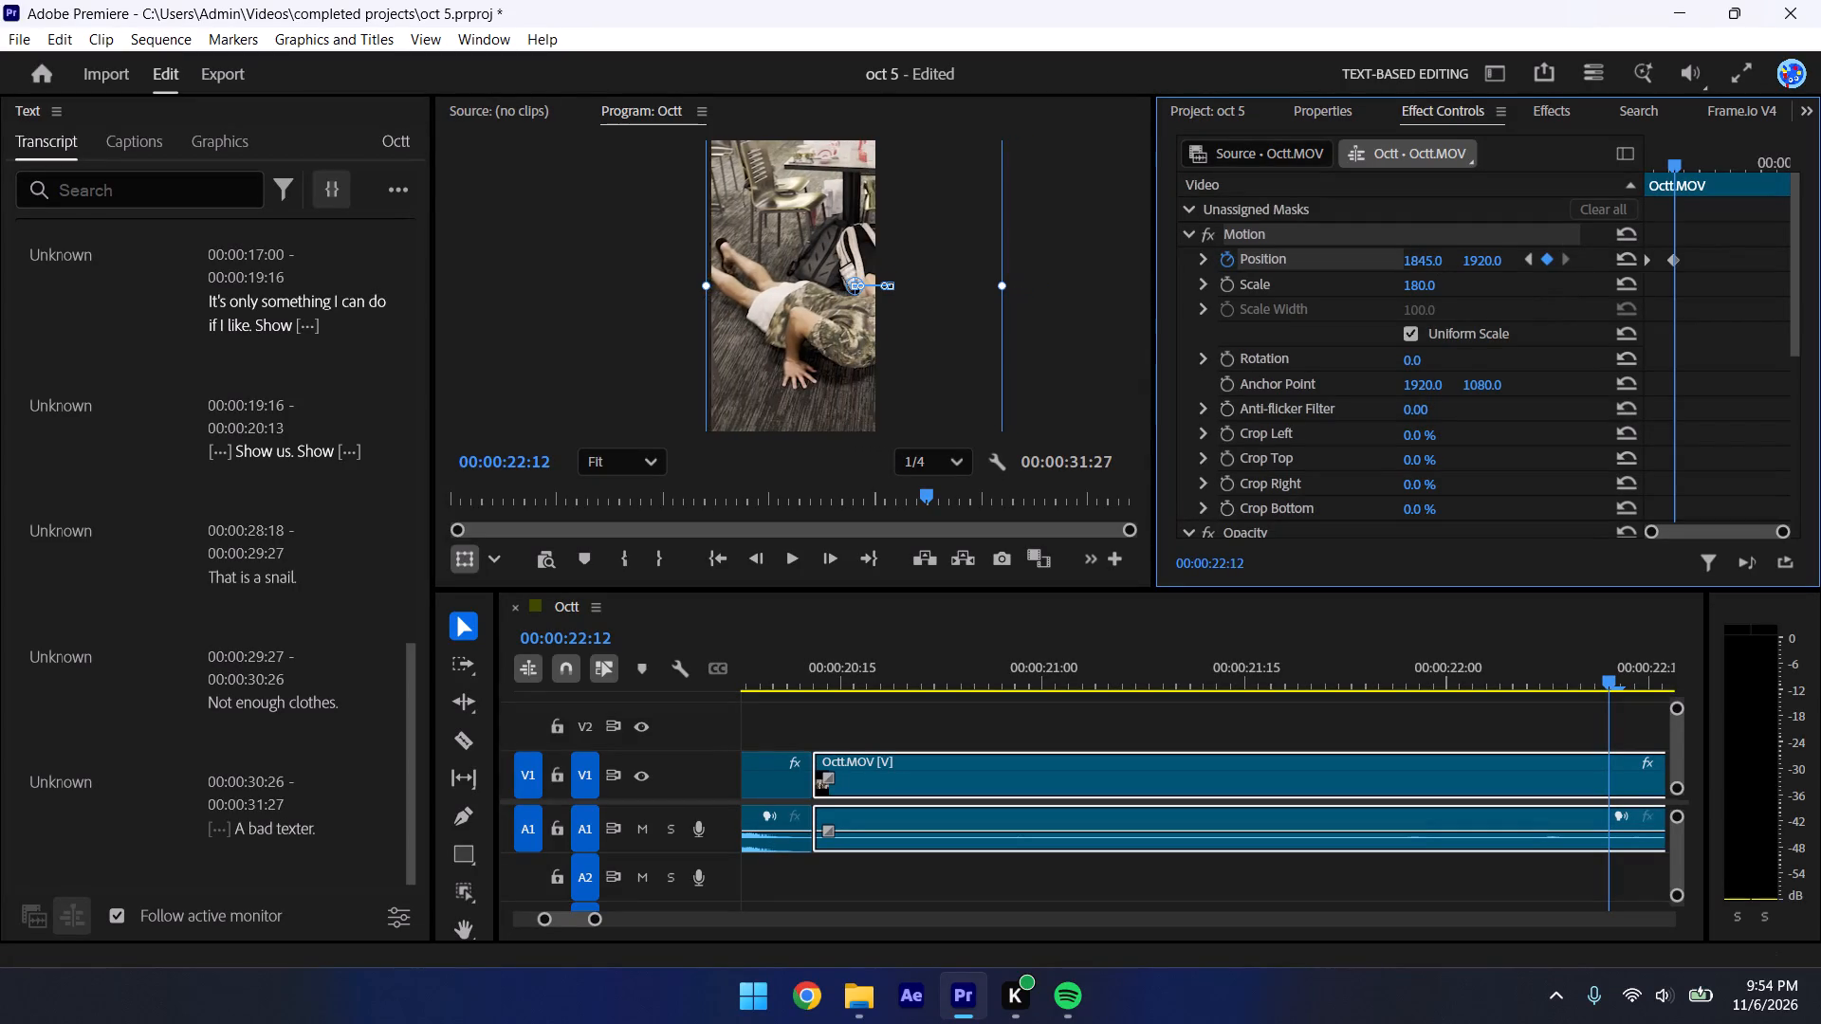
{"action": "left_click_drag", "start_coordinate": [828, 303], "coordinate": [1336, 269]}
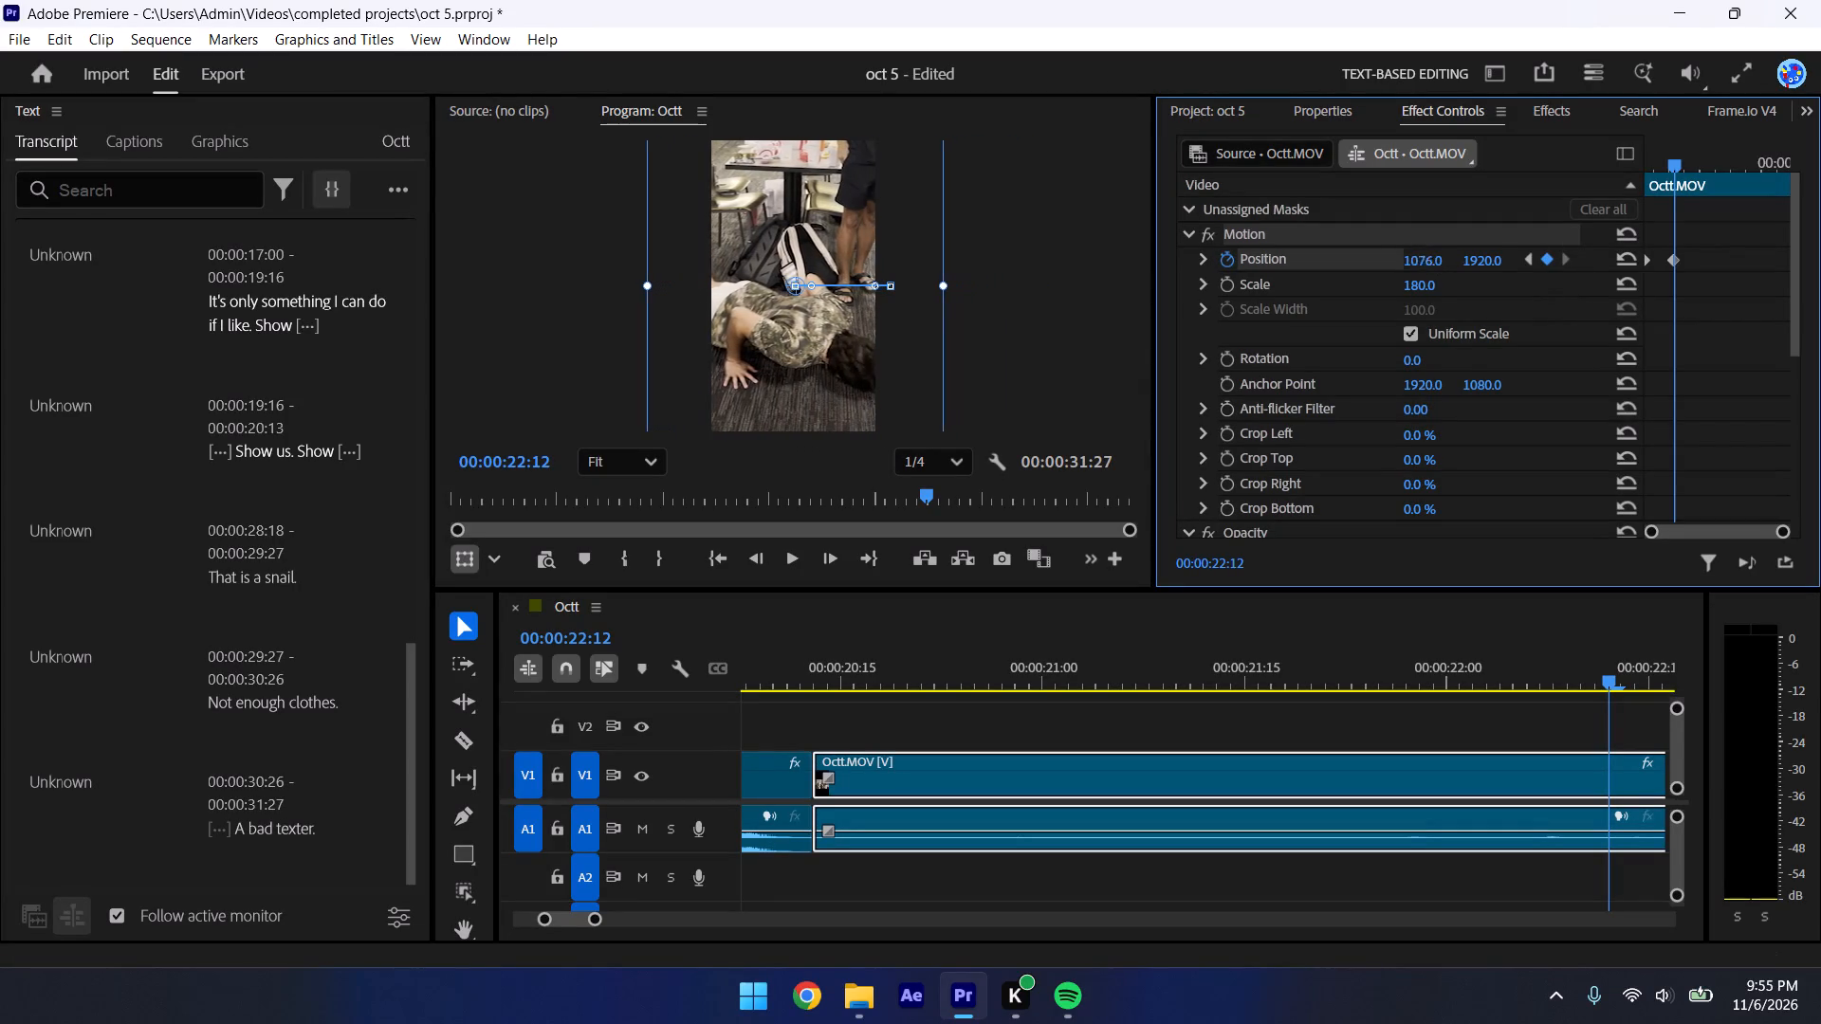
{"action": "left_click_drag", "start_coordinate": [1336, 269], "coordinate": [1168, 296]}
Add a position keyframe at 00:00:23:16 with the horizontal position at 1186.
{"action": "key", "text": "space"}
{"action": "key", "text": "space"}
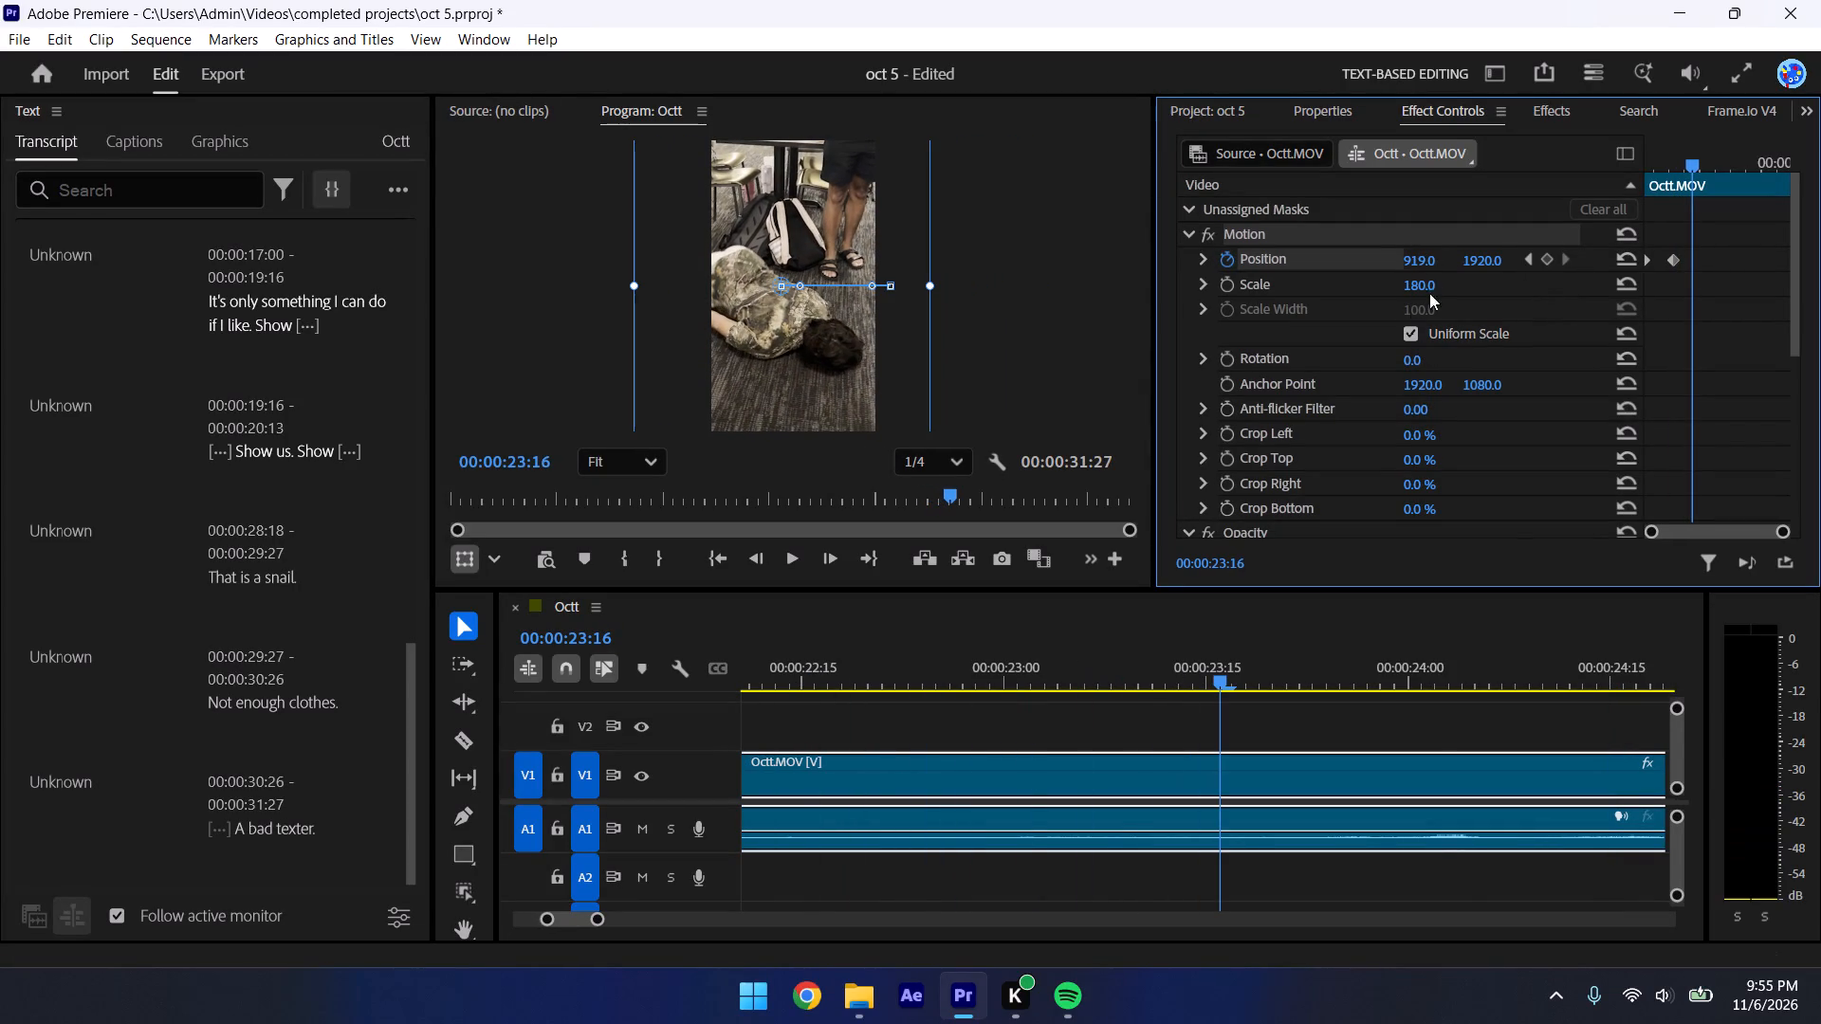
{"action": "left_click_drag", "start_coordinate": [1414, 257], "coordinate": [1734, 279]}
Keyframe the snail clip's horizontal position at 2015 at 00:00:29:24, centring the man in the camouflage shirt, and save the project.
{"action": "key", "text": "space"}
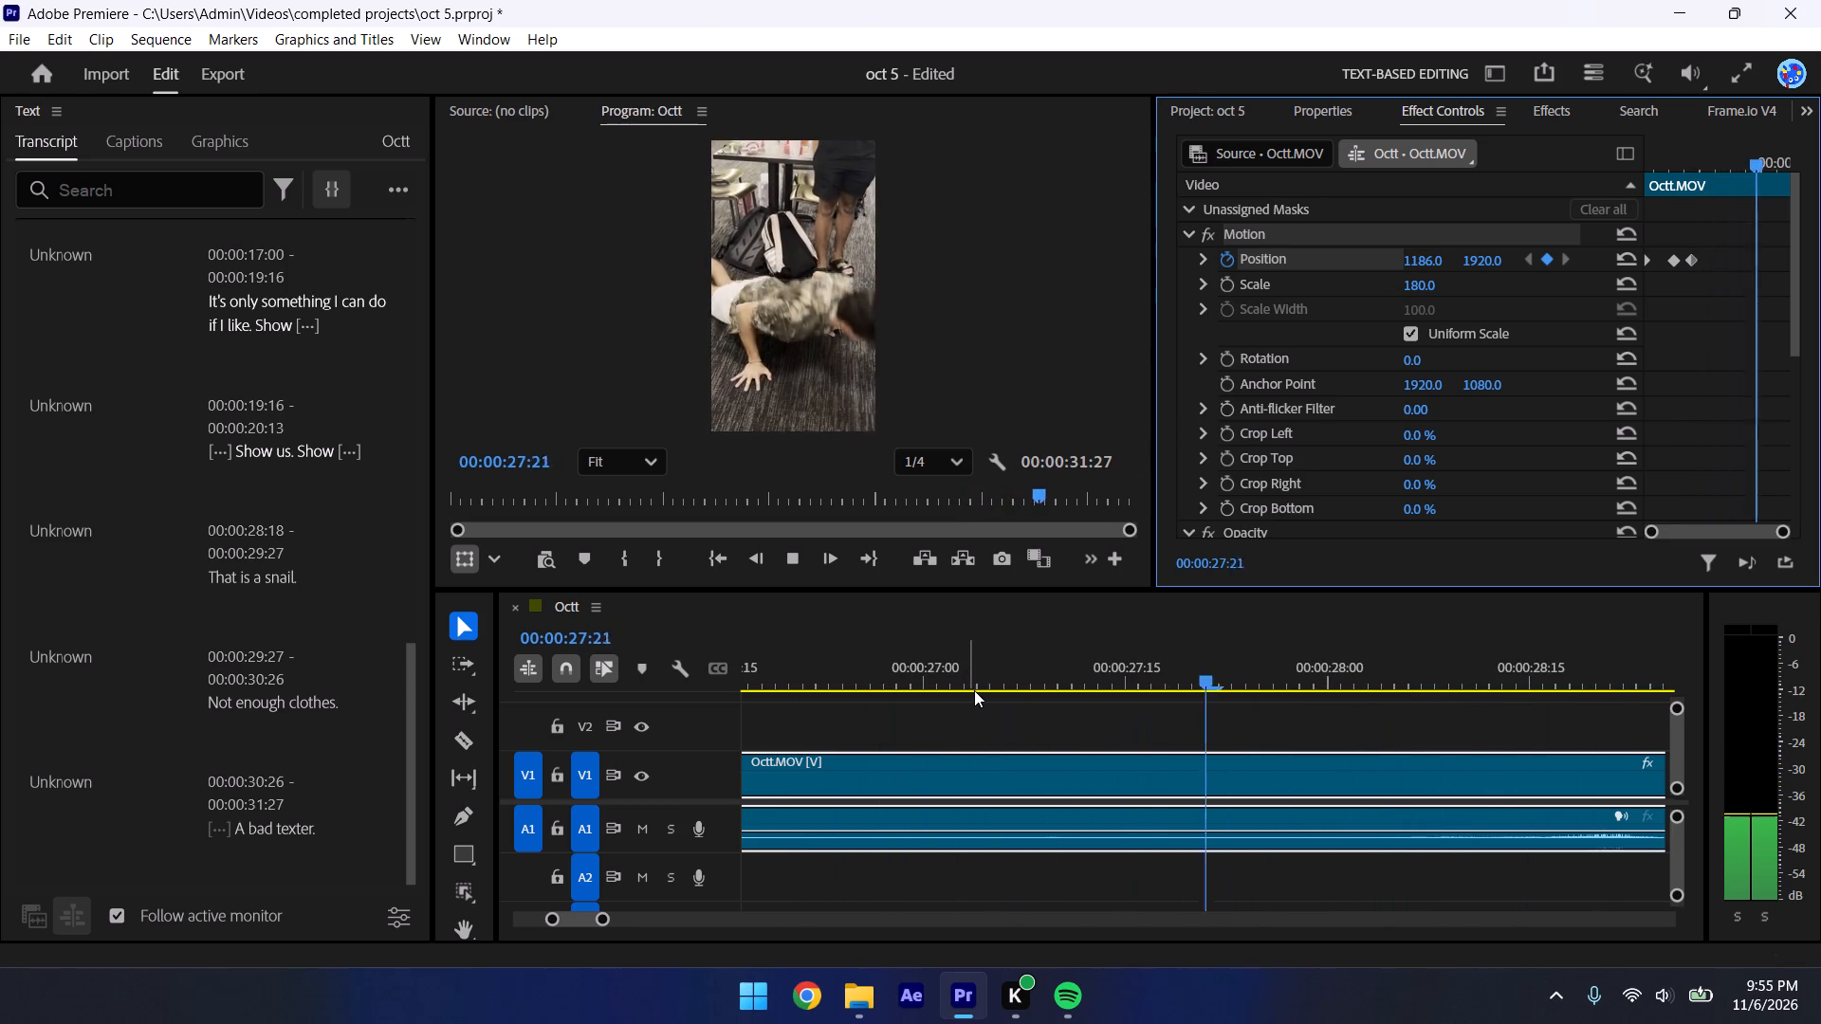
{"action": "key", "text": "space"}
{"action": "key", "text": "space"}
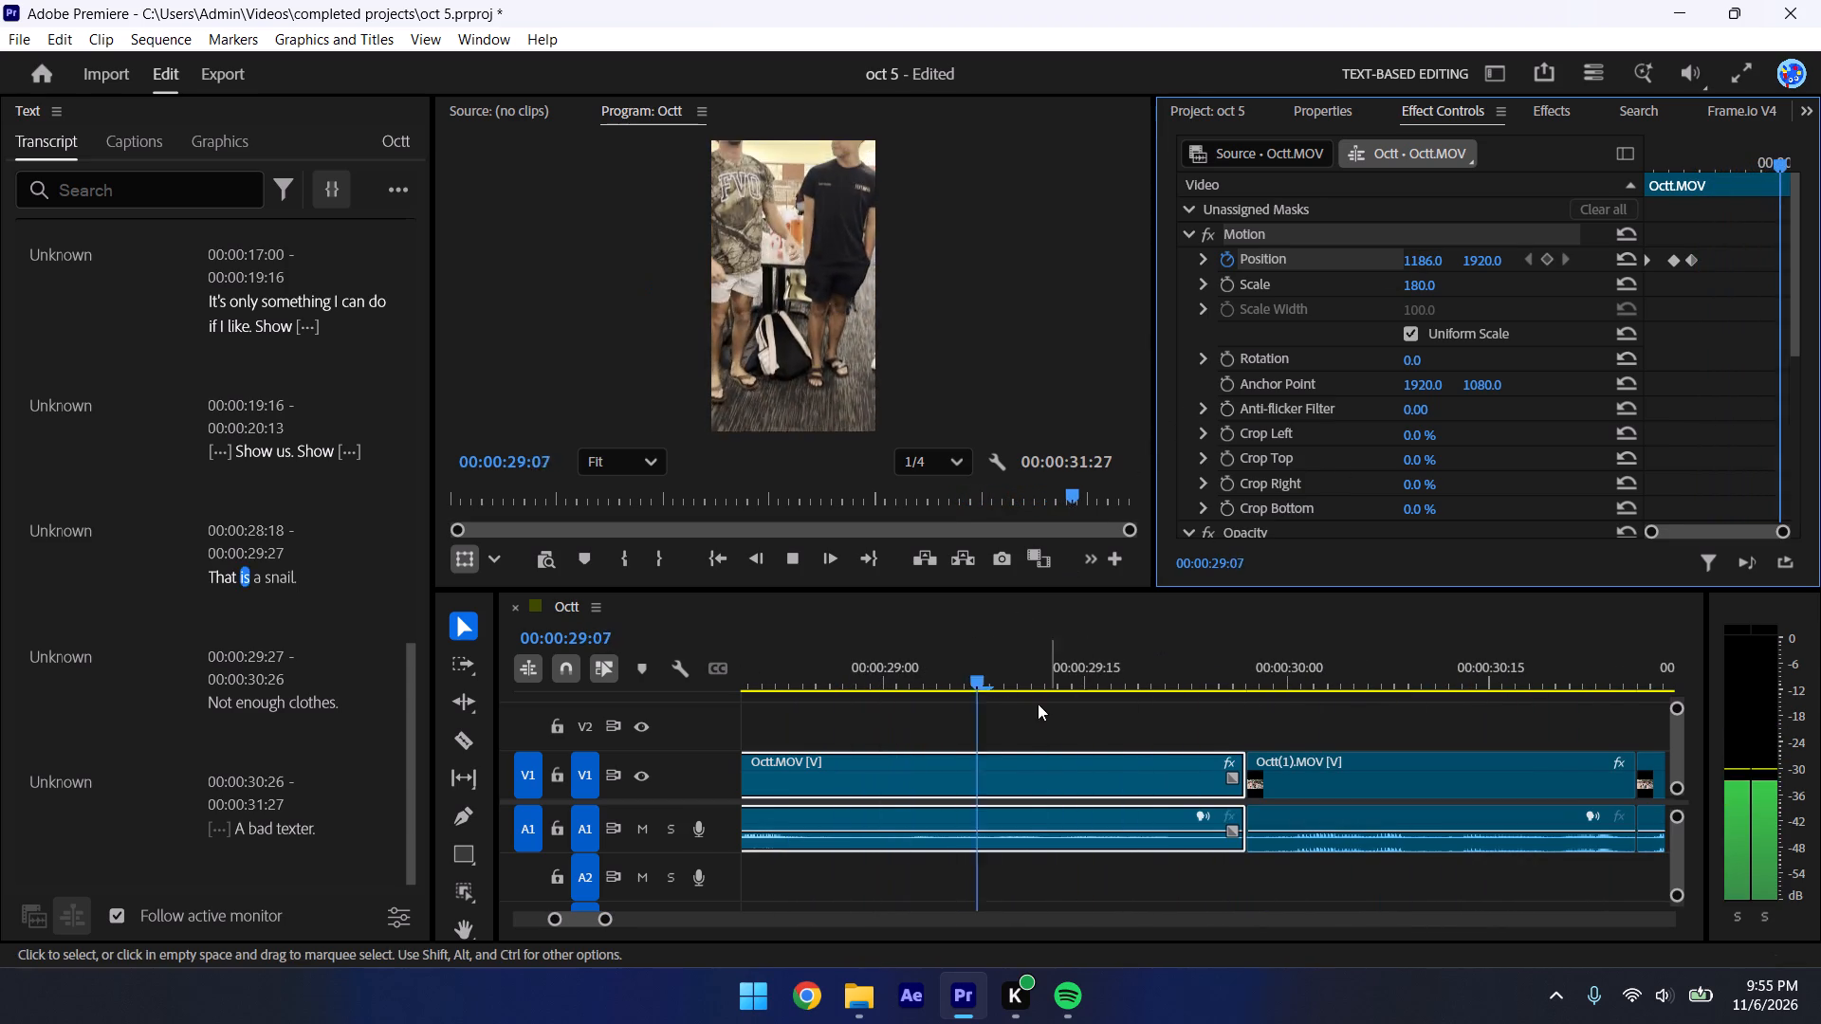
{"action": "key", "text": "space"}
{"action": "left_click_drag", "start_coordinate": [1426, 265], "coordinate": [1727, 257]}
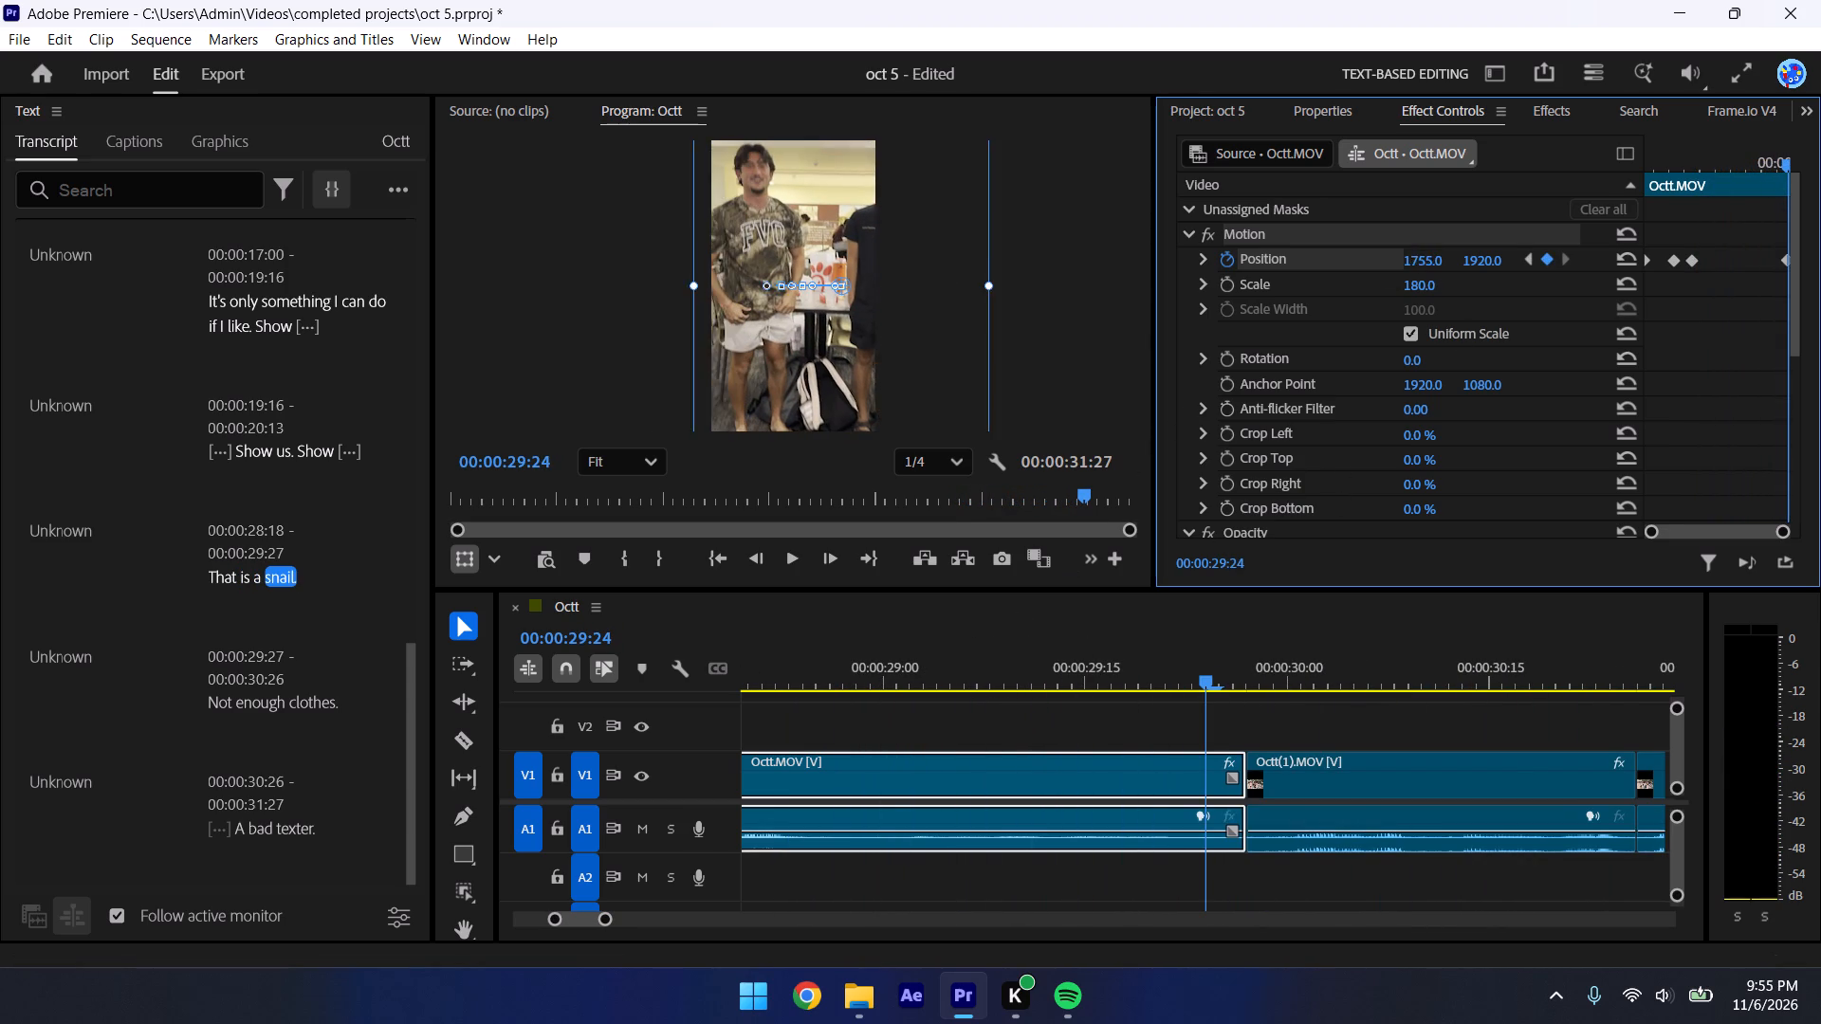
{"action": "left_click_drag", "start_coordinate": [1727, 257], "coordinate": [1626, 274]}
{"action": "key", "text": "space"}
{"action": "key", "text": "space"}
{"action": "key", "text": "ctrl+s"}
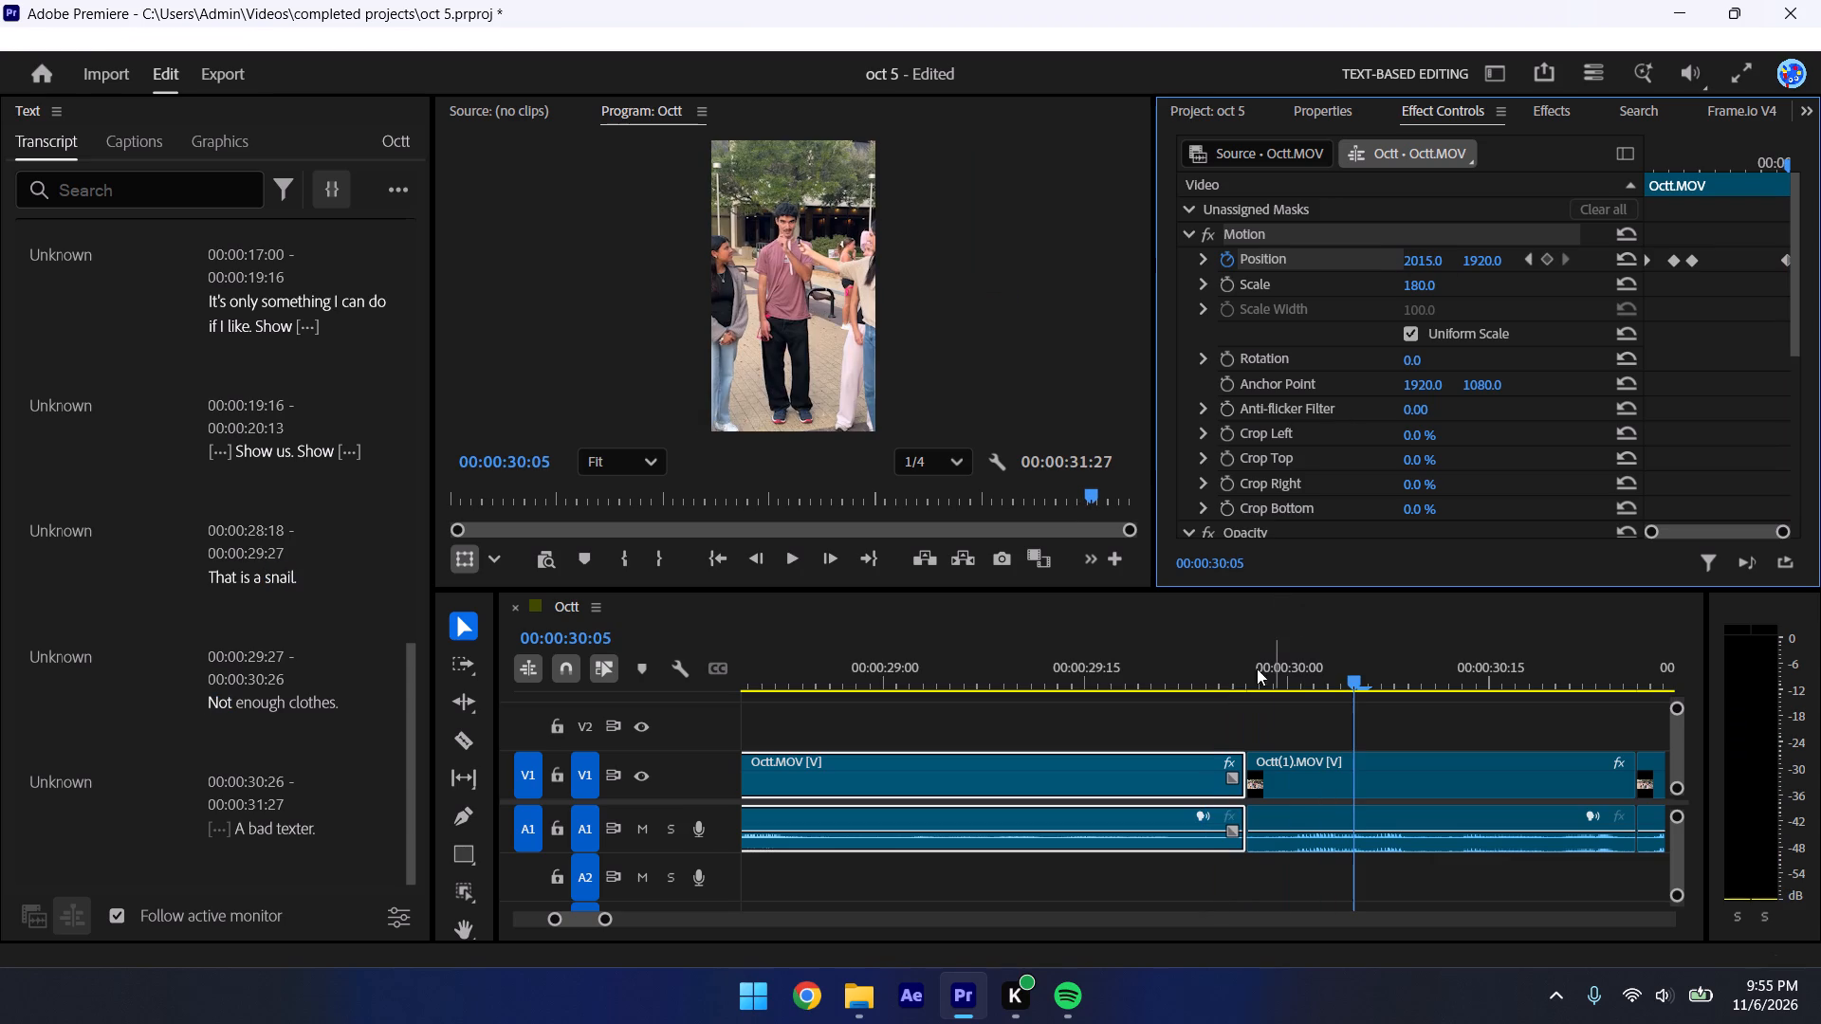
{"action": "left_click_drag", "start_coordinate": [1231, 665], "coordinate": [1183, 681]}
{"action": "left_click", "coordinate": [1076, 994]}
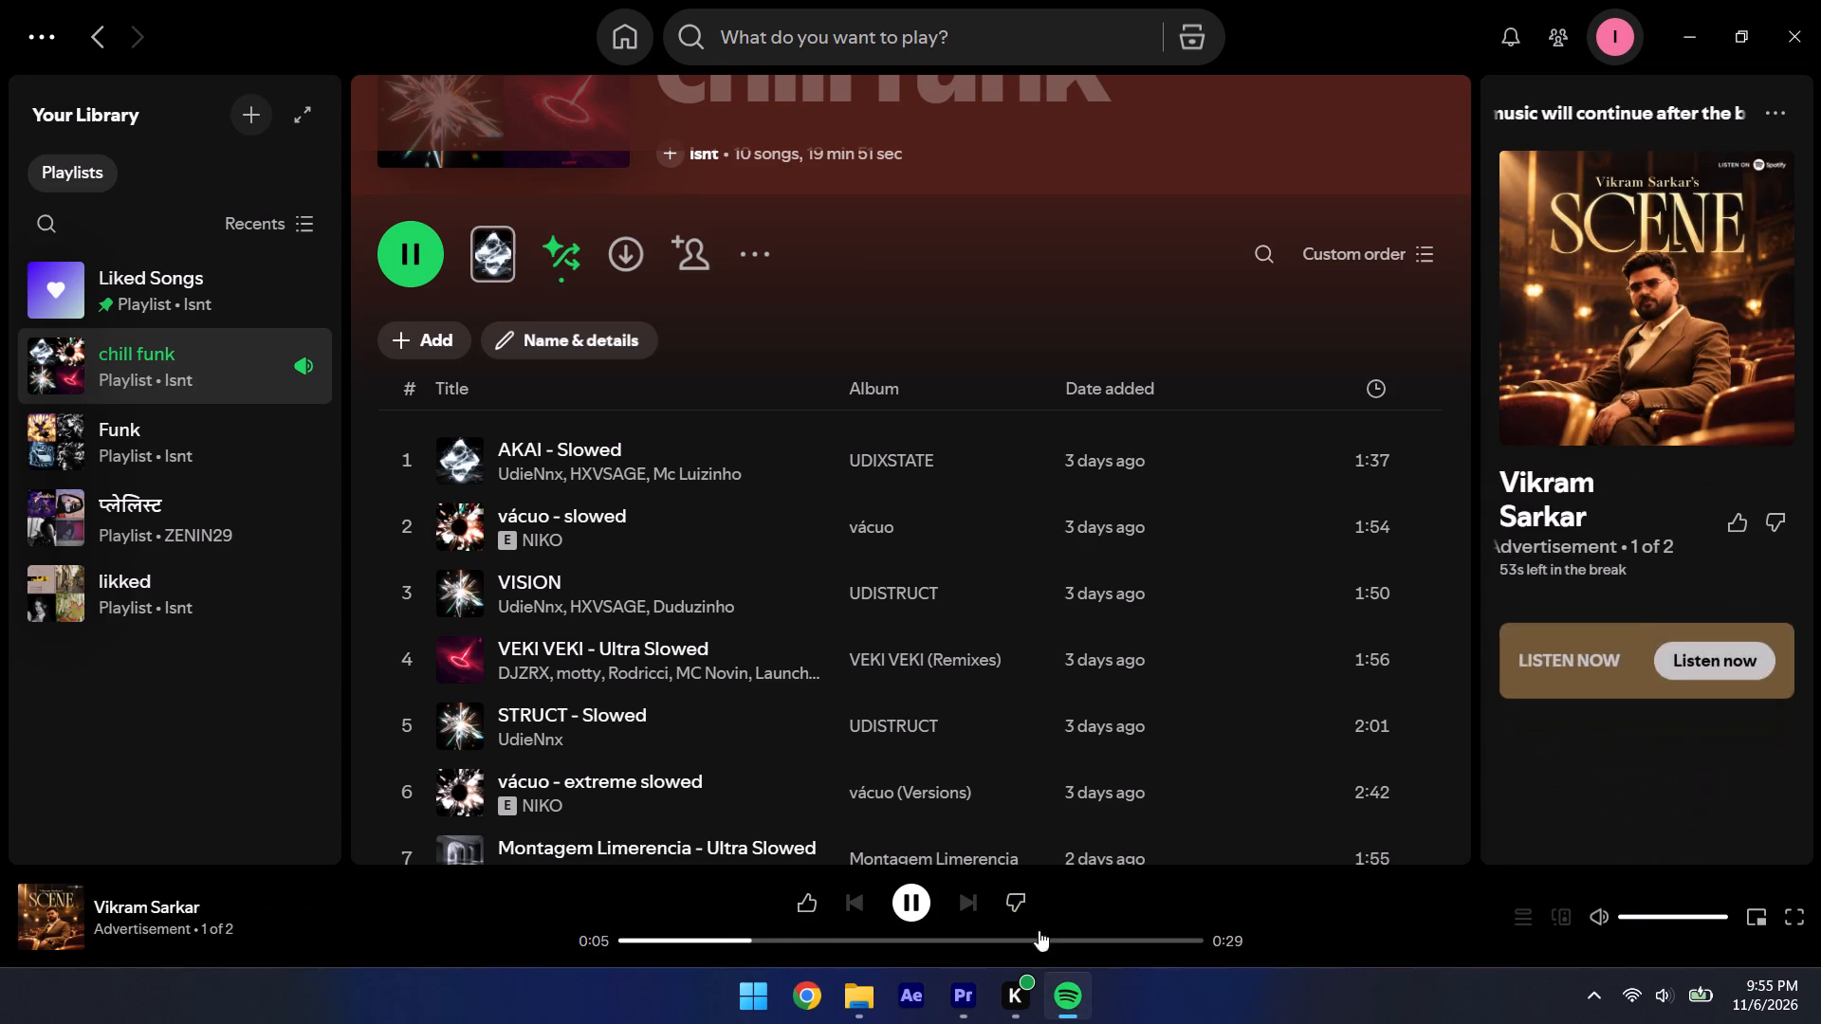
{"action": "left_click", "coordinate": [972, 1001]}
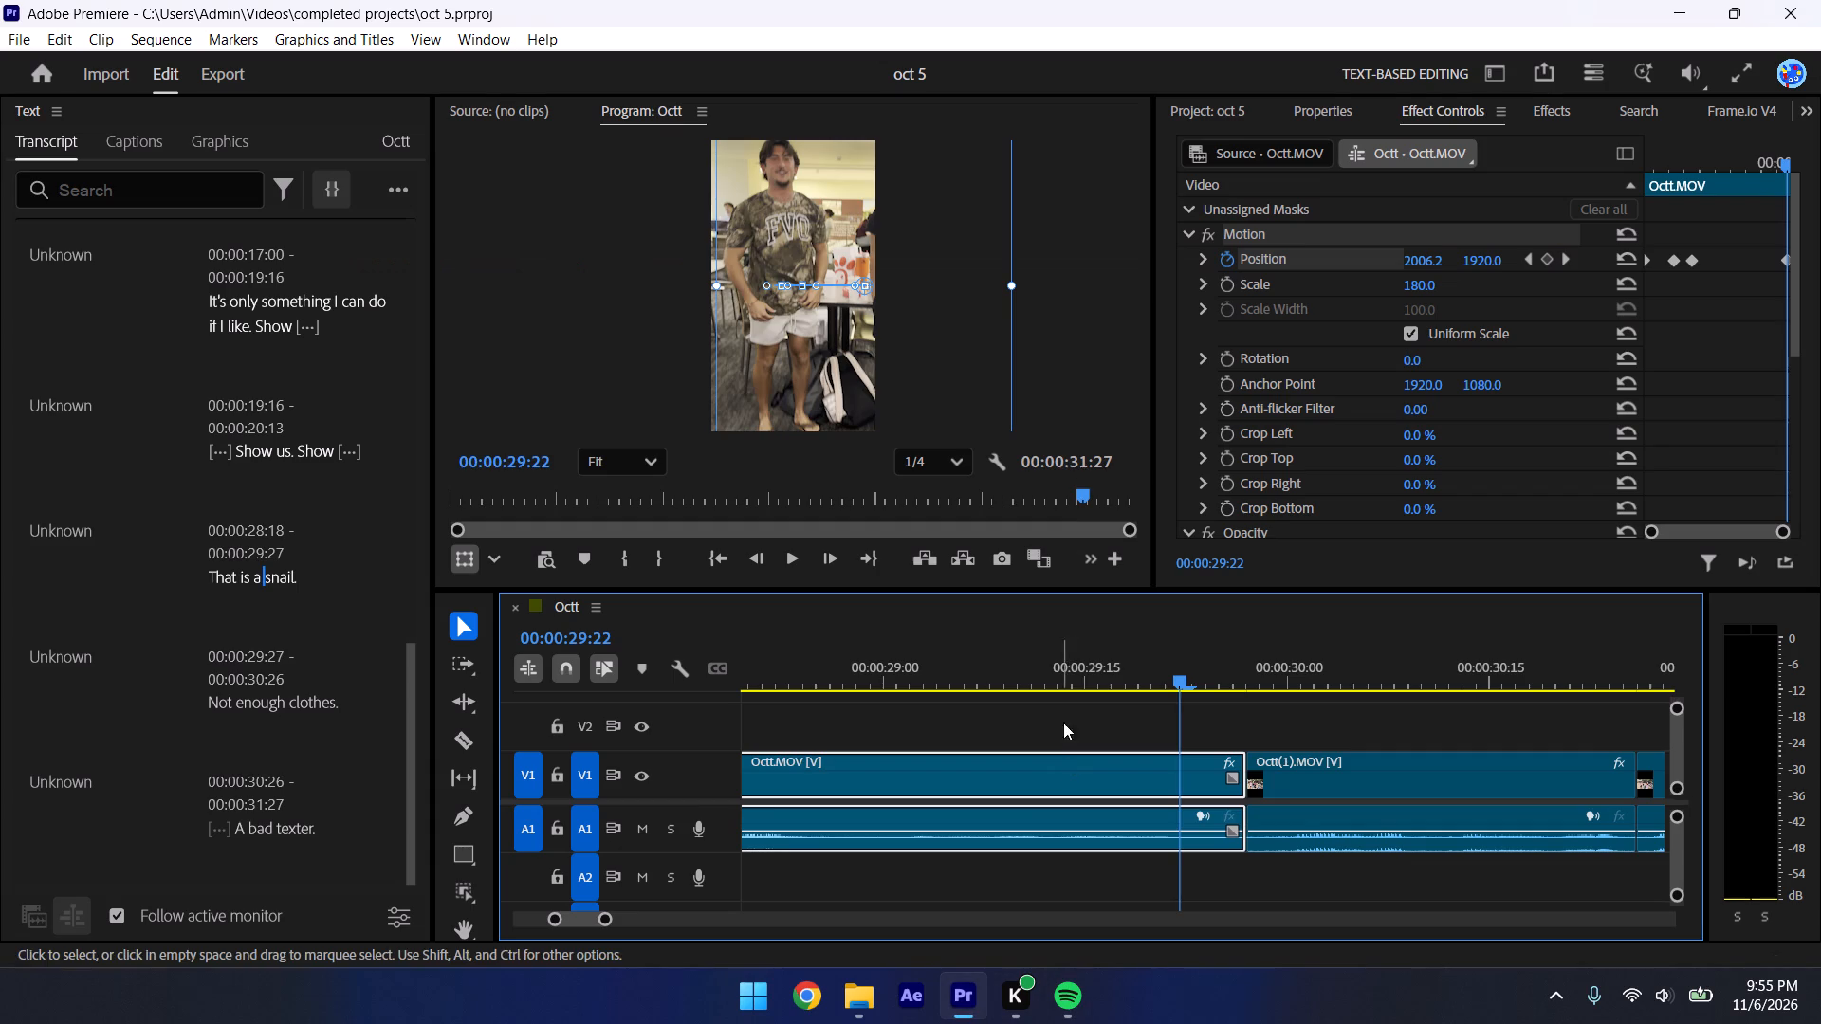
Play back the keyframed snail demonstration and the closing clips to check their framing.
{"action": "left_click_drag", "start_coordinate": [1064, 659], "coordinate": [468, 649]}
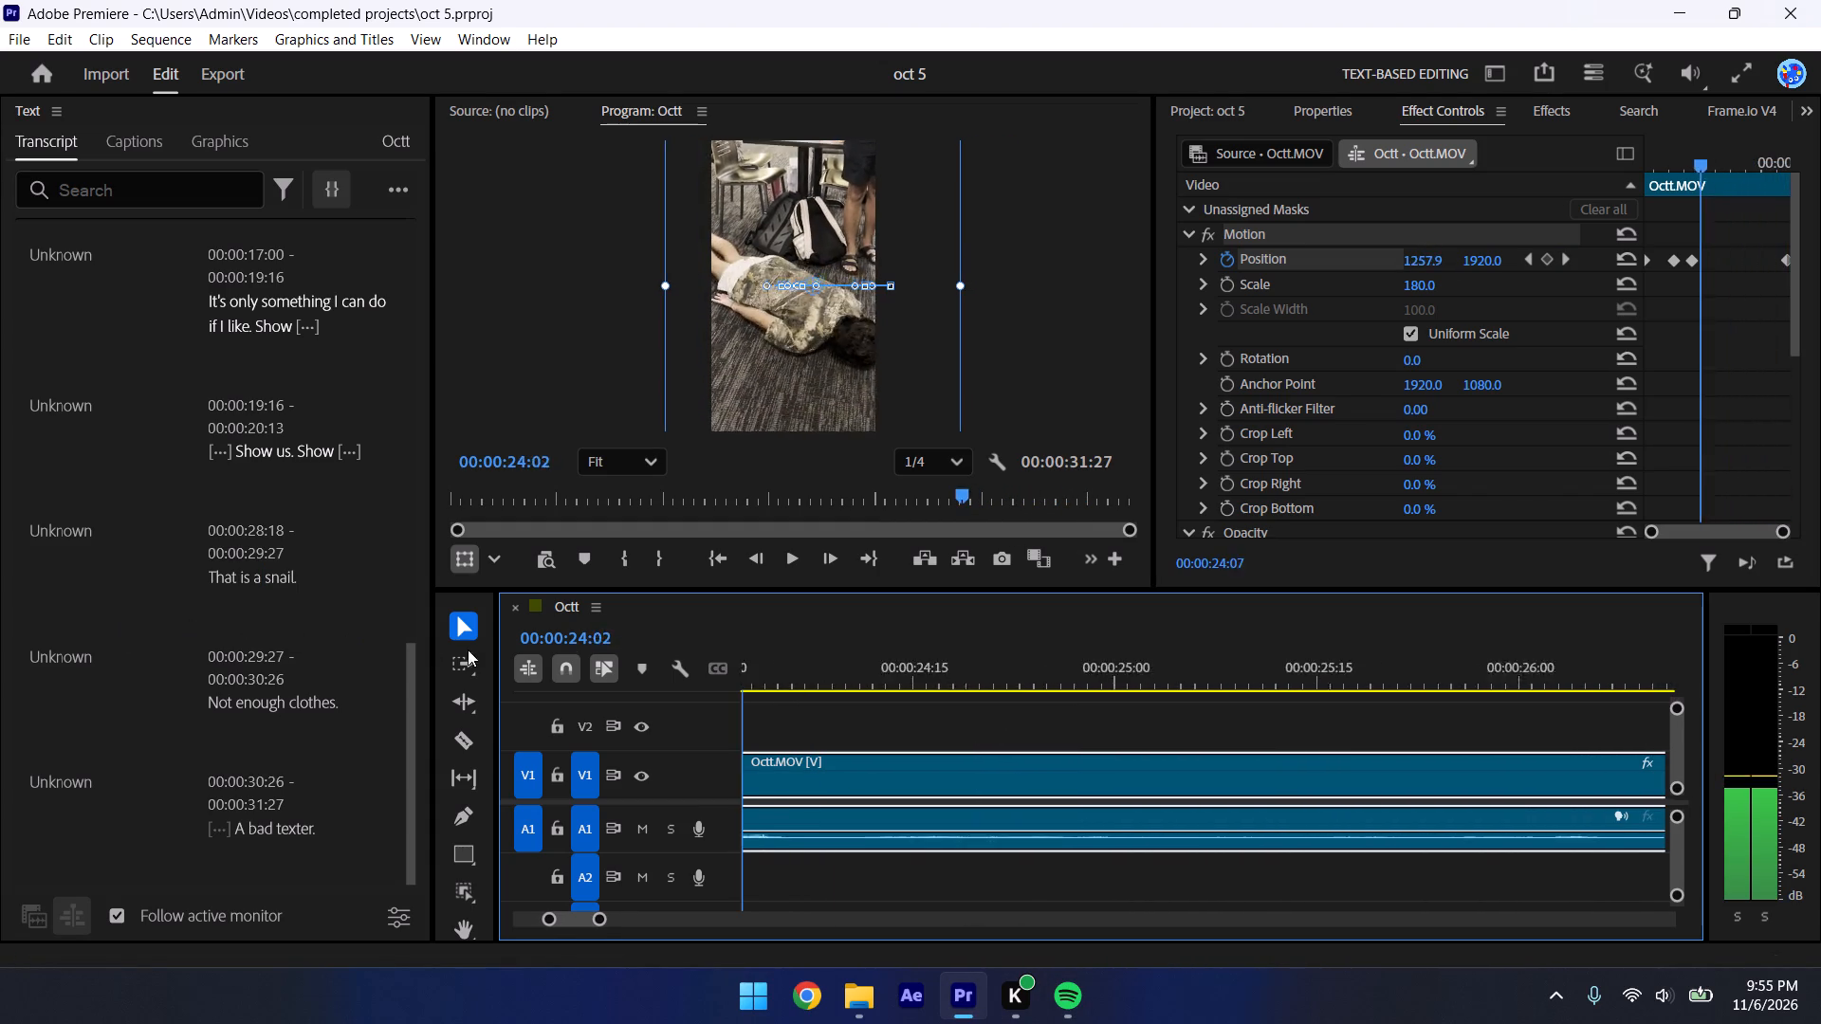
{"action": "left_click_drag", "start_coordinate": [468, 649], "coordinate": [859, 646]}
{"action": "key", "text": "space"}
{"action": "left_click", "coordinate": [928, 726]}
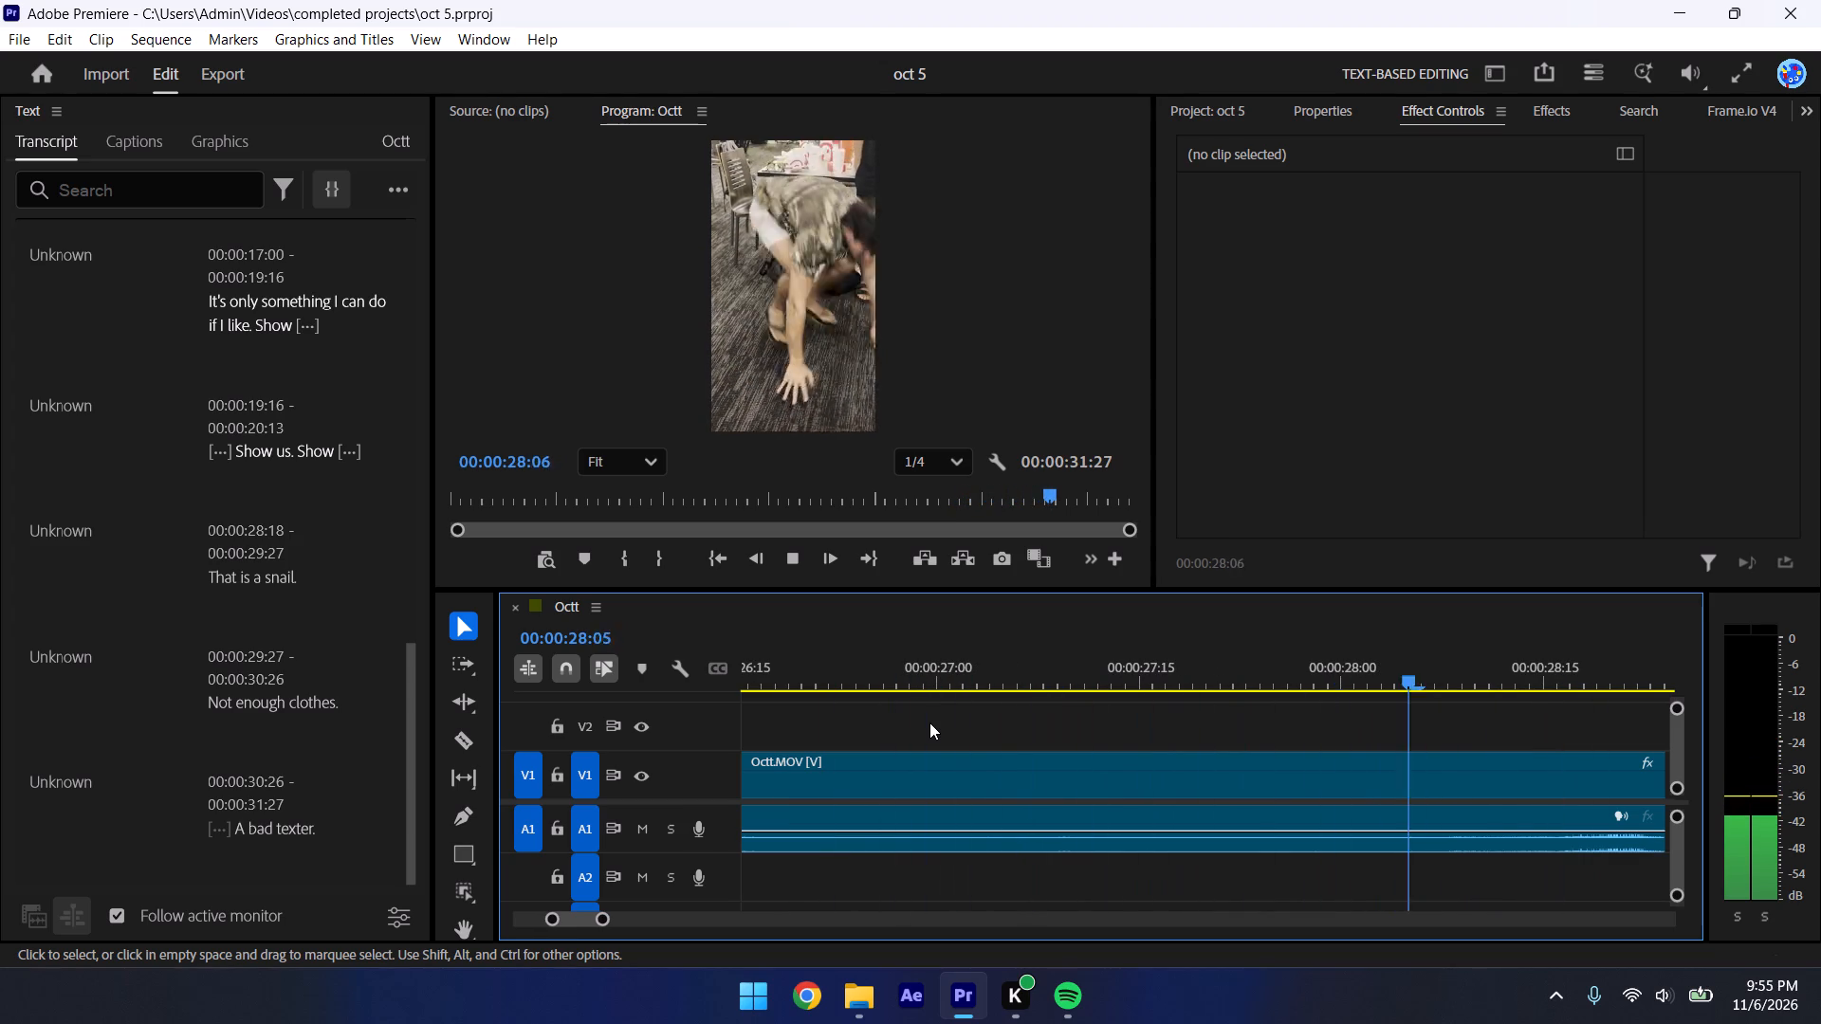
{"action": "key", "text": "ctrl+s"}
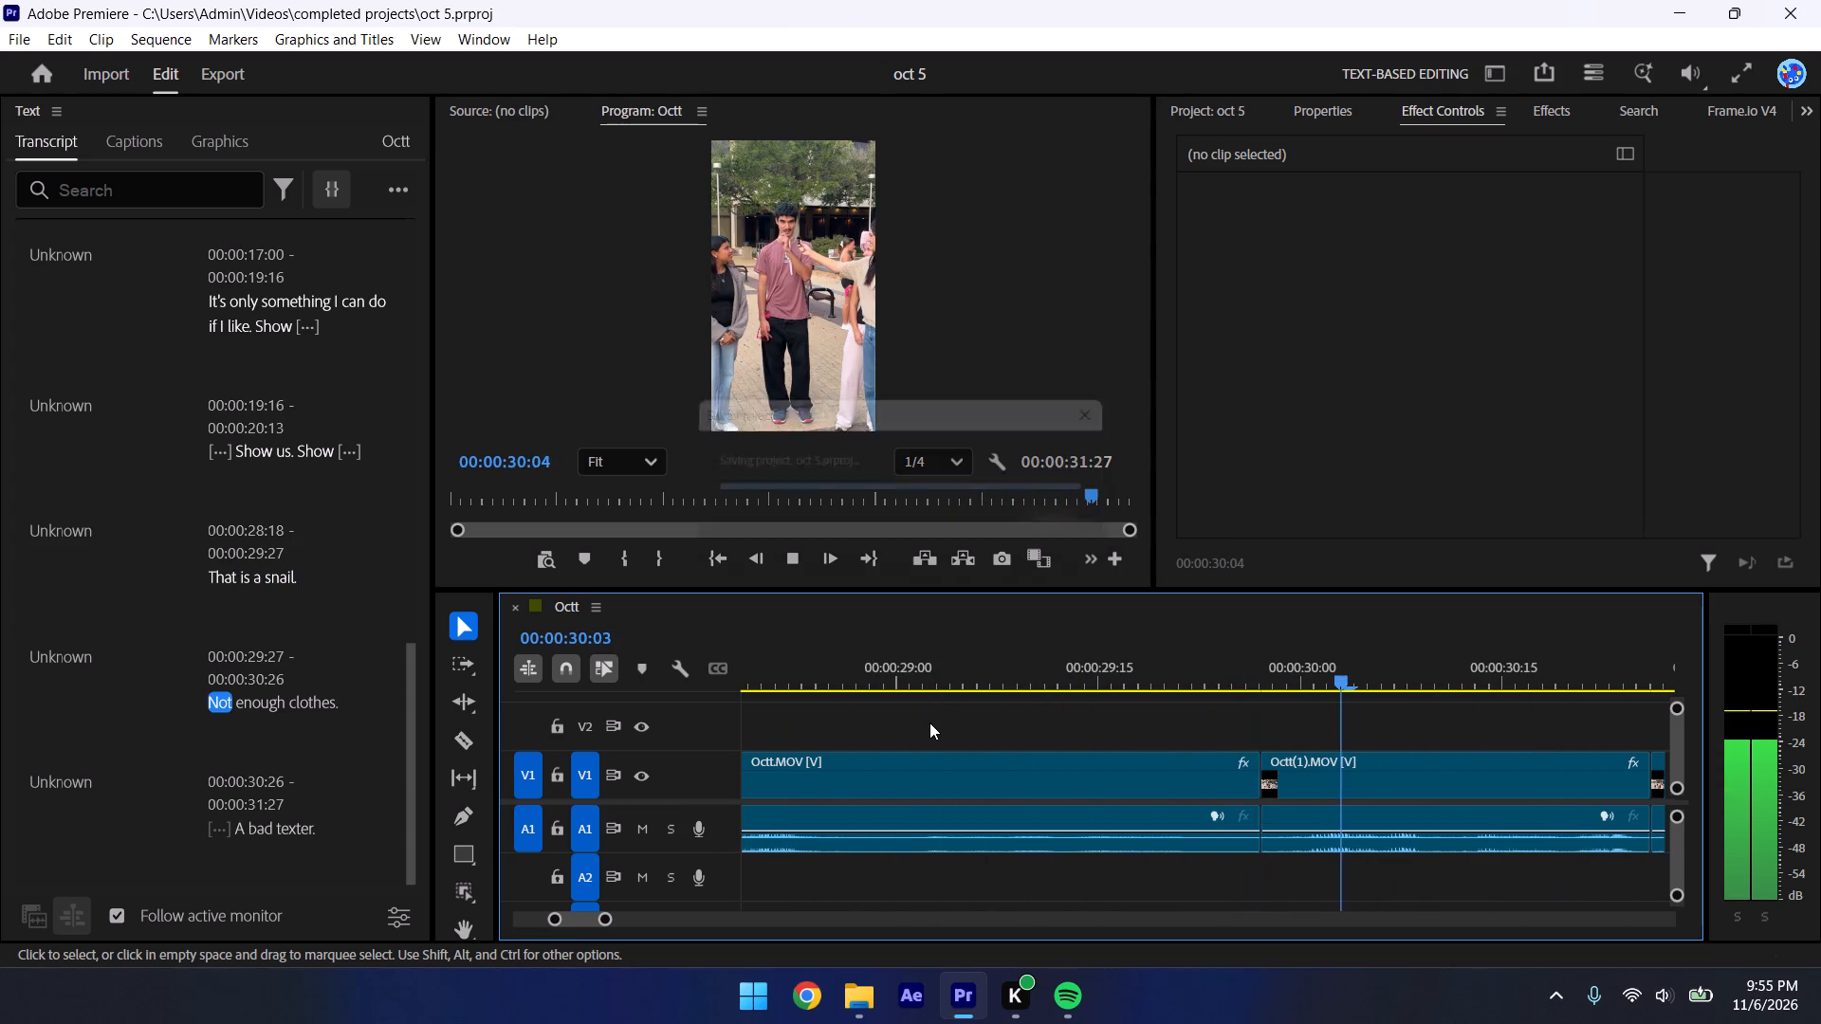
{"action": "key", "text": "space"}
{"action": "left_click", "coordinate": [1181, 718]}
{"action": "key", "text": "space"}
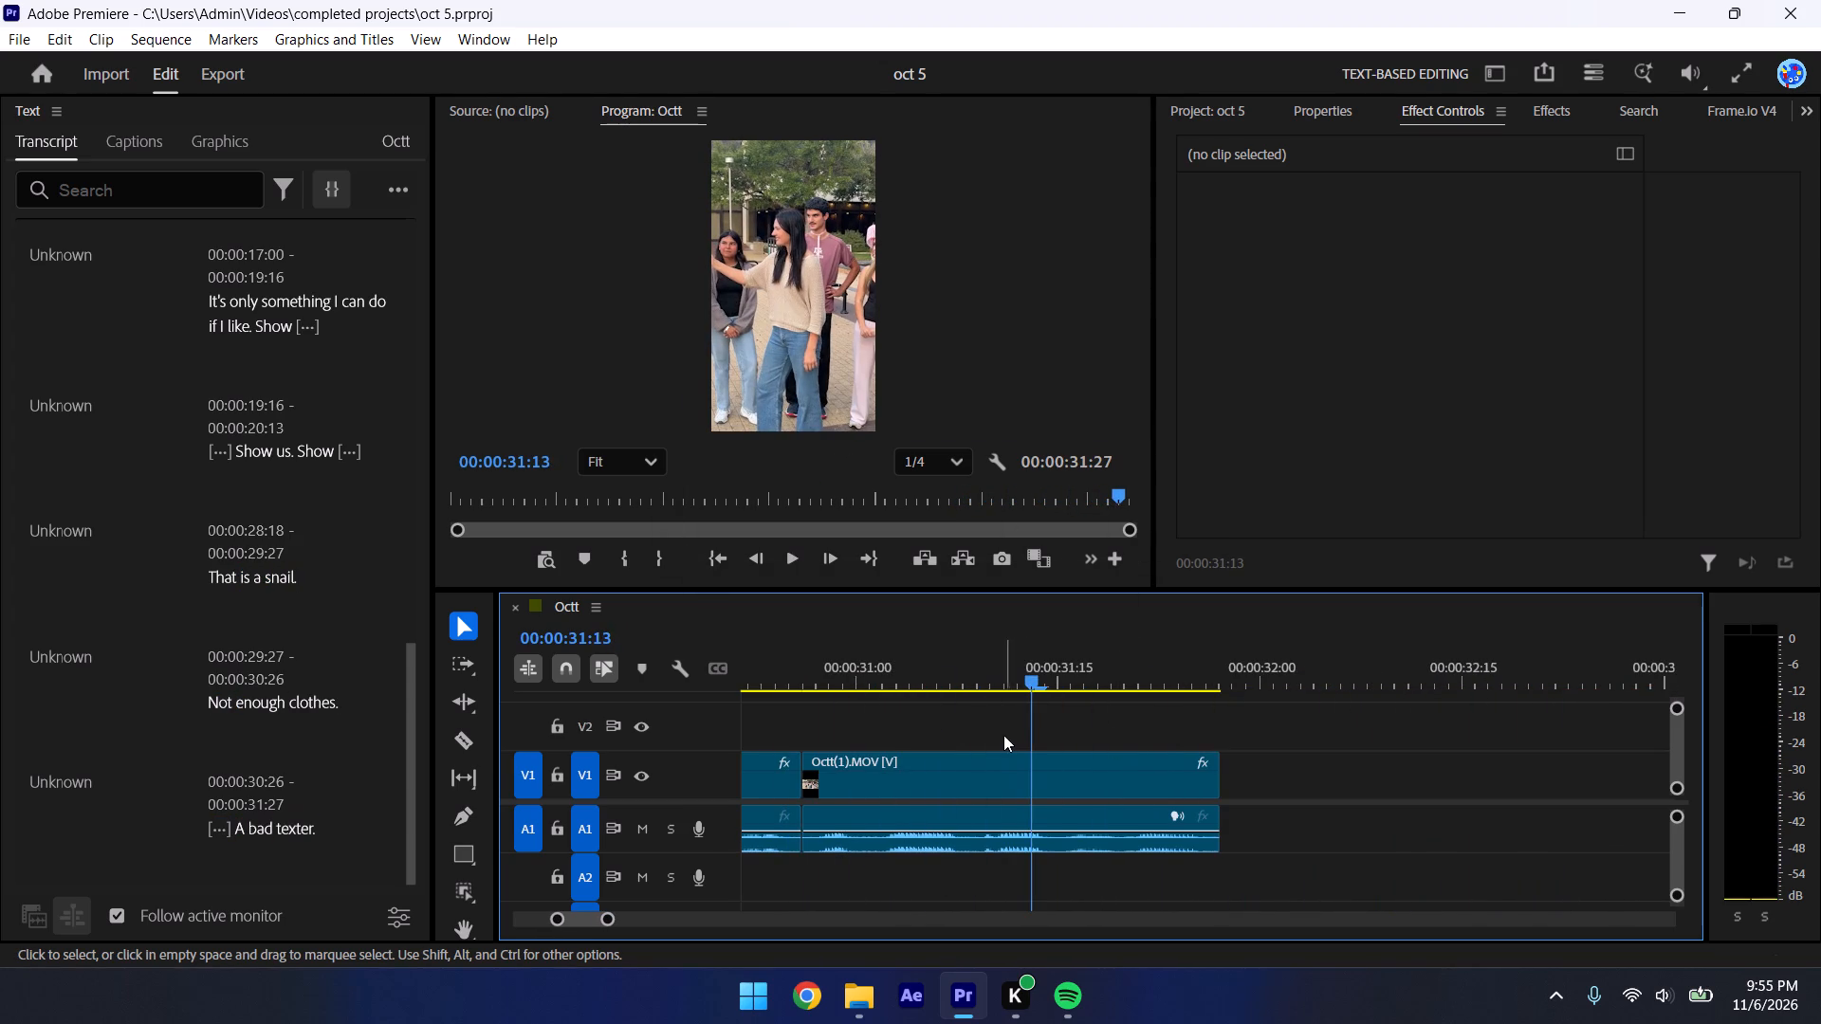
{"action": "key", "text": "space"}
{"action": "key", "text": "space"}
Increase the horizontal position of the "A bad texter" clip to bring the man in the pink shirt into frame, and save.
{"action": "left_click_drag", "start_coordinate": [1070, 664], "coordinate": [403, 664]}
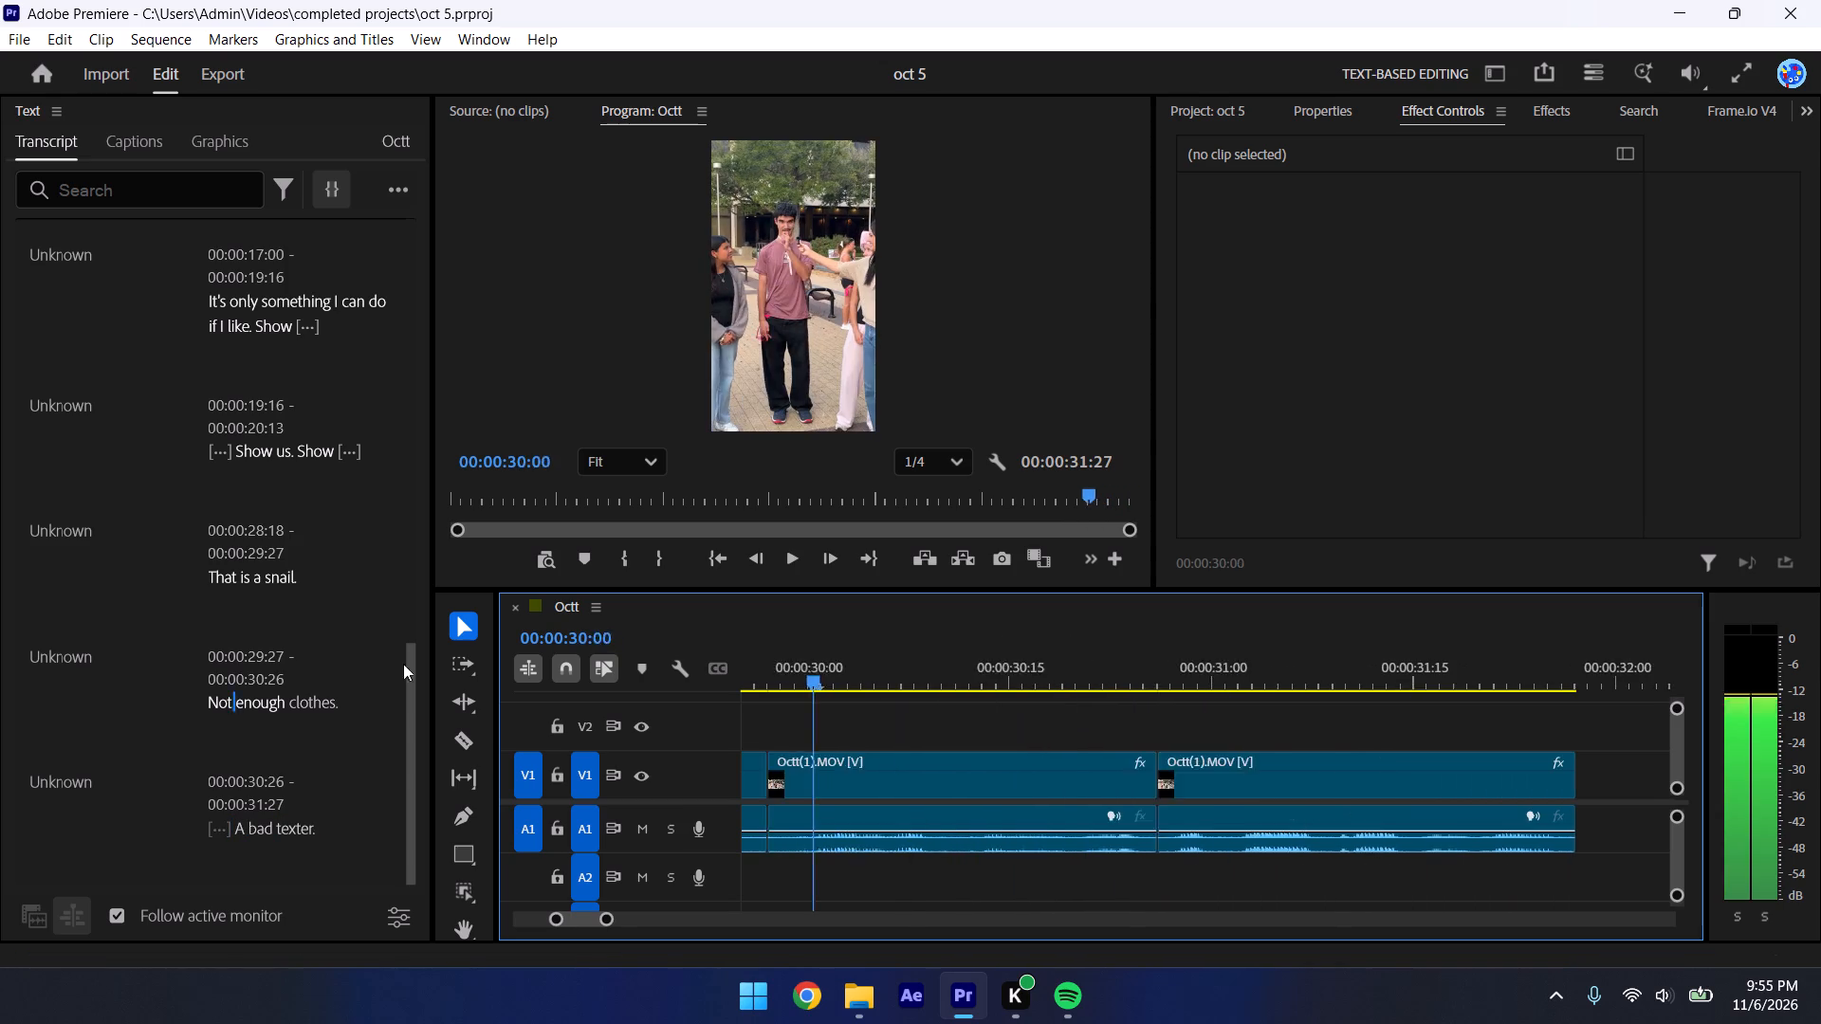
{"action": "left_click_drag", "start_coordinate": [403, 664], "coordinate": [896, 638]}
{"action": "key", "text": "space"}
{"action": "key", "text": "space"}
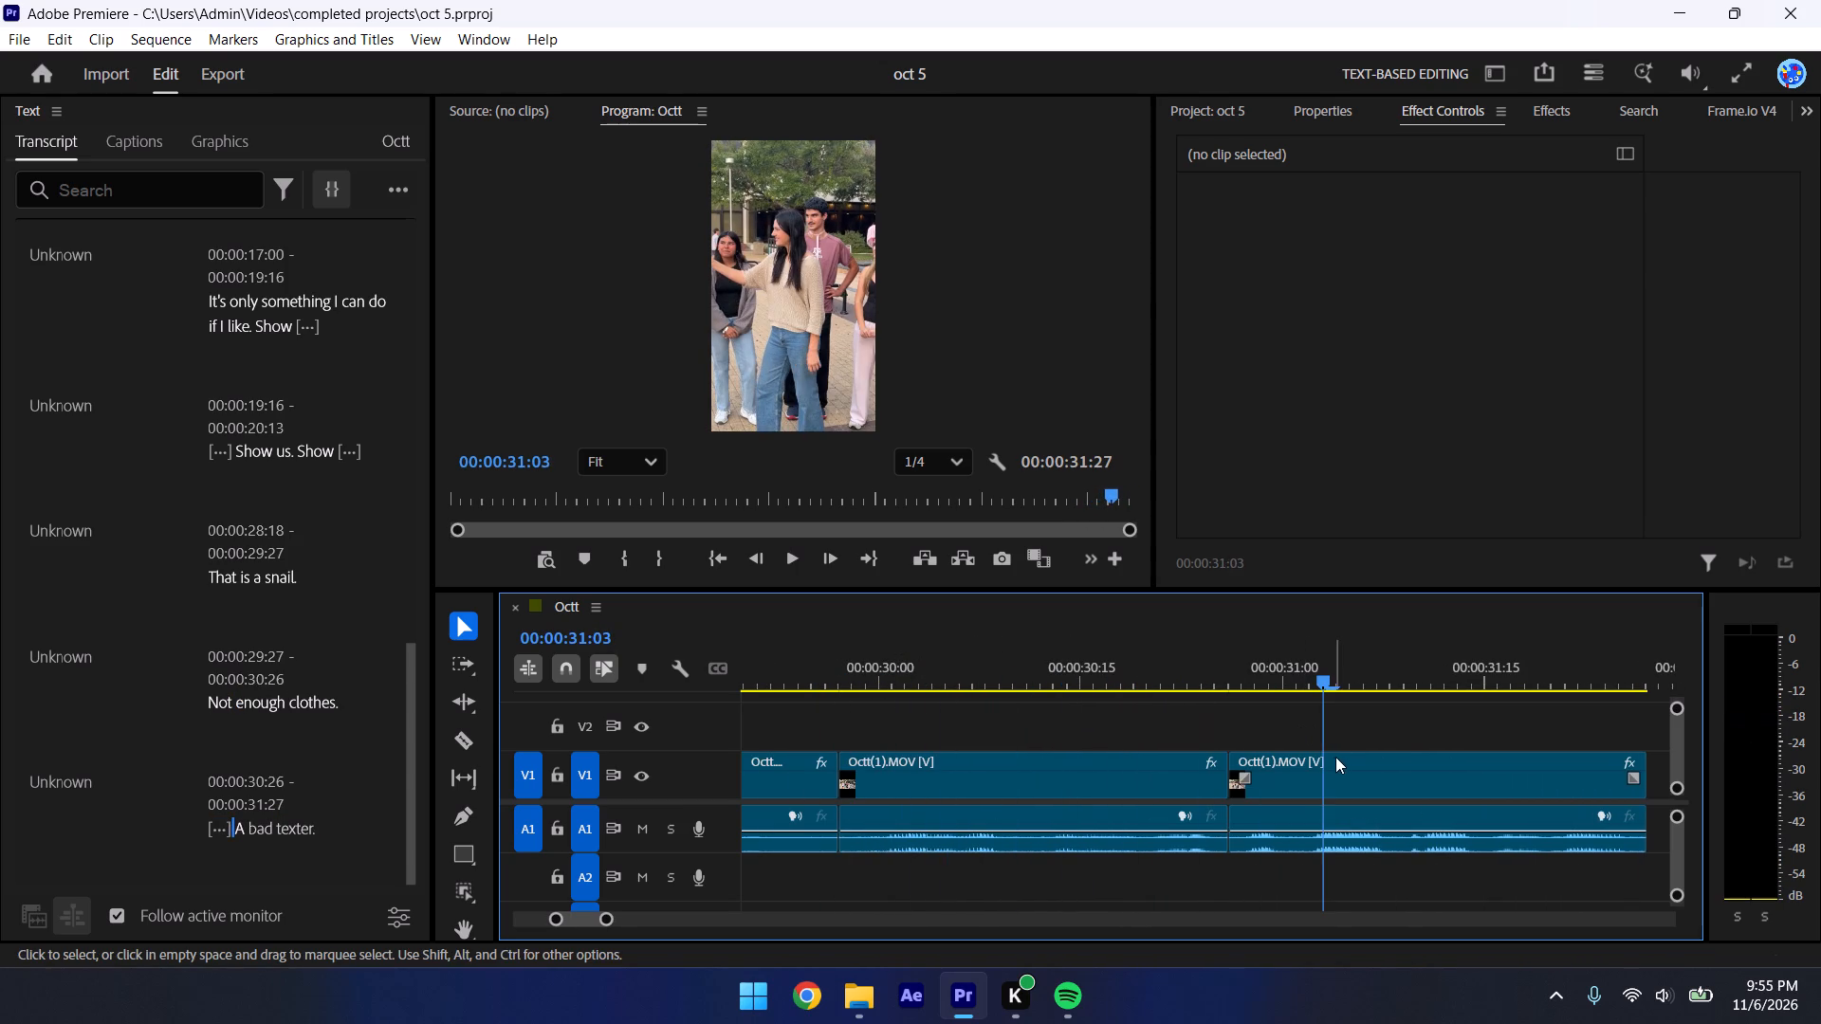
{"action": "left_click", "coordinate": [1340, 757]}
{"action": "left_click_drag", "start_coordinate": [1429, 262], "coordinate": [1449, 264]}
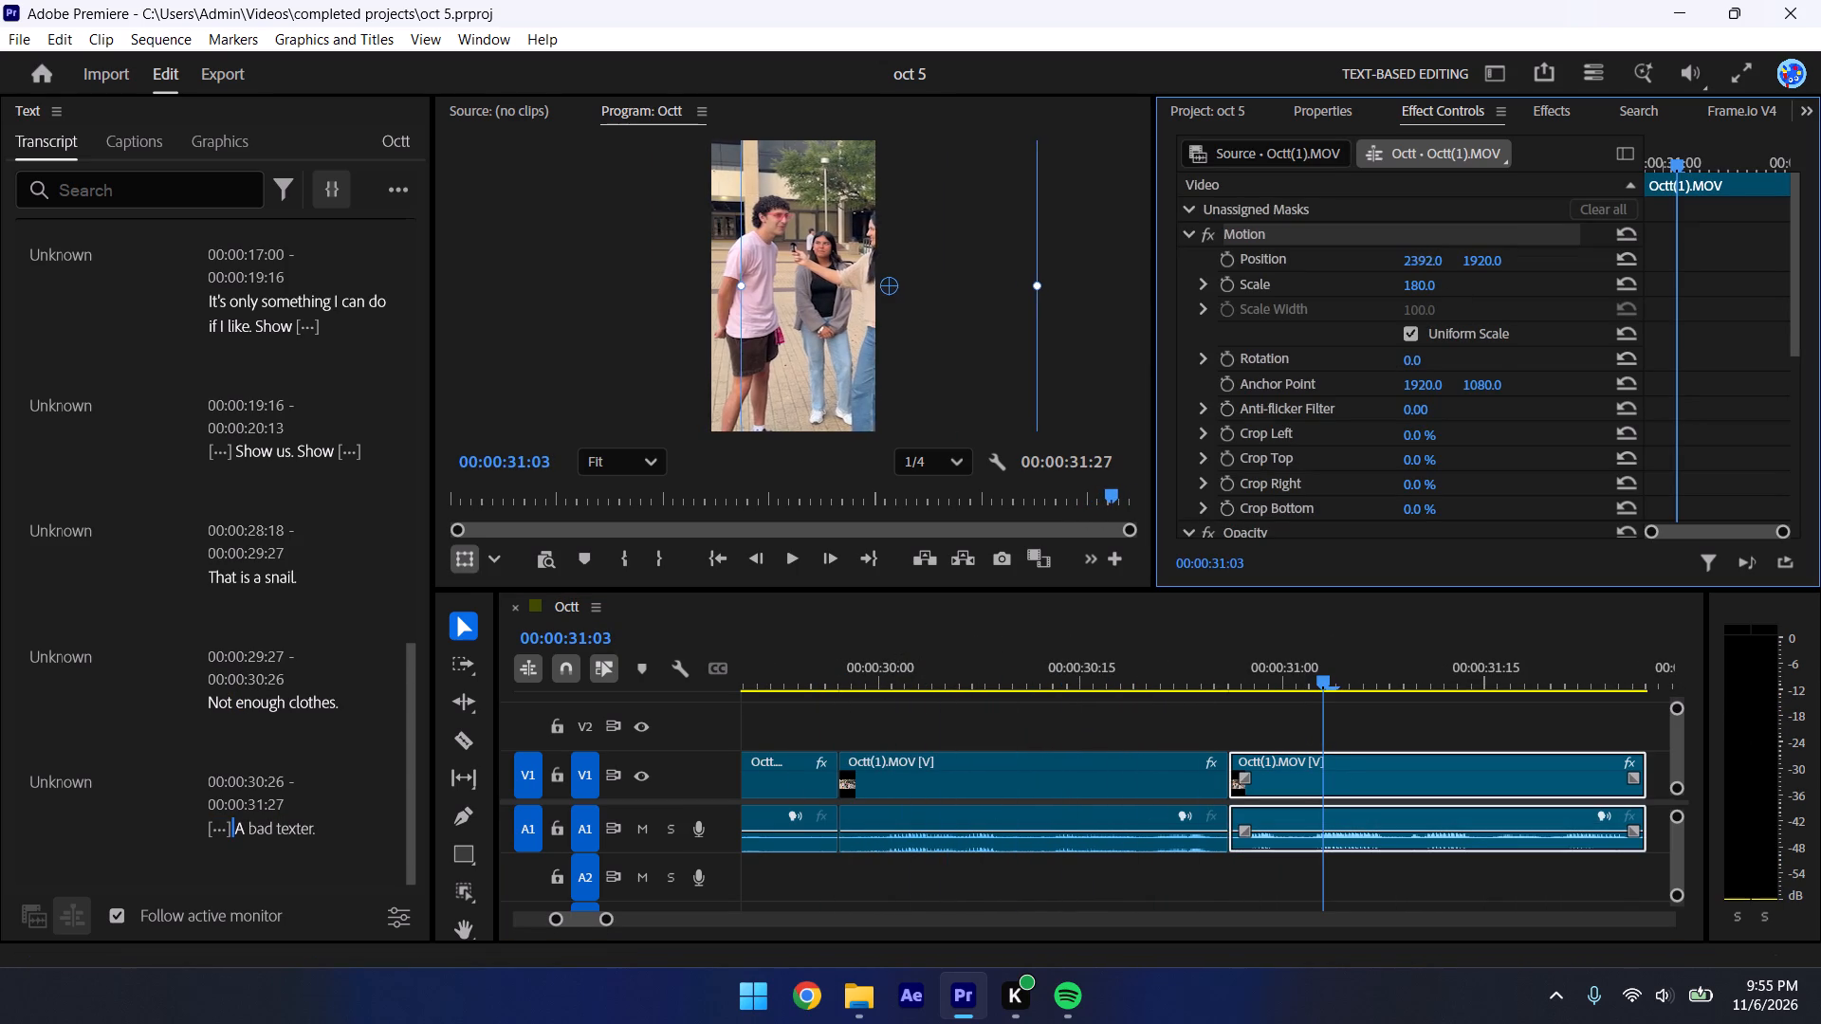
{"action": "left_click_drag", "start_coordinate": [1449, 264], "coordinate": [1621, 266]}
{"action": "key", "text": "space"}
{"action": "key", "text": "space"}
{"action": "left_click", "coordinate": [1170, 704]}
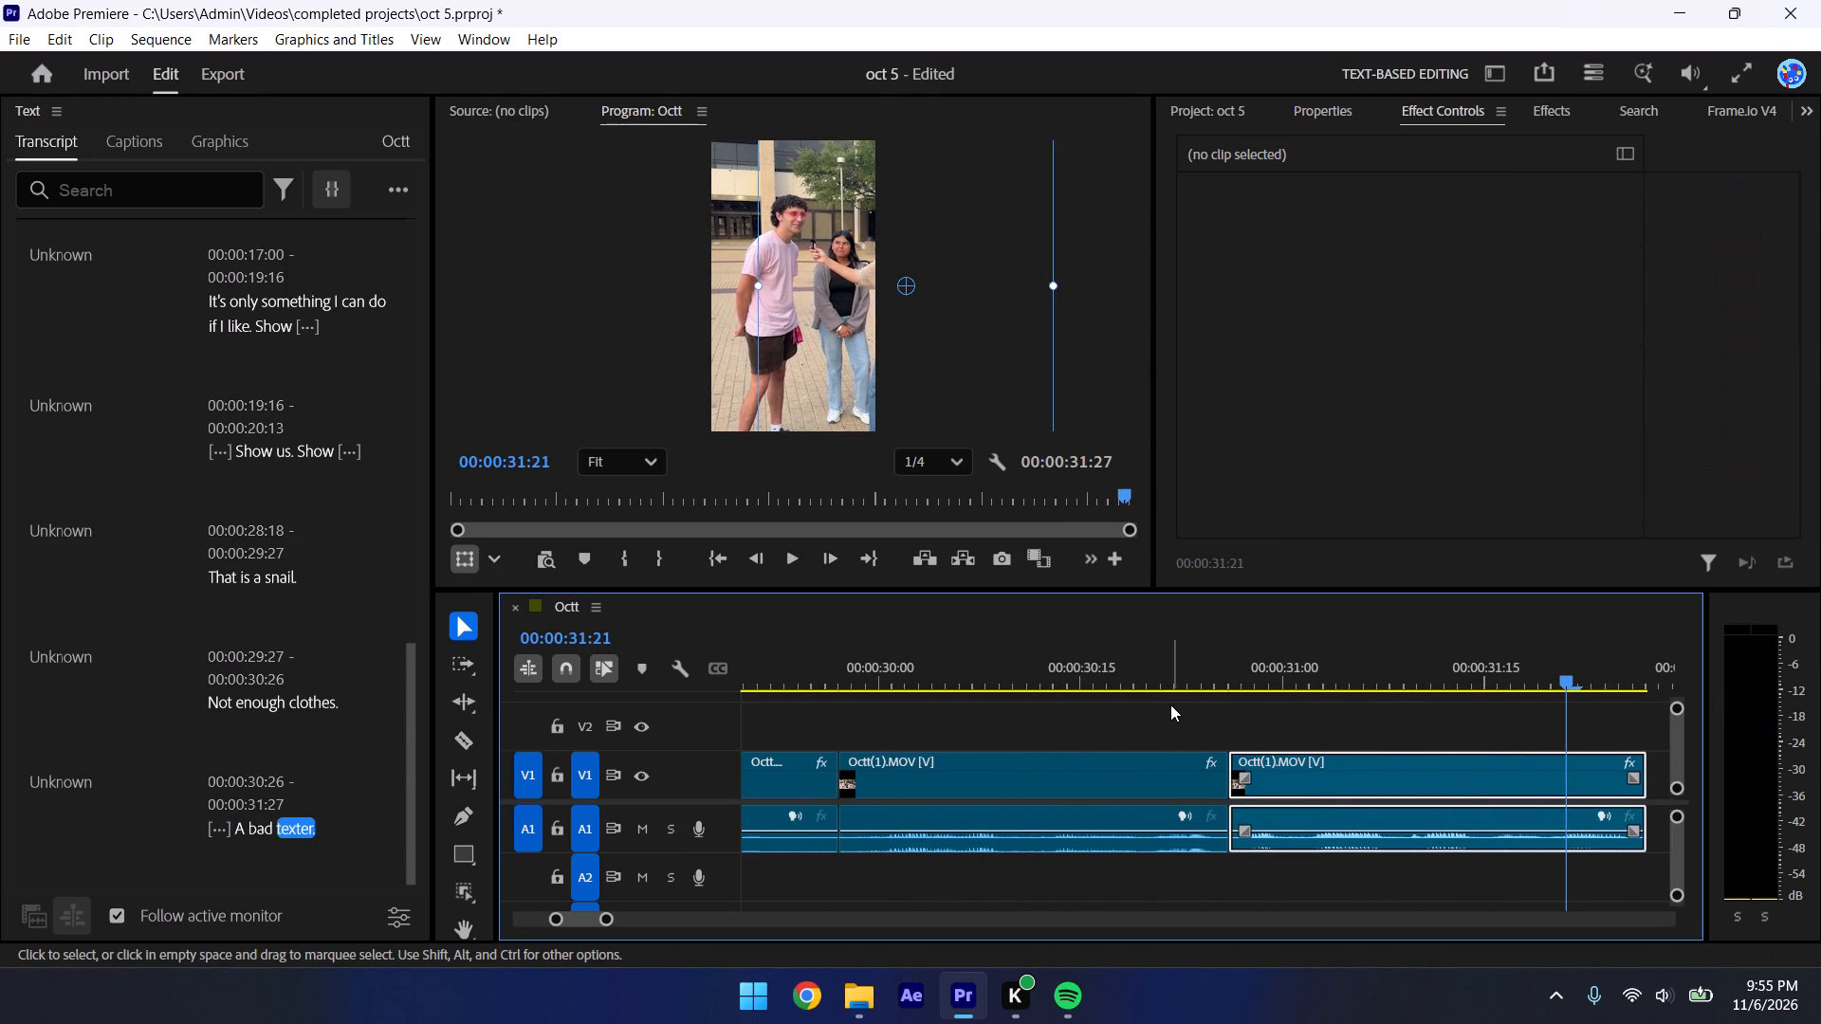
{"action": "key", "text": "space"}
{"action": "key", "text": "ctrl+s"}
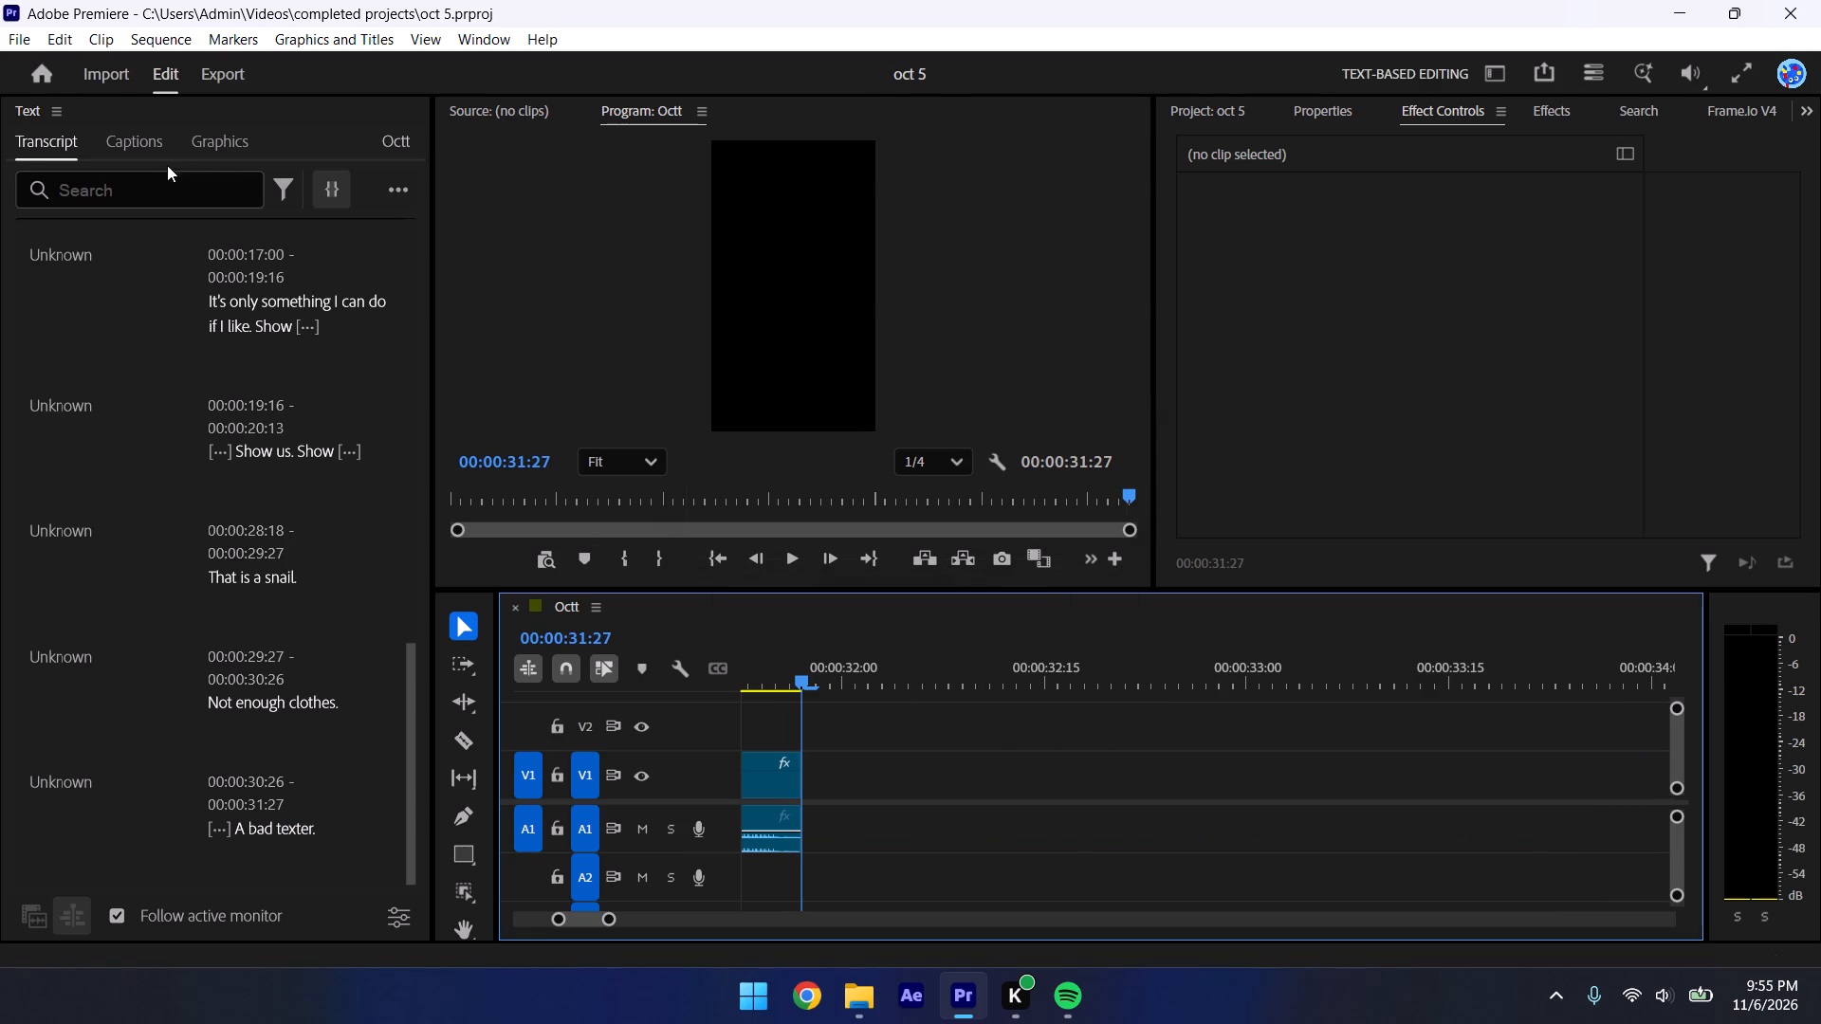
Create single-line captions from the transcript, with a maximum length of 16 characters and a minimum duration of 1.8 seconds.
{"action": "left_click", "coordinate": [147, 148]}
{"action": "left_click", "coordinate": [216, 538]}
{"action": "left_click", "coordinate": [724, 498]}
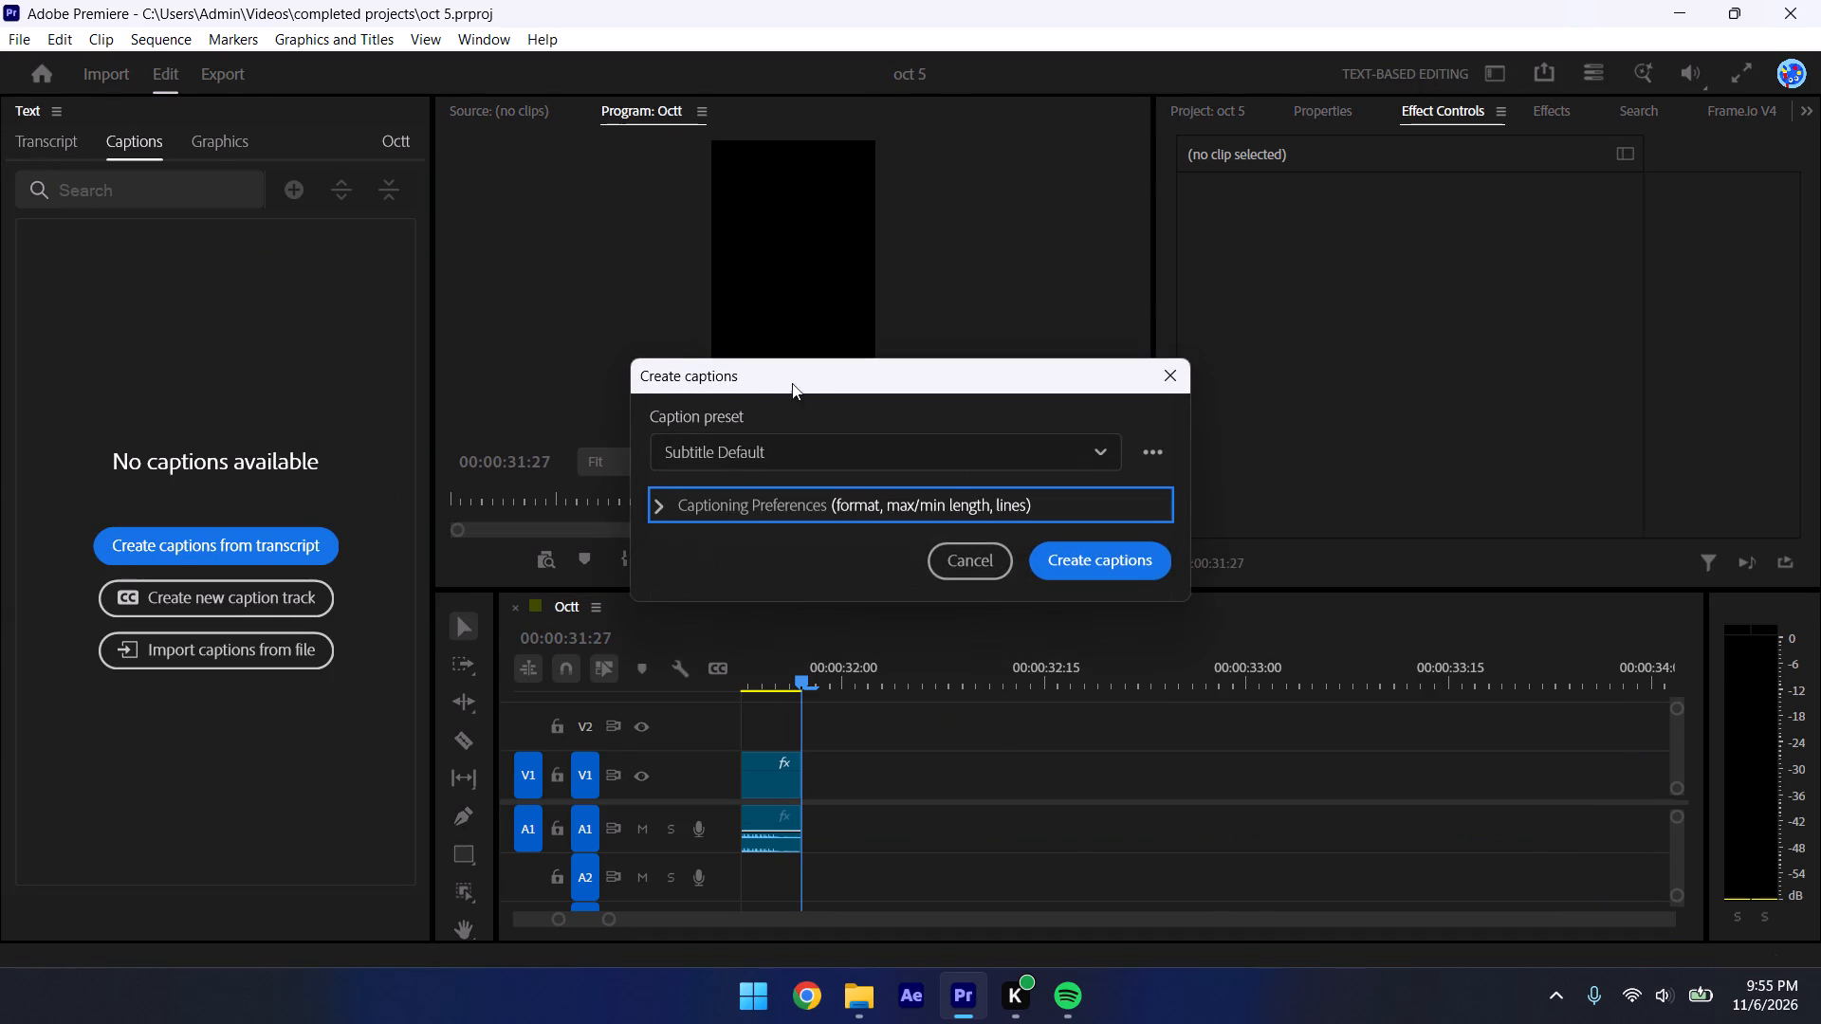
{"action": "left_click_drag", "start_coordinate": [806, 369], "coordinate": [907, 1]}
{"action": "left_click", "coordinate": [820, 456]}
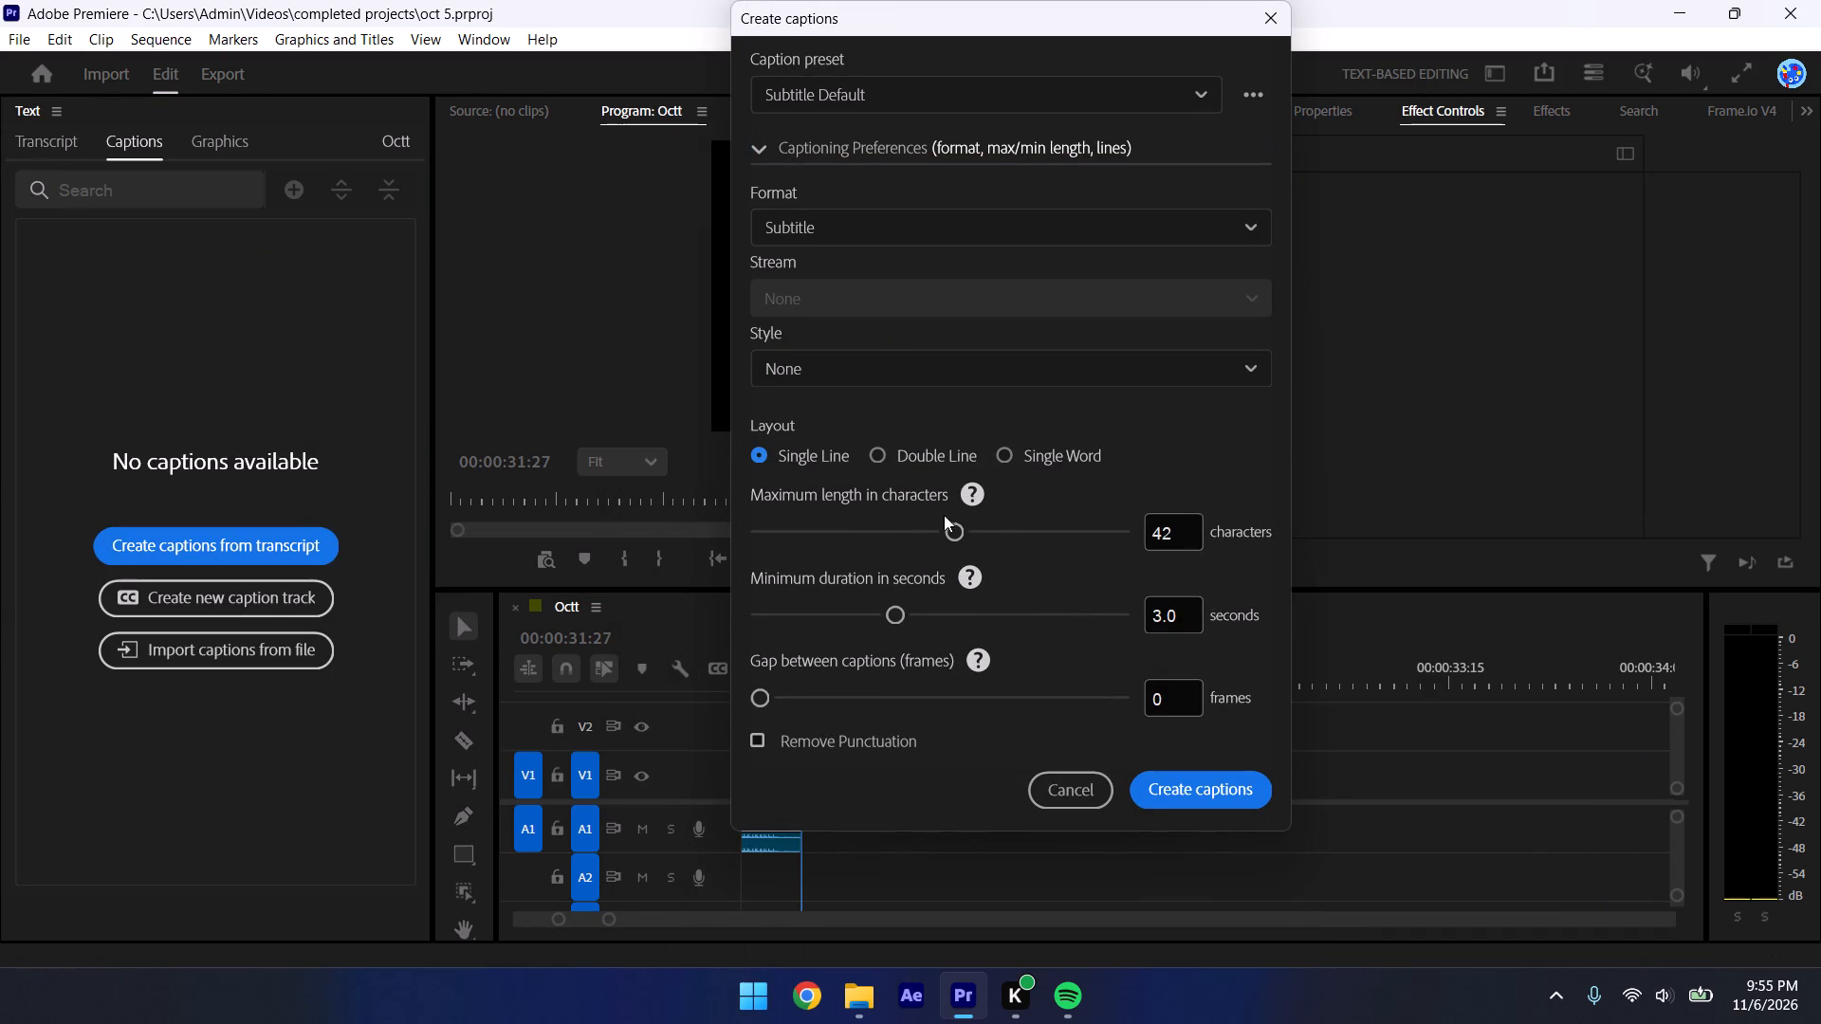
{"action": "left_click_drag", "start_coordinate": [957, 536], "coordinate": [802, 545]}
{"action": "left_click_drag", "start_coordinate": [898, 618], "coordinate": [797, 615]}
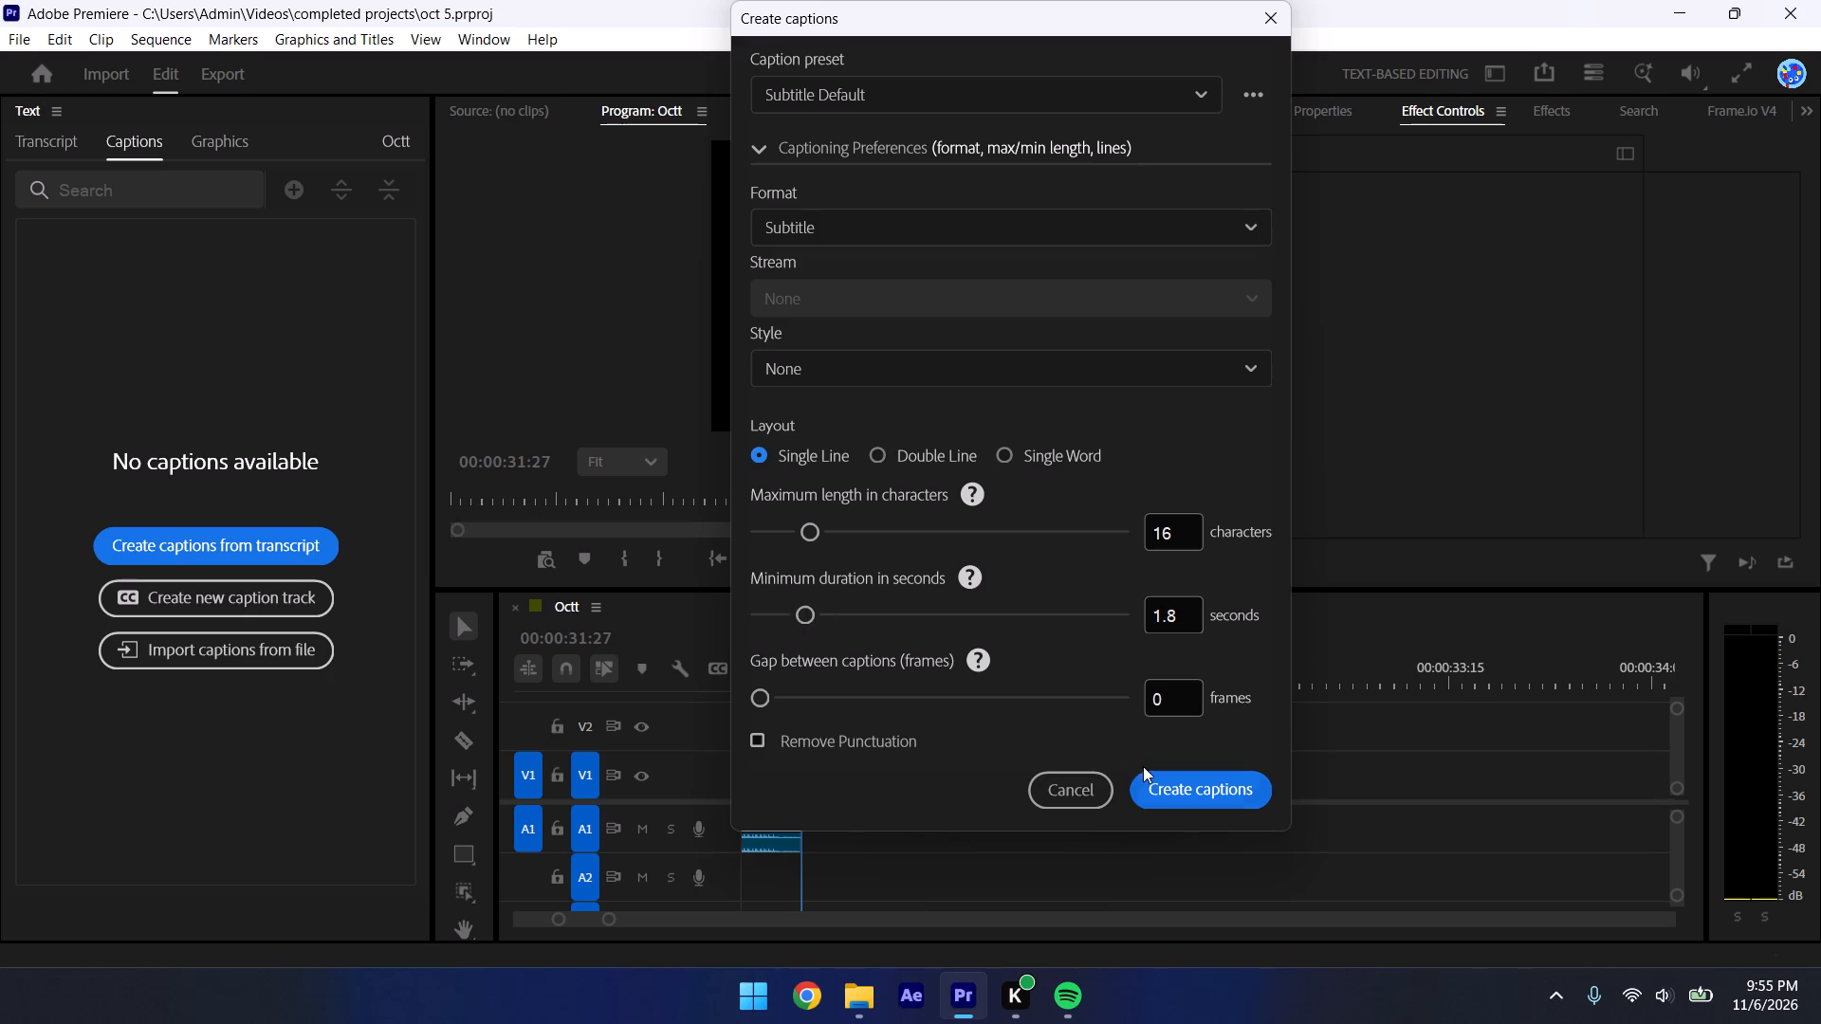
{"action": "left_click", "coordinate": [1161, 780]}
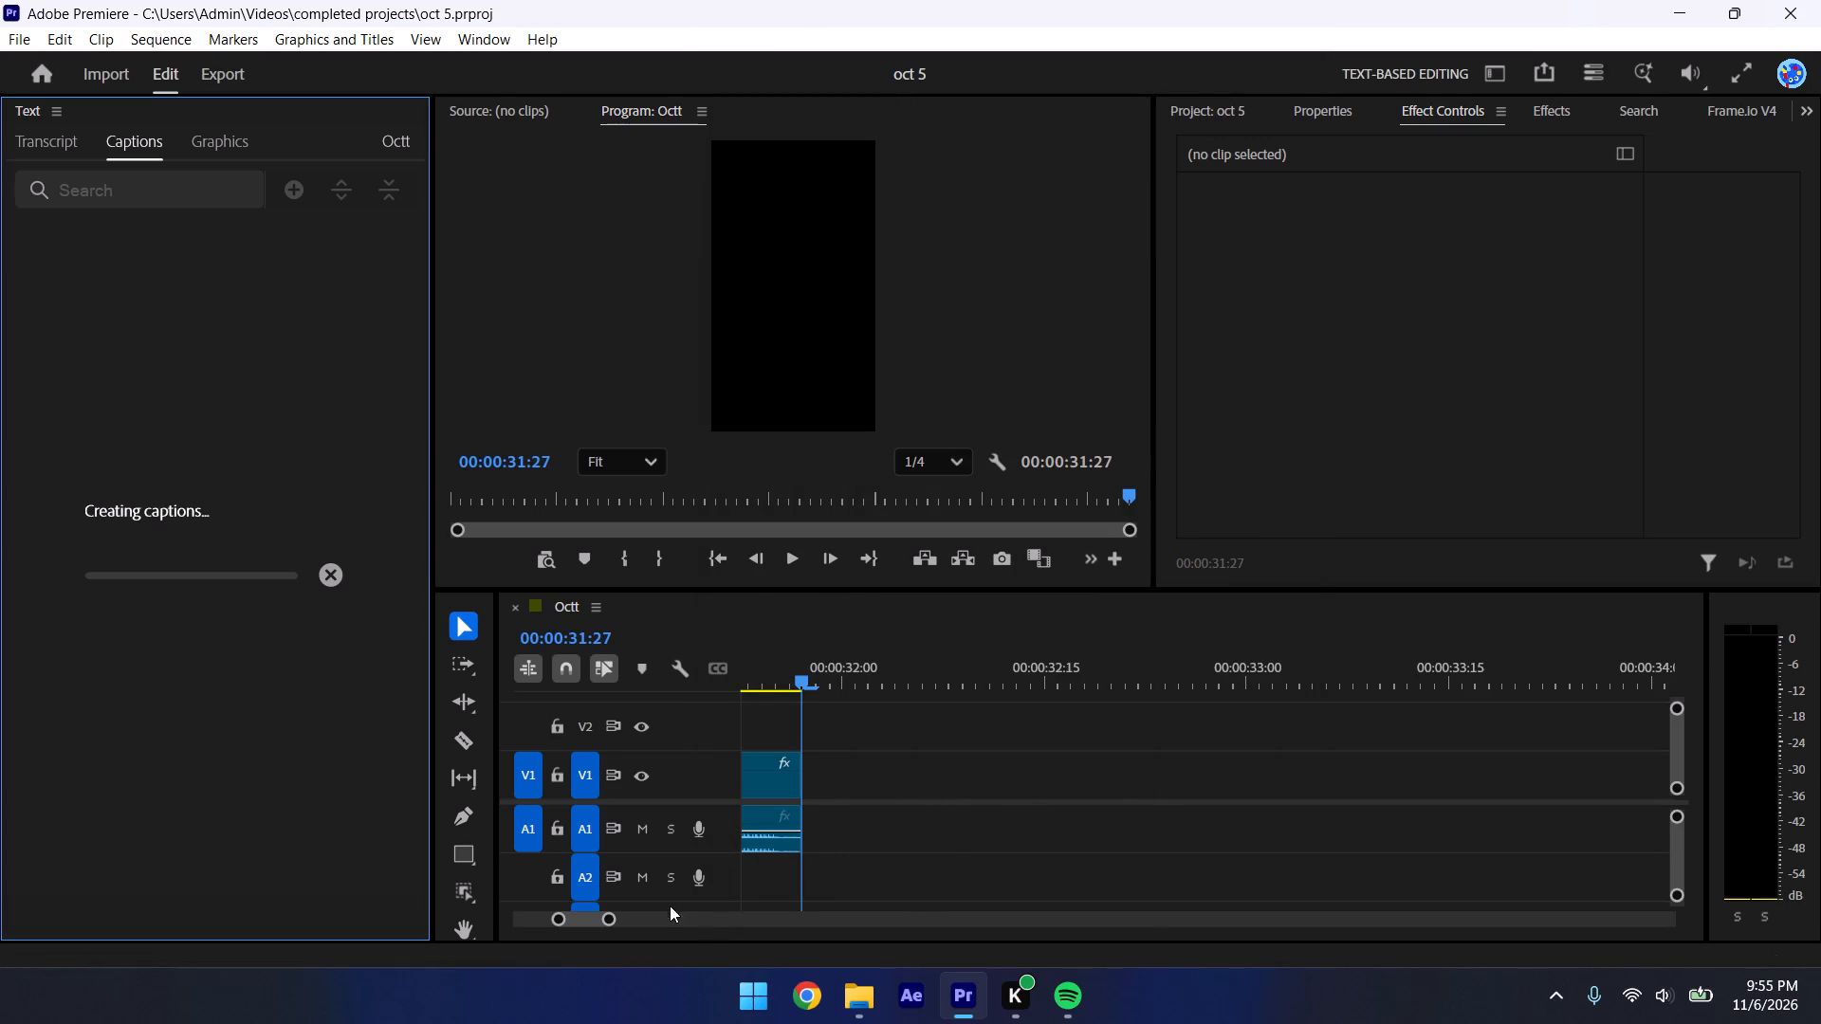
Select all captions on the subtitle track and set their font to Inter 18pt.
{"action": "left_click_drag", "start_coordinate": [610, 923], "coordinate": [756, 932]}
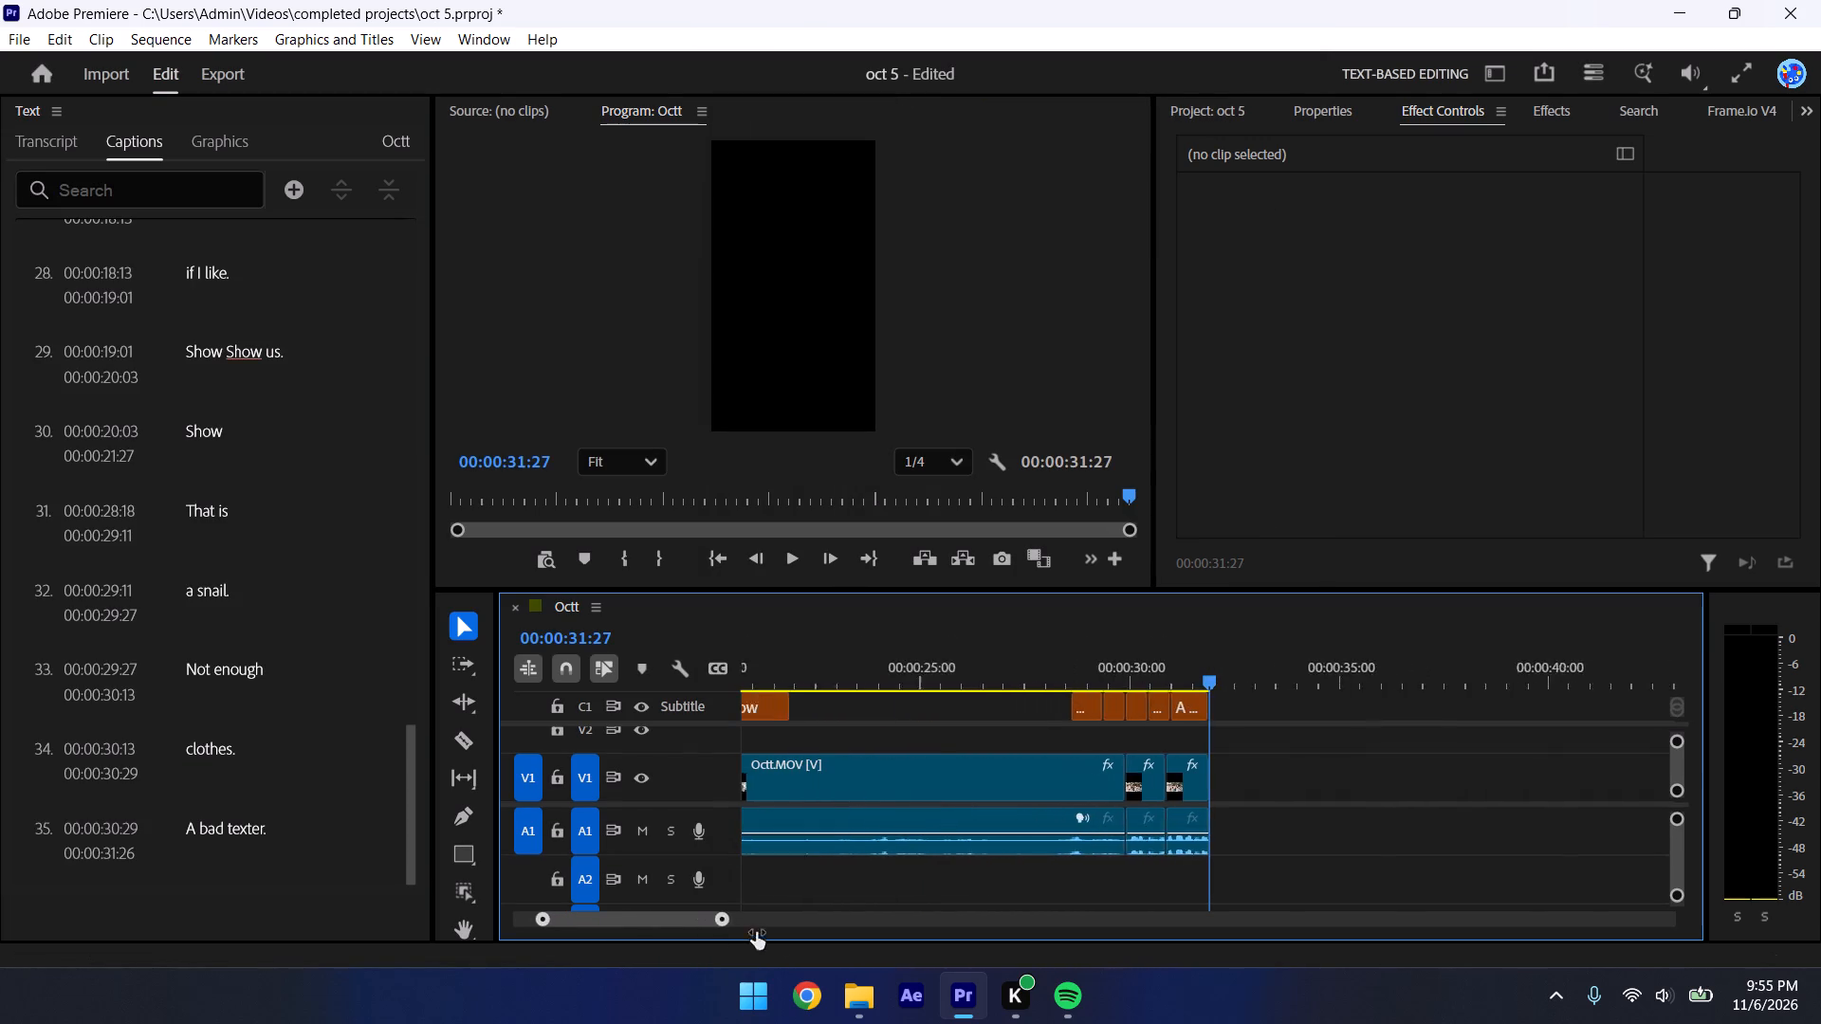
{"action": "left_click_drag", "start_coordinate": [756, 932], "coordinate": [984, 951]}
{"action": "left_click_drag", "start_coordinate": [1050, 699], "coordinate": [998, 702]}
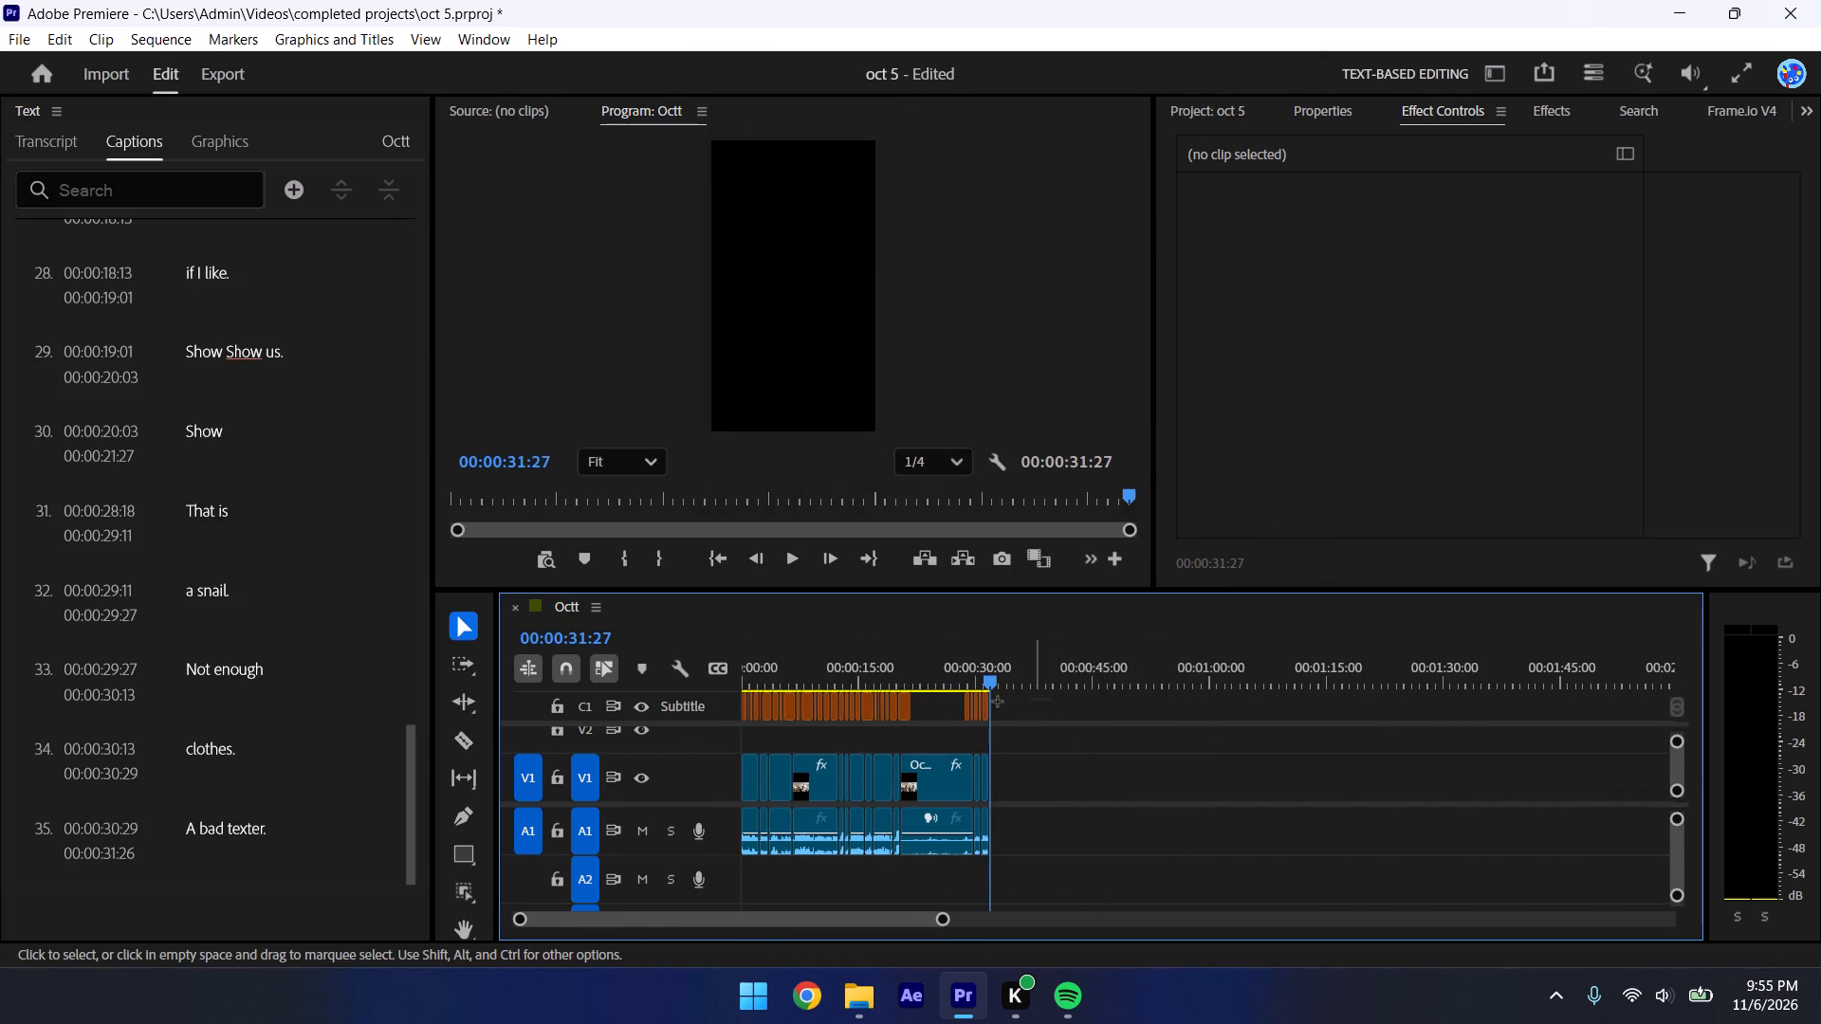
{"action": "left_click_drag", "start_coordinate": [998, 702], "coordinate": [710, 706]}
{"action": "left_click", "coordinate": [1332, 117]}
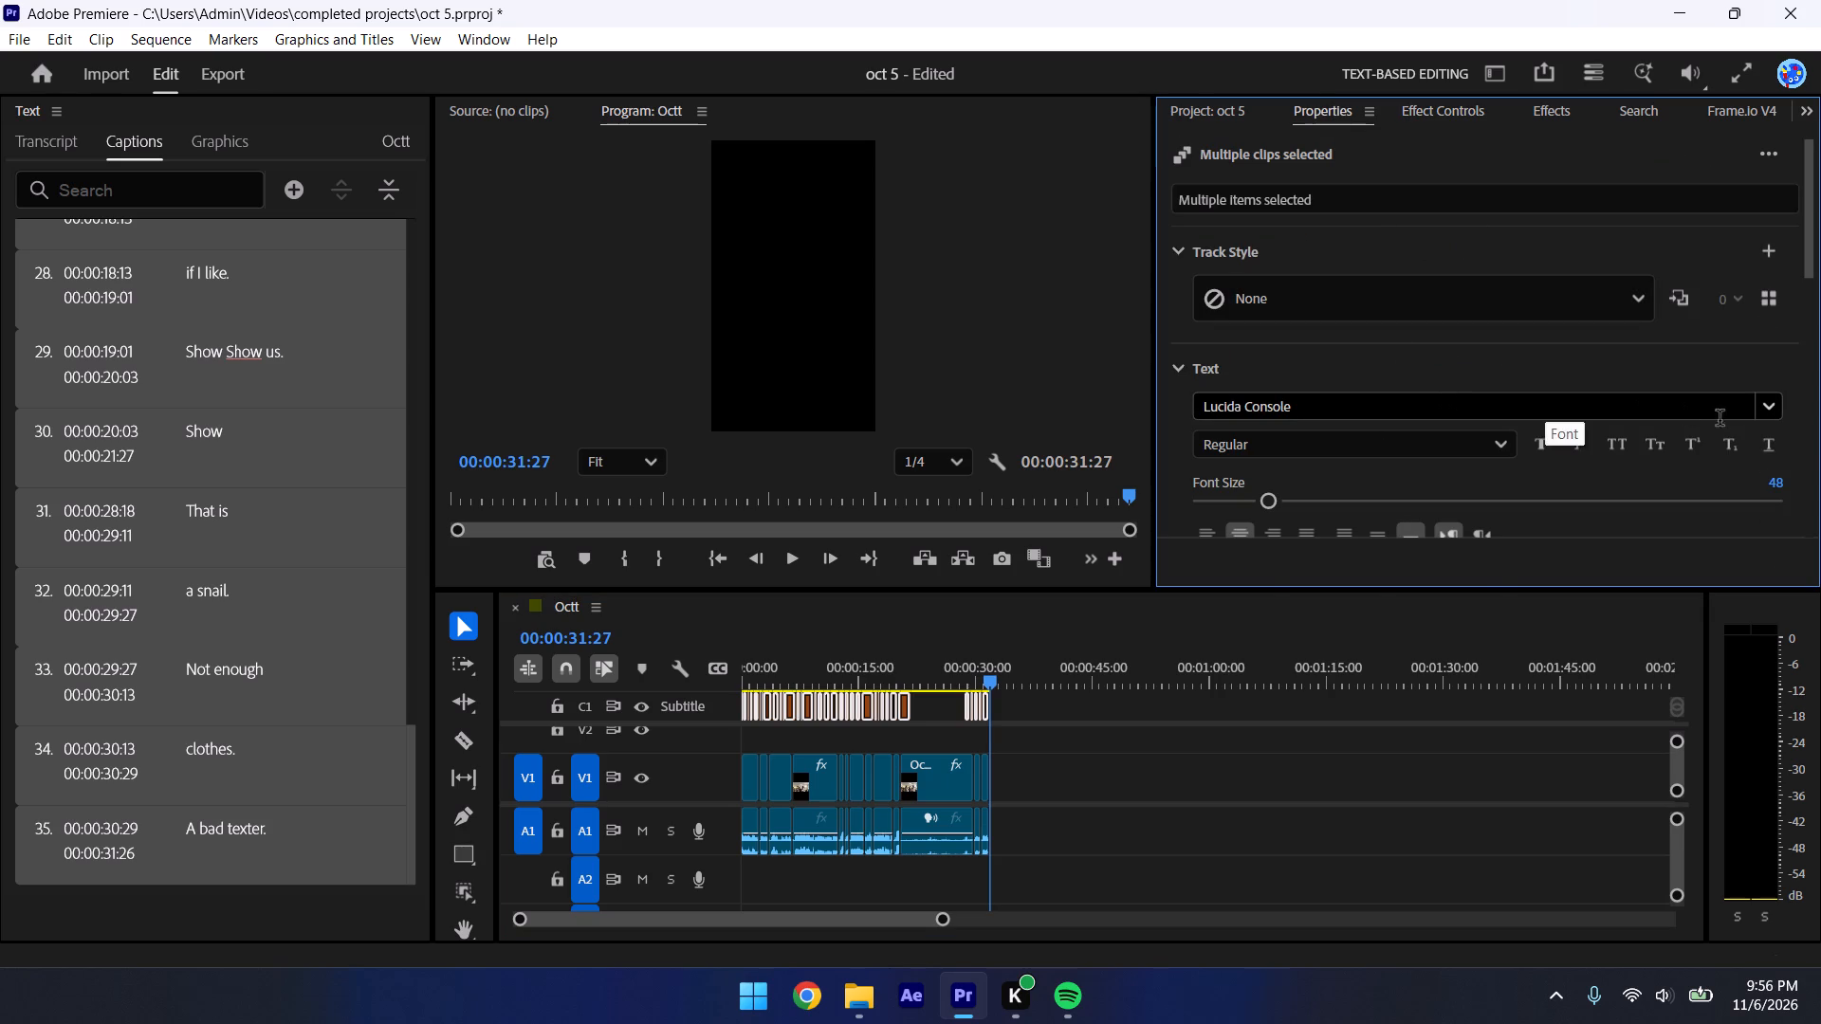
{"action": "left_click", "coordinate": [1771, 411]}
{"action": "scroll", "coordinate": [1348, 584], "scroll_direction": "down", "scroll_amount": 17}
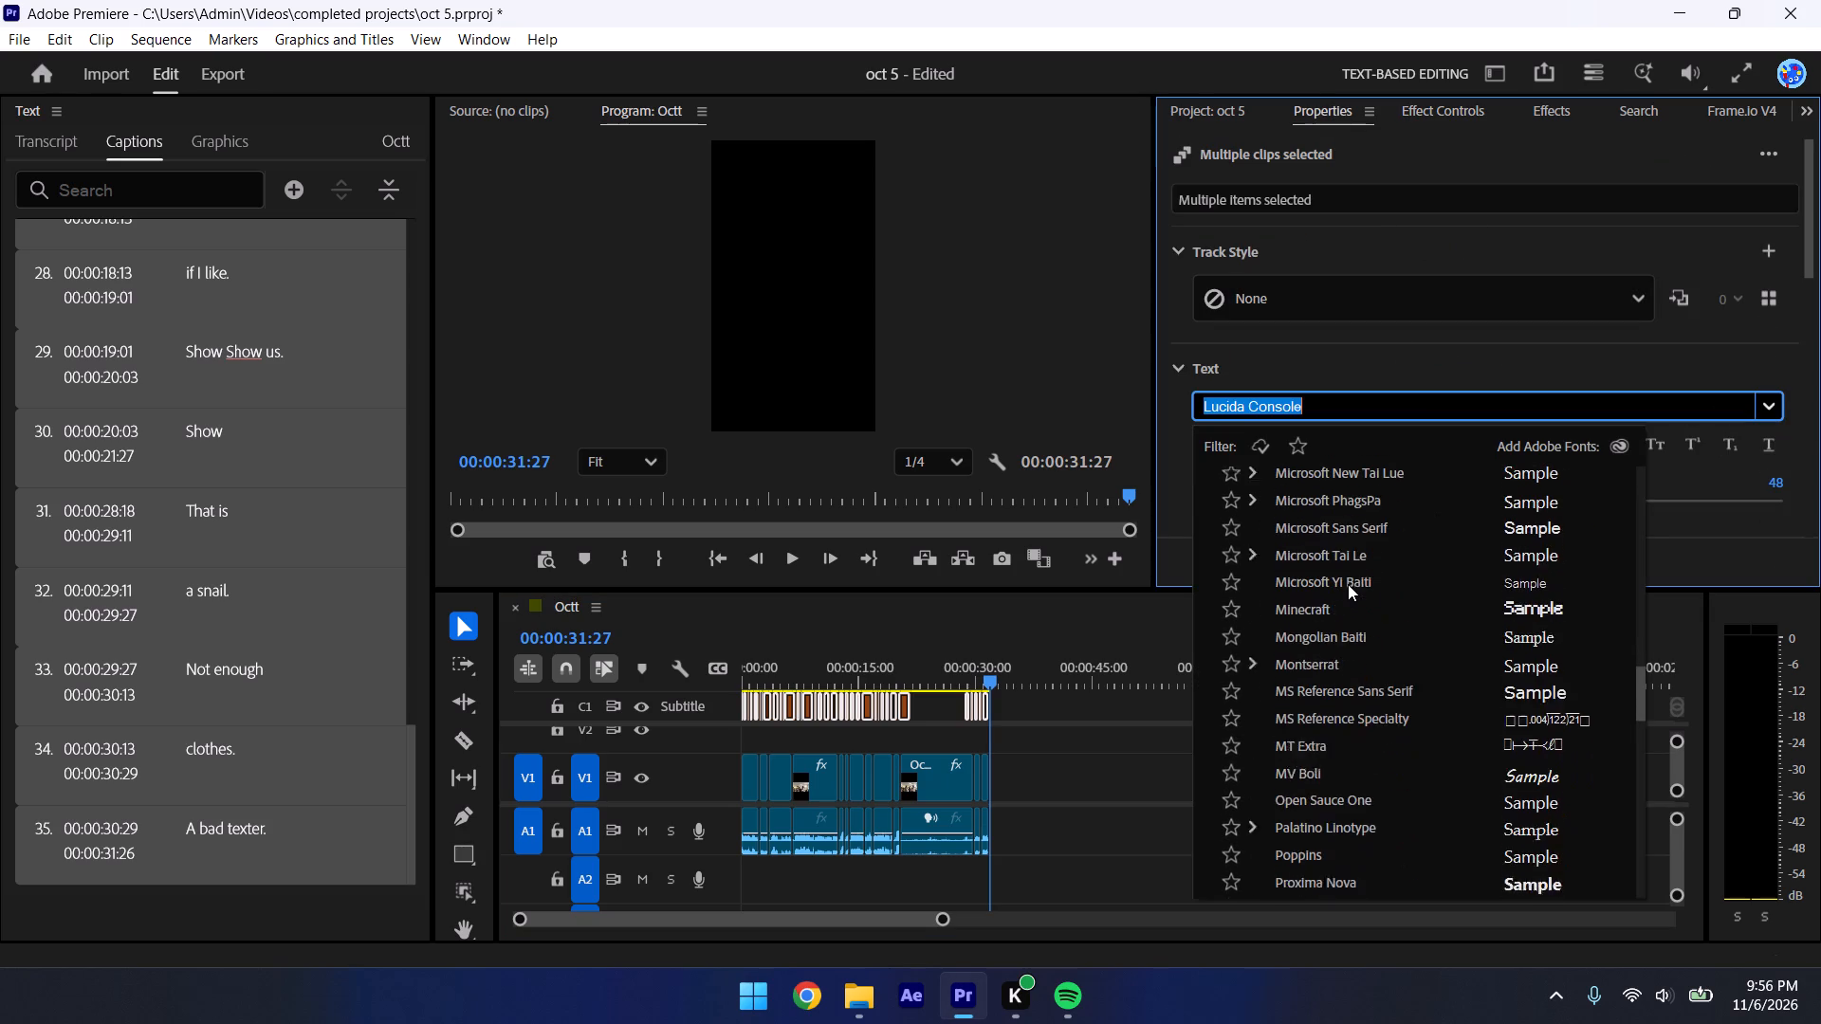
{"action": "scroll", "coordinate": [1348, 584], "scroll_direction": "down", "scroll_amount": 20}
{"action": "scroll", "coordinate": [1348, 584], "scroll_direction": "down", "scroll_amount": 20}
{"action": "scroll", "coordinate": [1348, 584], "scroll_direction": "down", "scroll_amount": 3}
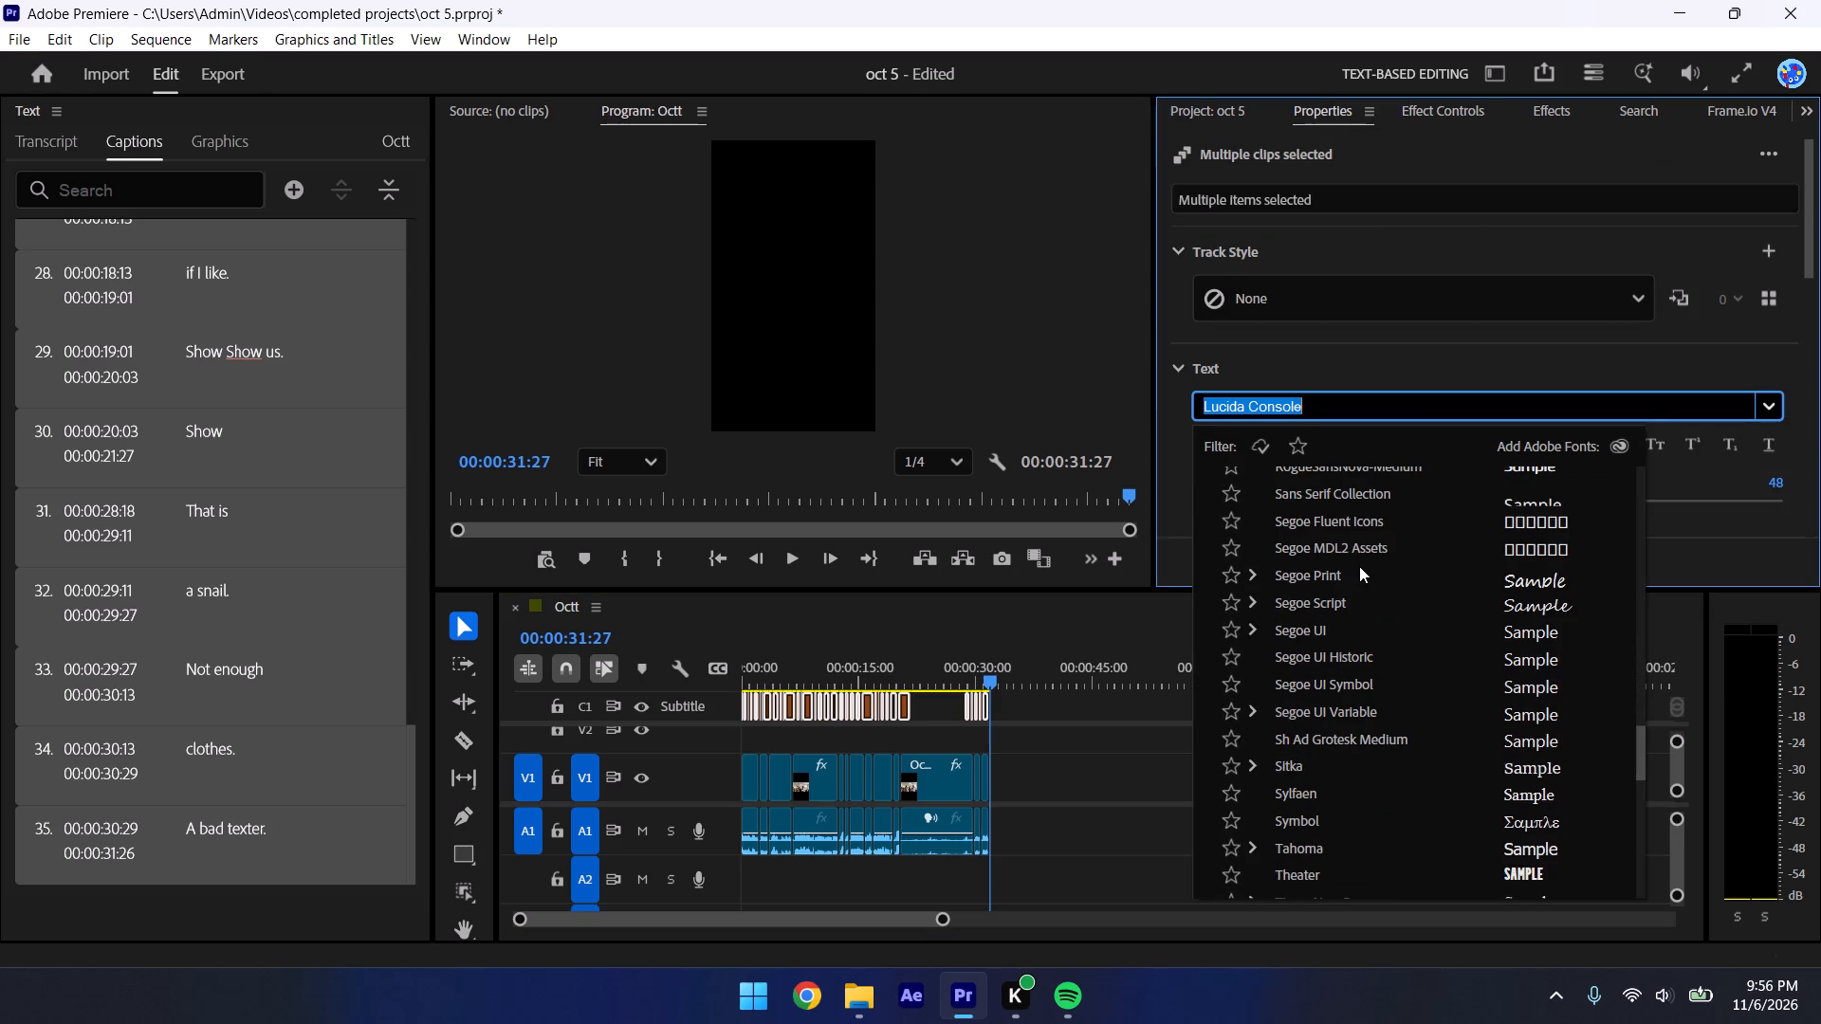
{"action": "type", "text": "int"}
{"action": "key", "text": "e"}
{"action": "key", "text": "r"}
{"action": "left_click", "coordinate": [1306, 486]}
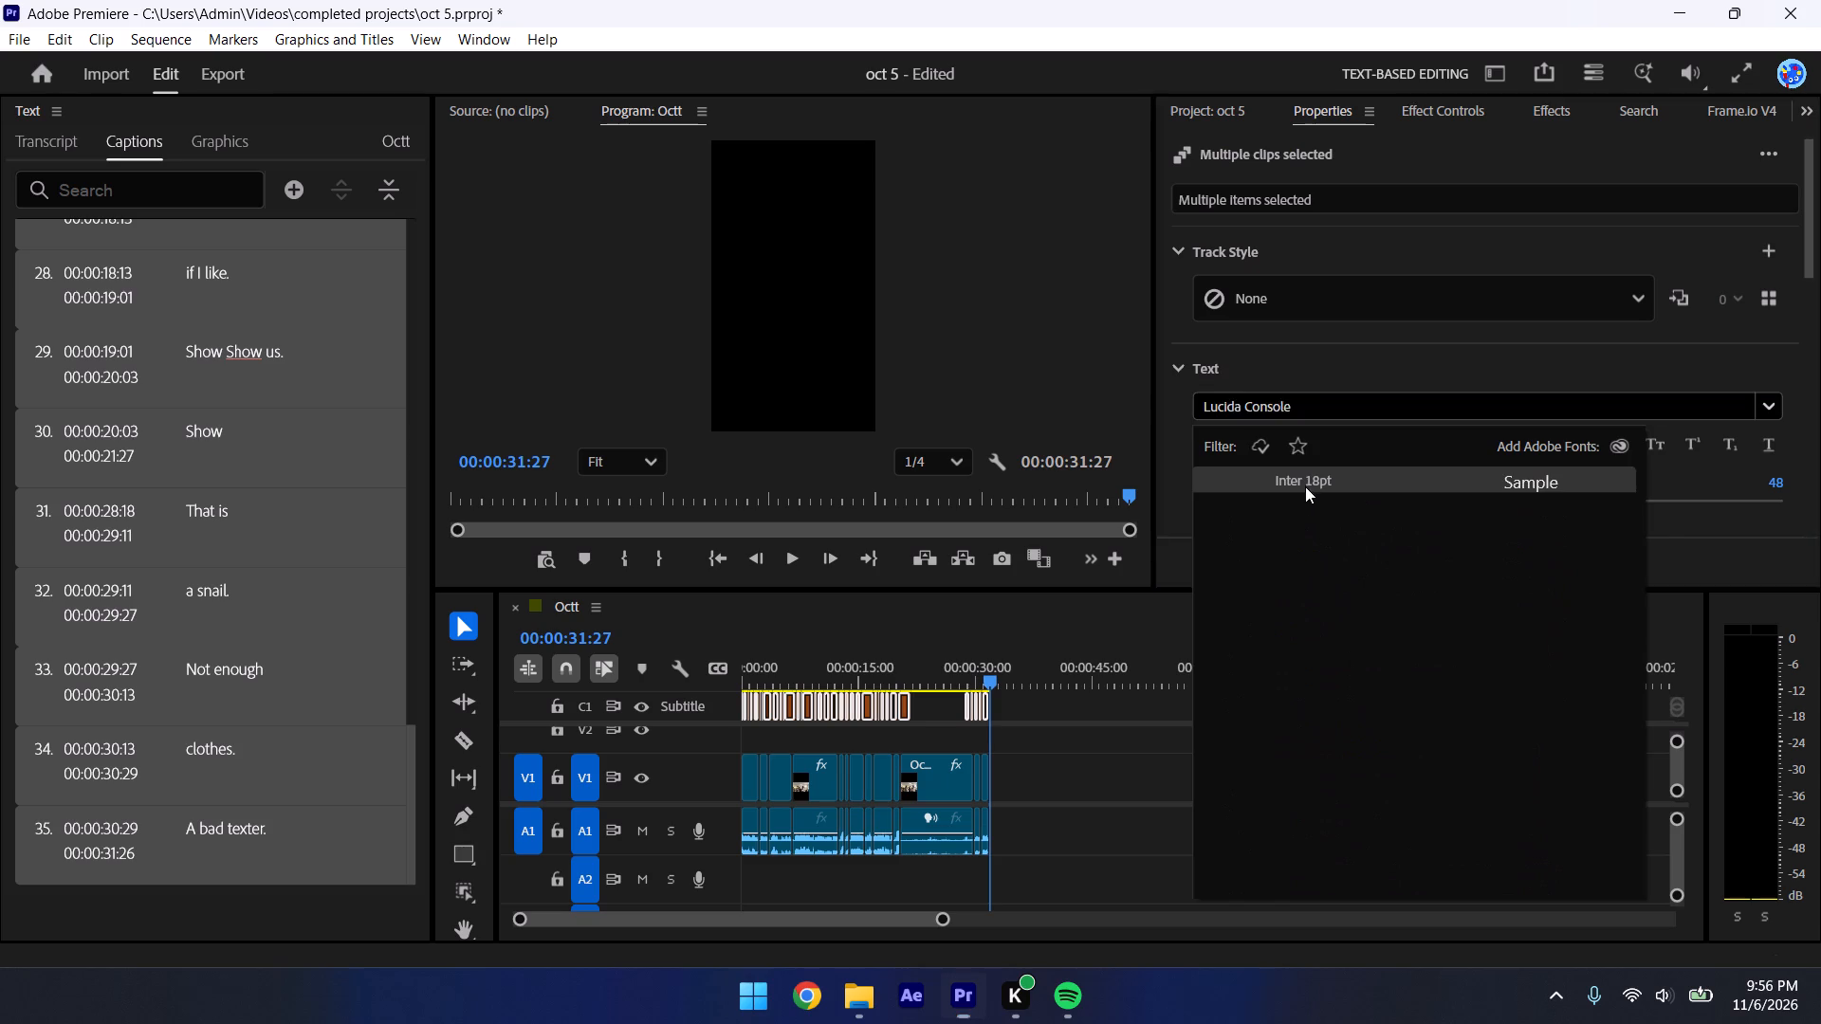
Increase the font size of all captions to 90, previewing a caption at 00:00:29:24.
{"action": "left_click_drag", "start_coordinate": [998, 647], "coordinate": [978, 635]}
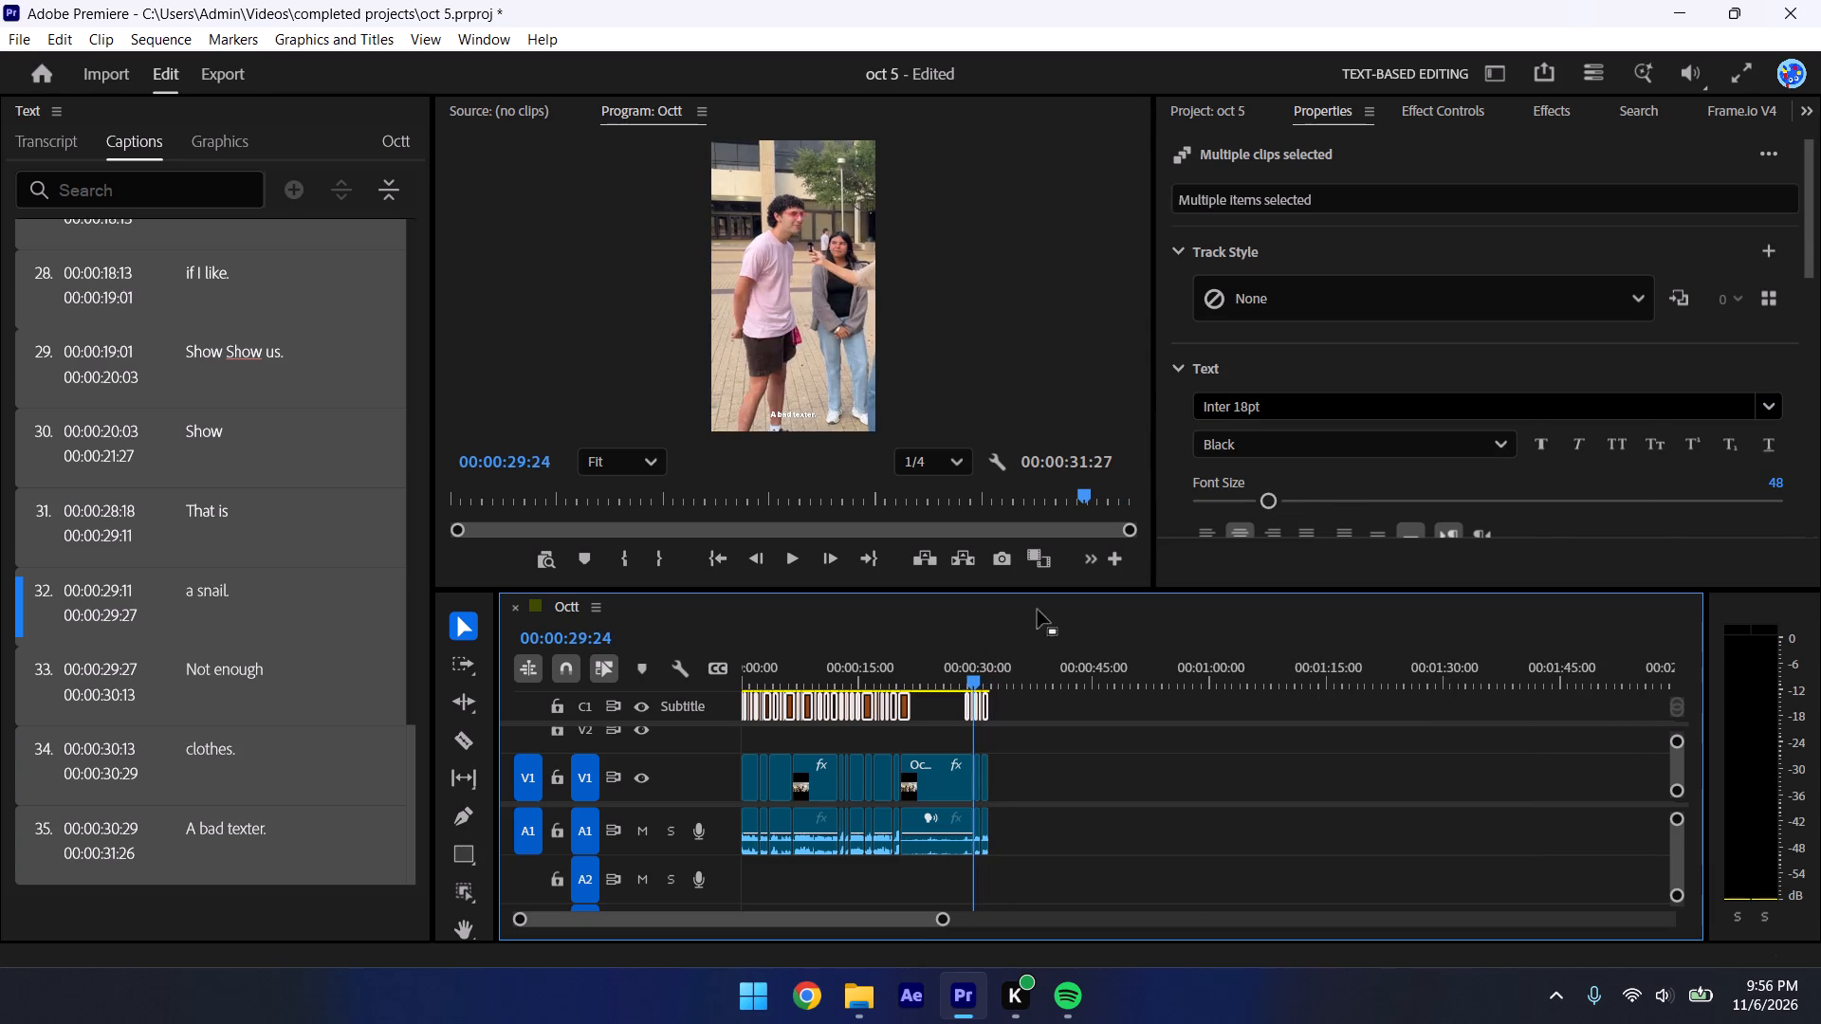
{"action": "left_click_drag", "start_coordinate": [1269, 501], "coordinate": [1325, 510]}
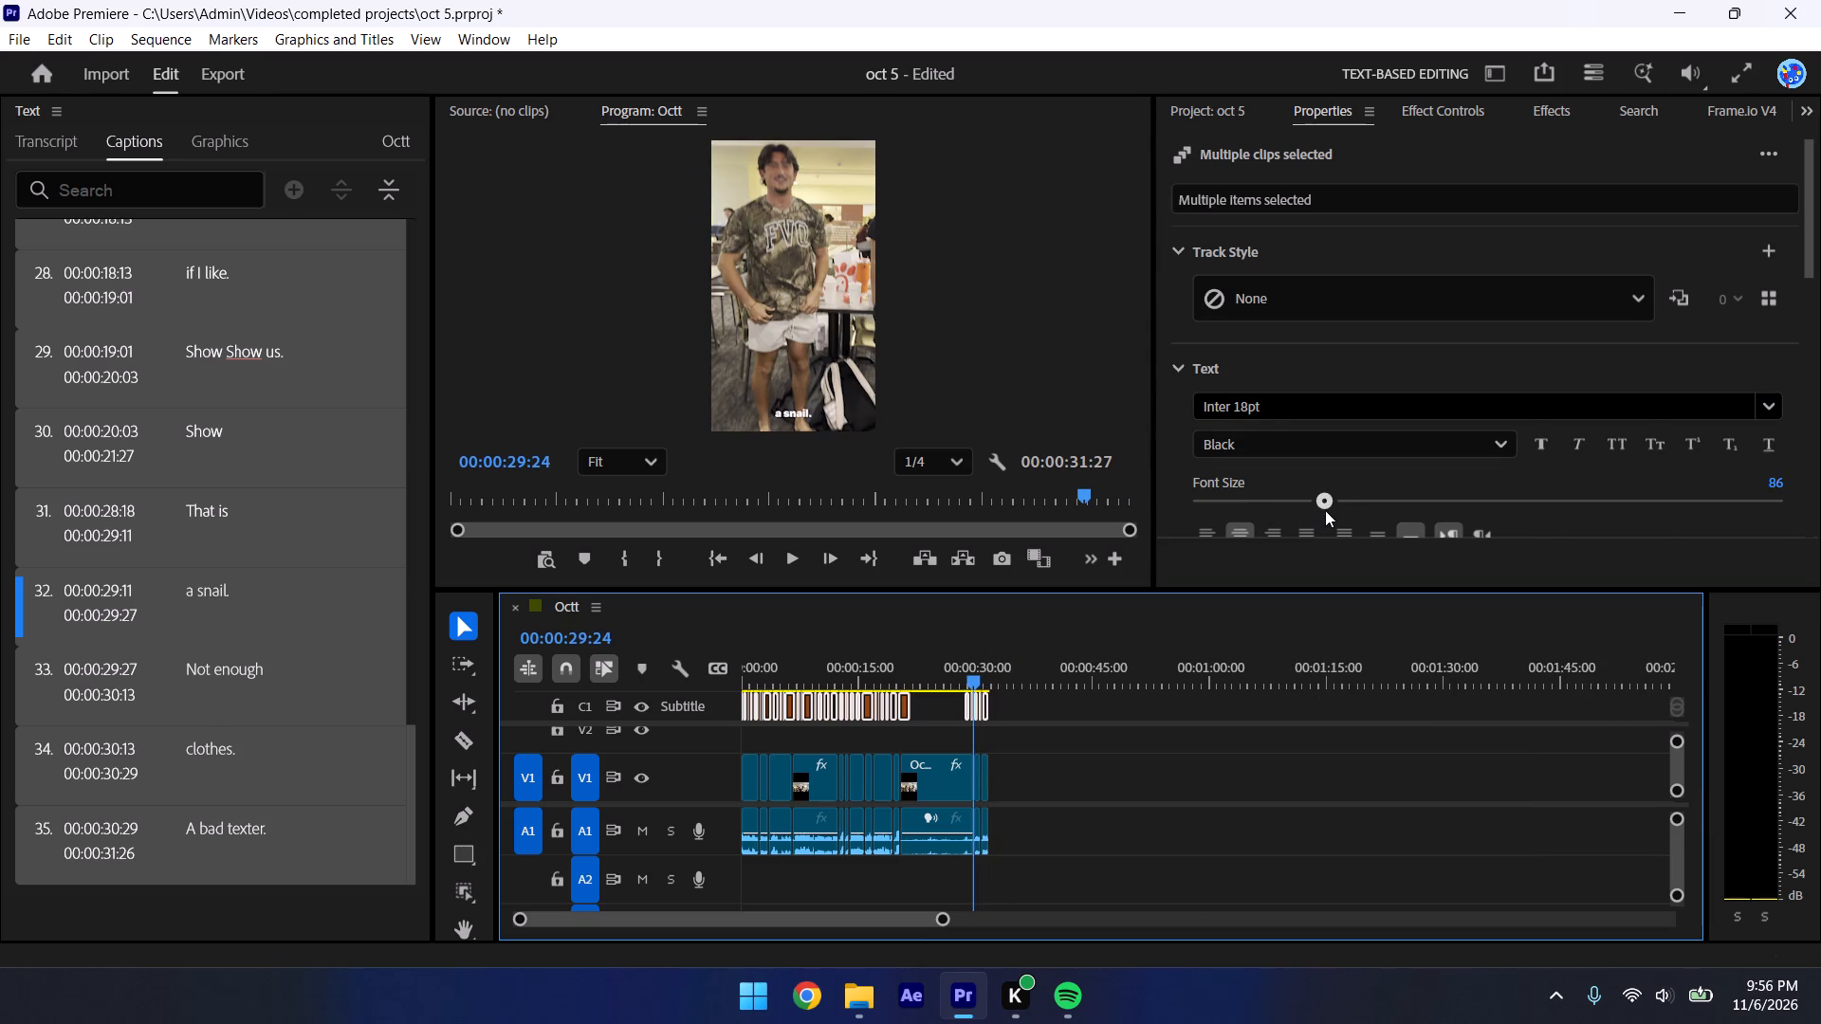
{"action": "left_click_drag", "start_coordinate": [1325, 510], "coordinate": [1330, 510]}
Anchor the captions to the centre zone, set their vertical offset to 826, and save the project.
{"action": "scroll", "coordinate": [1581, 521], "scroll_direction": "down", "scroll_amount": 10}
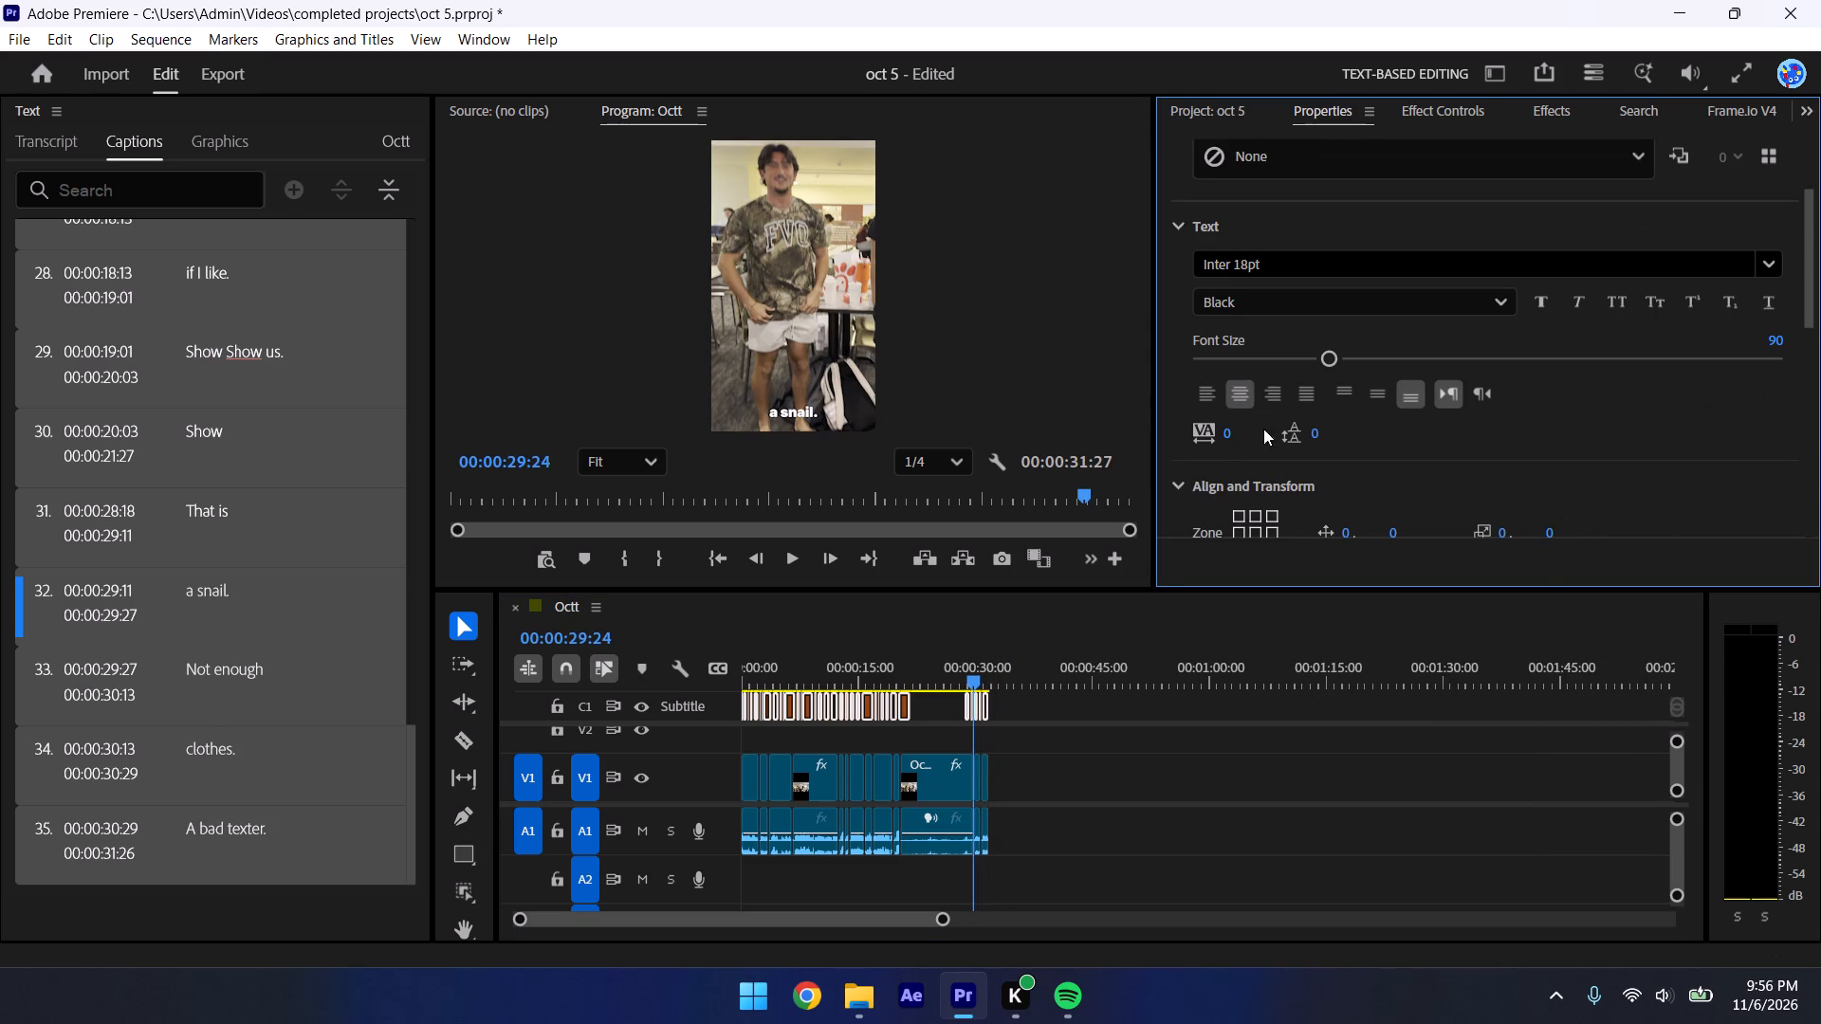
{"action": "left_click", "coordinate": [1257, 442]}
{"action": "left_click_drag", "start_coordinate": [1389, 437], "coordinate": [1396, 415]}
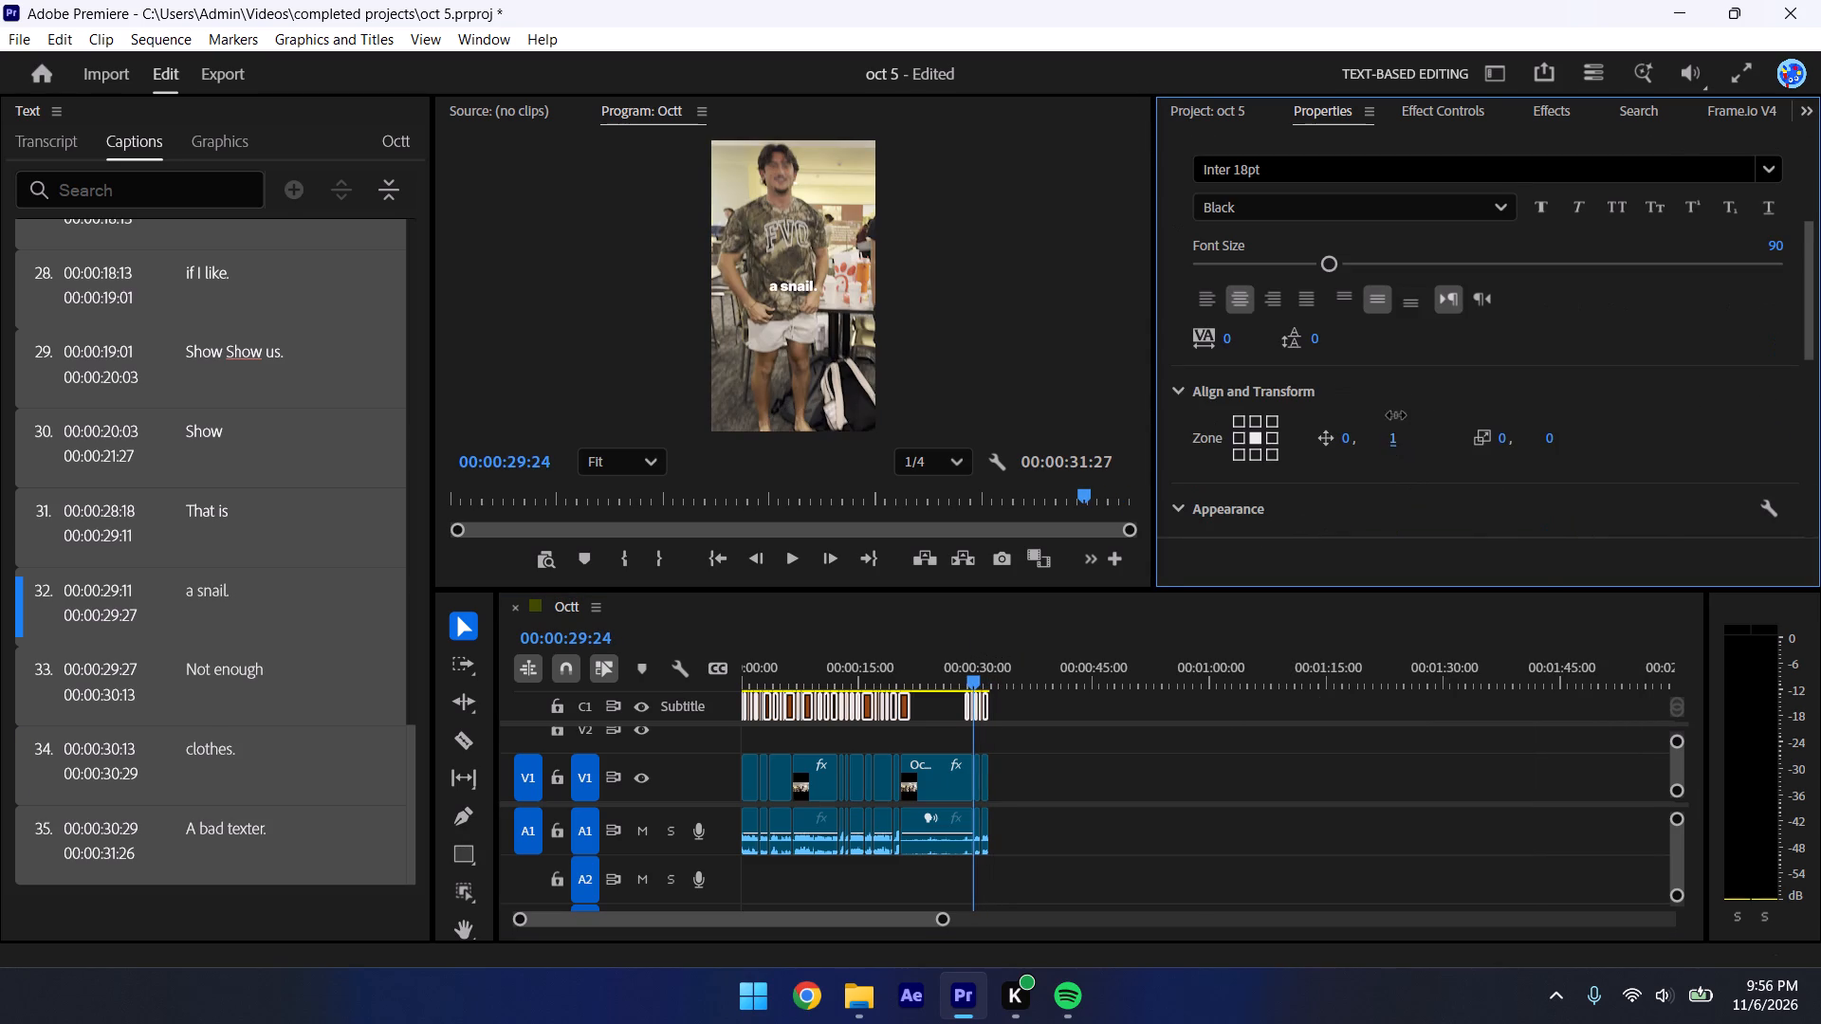
{"action": "left_click_drag", "start_coordinate": [1396, 415], "coordinate": [1440, 0]}
{"action": "left_click_drag", "start_coordinate": [1398, 437], "coordinate": [1454, 223]}
{"action": "left_click_drag", "start_coordinate": [1454, 223], "coordinate": [1464, 0]}
{"action": "key", "text": "ctrl+s"}
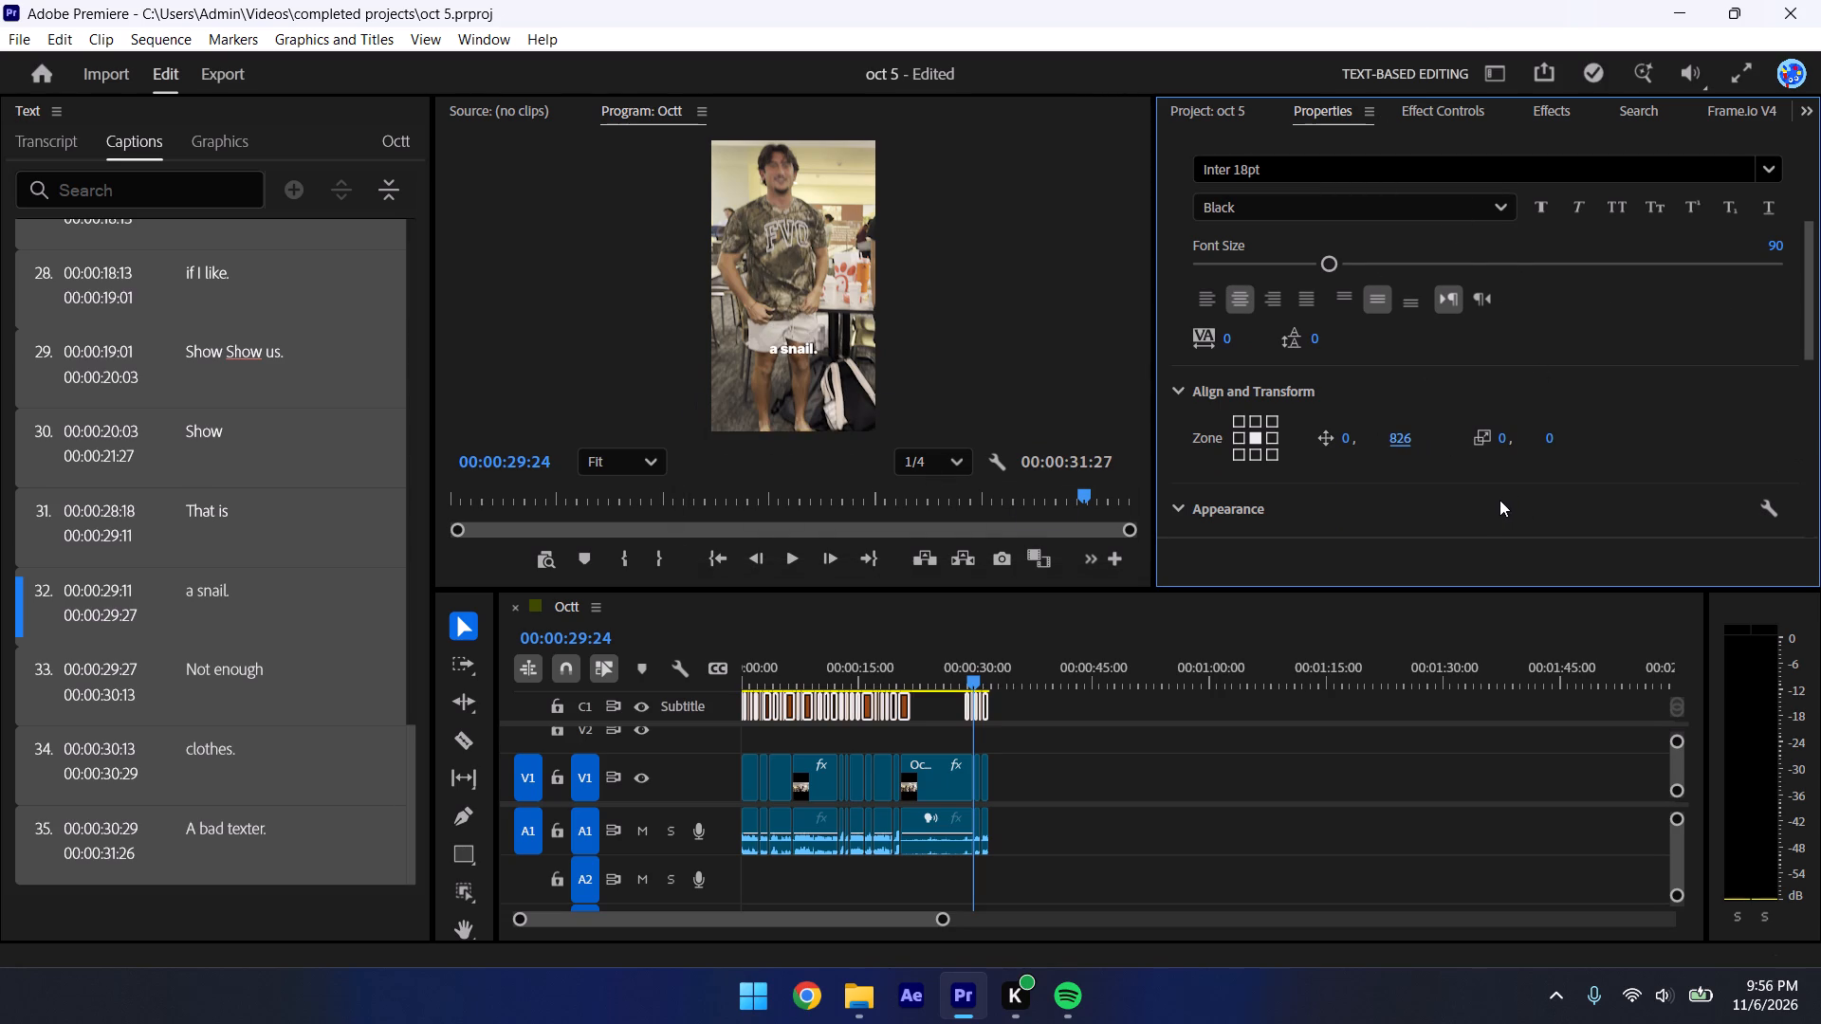
Change the fill colour of all captions to bright green.
{"action": "scroll", "coordinate": [1499, 500], "scroll_direction": "down", "scroll_amount": 10}
{"action": "left_click", "coordinate": [1243, 354]}
{"action": "left_click_drag", "start_coordinate": [842, 451], "coordinate": [960, 440]}
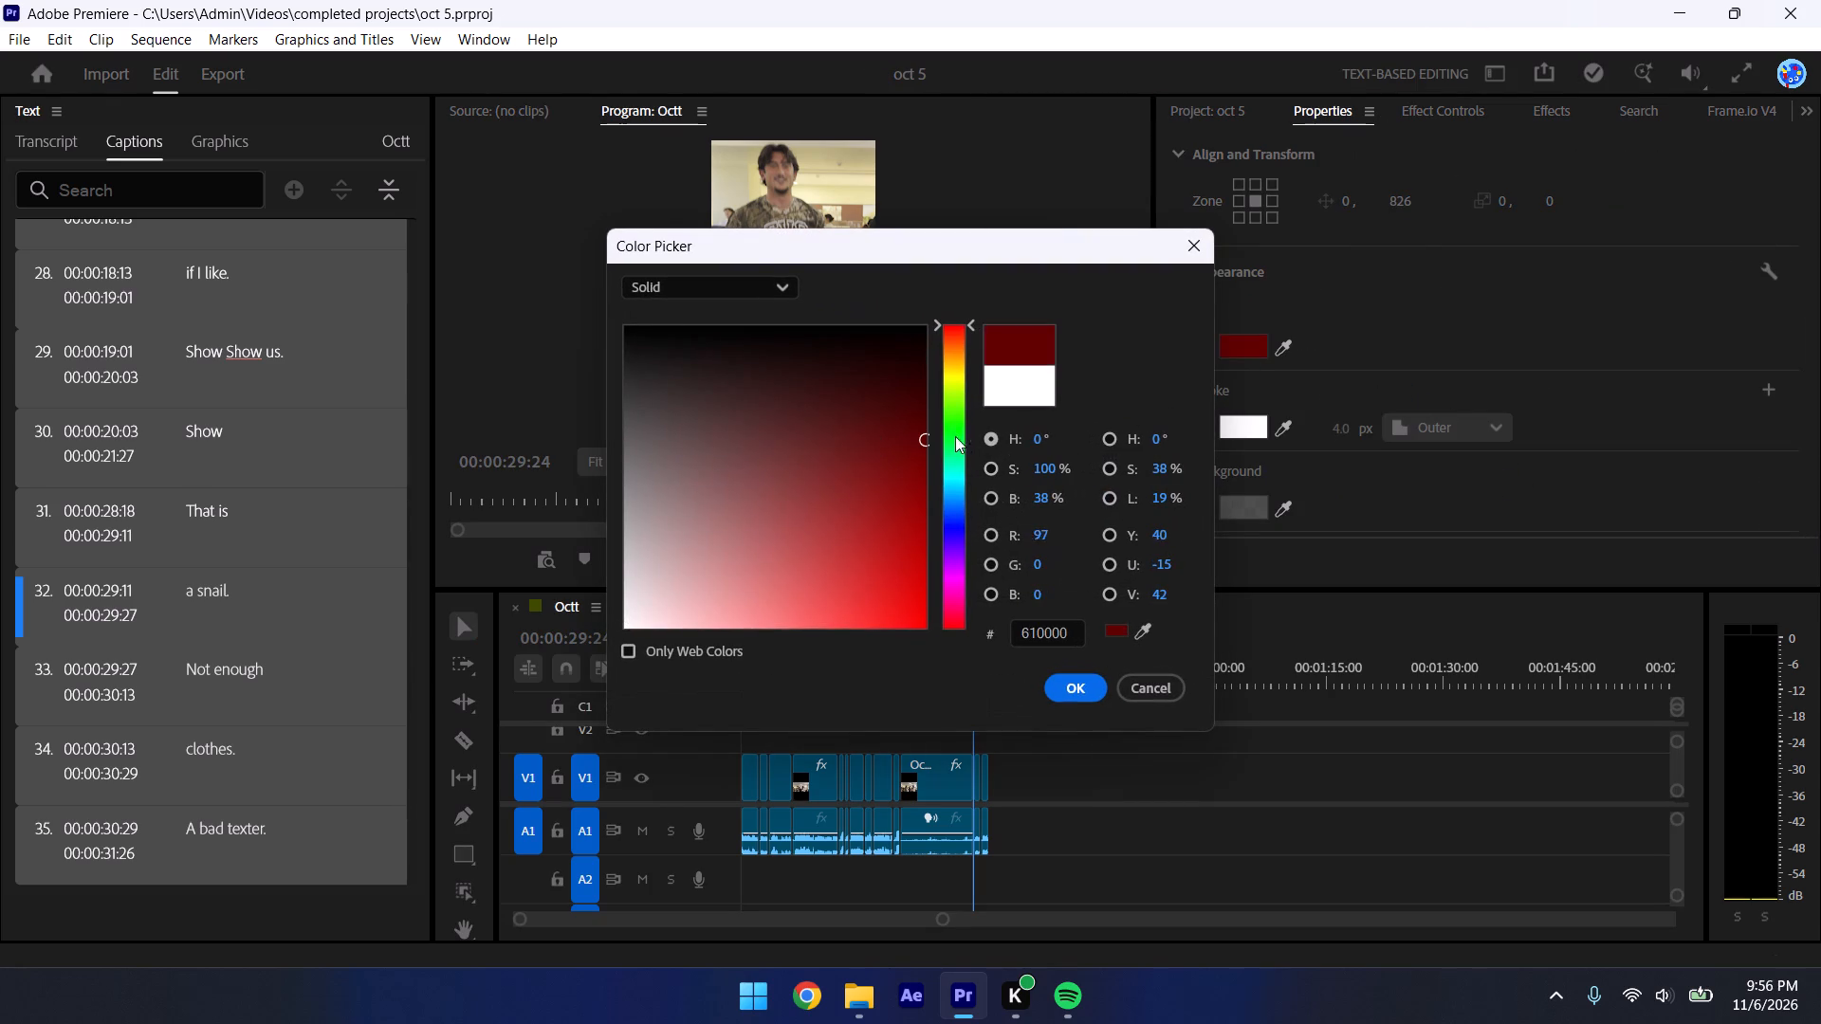
{"action": "left_click", "coordinate": [955, 436]}
{"action": "left_click_drag", "start_coordinate": [876, 517], "coordinate": [1098, 769]}
{"action": "left_click", "coordinate": [1092, 689]}
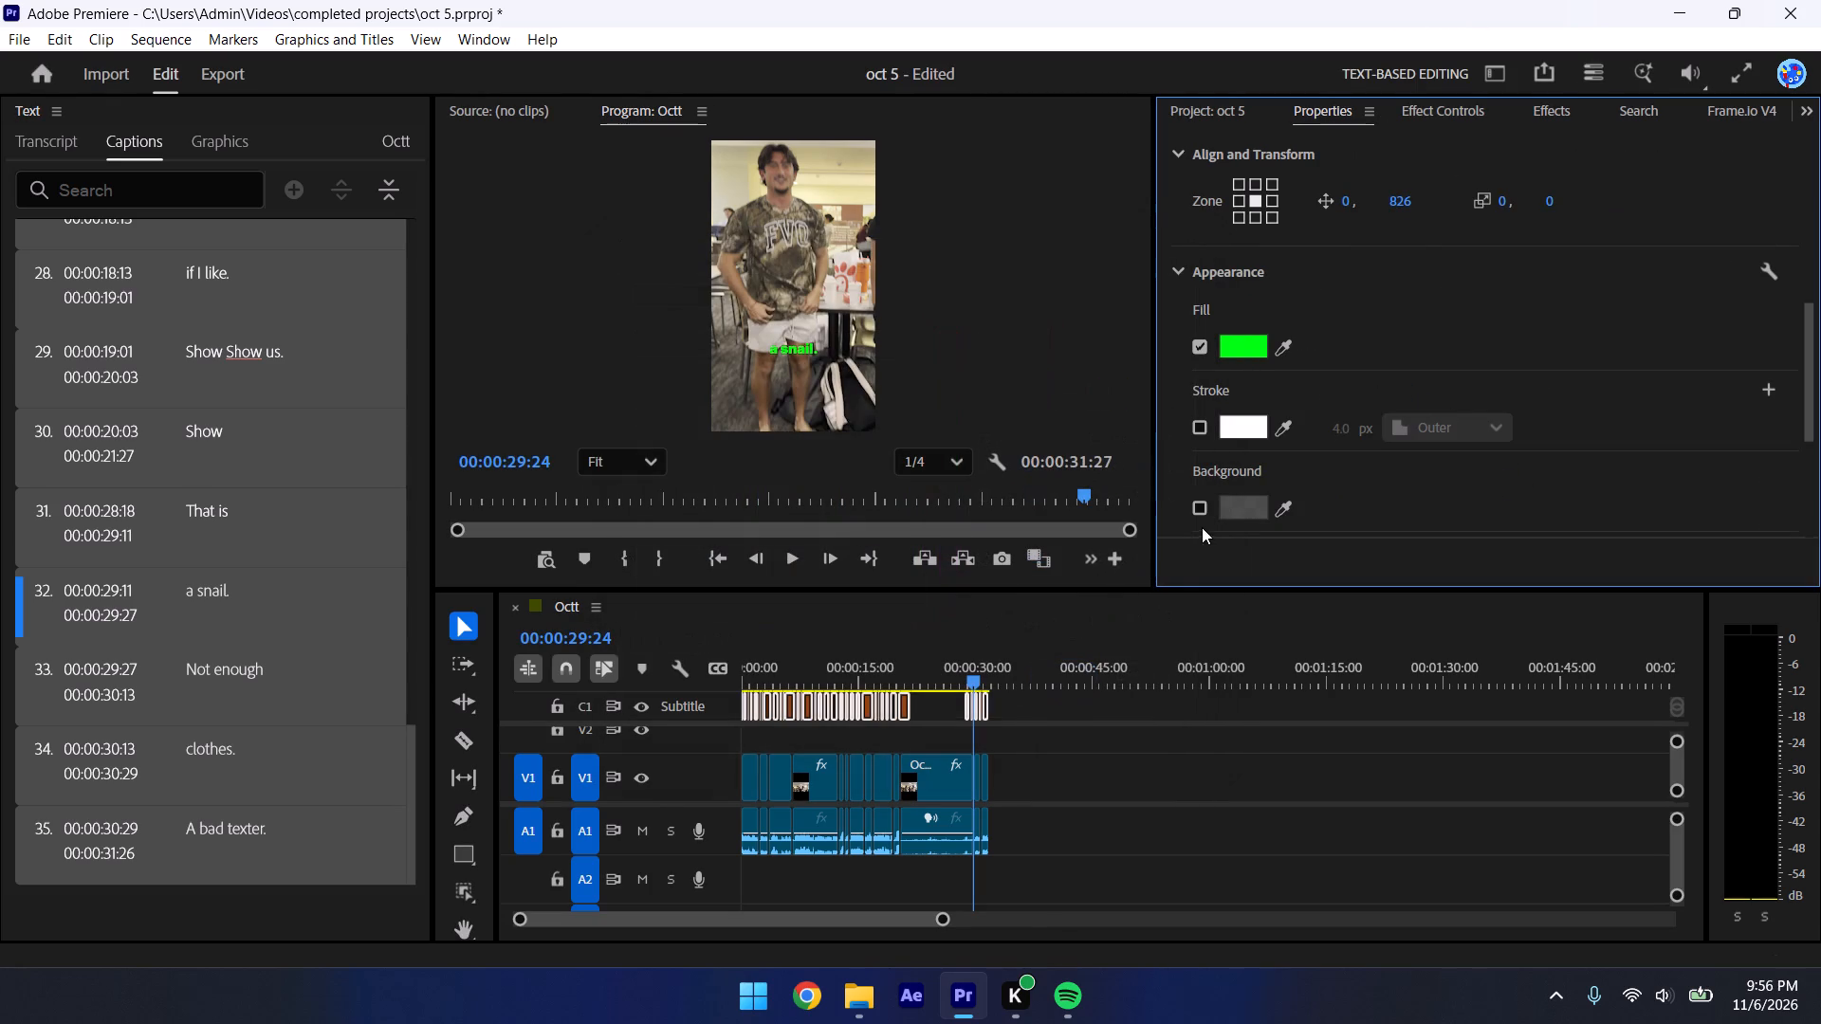
Enable a black (000000) outer stroke on all captions and set its width to 7 px.
{"action": "left_click", "coordinate": [1203, 428]}
{"action": "left_click", "coordinate": [1255, 430]}
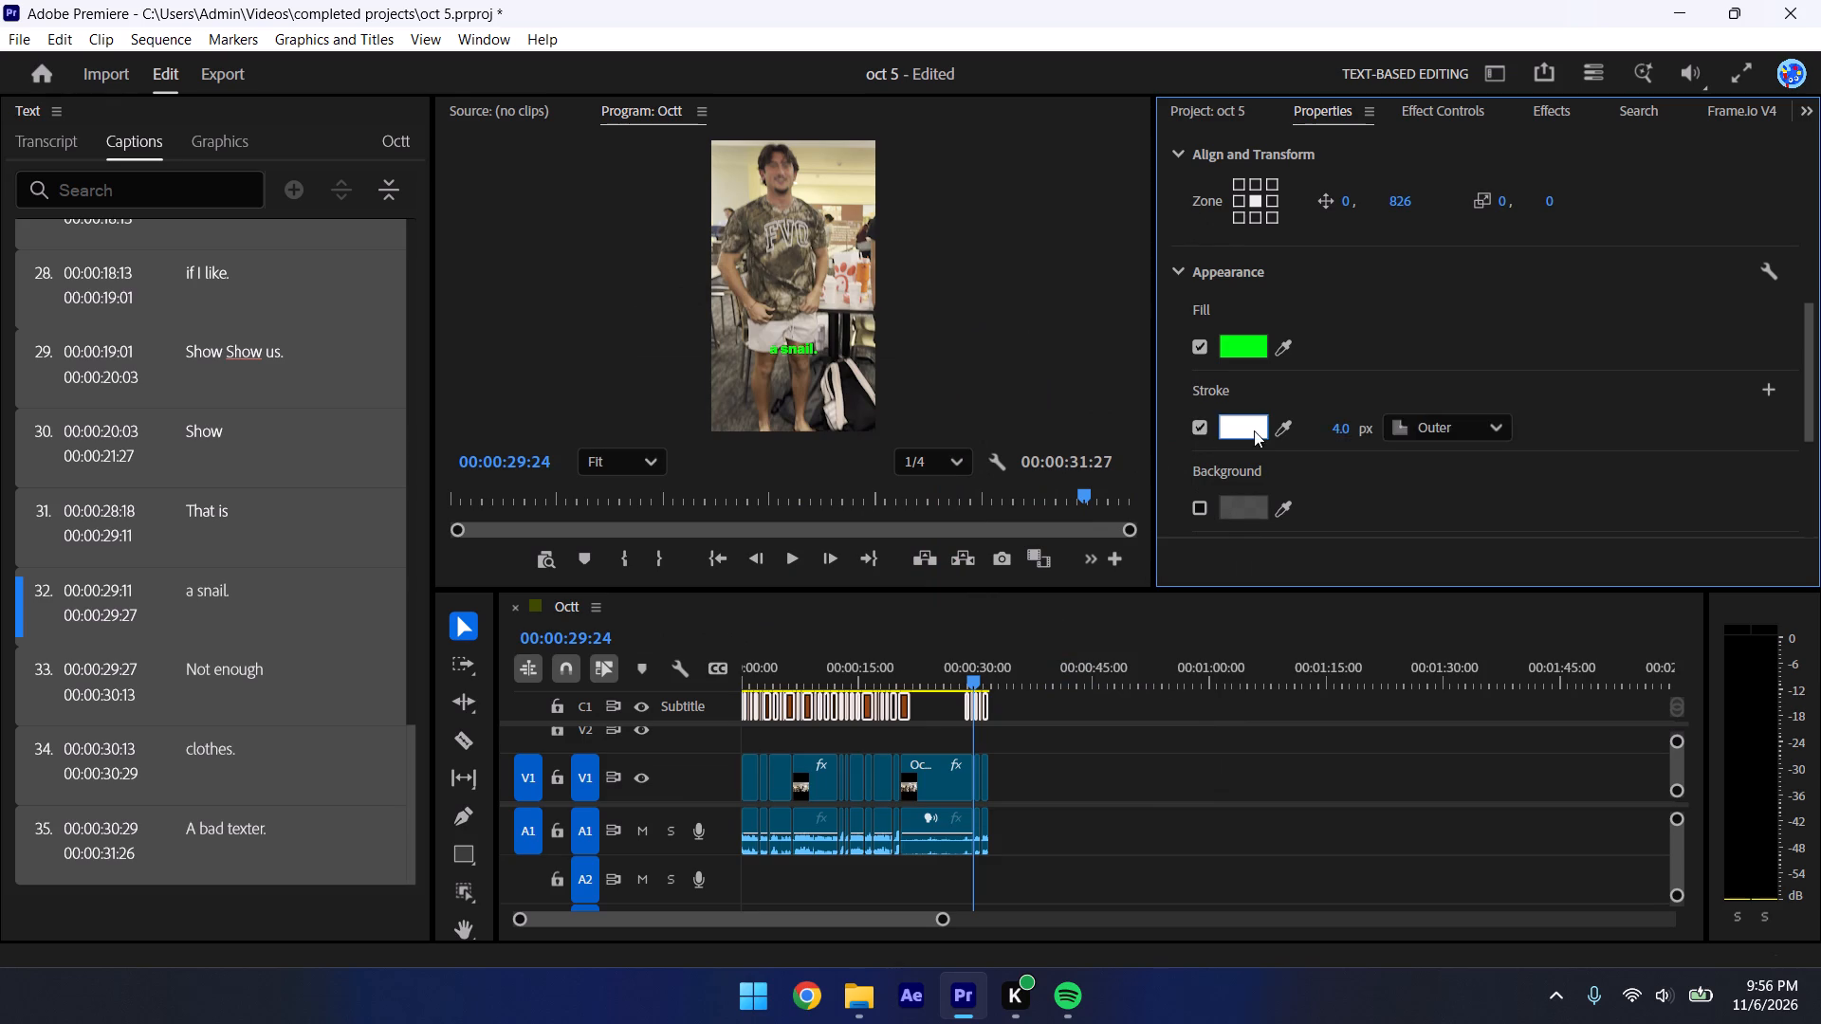
{"action": "left_click_drag", "start_coordinate": [934, 399], "coordinate": [1242, 207]}
{"action": "left_click_drag", "start_coordinate": [872, 377], "coordinate": [1122, 223]}
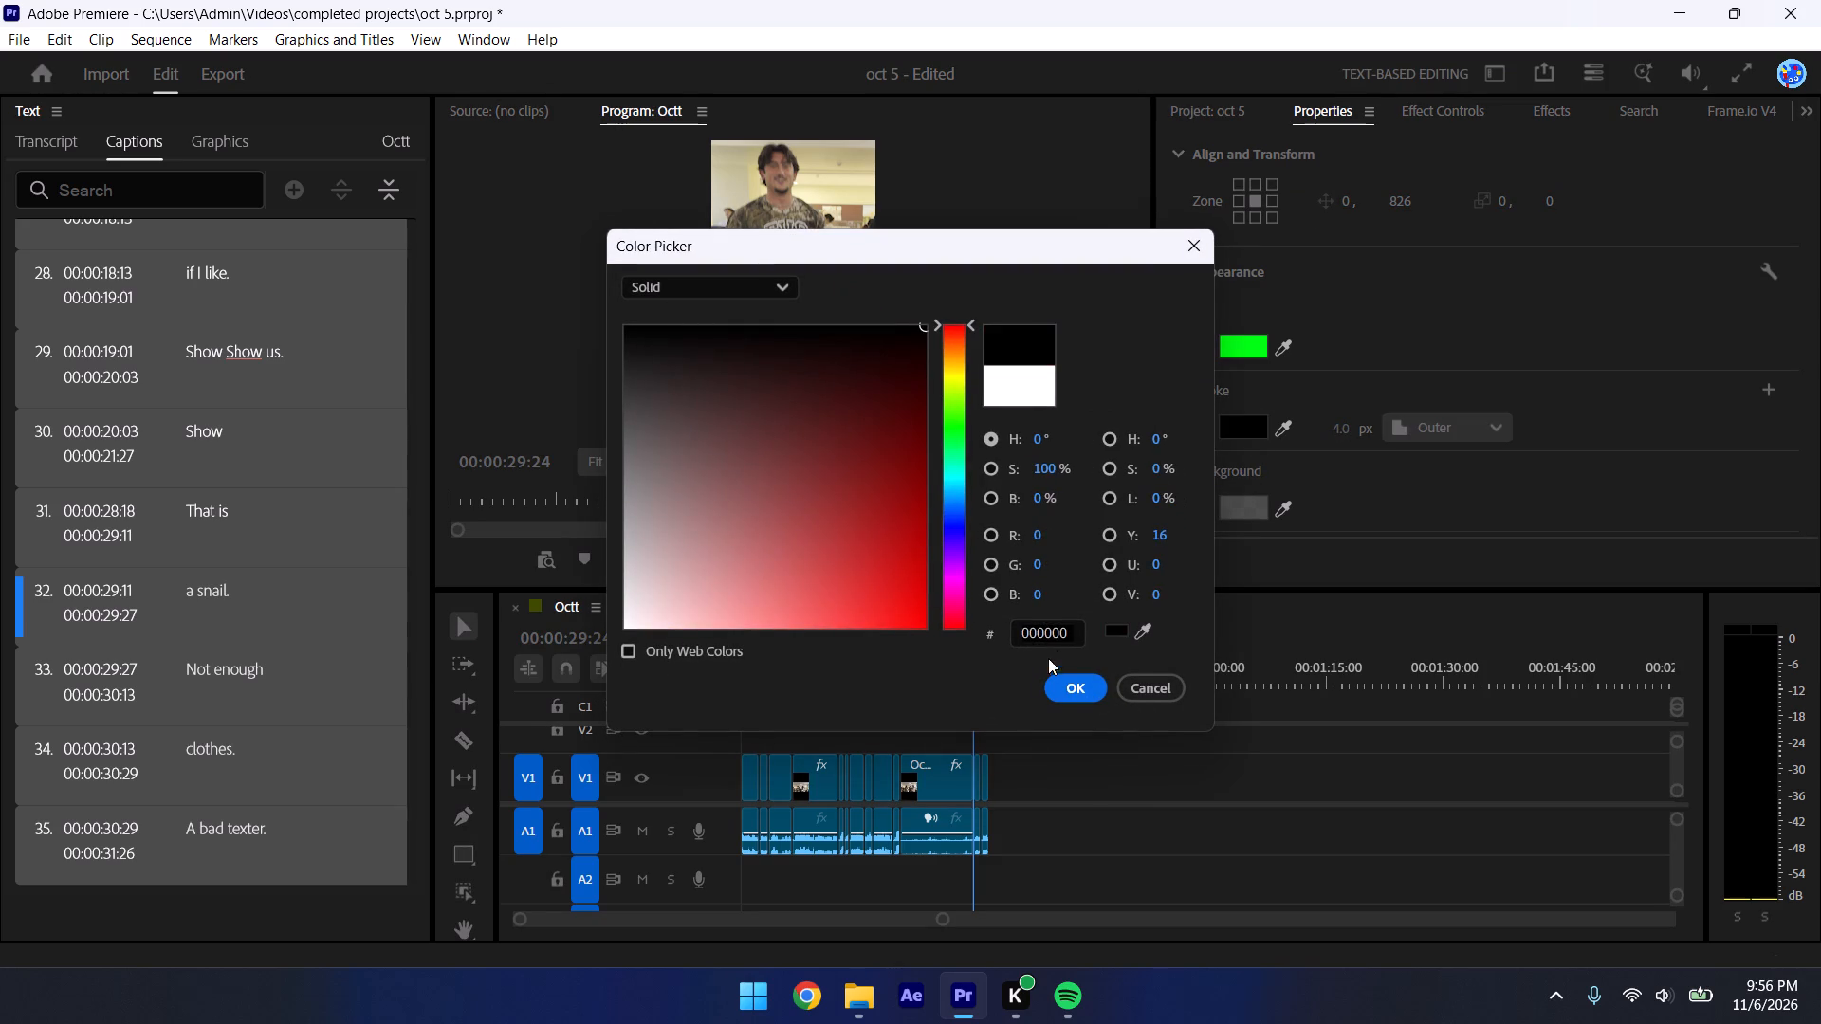
{"action": "left_click", "coordinate": [1062, 696]}
{"action": "left_click", "coordinate": [1341, 433]}
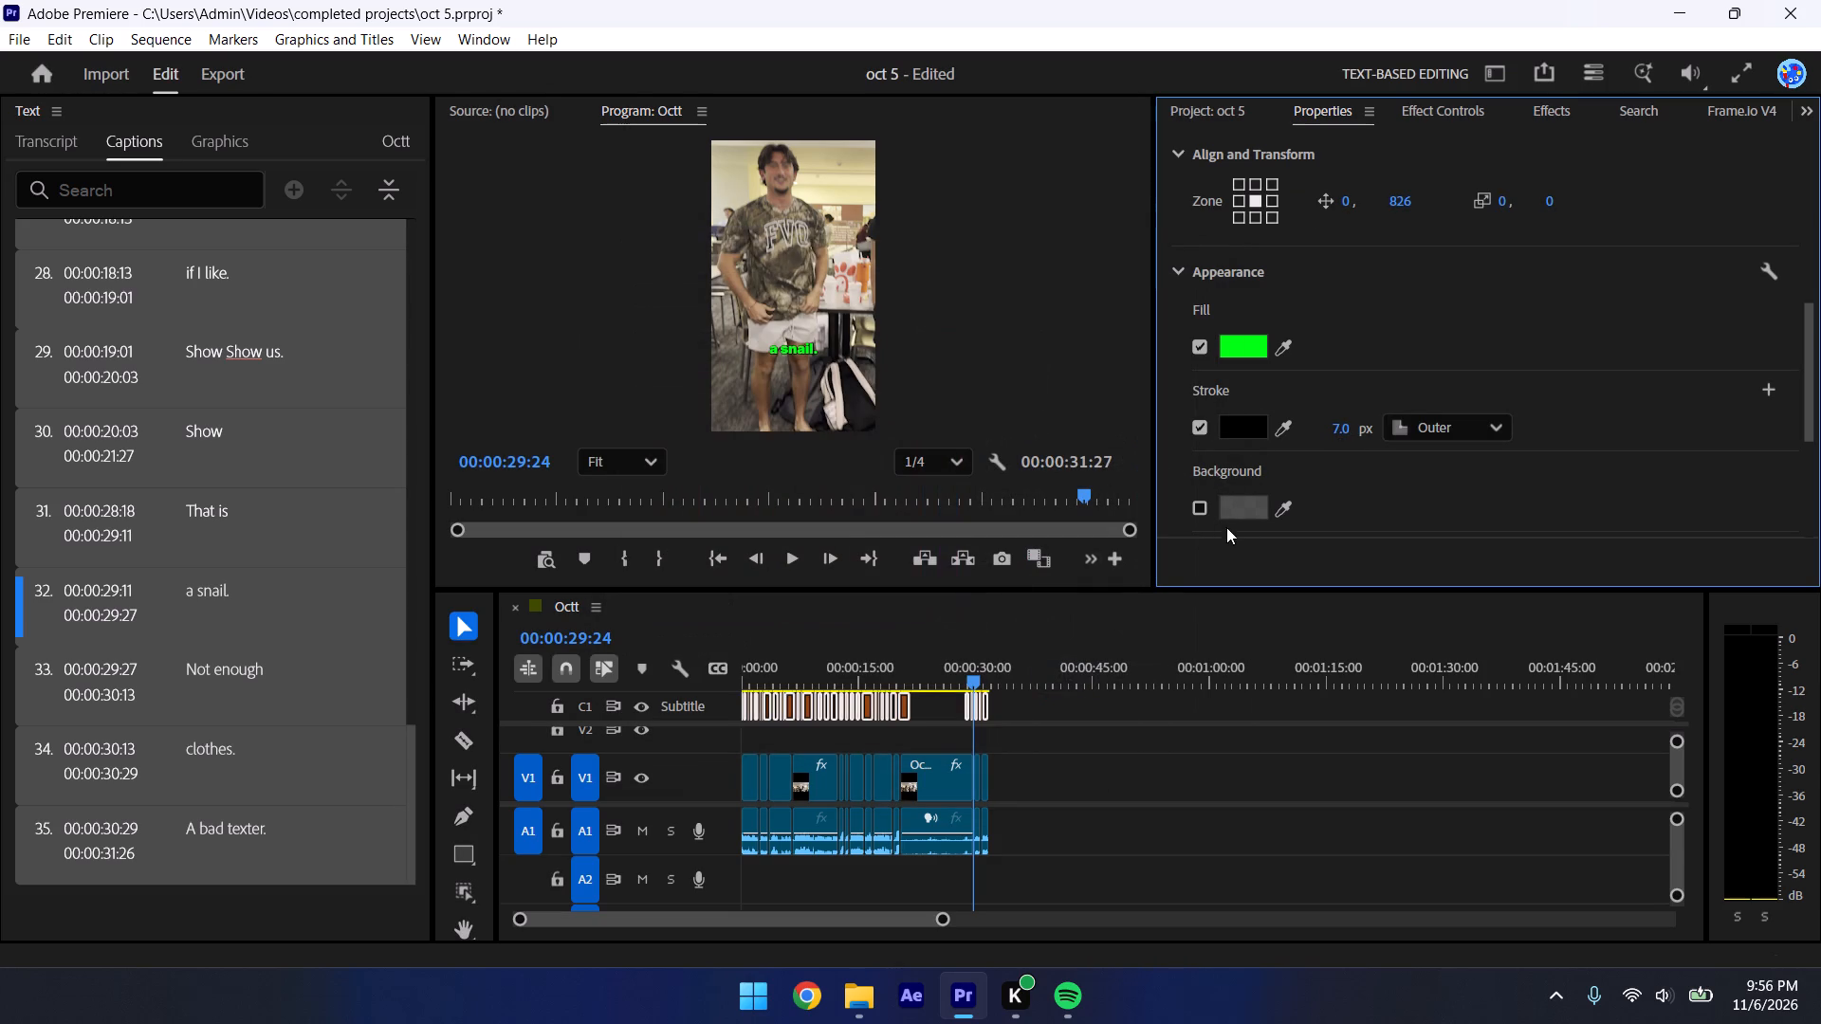
Increase the shadow blur of all captions to the maximum, deselect the captions, and save the project.
{"action": "scroll", "coordinate": [1477, 466], "scroll_direction": "down", "scroll_amount": 10}
{"action": "scroll", "coordinate": [1191, 480], "scroll_direction": "down", "scroll_amount": 10}
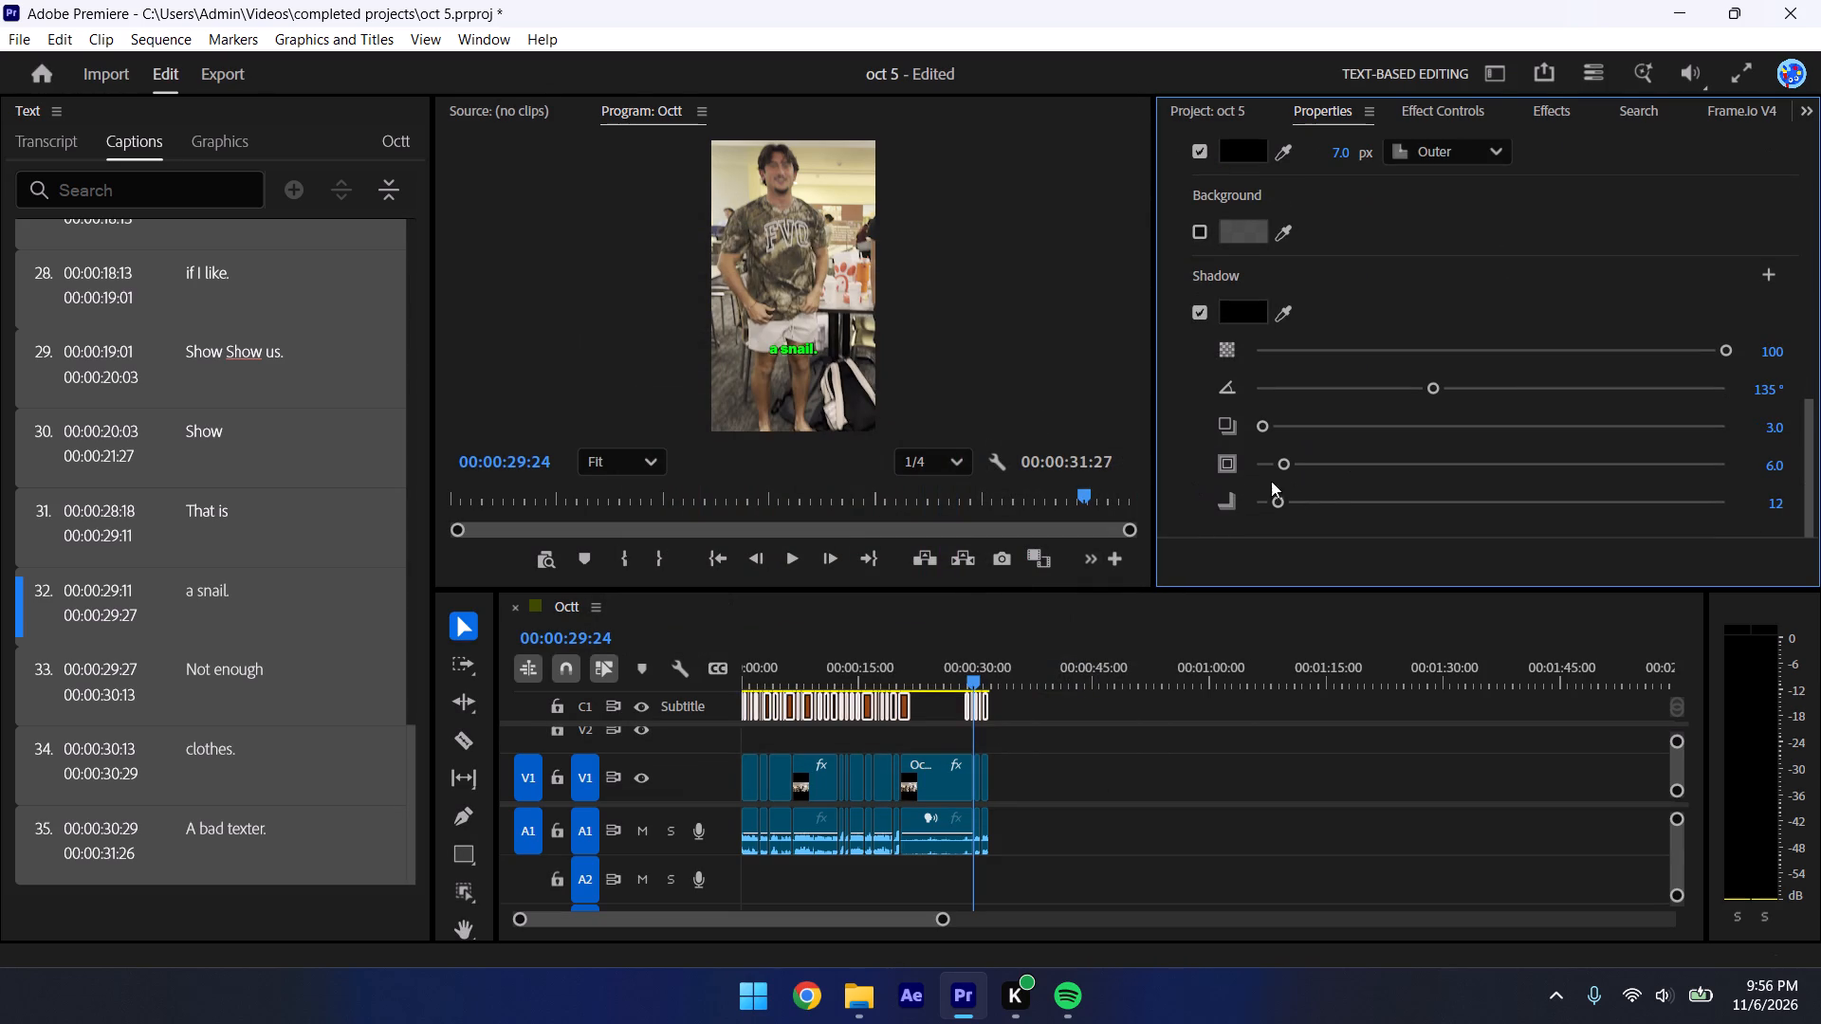
{"action": "left_click_drag", "start_coordinate": [1273, 505], "coordinate": [1820, 581]}
{"action": "left_click", "coordinate": [1288, 875]}
{"action": "key", "text": "ctrl+s"}
Play back the closing clips and the sequence's opening to check the captions' styling and wording against the speech.
{"action": "key", "text": "space"}
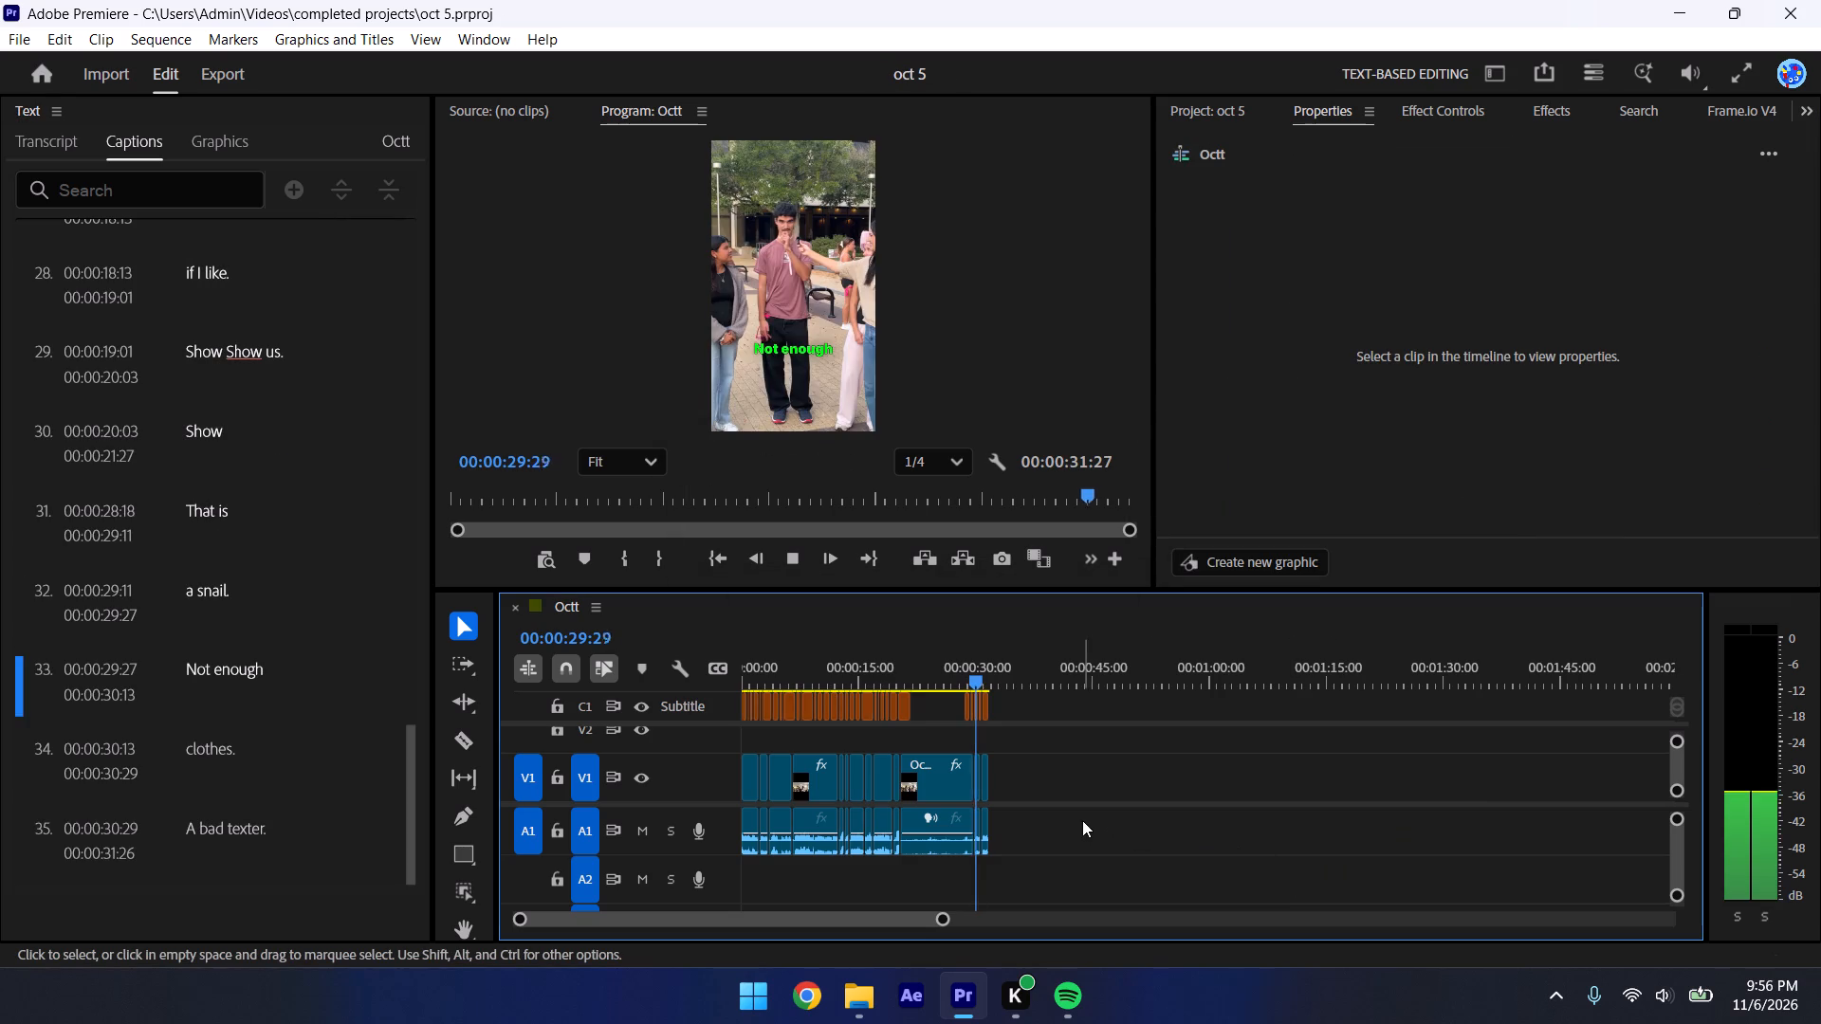
{"action": "key", "text": "space"}
{"action": "key", "text": "space"}
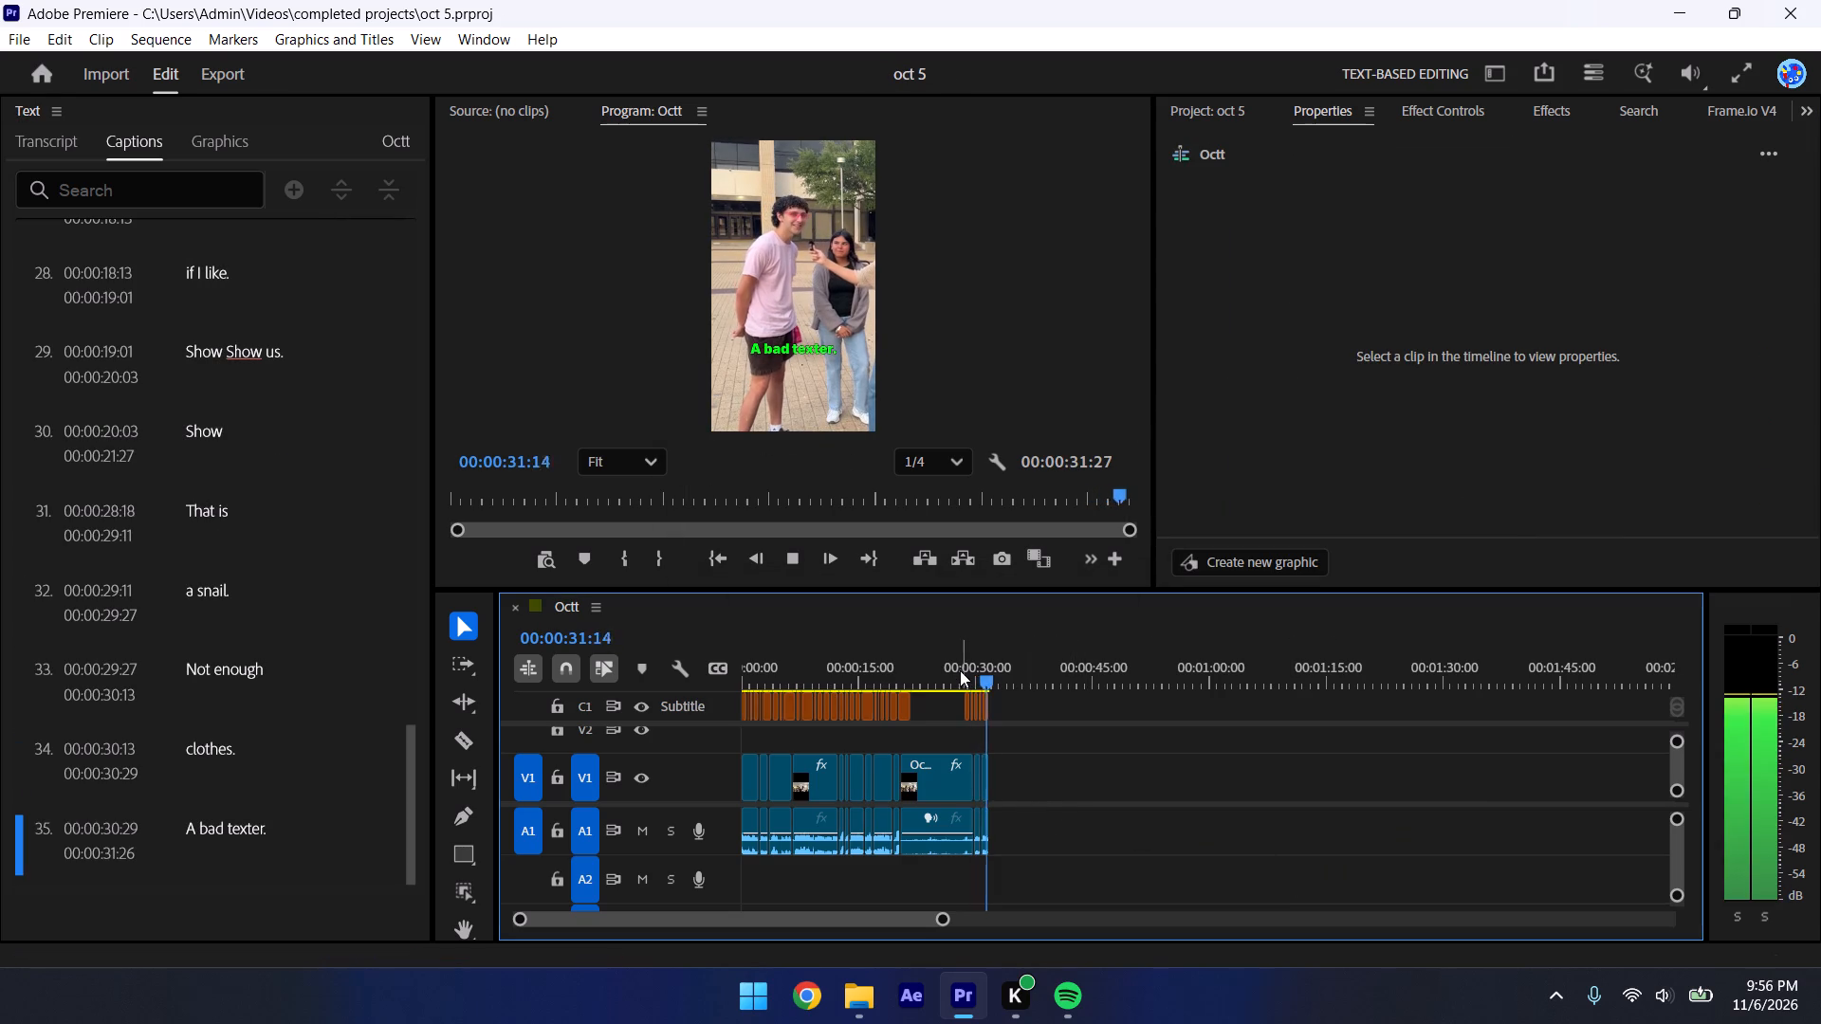
{"action": "key", "text": "space"}
{"action": "left_click_drag", "start_coordinate": [960, 677], "coordinate": [730, 661]}
{"action": "key", "text": "space"}
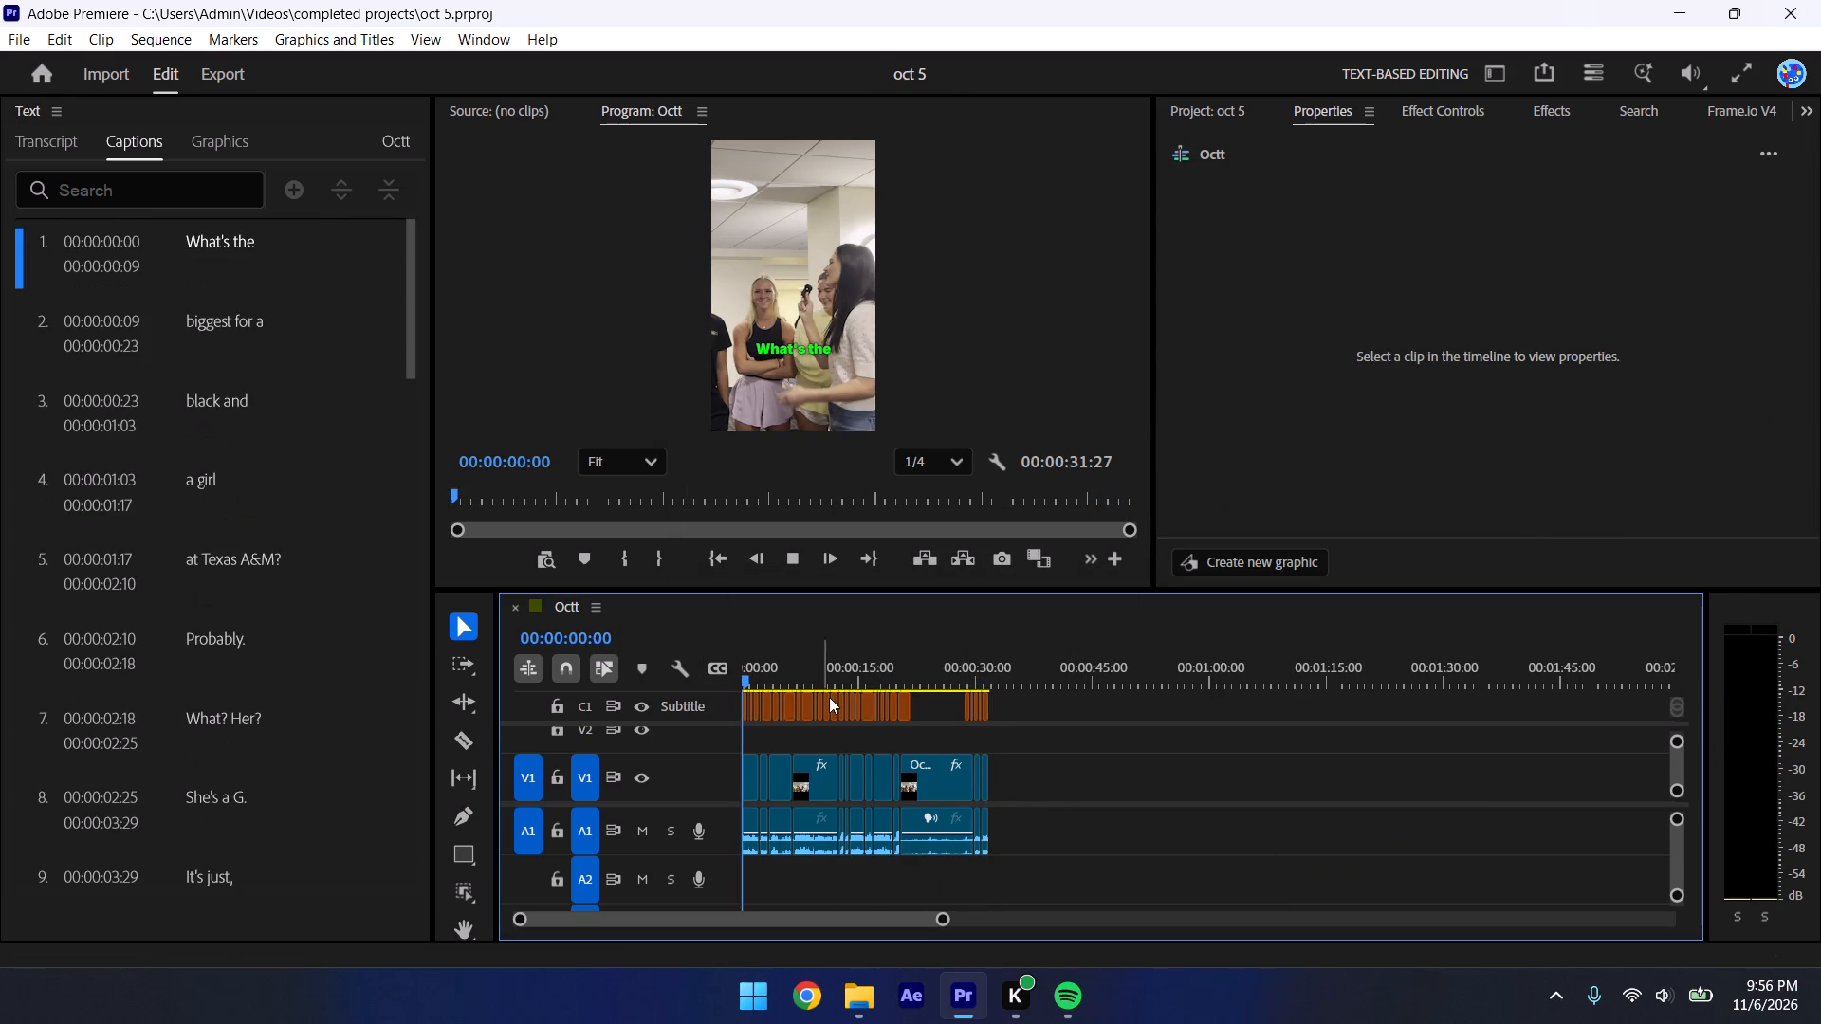
{"action": "left_click", "coordinate": [934, 725]}
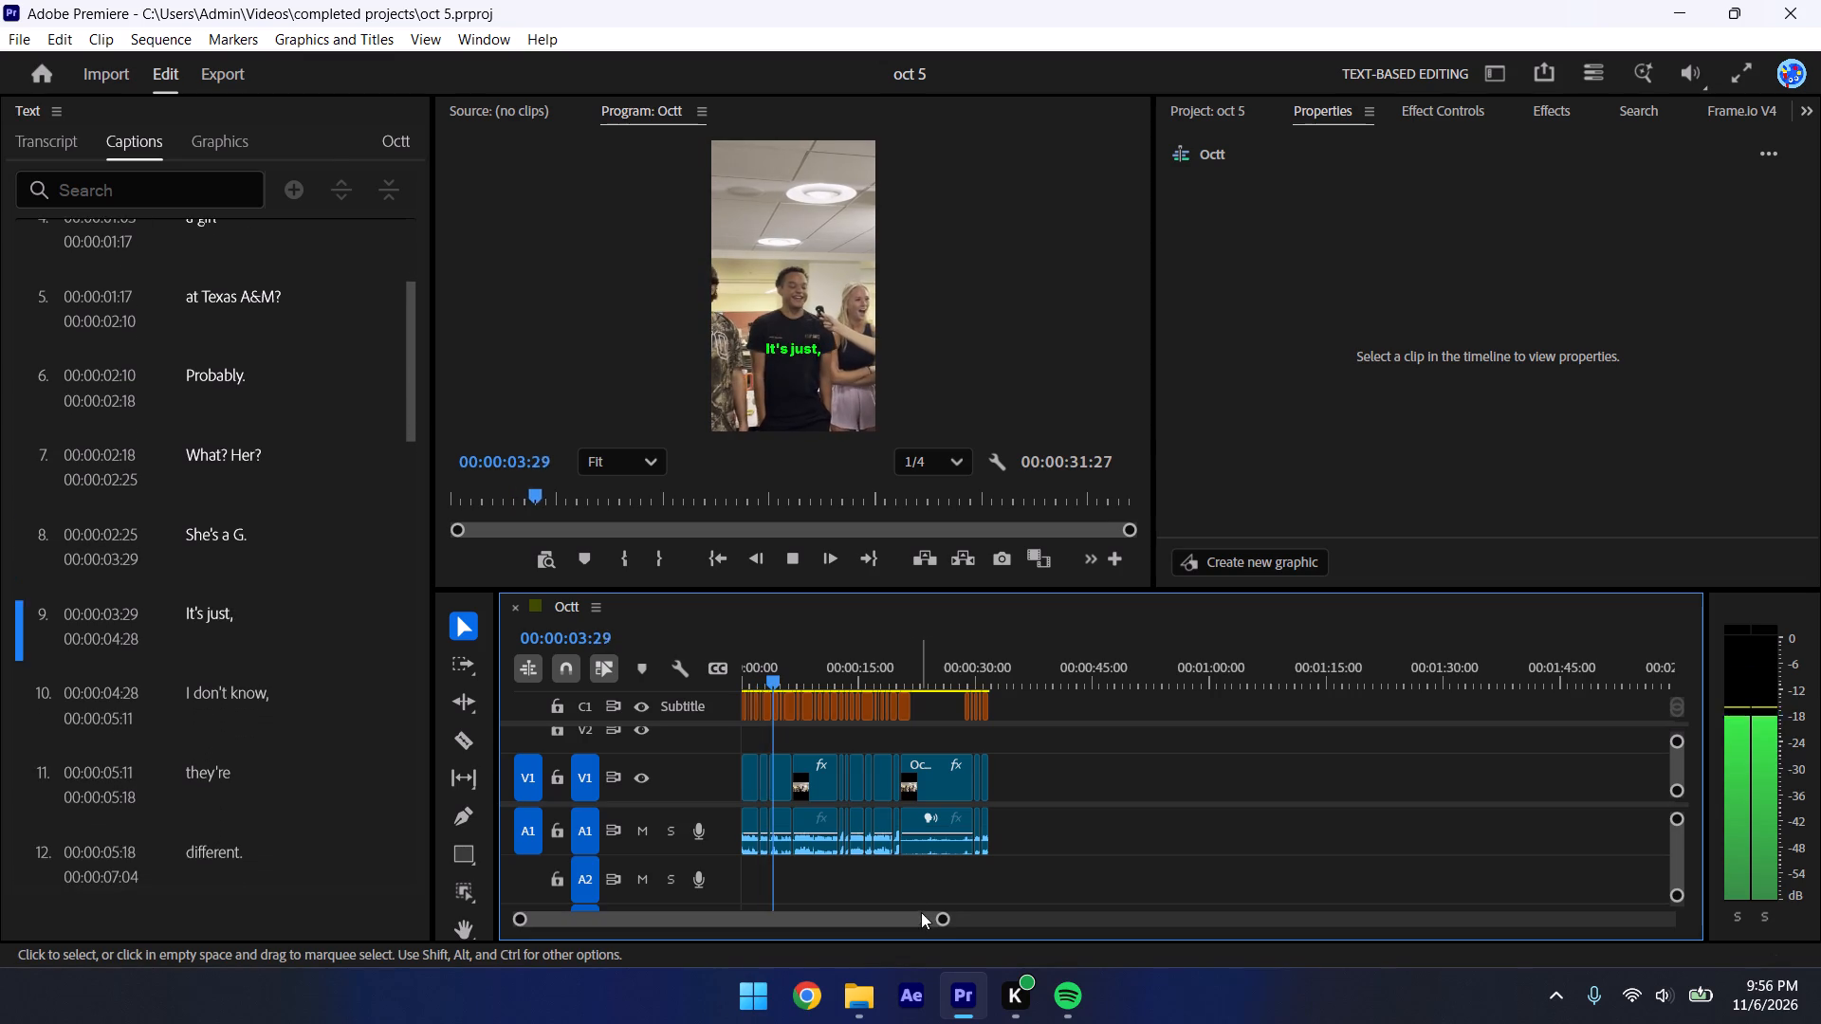
{"action": "key", "text": "space"}
{"action": "left_click_drag", "start_coordinate": [937, 914], "coordinate": [714, 902]}
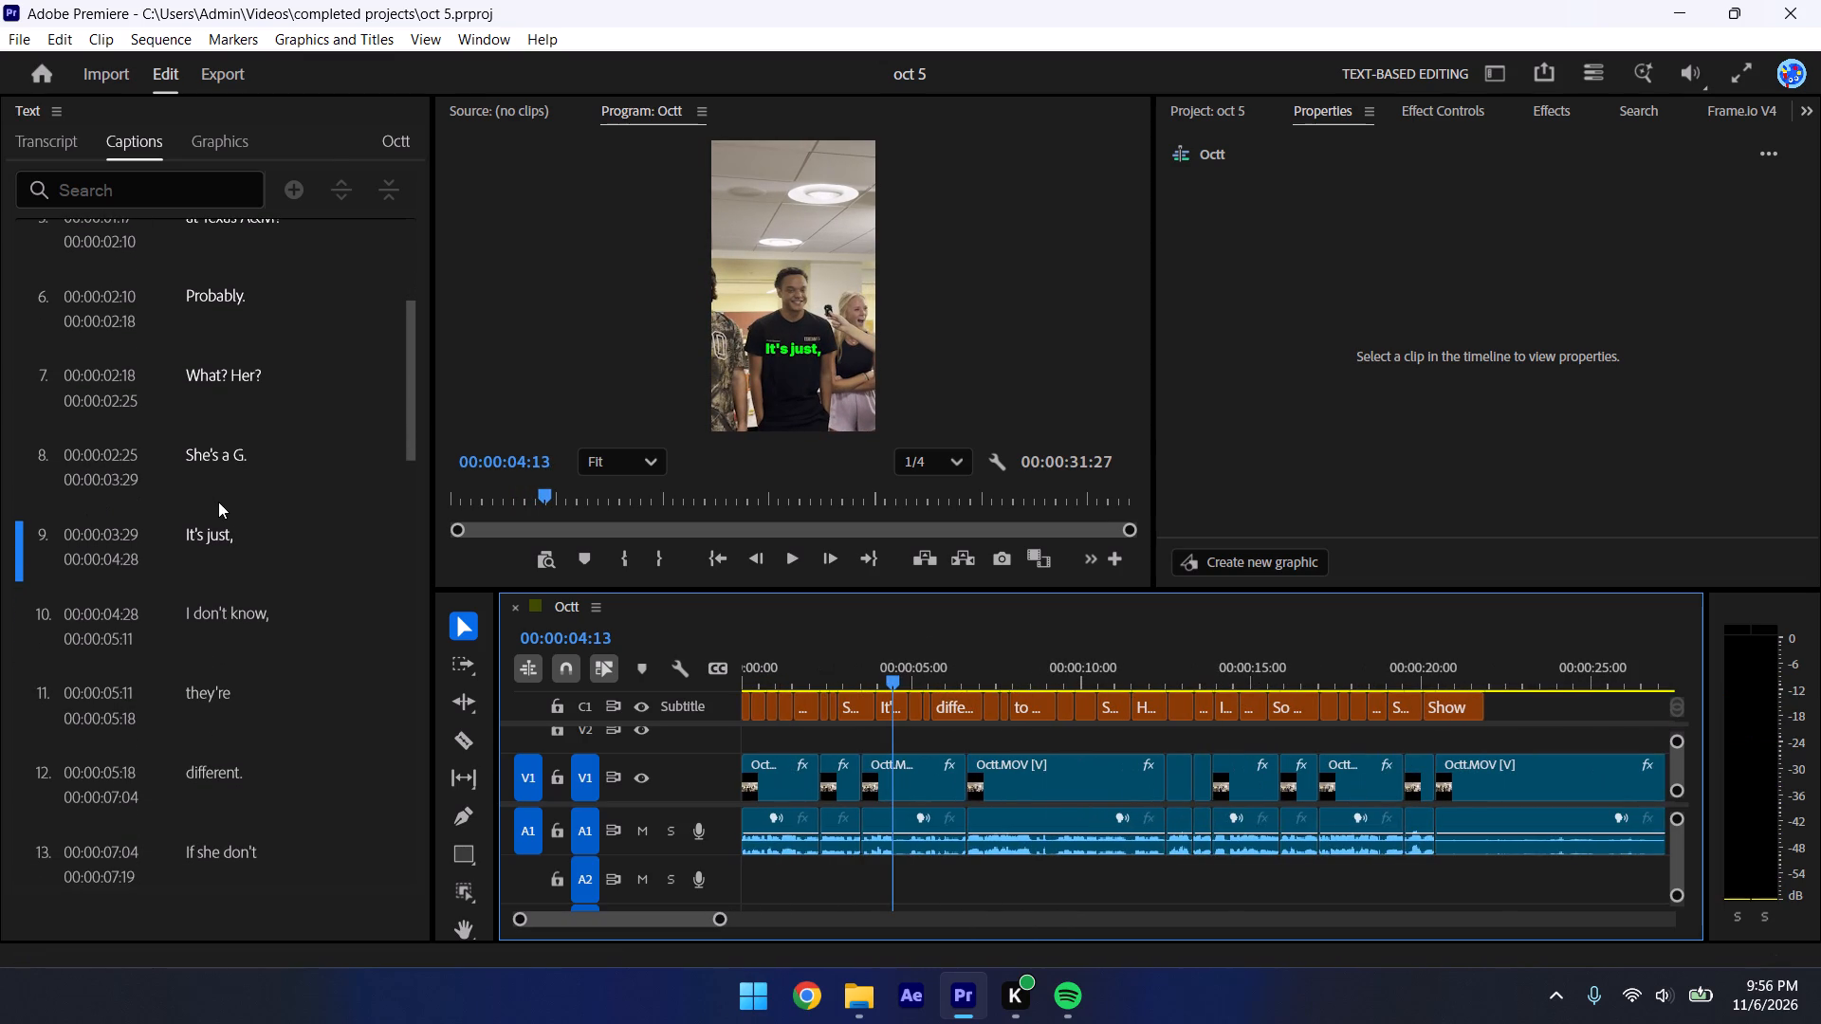
{"action": "left_click_drag", "start_coordinate": [853, 665], "coordinate": [831, 663]}
{"action": "key", "text": "space"}
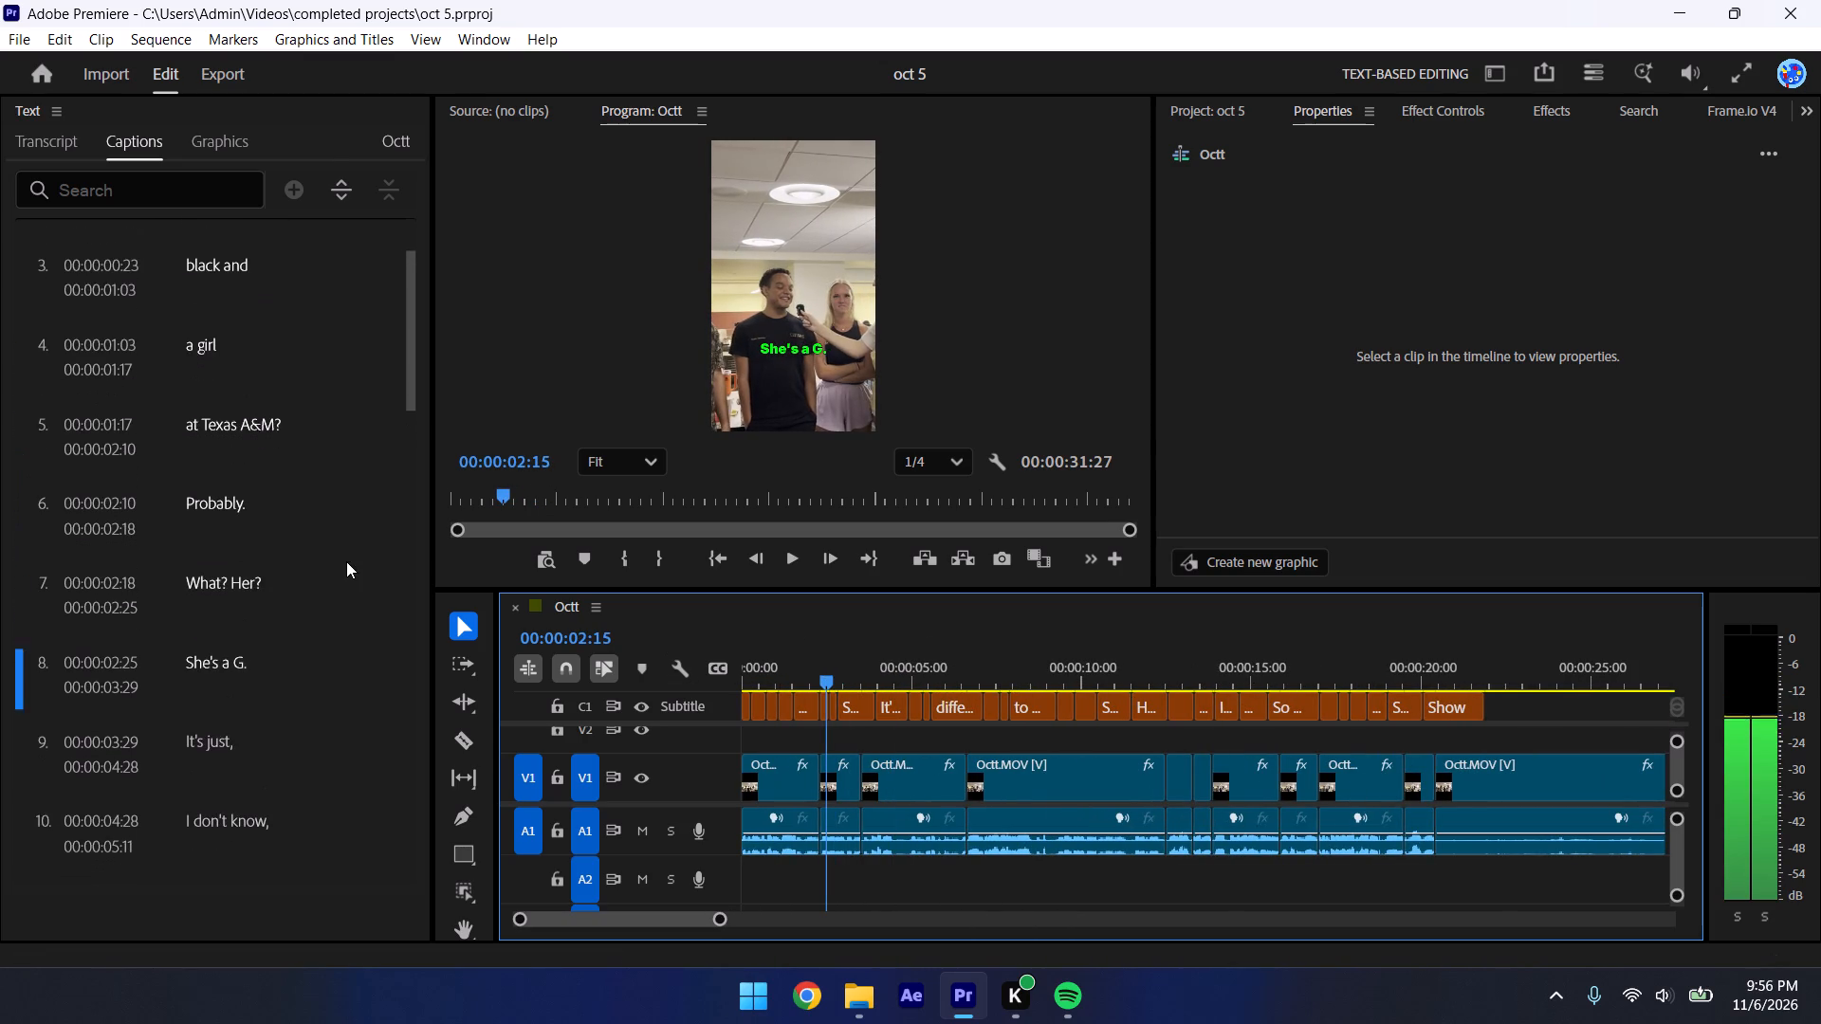
{"action": "key", "text": "space"}
Replace the text of caption 7, "What? Her?", with "When".
{"action": "double_click", "coordinate": [257, 447]}
{"action": "left_click", "coordinate": [280, 460]}
{"action": "left_click_drag", "start_coordinate": [295, 459], "coordinate": [252, 464]}
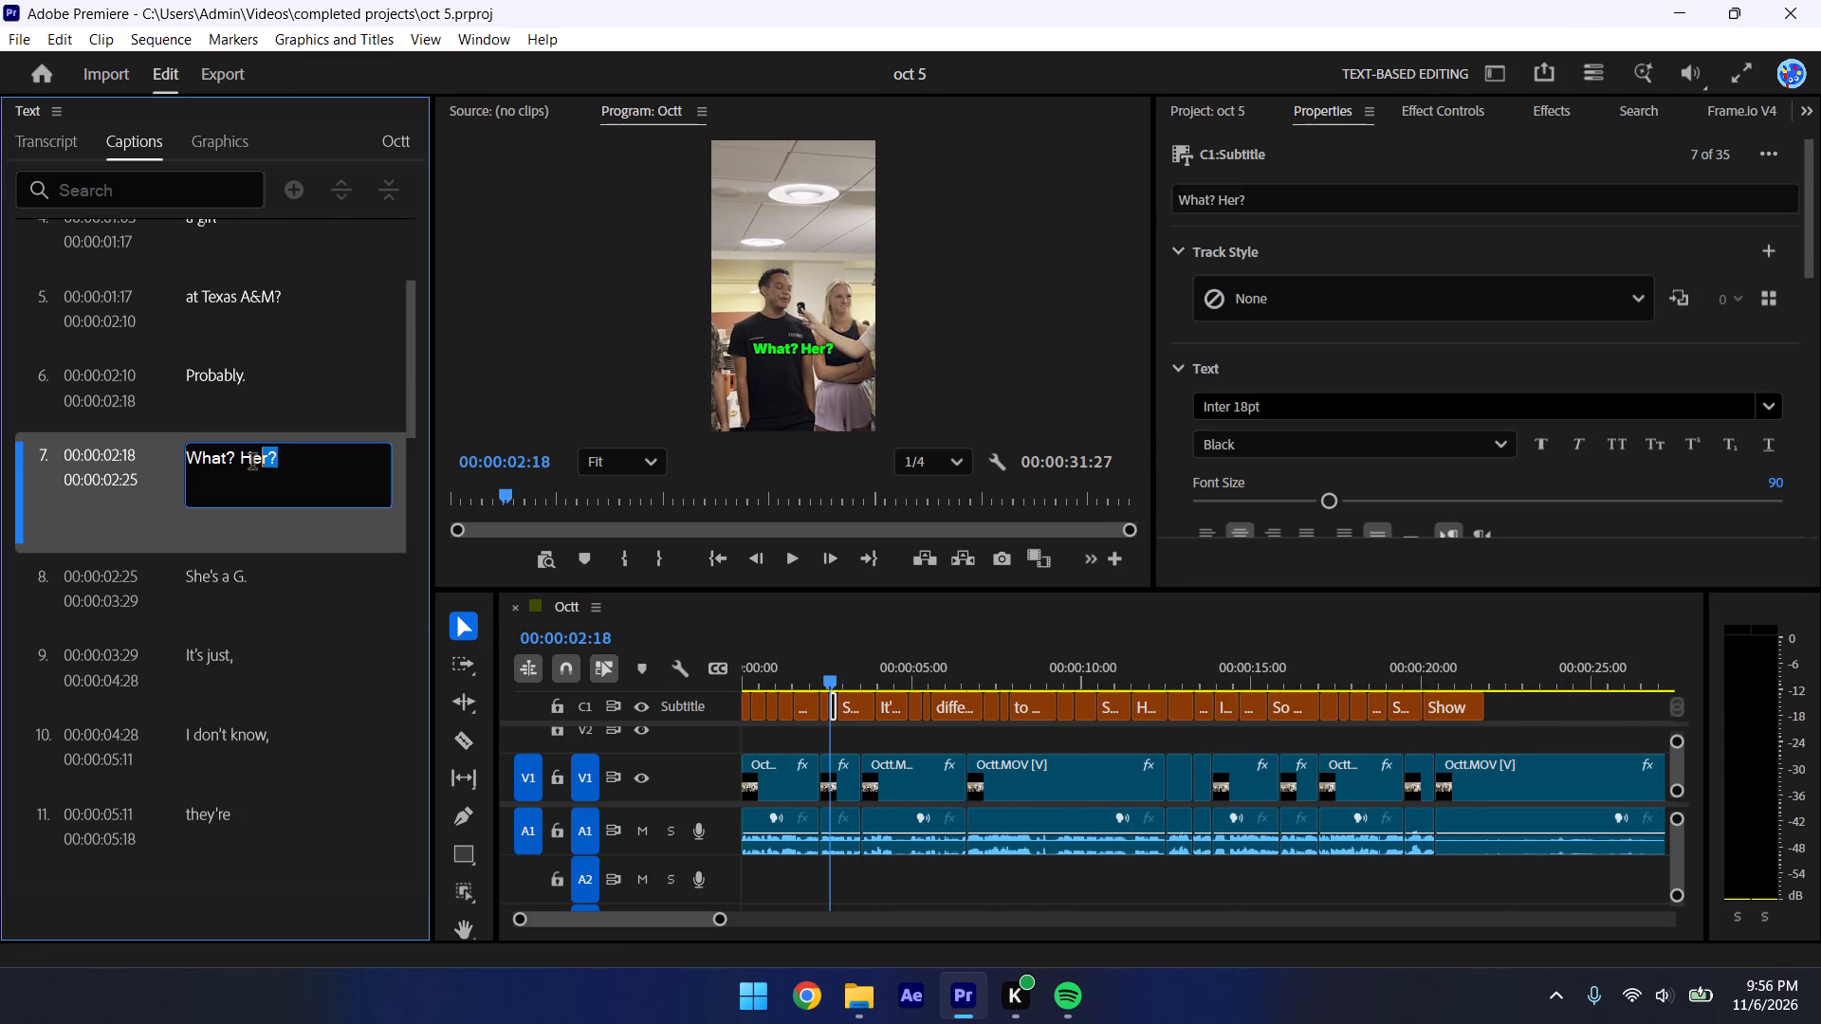
{"action": "left_click_drag", "start_coordinate": [252, 464], "coordinate": [226, 464]}
{"action": "key", "text": "w"}
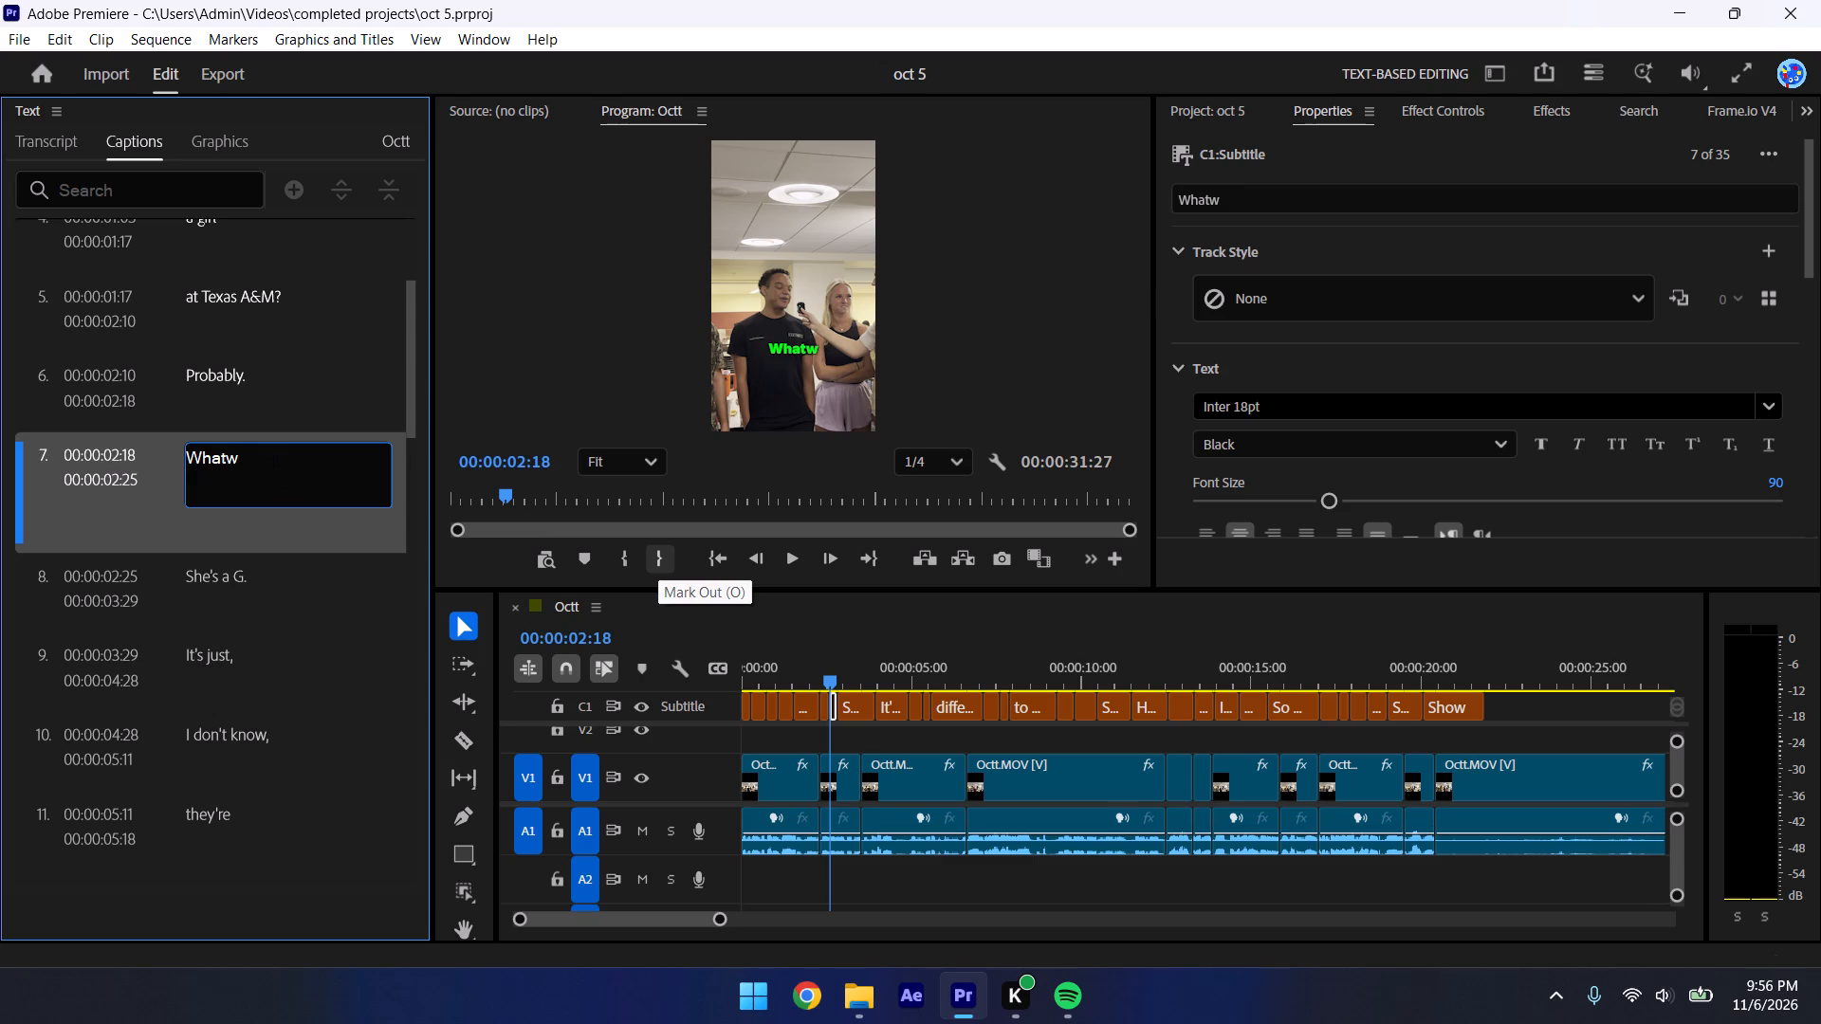
{"action": "key", "text": "BackSpace"}
{"action": "key", "text": "BackSpace"}
{"action": "key", "text": "BackSpace"}
{"action": "type", "text": "en she is"}
{"action": "key", "text": "space"}
{"action": "key", "text": "BackSpace"}
{"action": "key", "text": "BackSpace"}
{"action": "key", "text": "BackSpace"}
{"action": "key", "text": "BackSpace"}
{"action": "key", "text": "BackSpace"}
{"action": "key", "text": "BackSpace"}
{"action": "key", "text": "BackSpace"}
{"action": "key", "text": "BackSpace"}
{"action": "left_click", "coordinate": [283, 539]}
Correct caption 8 to read "She's a DG." and play on through the following captions to check them.
{"action": "key", "text": "space"}
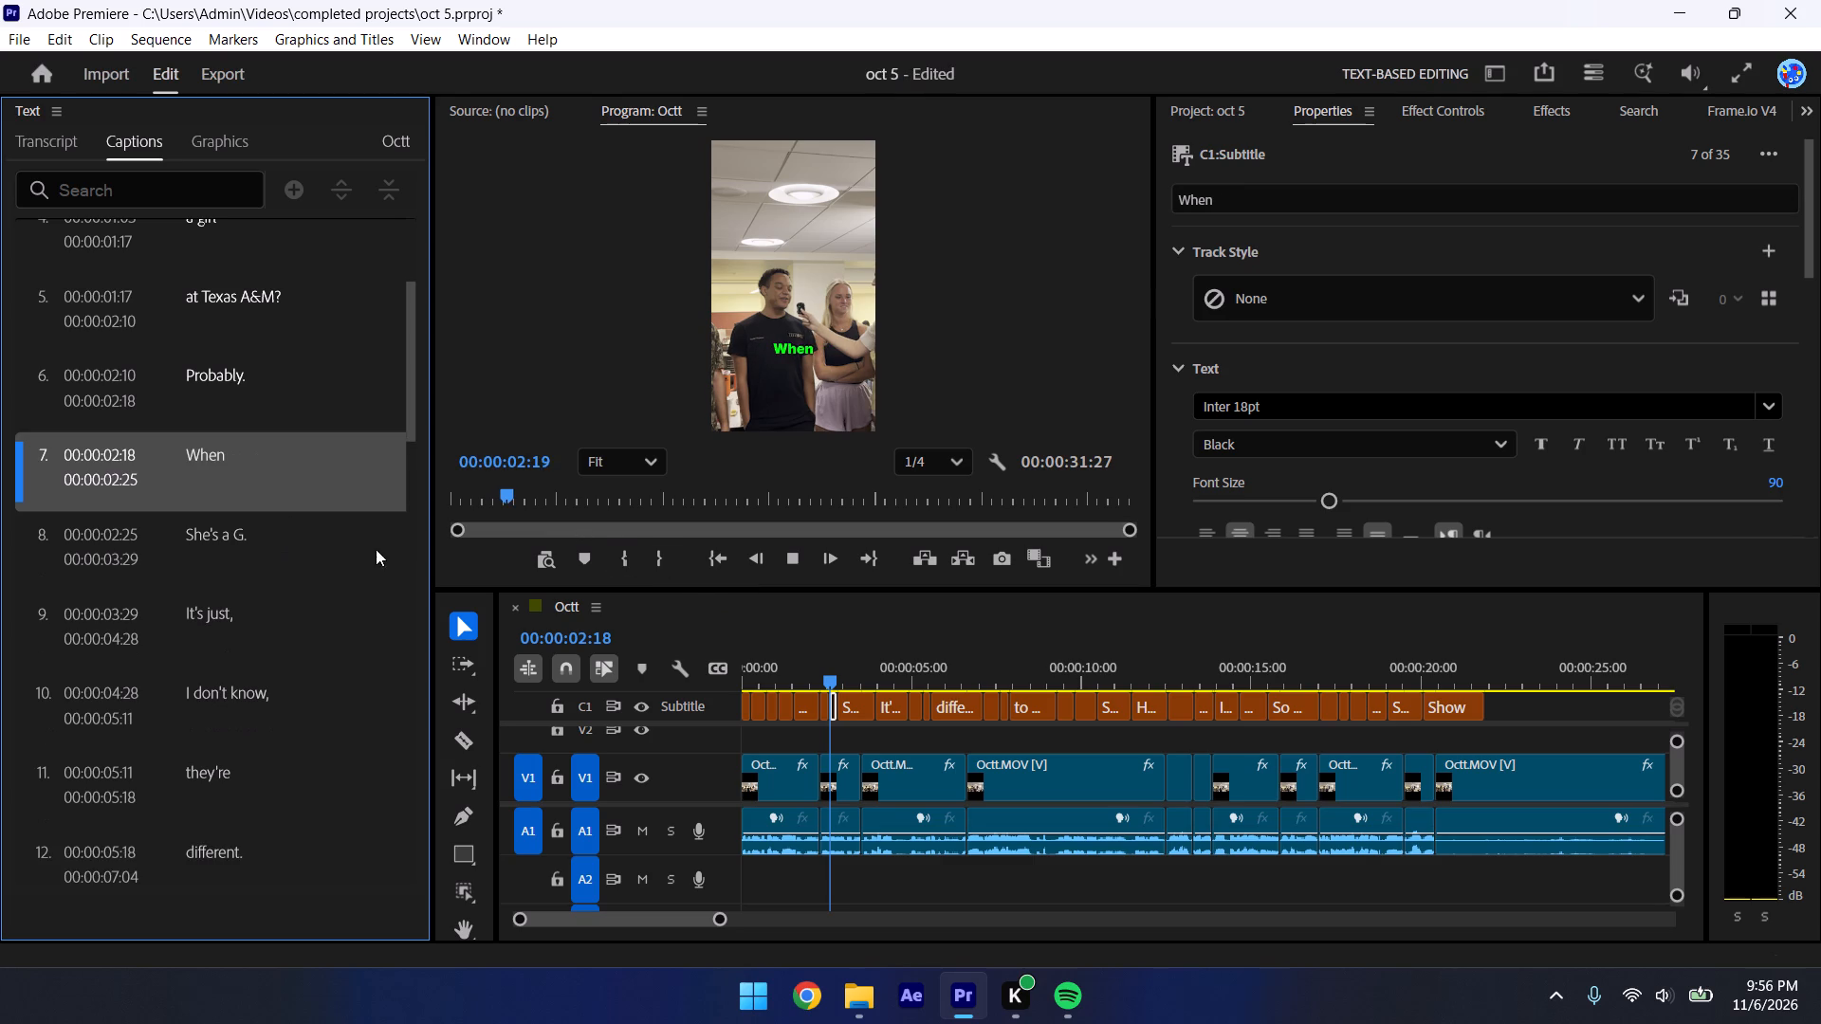
{"action": "key", "text": "space"}
{"action": "double_click", "coordinate": [303, 542]}
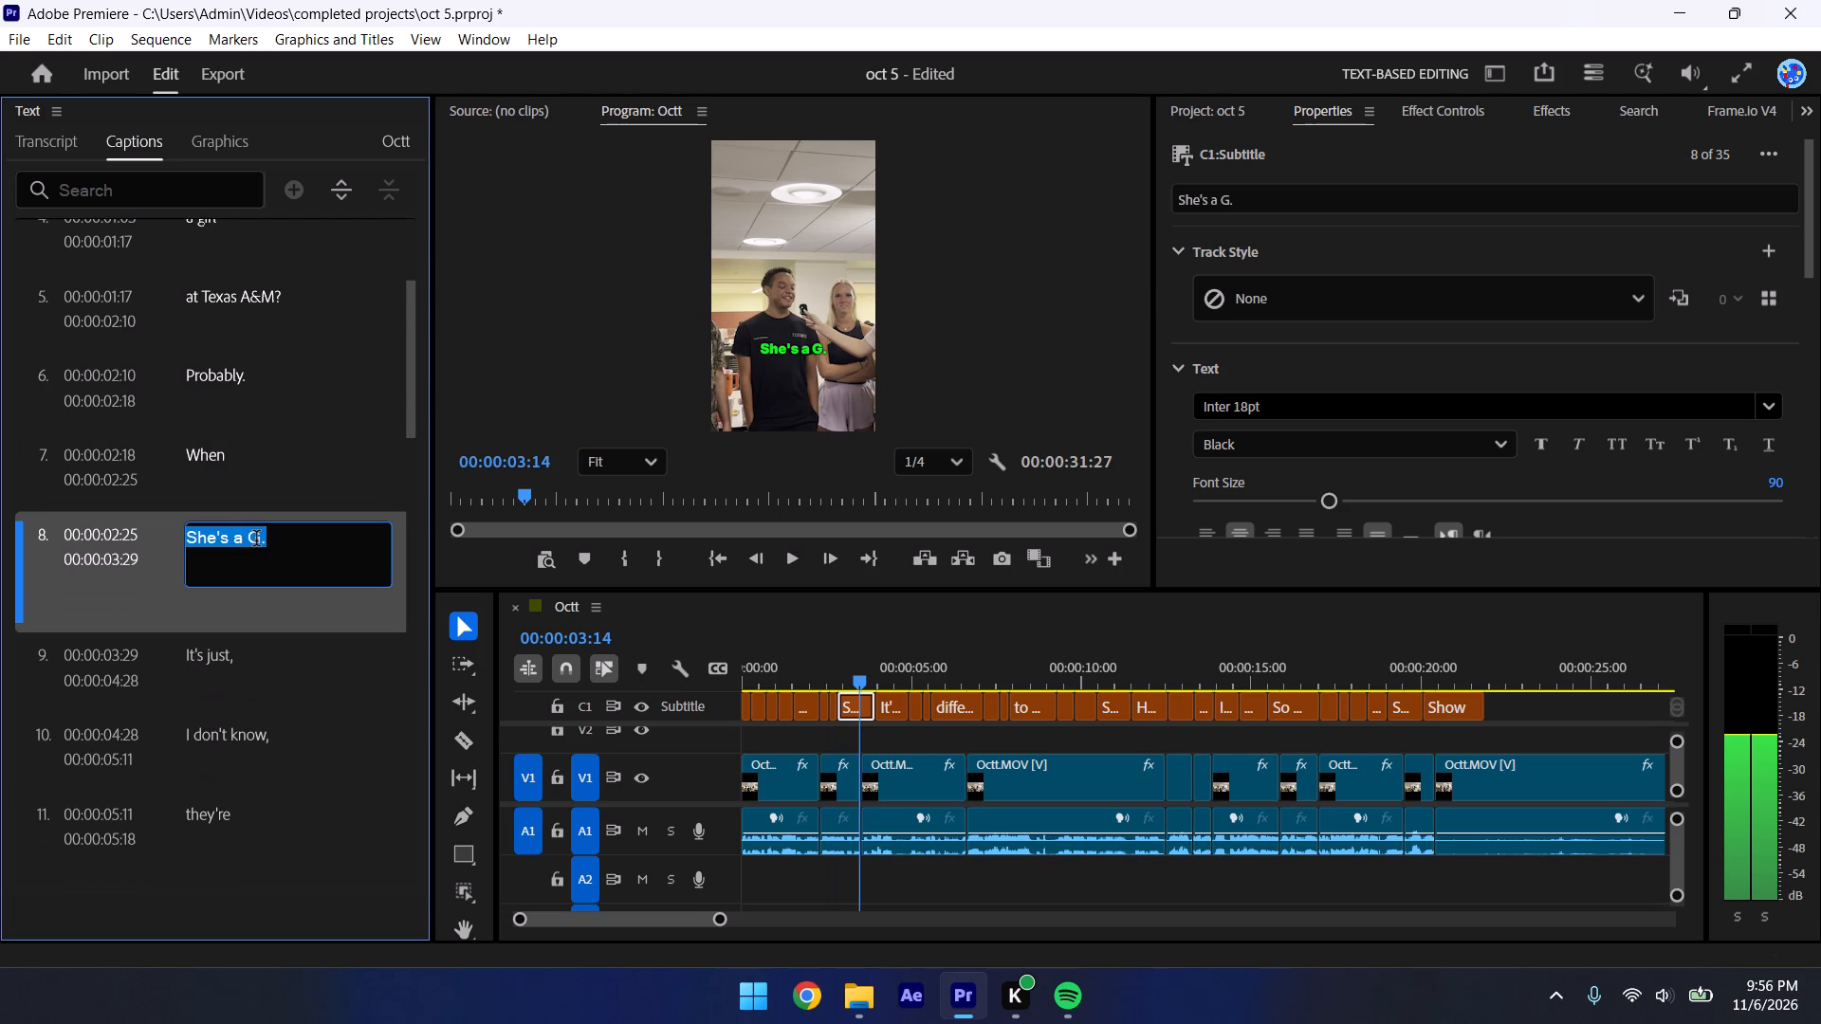
{"action": "left_click", "coordinate": [245, 540]}
{"action": "key", "text": "Right"}
{"action": "key", "text": "shift+d"}
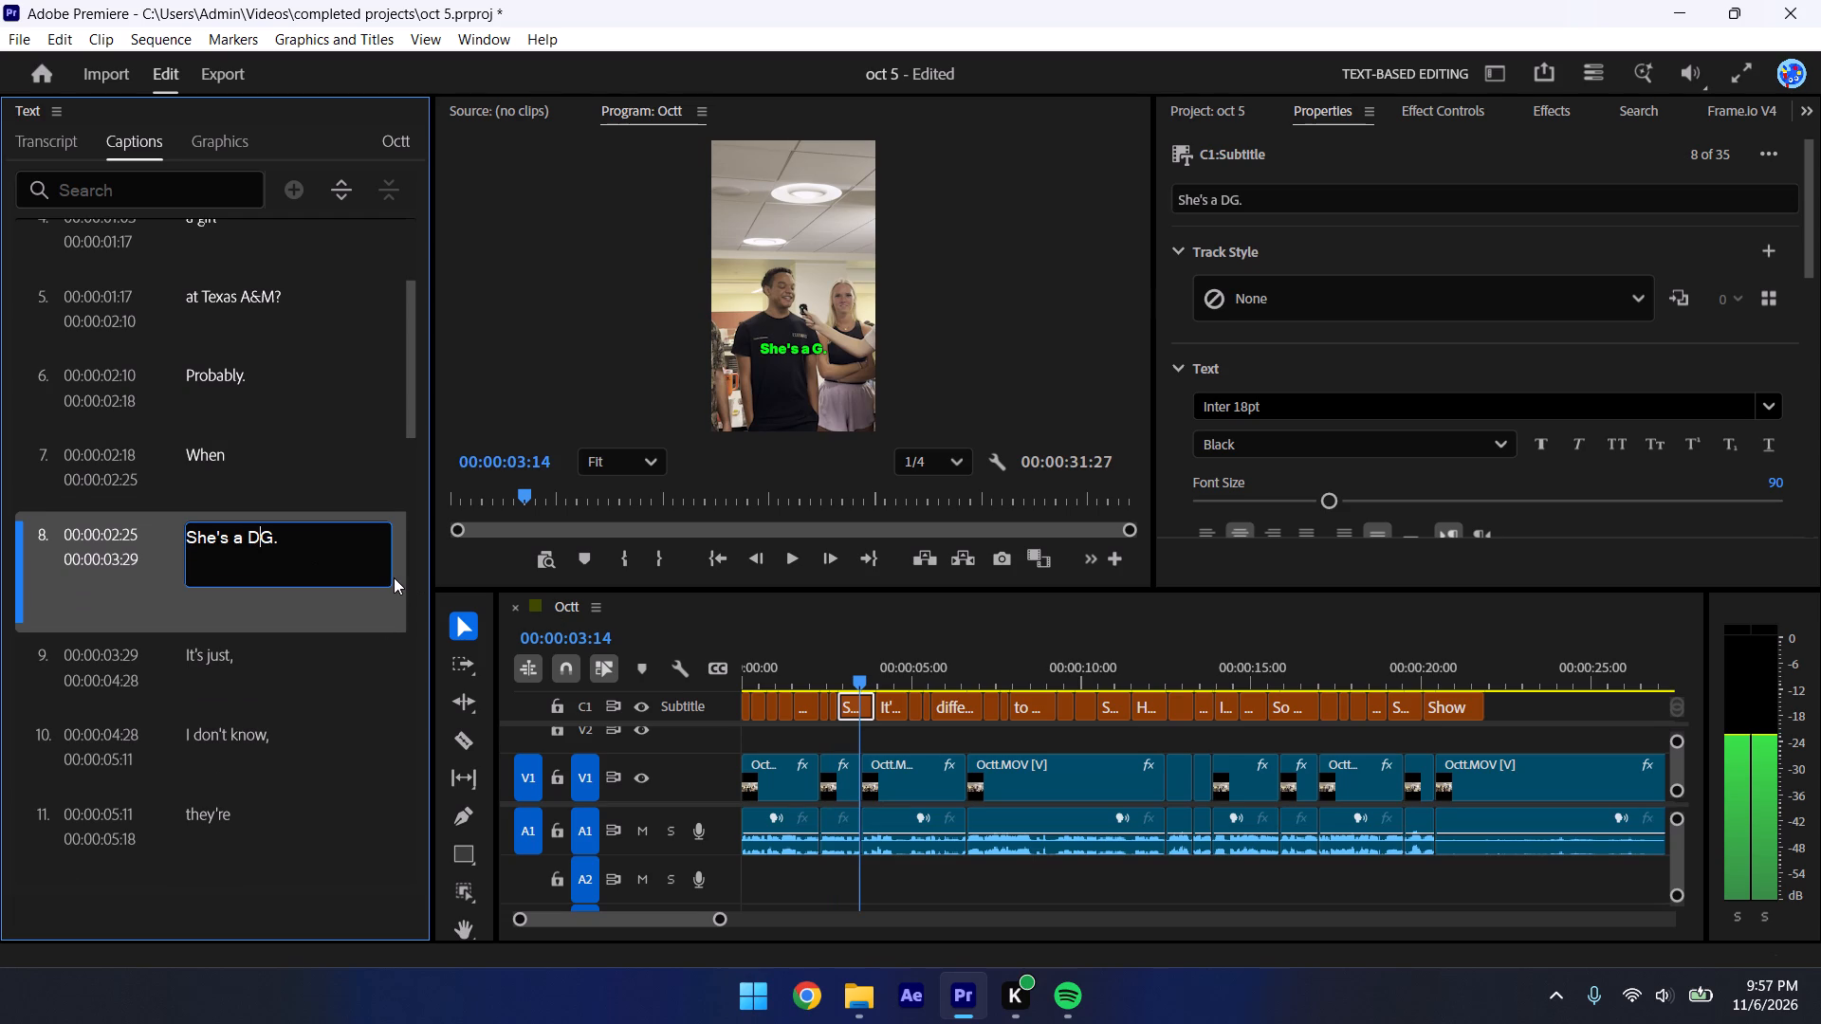
{"action": "left_click", "coordinate": [223, 602]}
{"action": "key", "text": "space"}
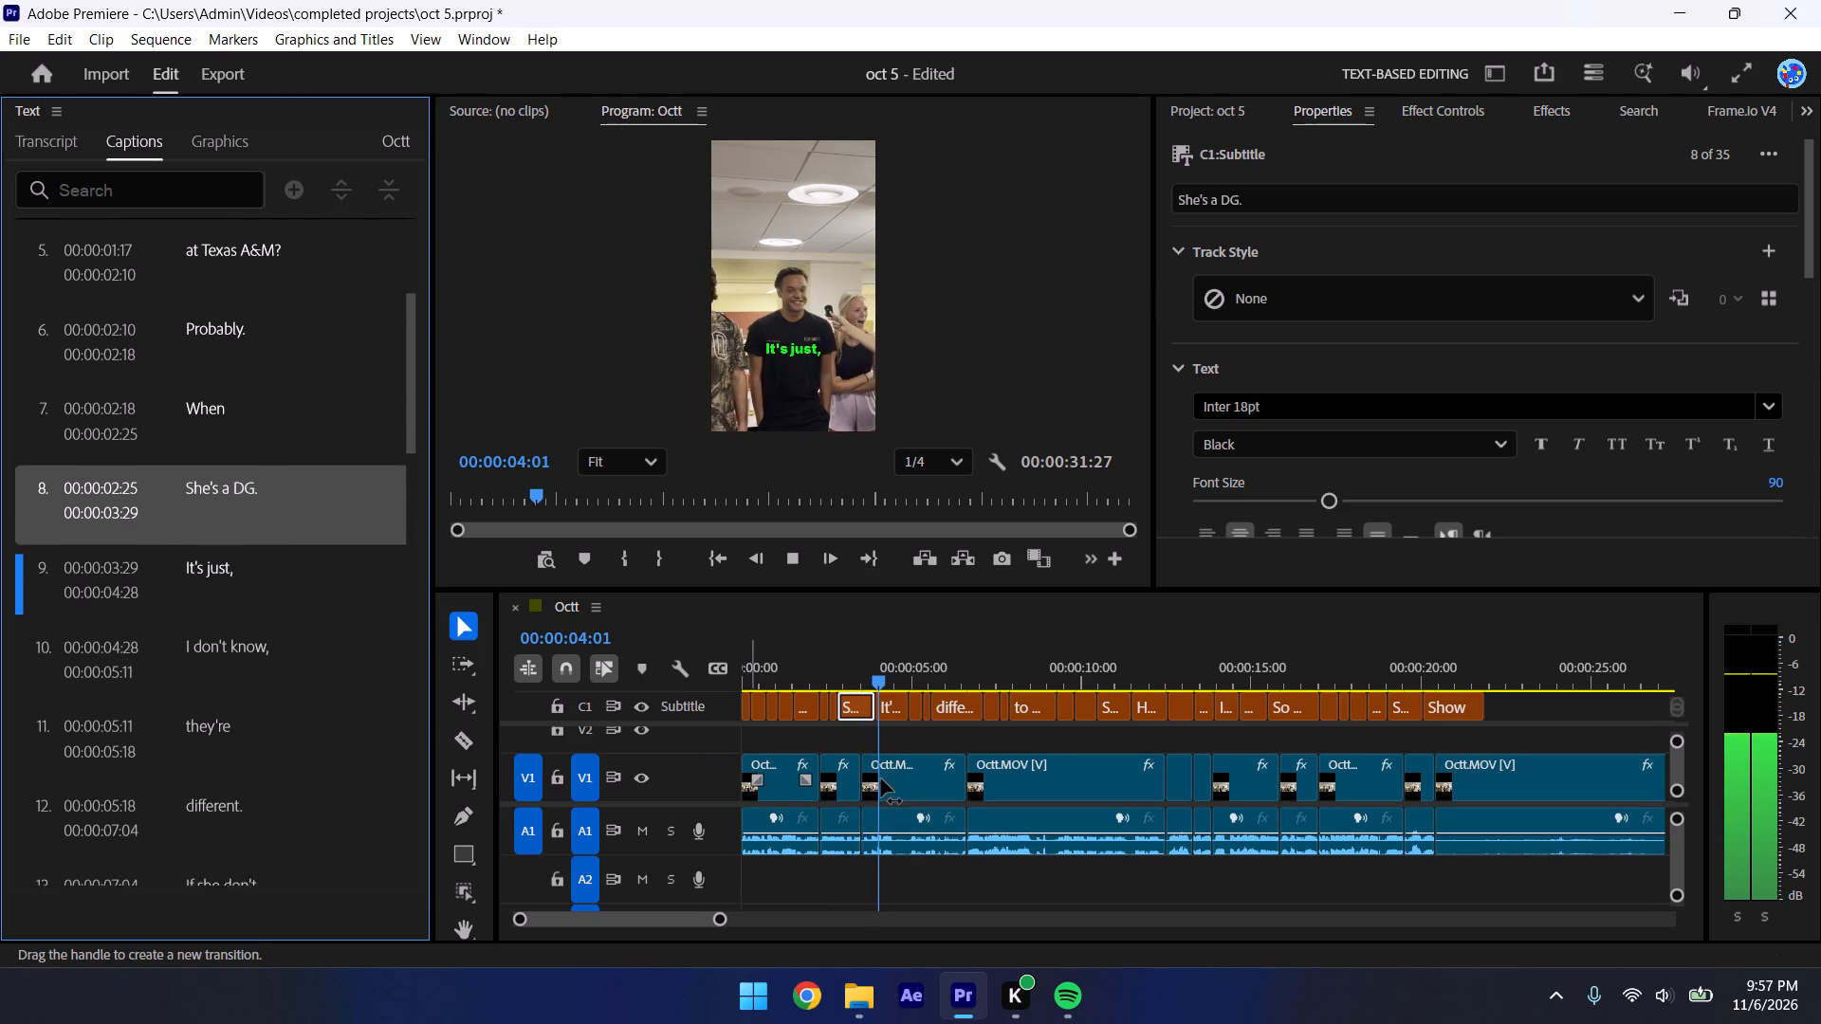
{"action": "key", "text": "space"}
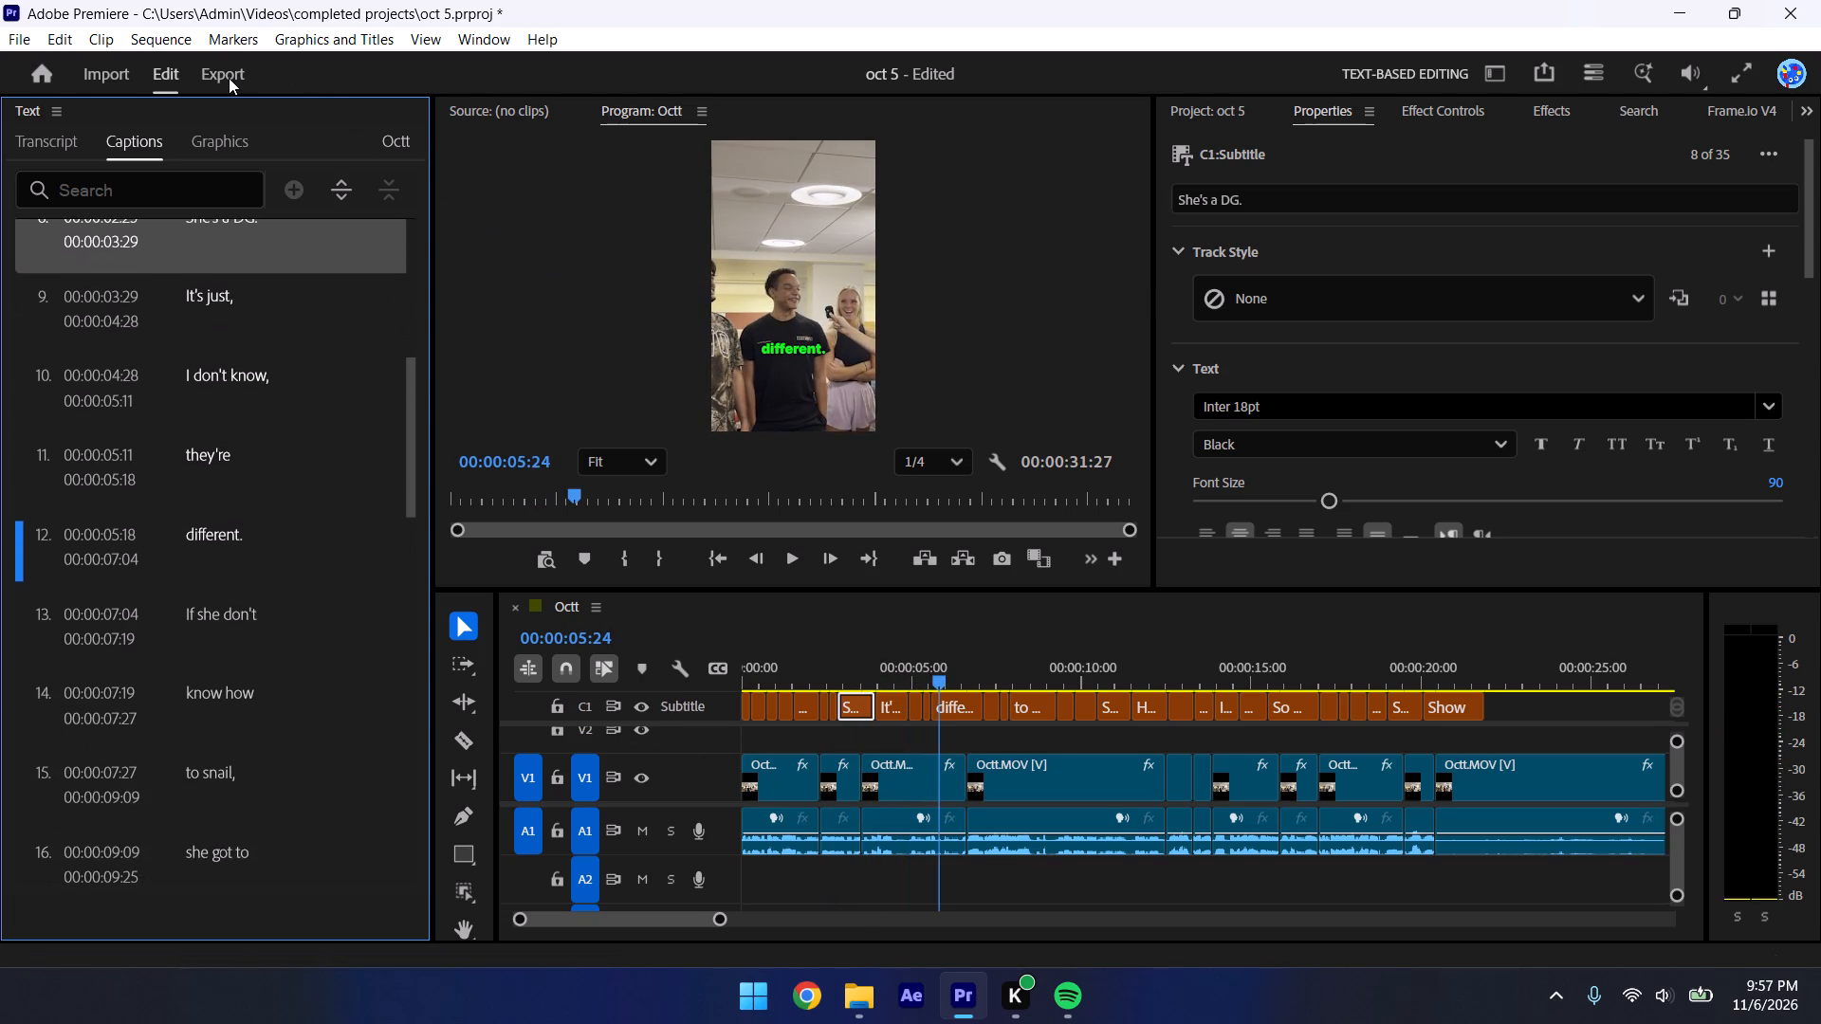
Open the export settings for the Octt sequence and name the output file Octt5.mp4.
{"action": "left_click", "coordinate": [229, 78]}
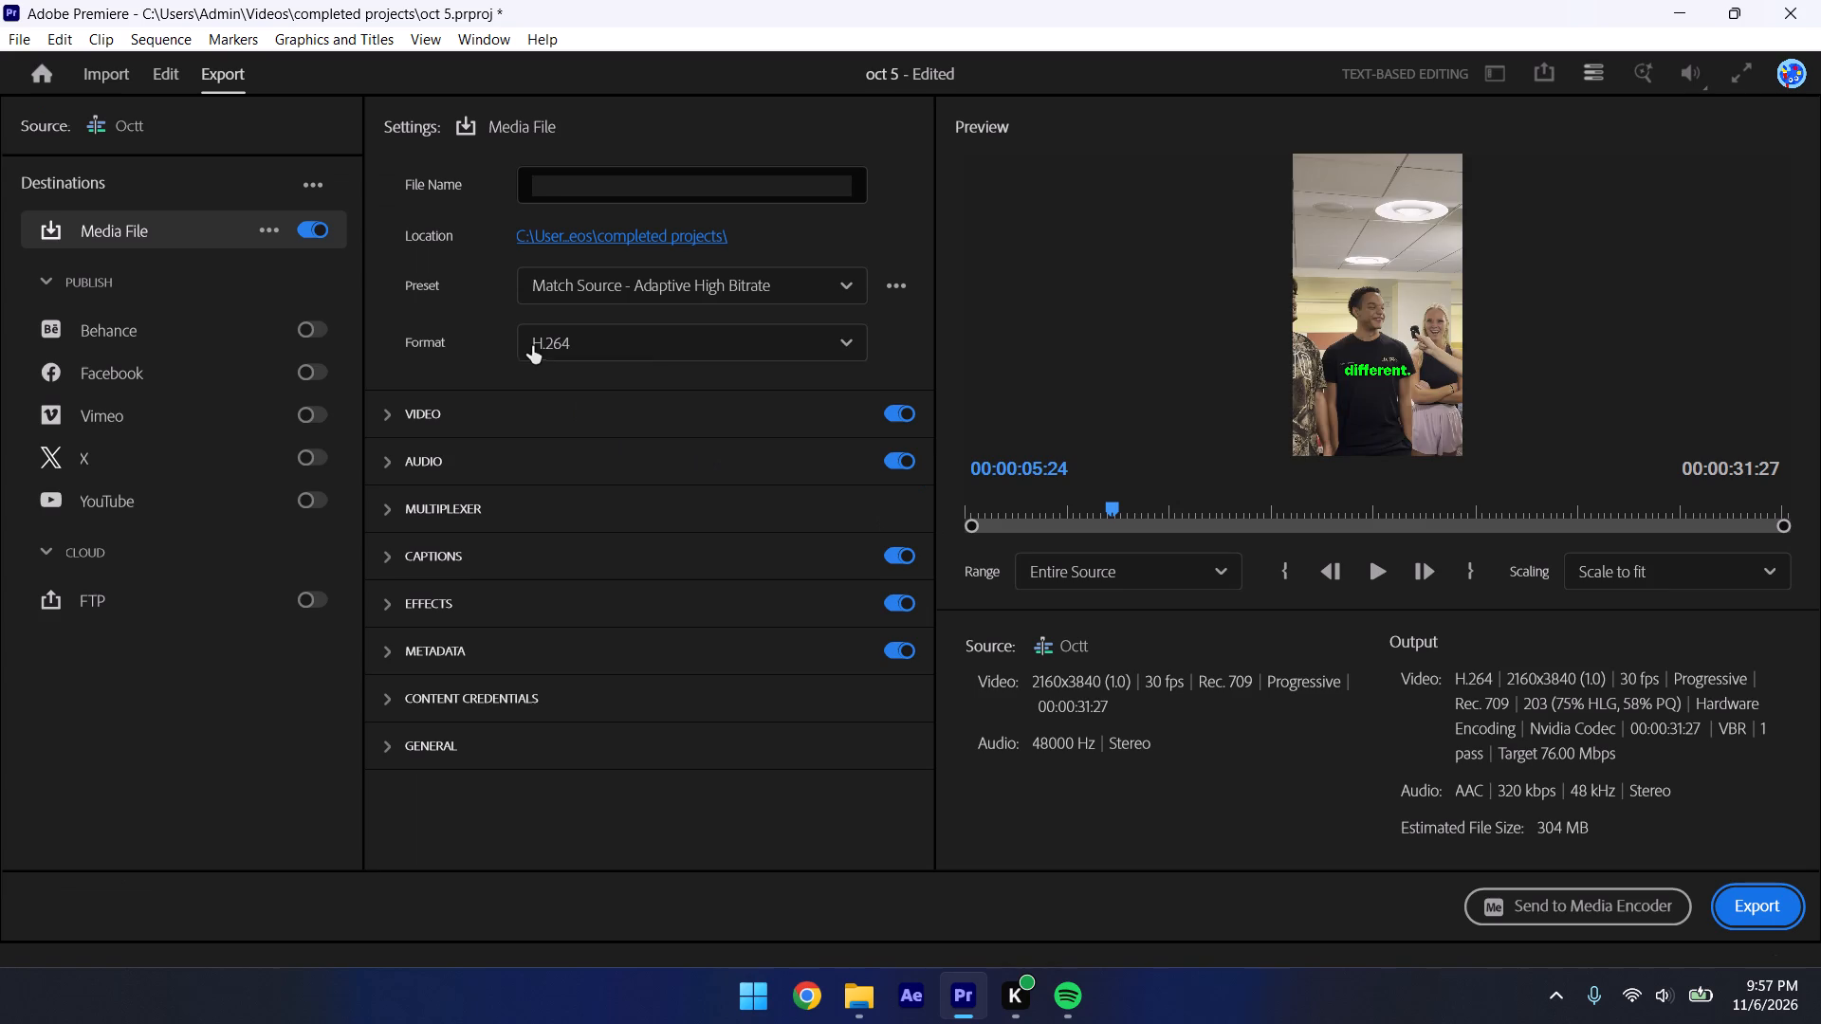
{"action": "left_click", "coordinate": [572, 190]}
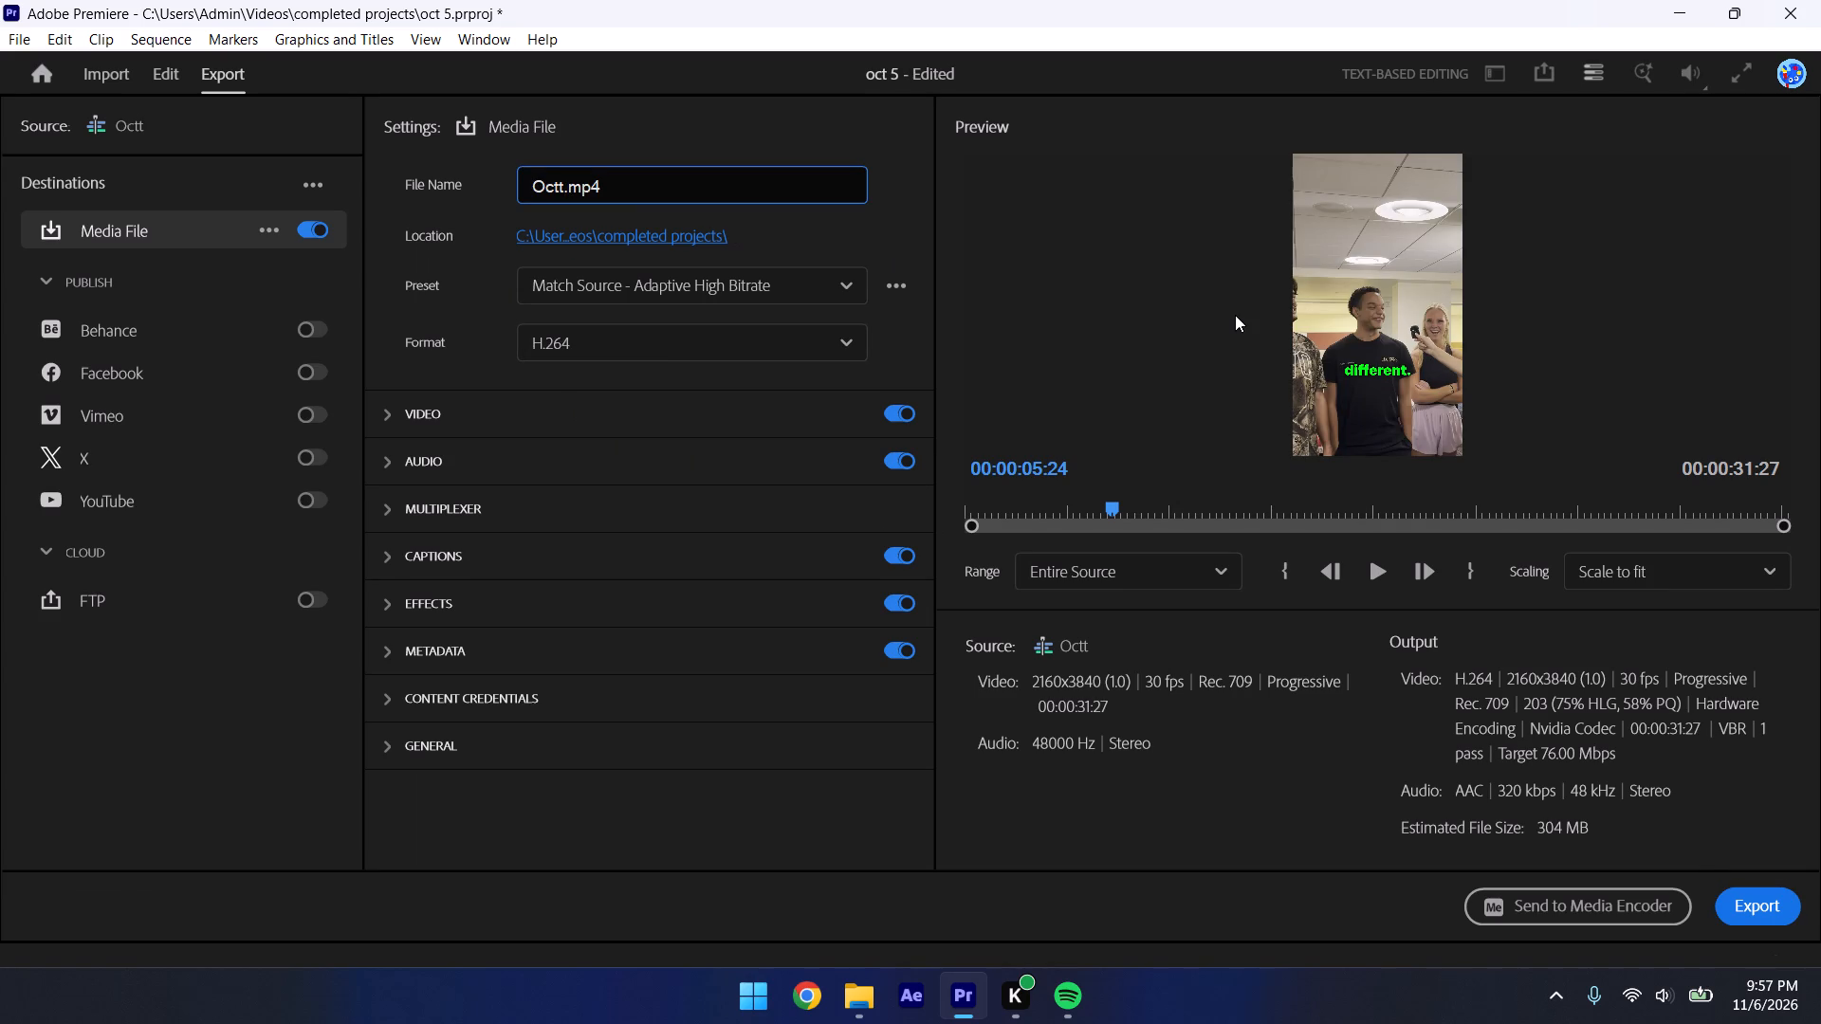
{"action": "key", "text": "Left"}
{"action": "key", "text": "5"}
Export the Octt sequence as the H.264 file Octt5.mp4.
{"action": "left_click", "coordinate": [1773, 905]}
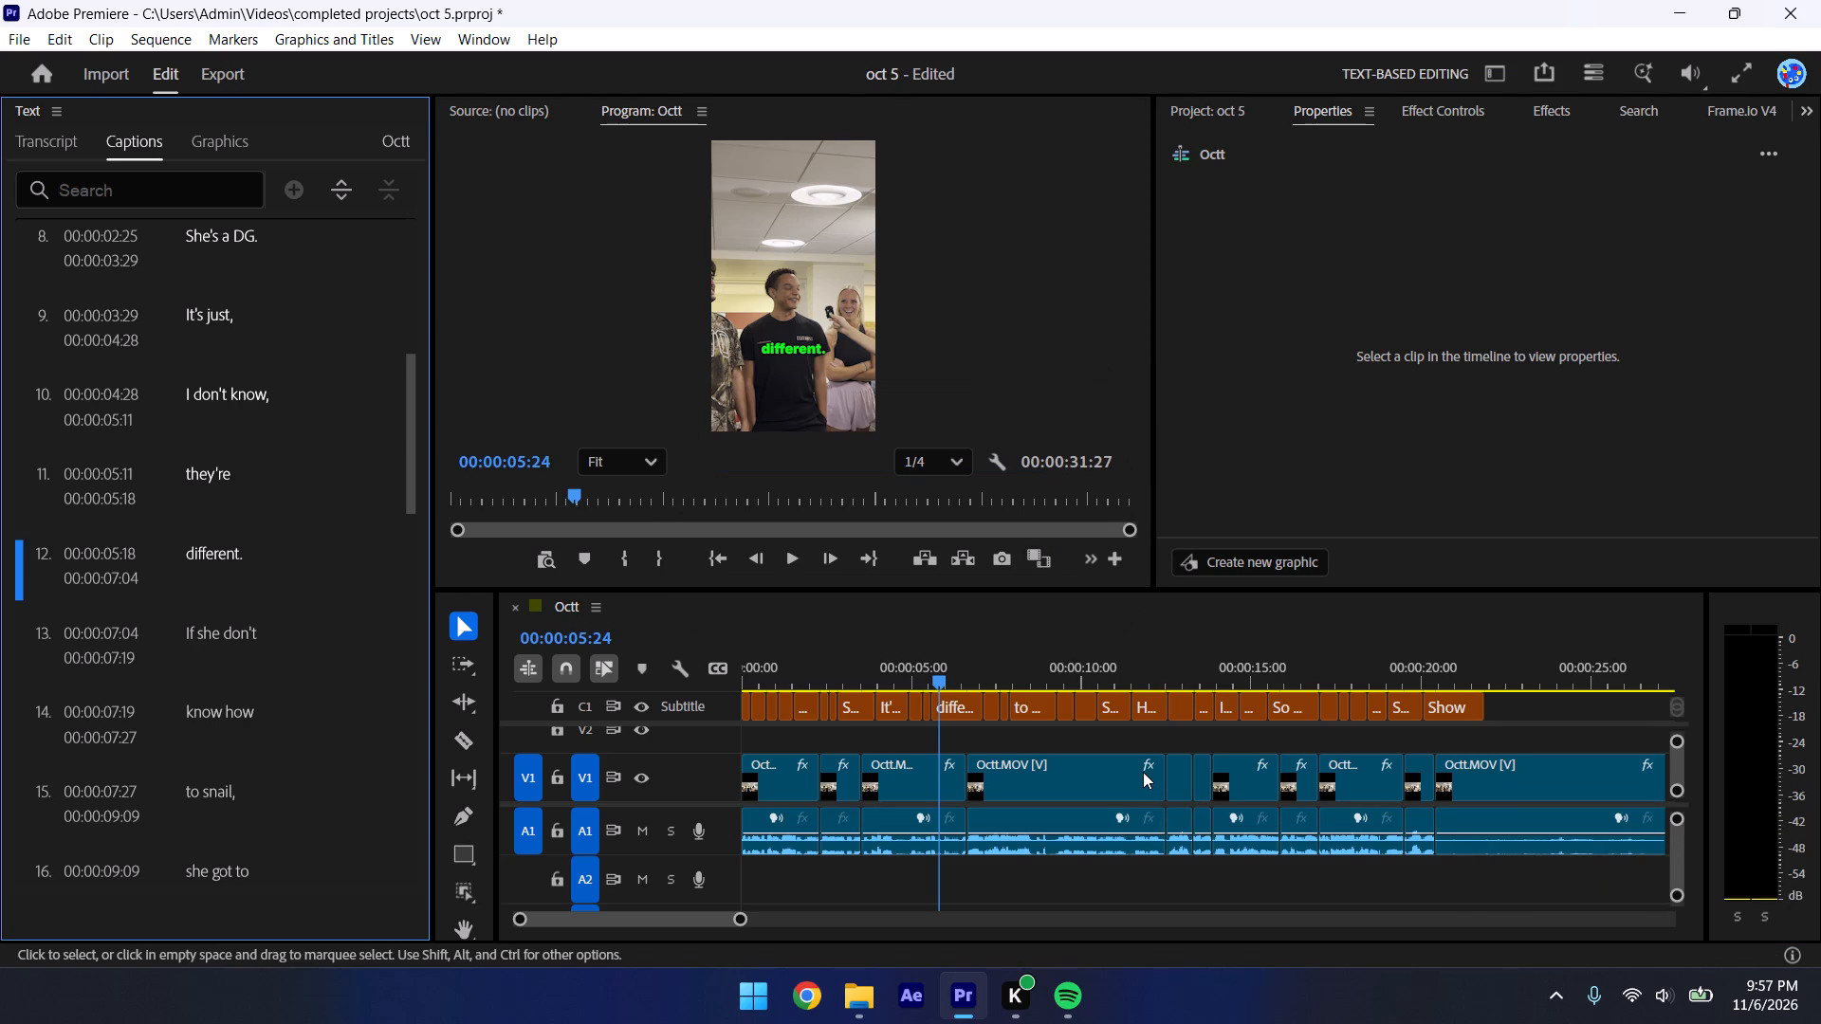
Create a new project named oct 6.
{"action": "left_click", "coordinate": [45, 84]}
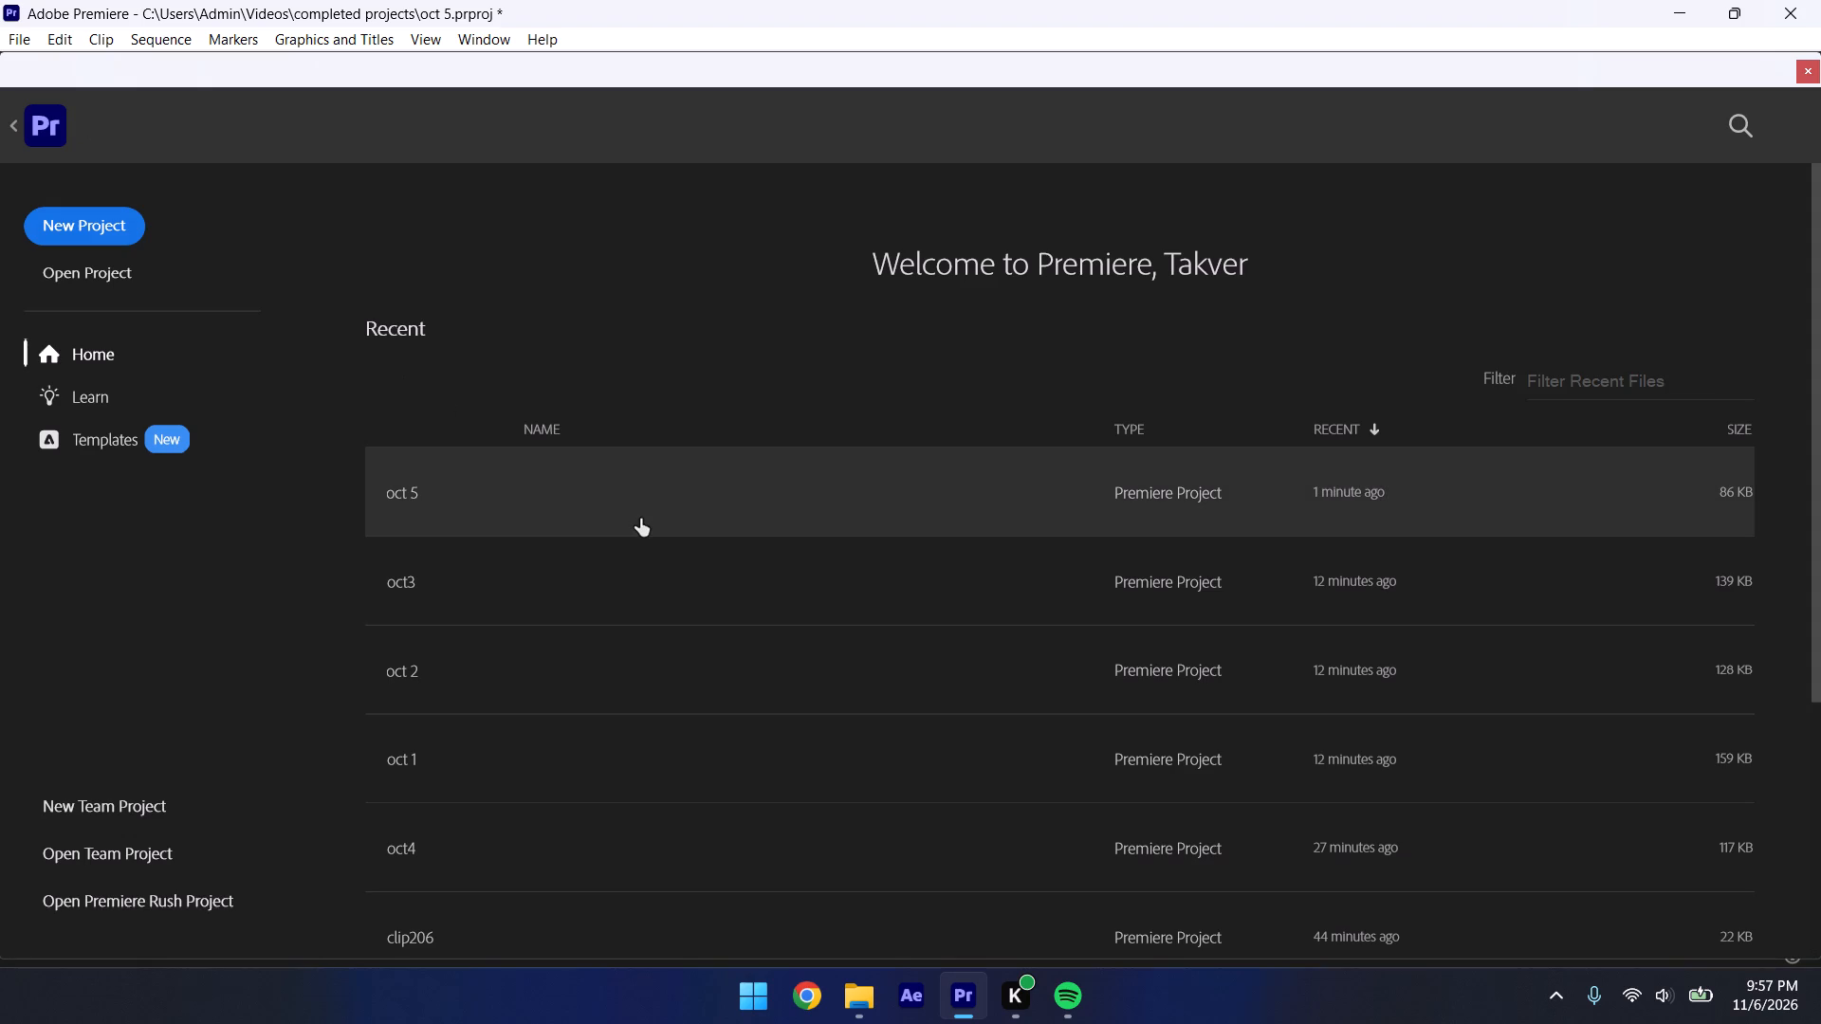
{"action": "left_click", "coordinate": [85, 215]}
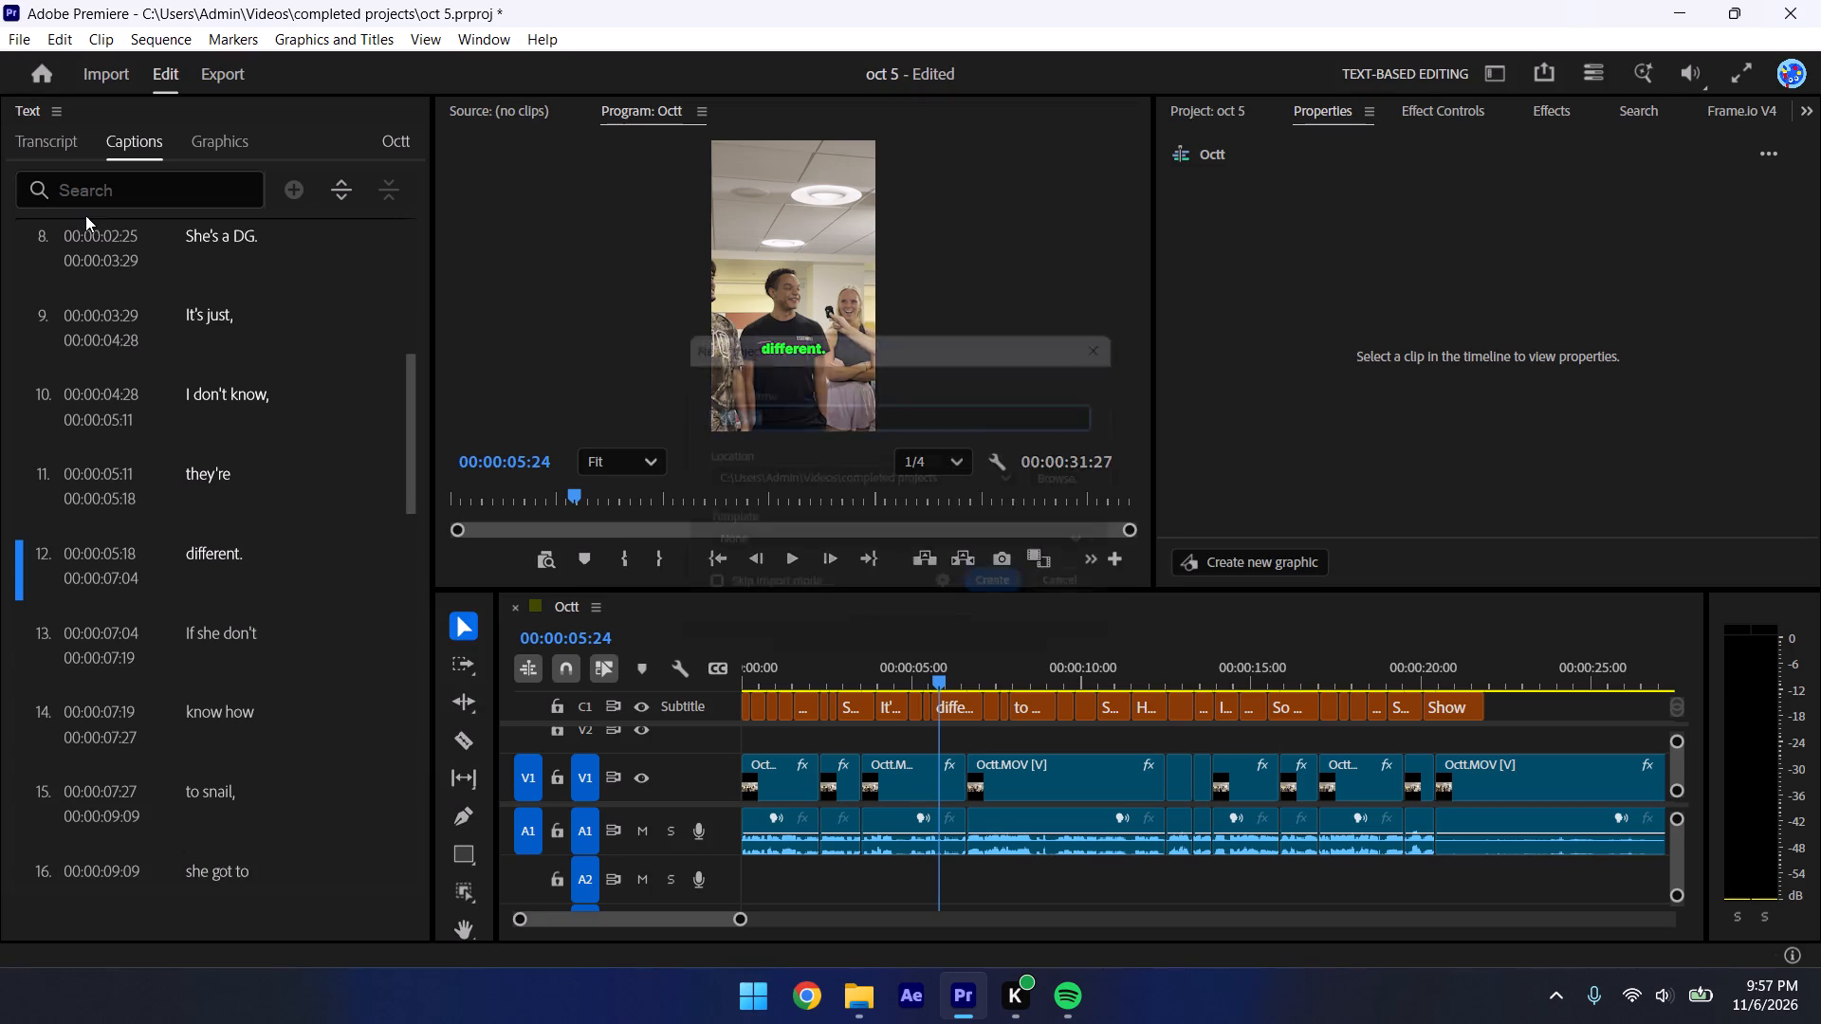
{"action": "type", "text": "oct 6"}
{"action": "key", "text": "Return"}
Close Premiere, saving the changes to the oct 6 and oct 5 projects.
{"action": "left_click_drag", "start_coordinate": [1610, 874], "coordinate": [1625, 881]}
{"action": "left_click", "coordinate": [1820, 0]}
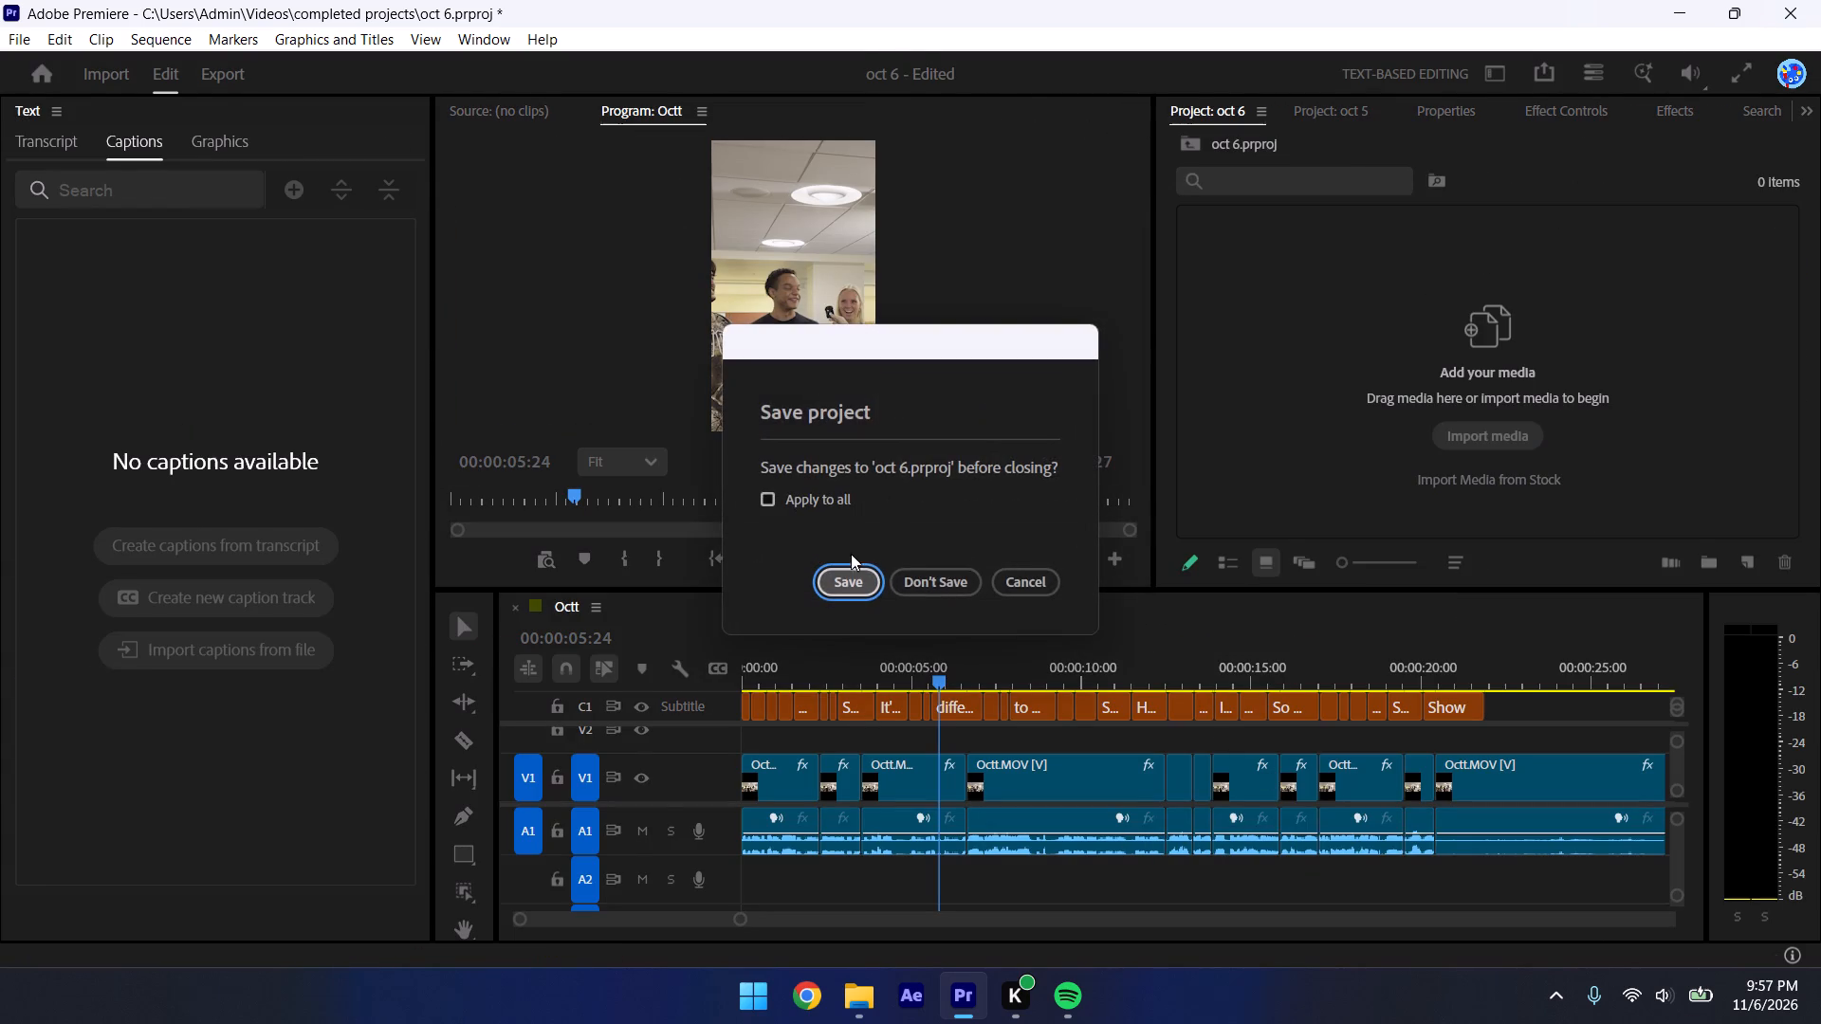
{"action": "left_click", "coordinate": [861, 584]}
{"action": "left_click", "coordinate": [860, 589]}
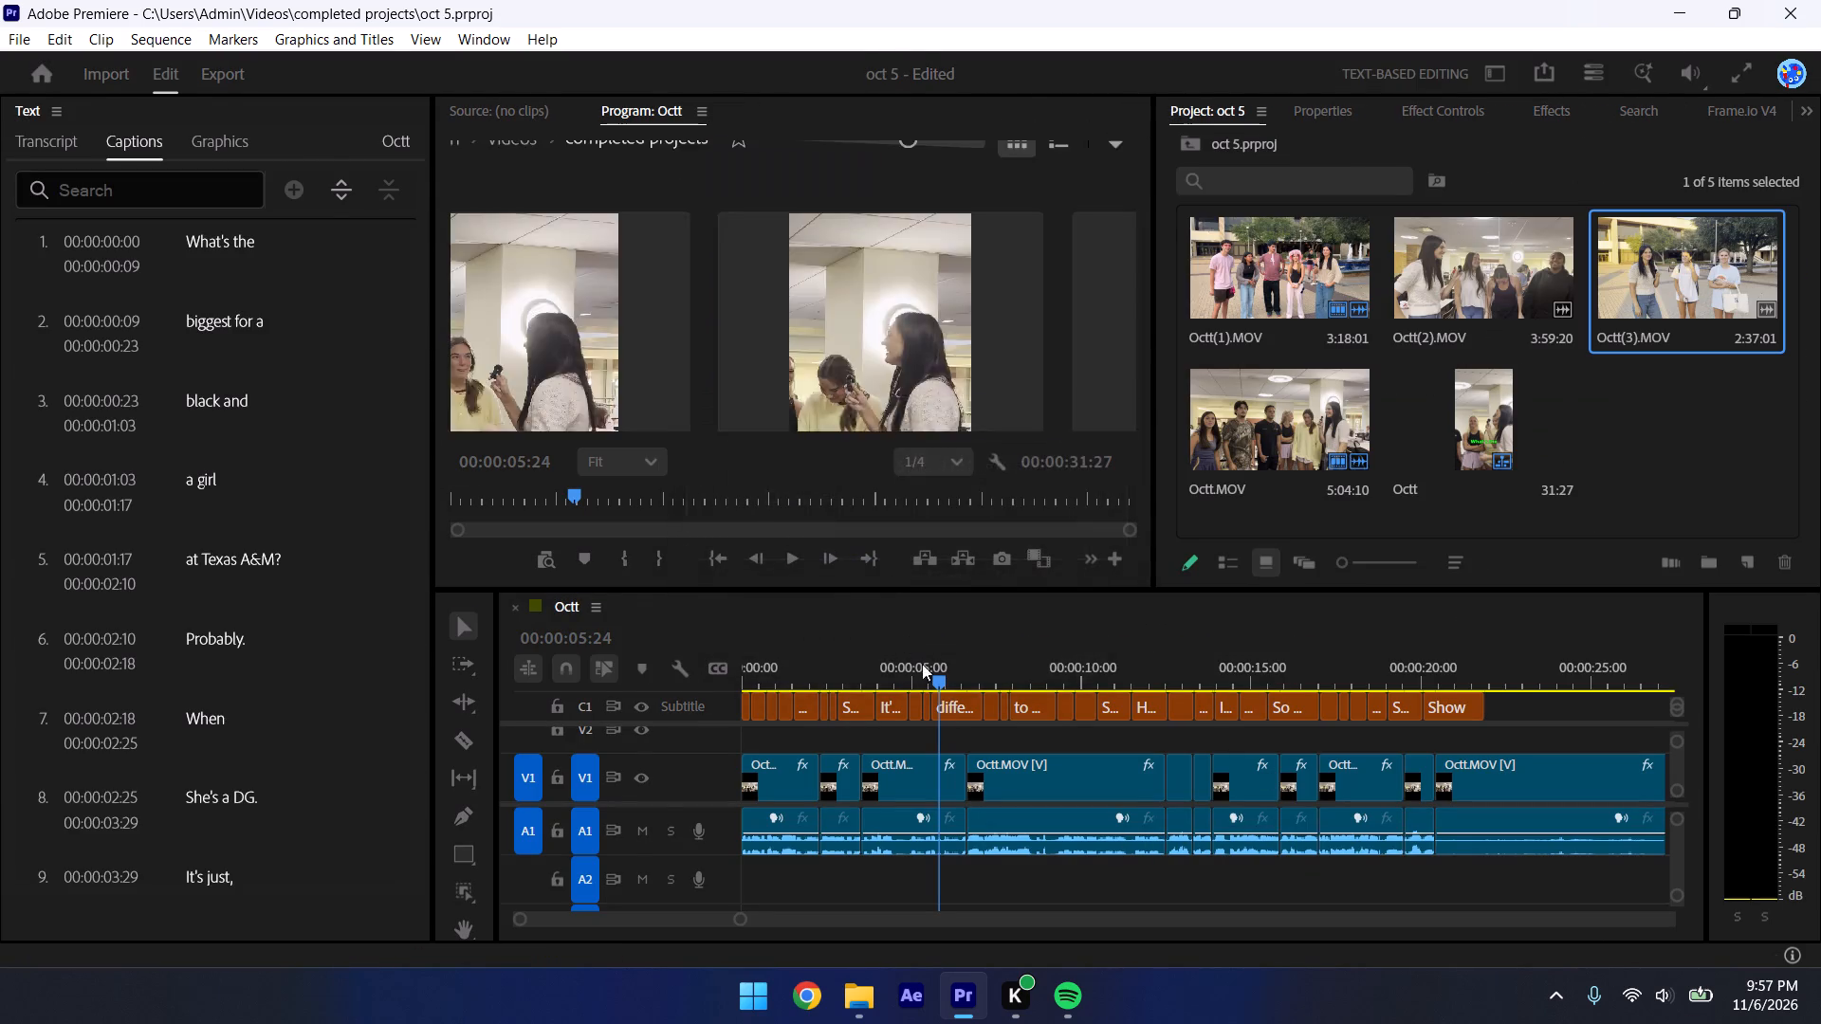
Relaunch Premiere and open the recent project oct 6.
{"action": "left_click", "coordinate": [955, 1006]}
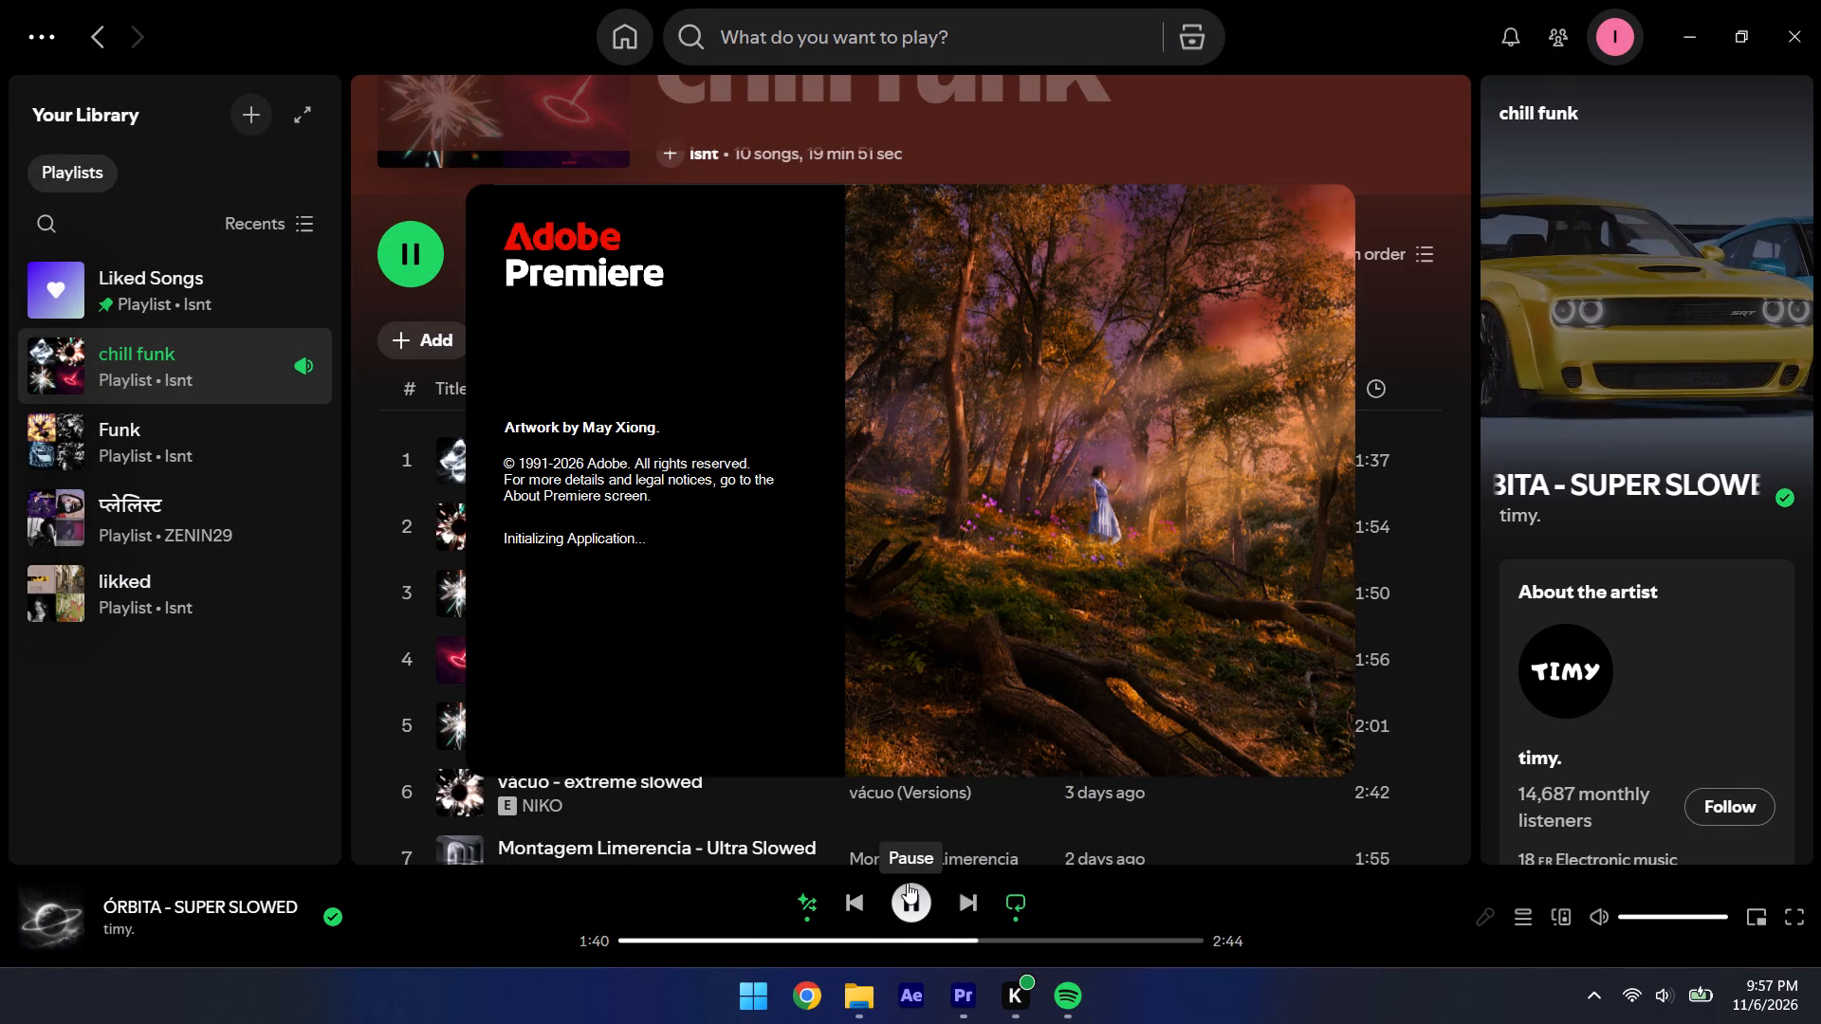
{"action": "left_click", "coordinate": [864, 656]}
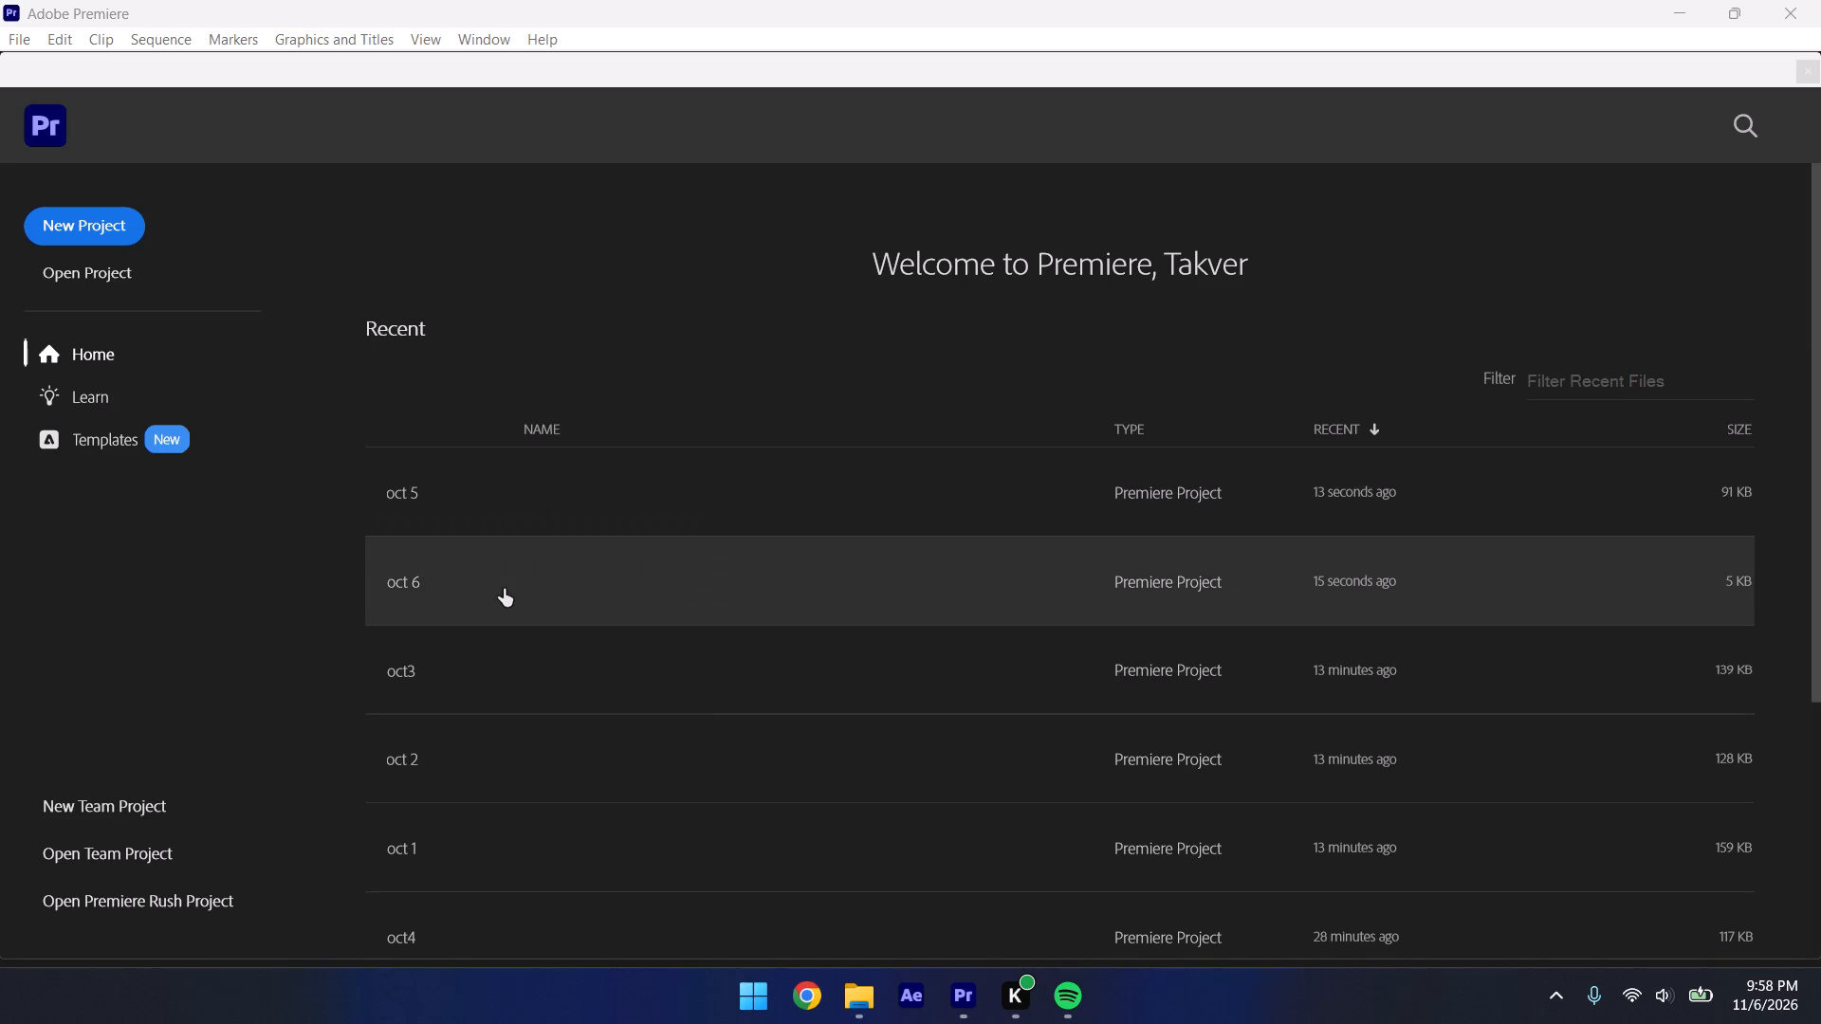
{"action": "left_click", "coordinate": [504, 589]}
{"action": "left_click", "coordinate": [431, 576]}
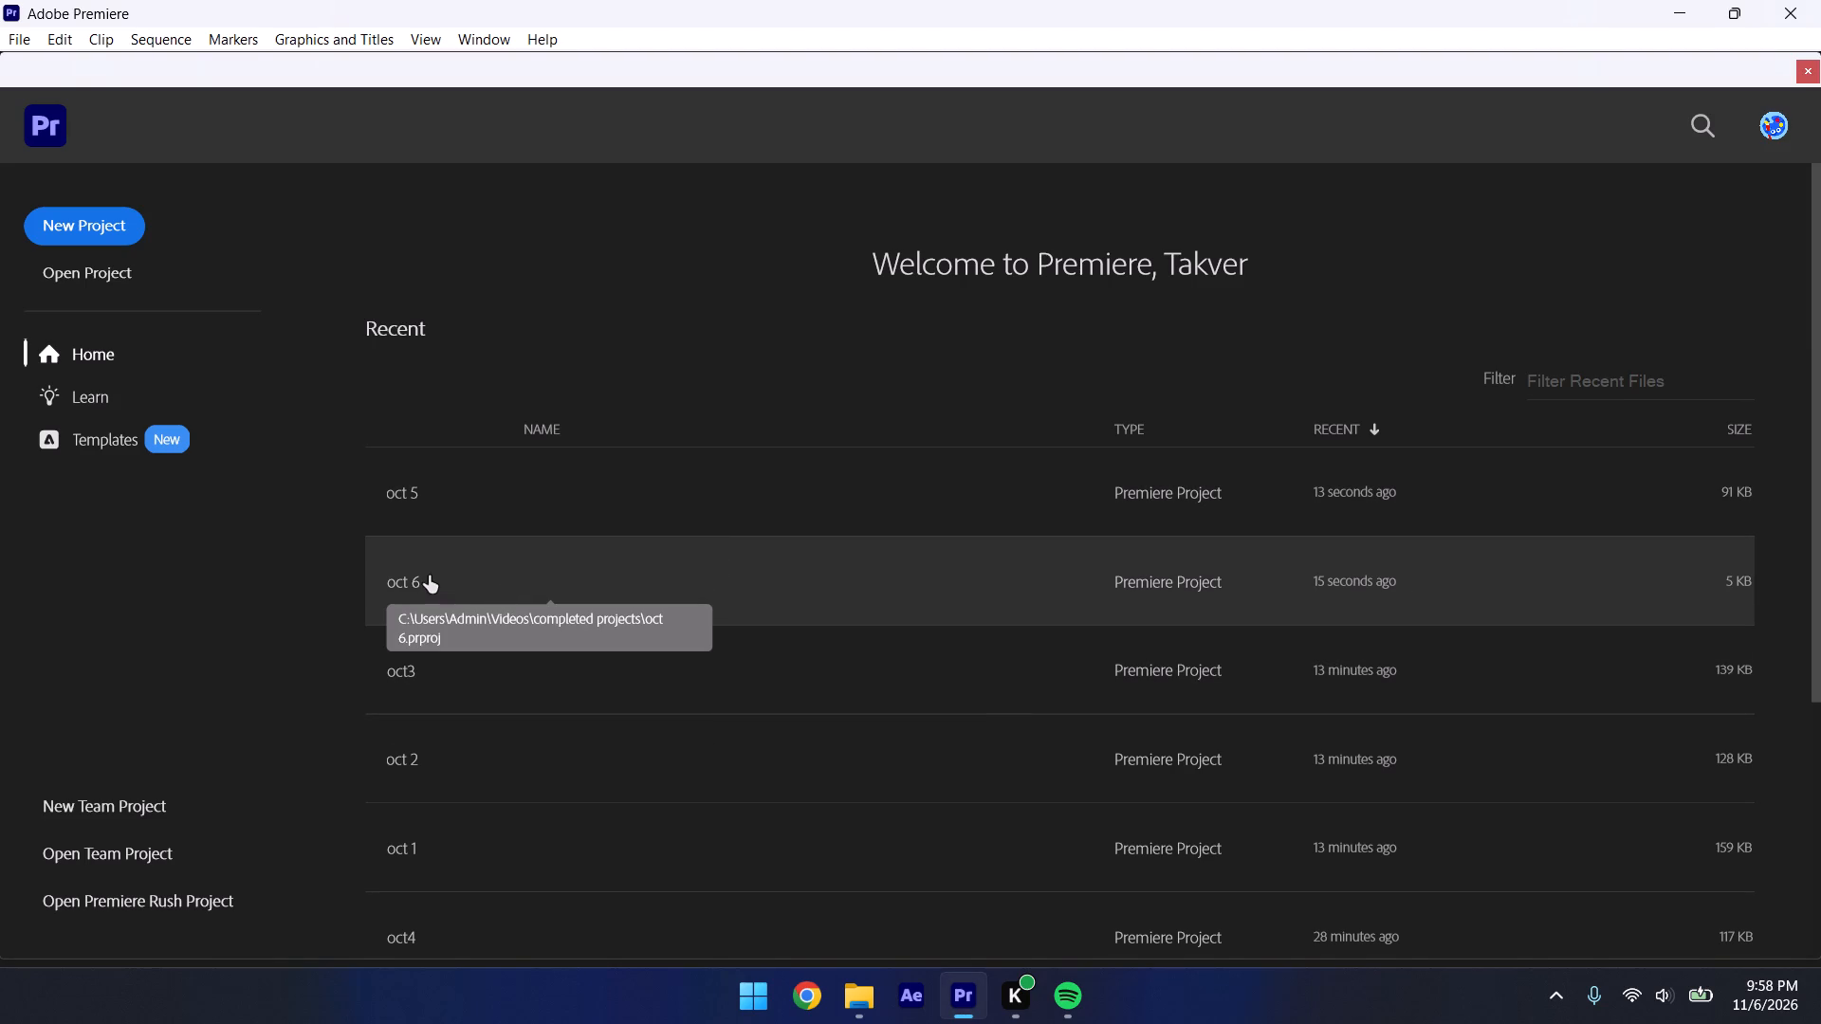
{"action": "left_click", "coordinate": [428, 569]}
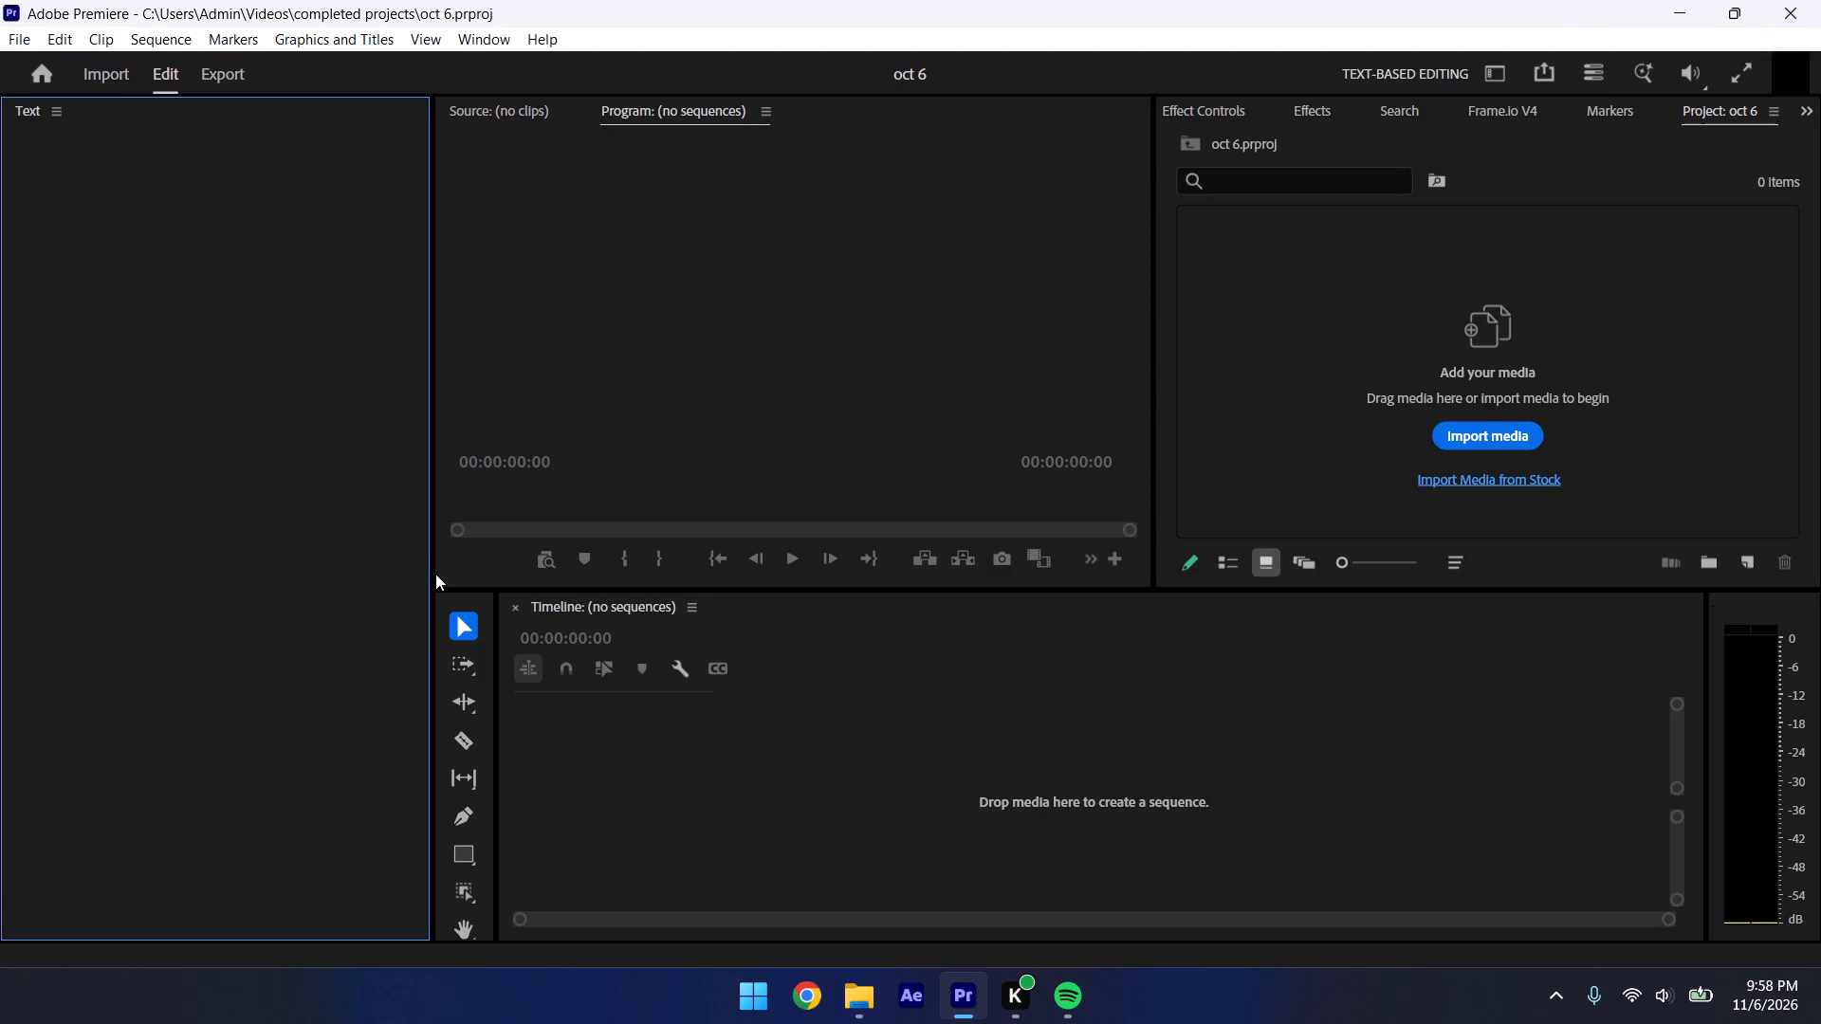
Import the four Octt MOV files from the a roll > oct folder in File Explorer into the oct 6 project.
{"action": "left_click", "coordinate": [874, 985]}
{"action": "left_click_drag", "start_coordinate": [625, 437], "coordinate": [650, 232]}
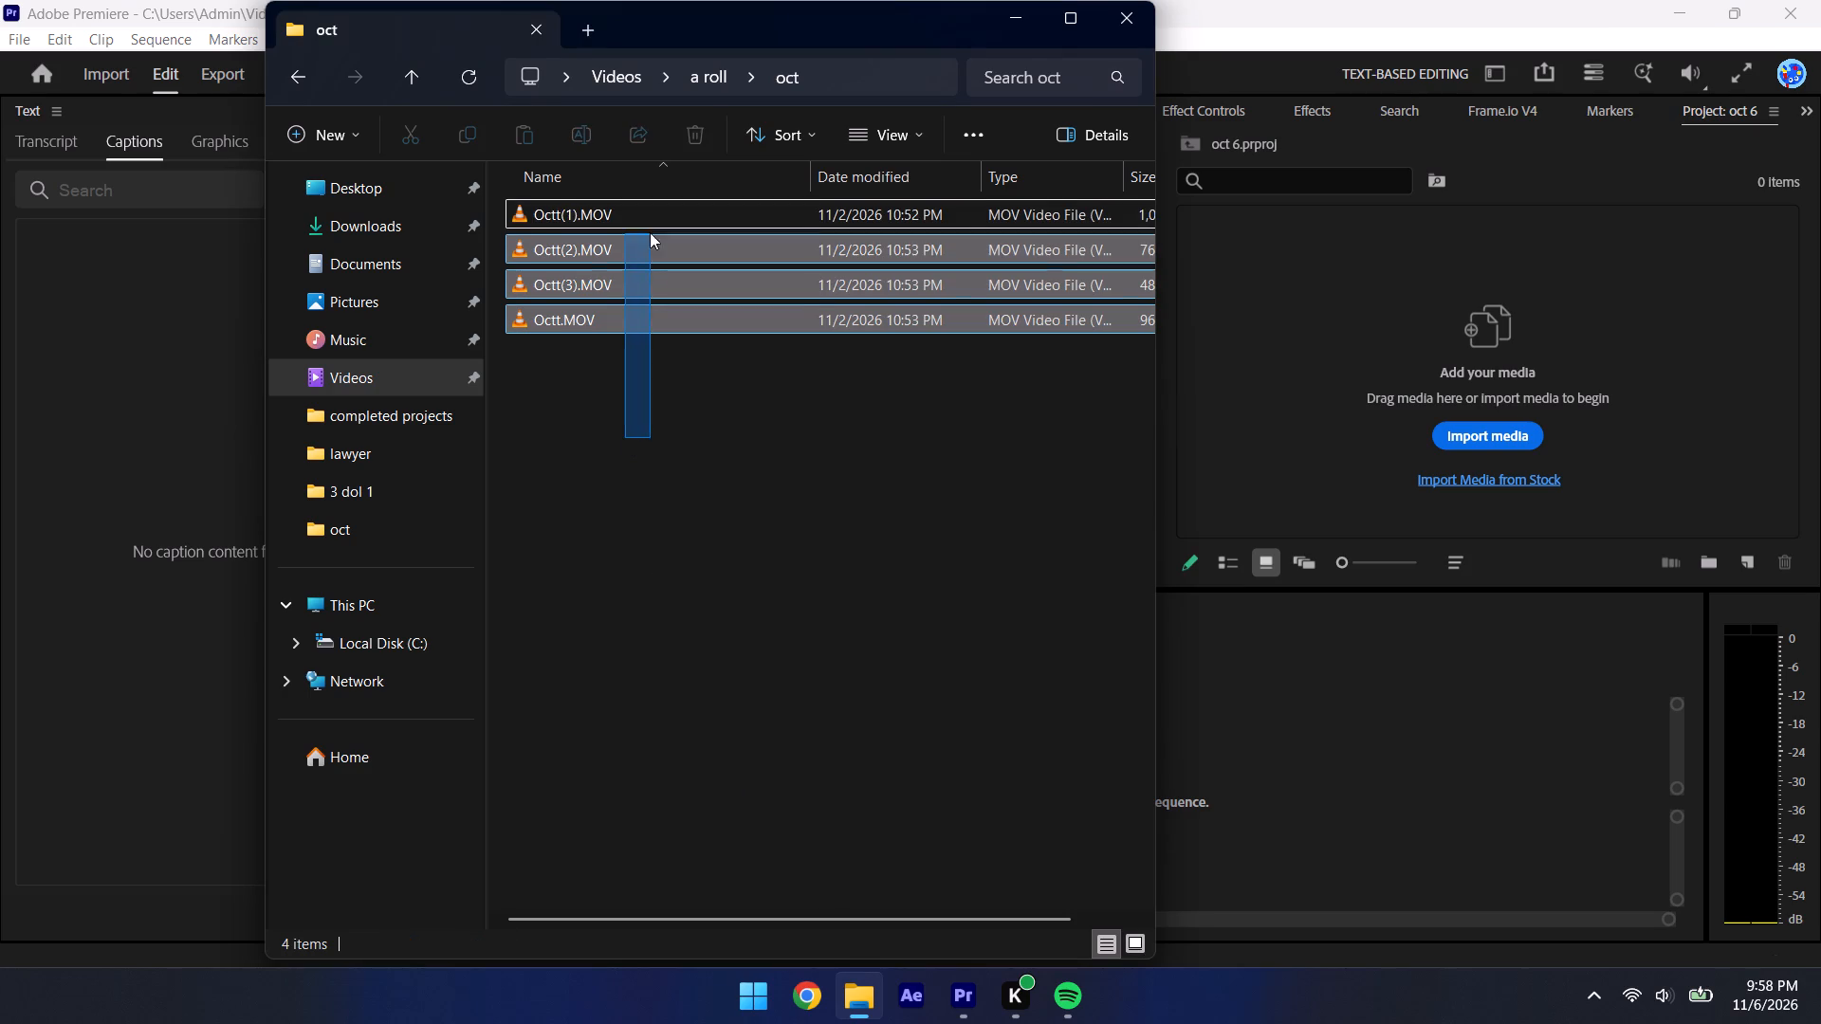
{"action": "left_click_drag", "start_coordinate": [650, 232], "coordinate": [654, 207]}
{"action": "left_click_drag", "start_coordinate": [573, 214], "coordinate": [1475, 332]}
{"action": "left_click", "coordinate": [1635, 486]}
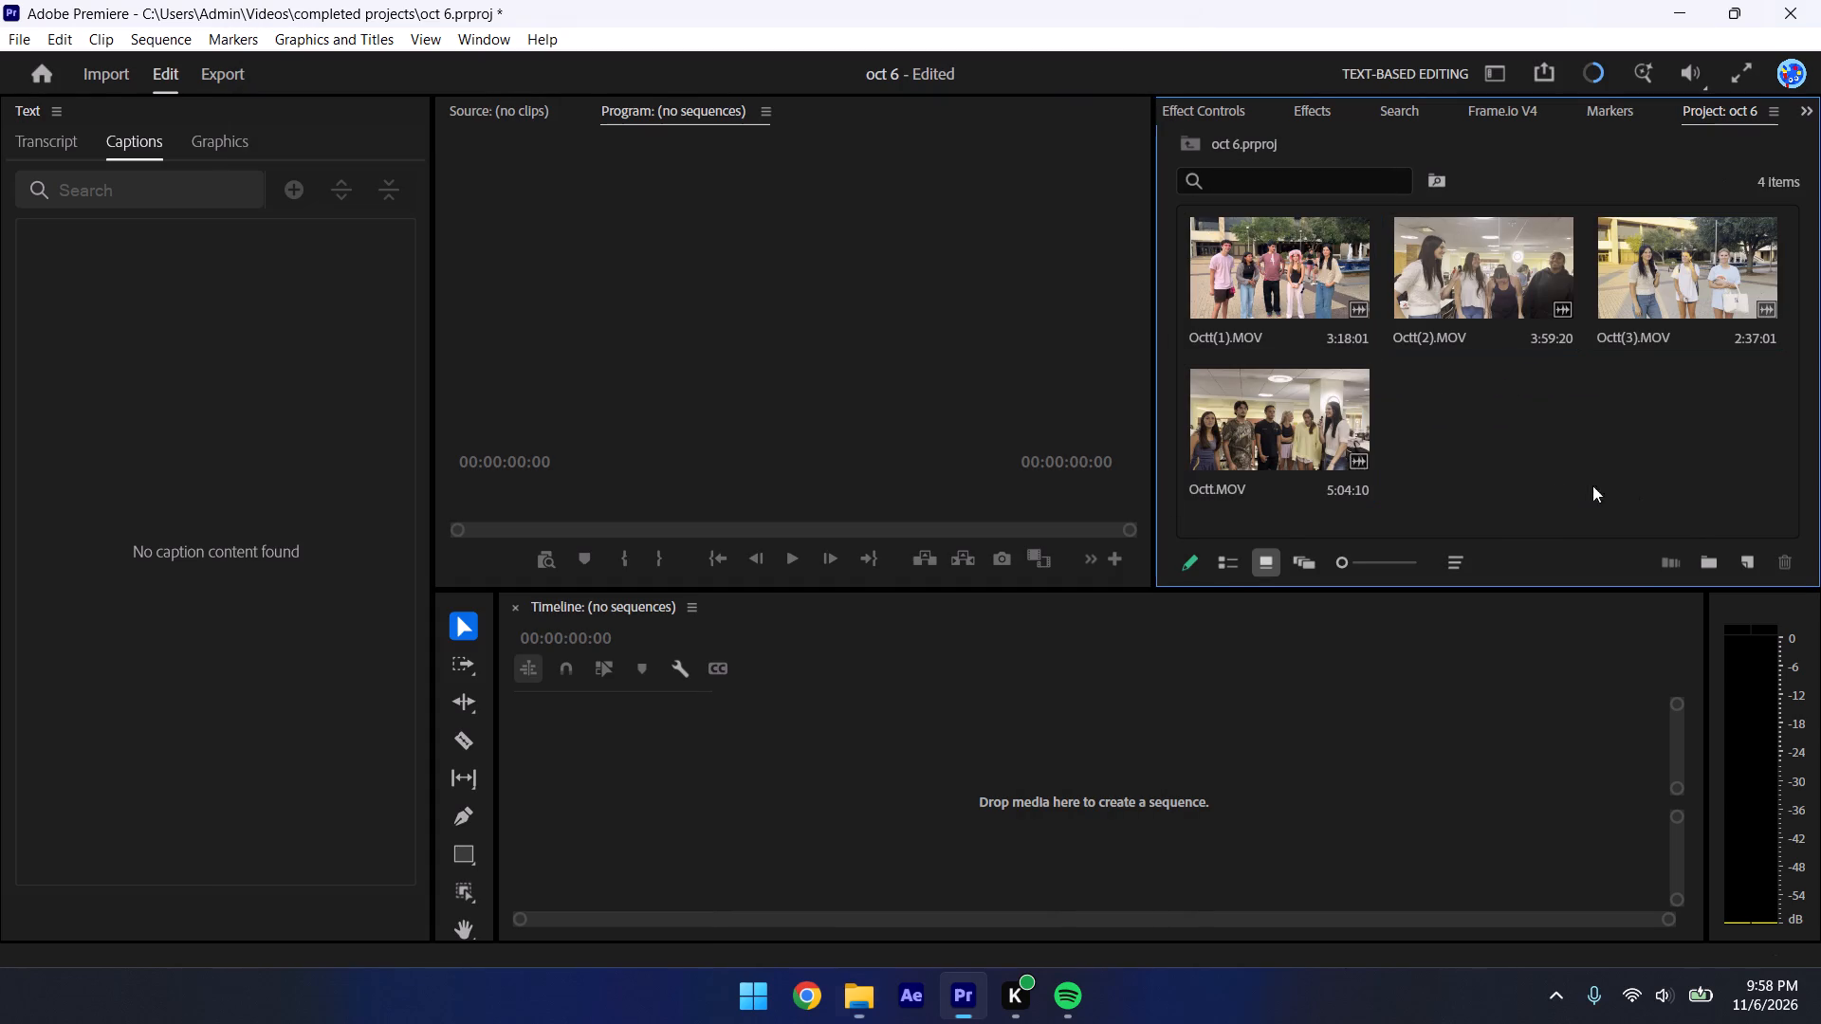
Override the media color space of Octt.MOV with Rec. 709.
{"action": "right_click", "coordinate": [1287, 433]}
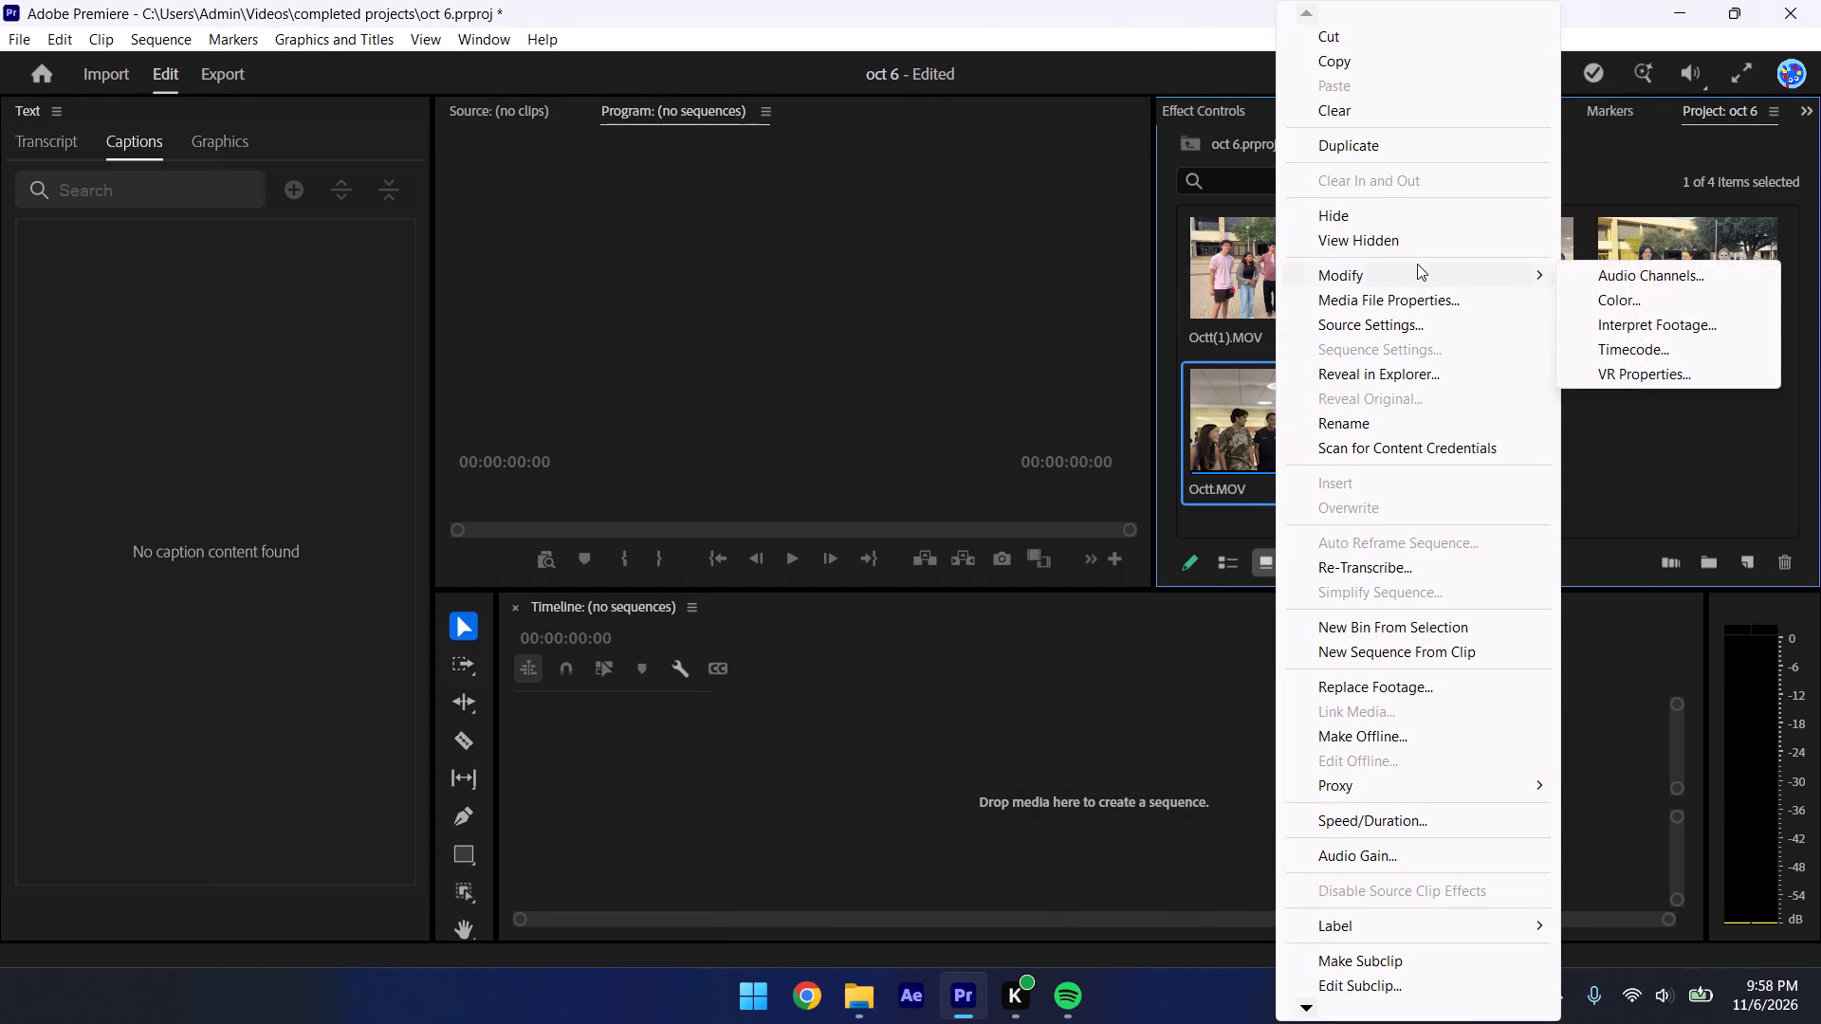
{"action": "left_click", "coordinate": [1656, 301]}
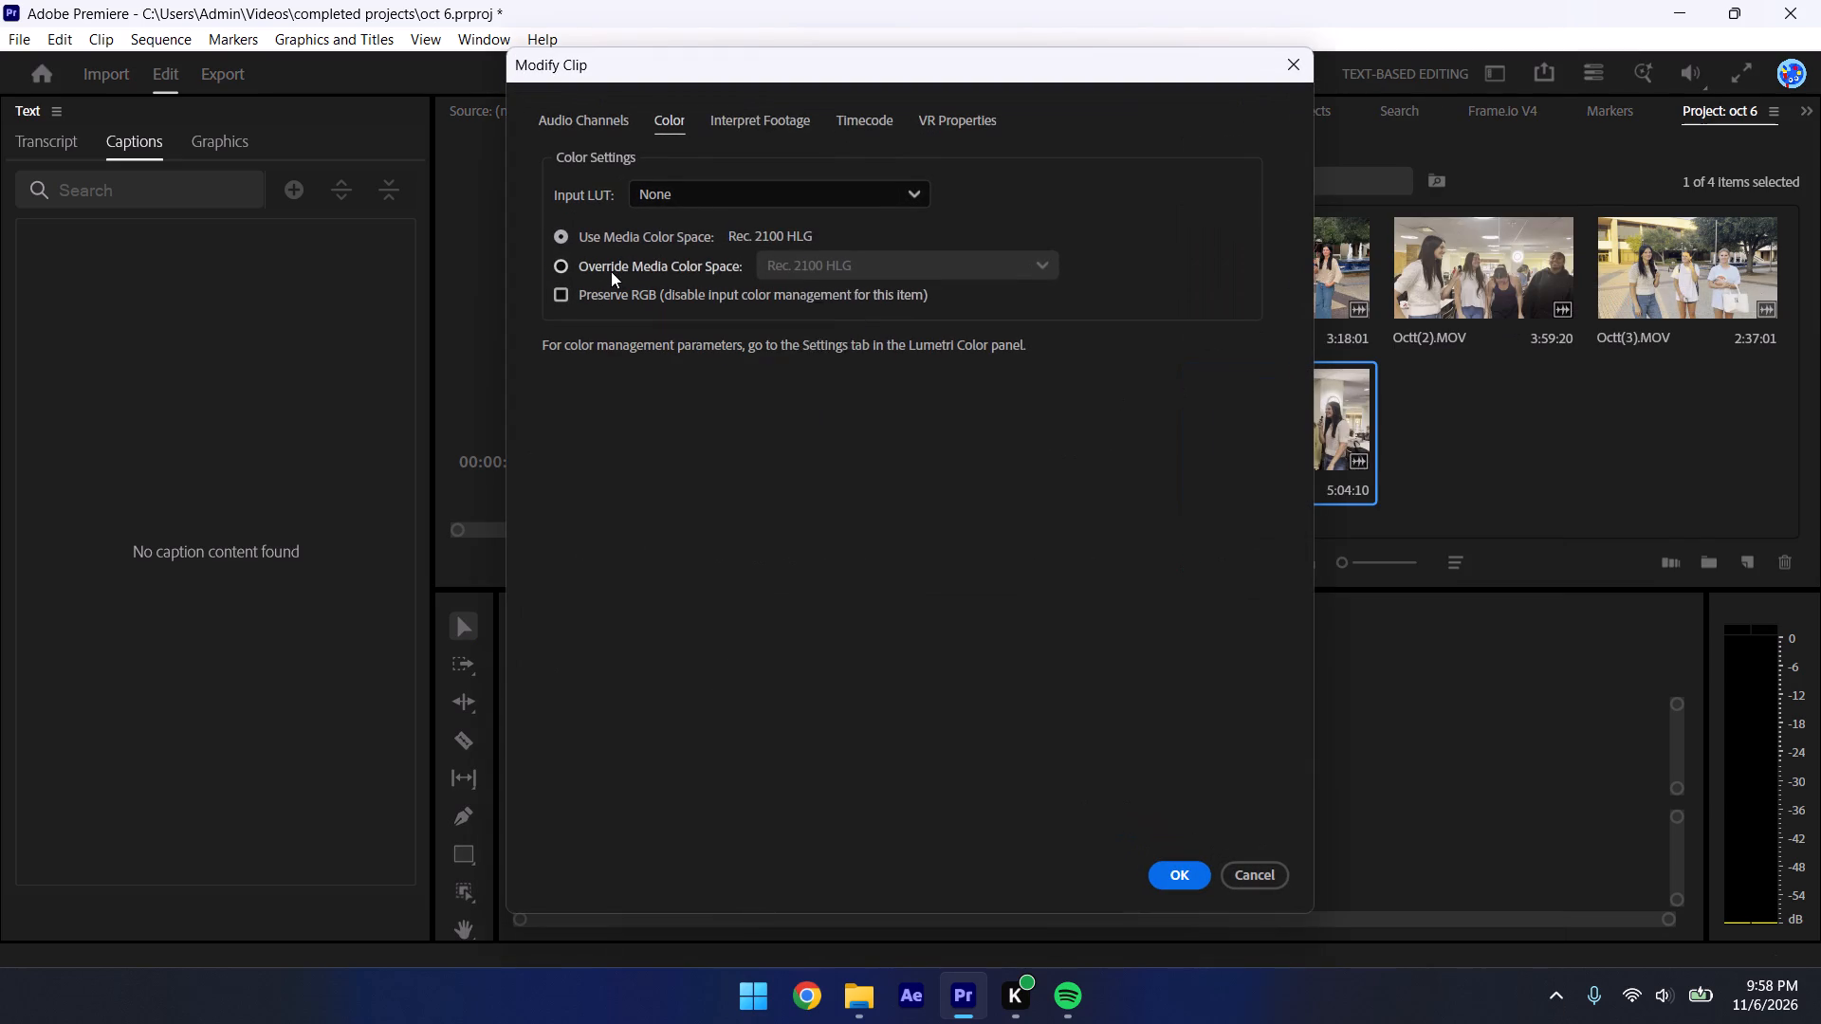
{"action": "left_click", "coordinate": [611, 271]}
{"action": "left_click", "coordinate": [806, 273]}
{"action": "left_click", "coordinate": [863, 733]}
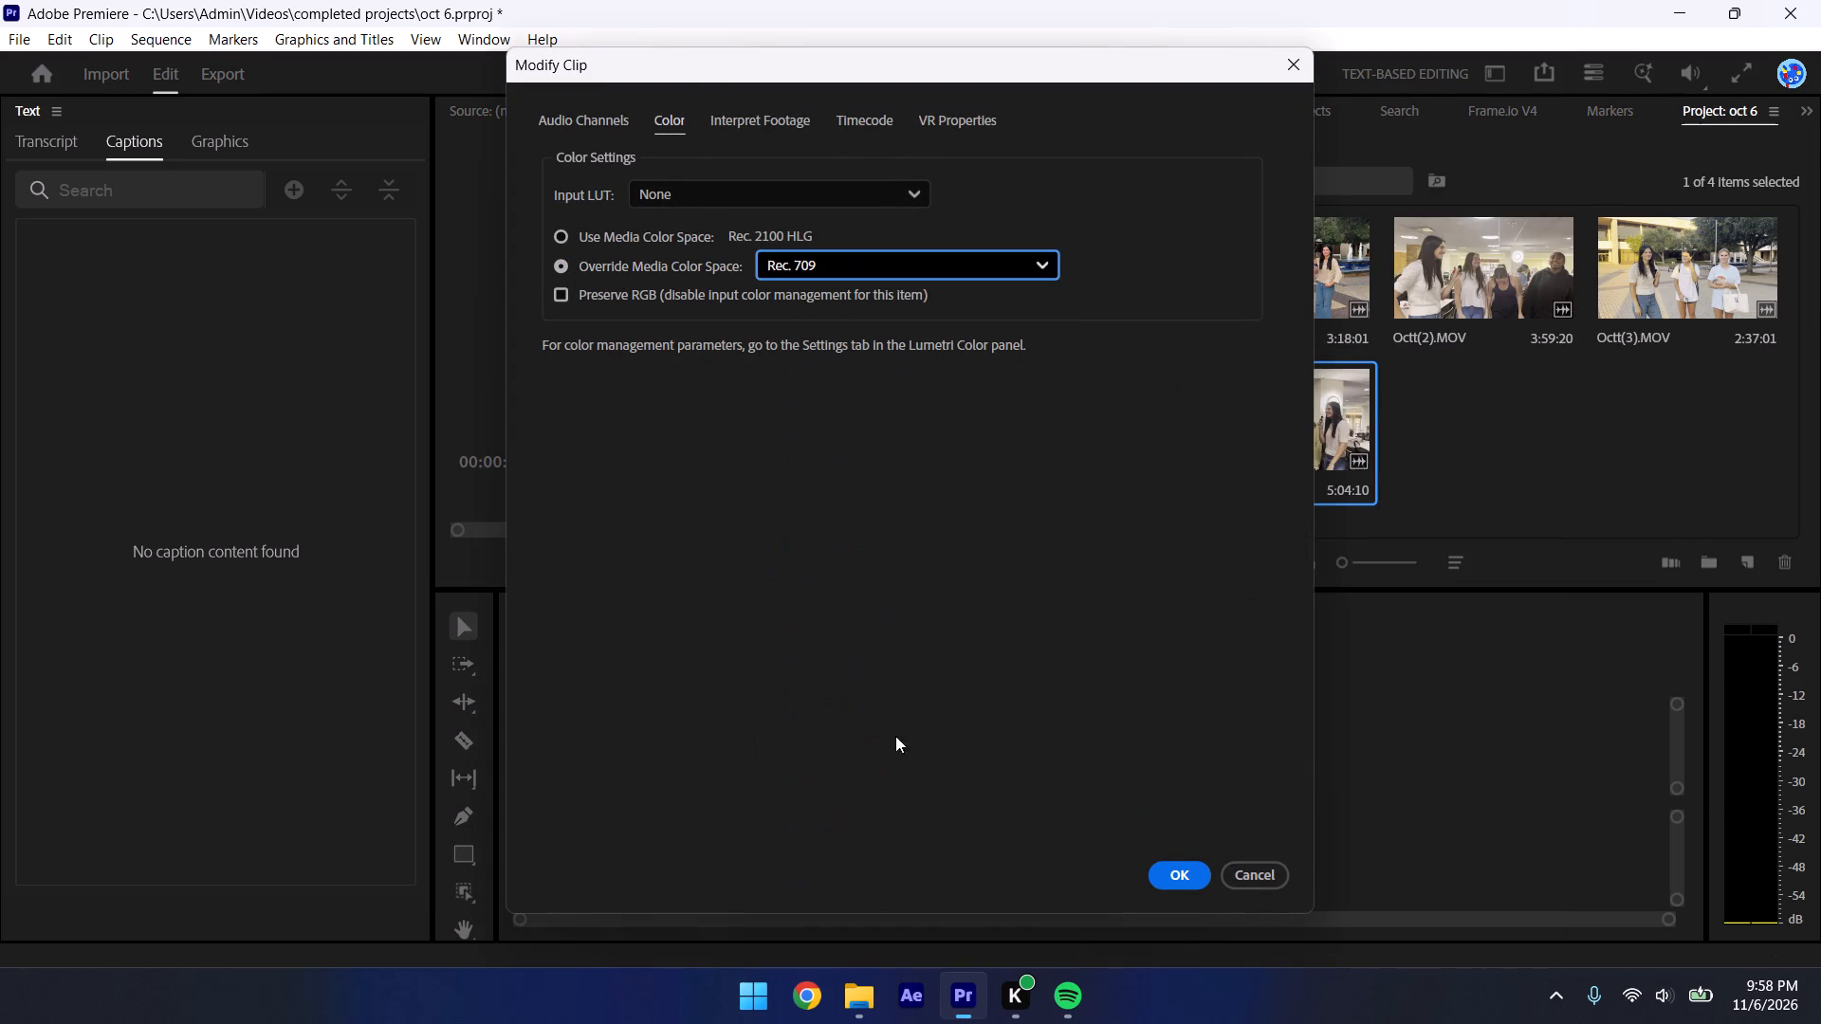
{"action": "left_click", "coordinate": [1175, 875]}
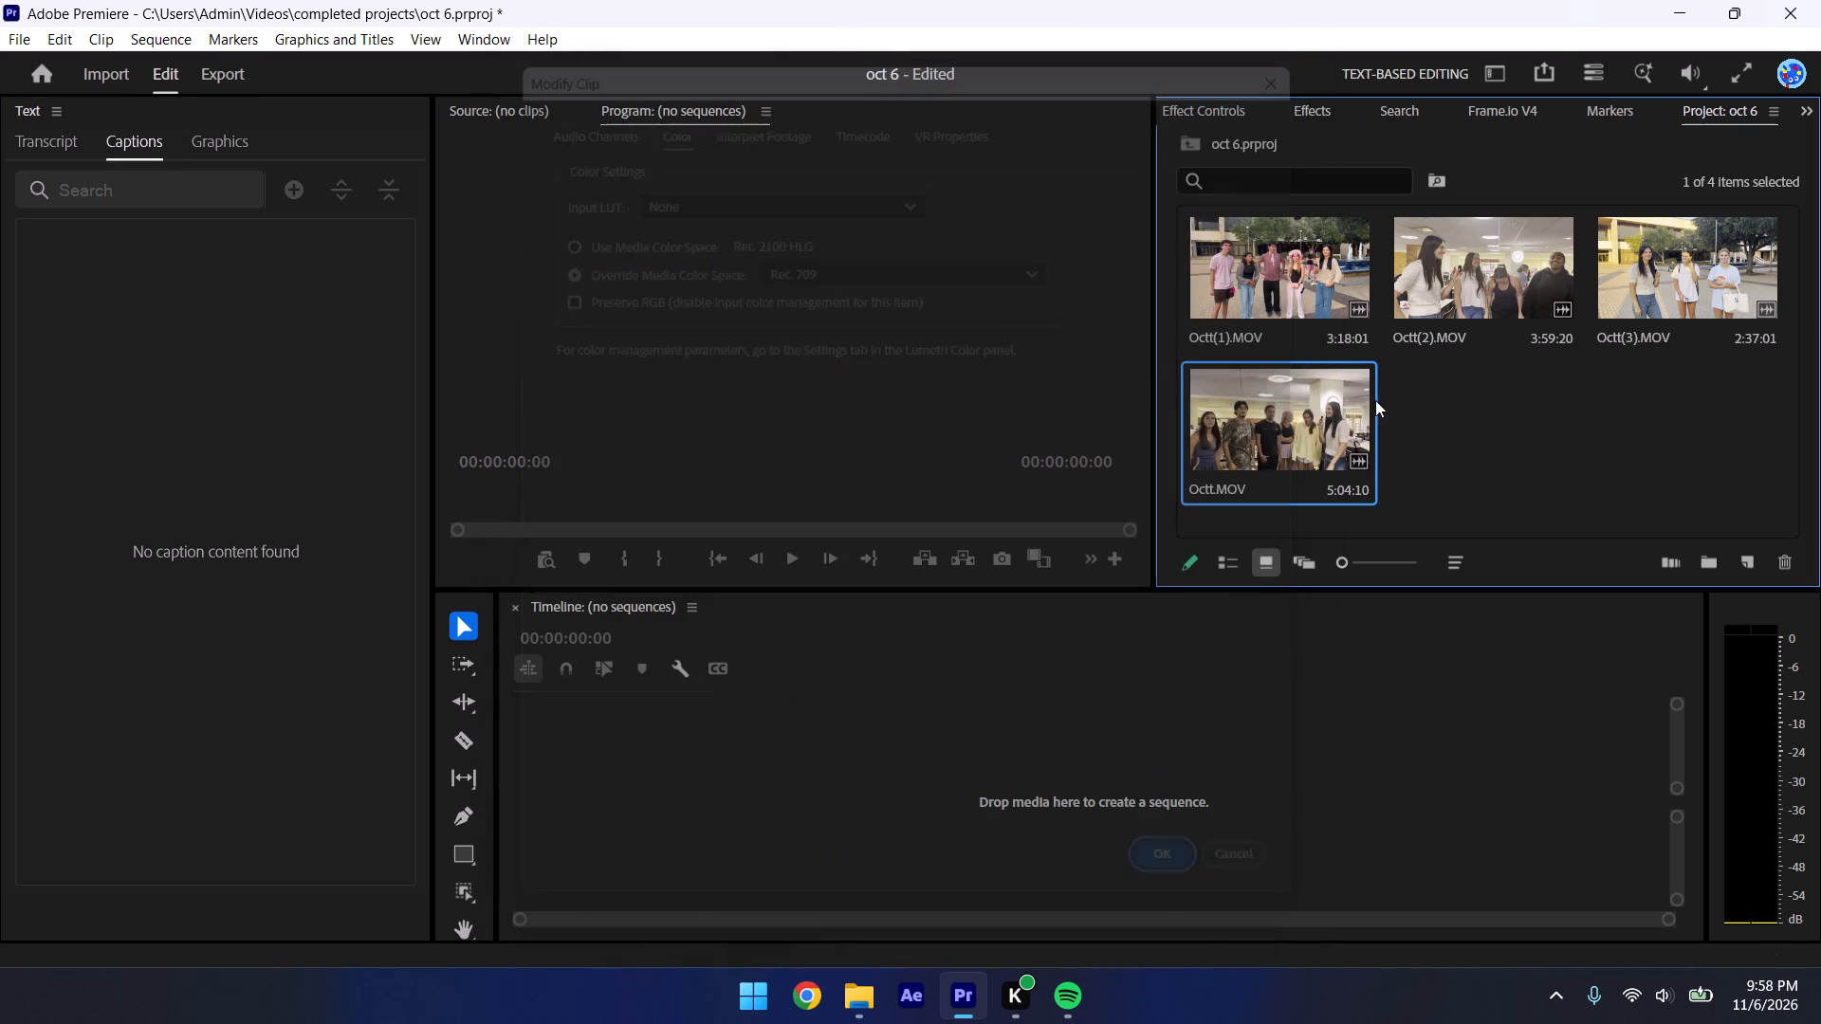
Create a new sequence from the Octt.MOV clip.
{"action": "right_click", "coordinate": [1294, 411]}
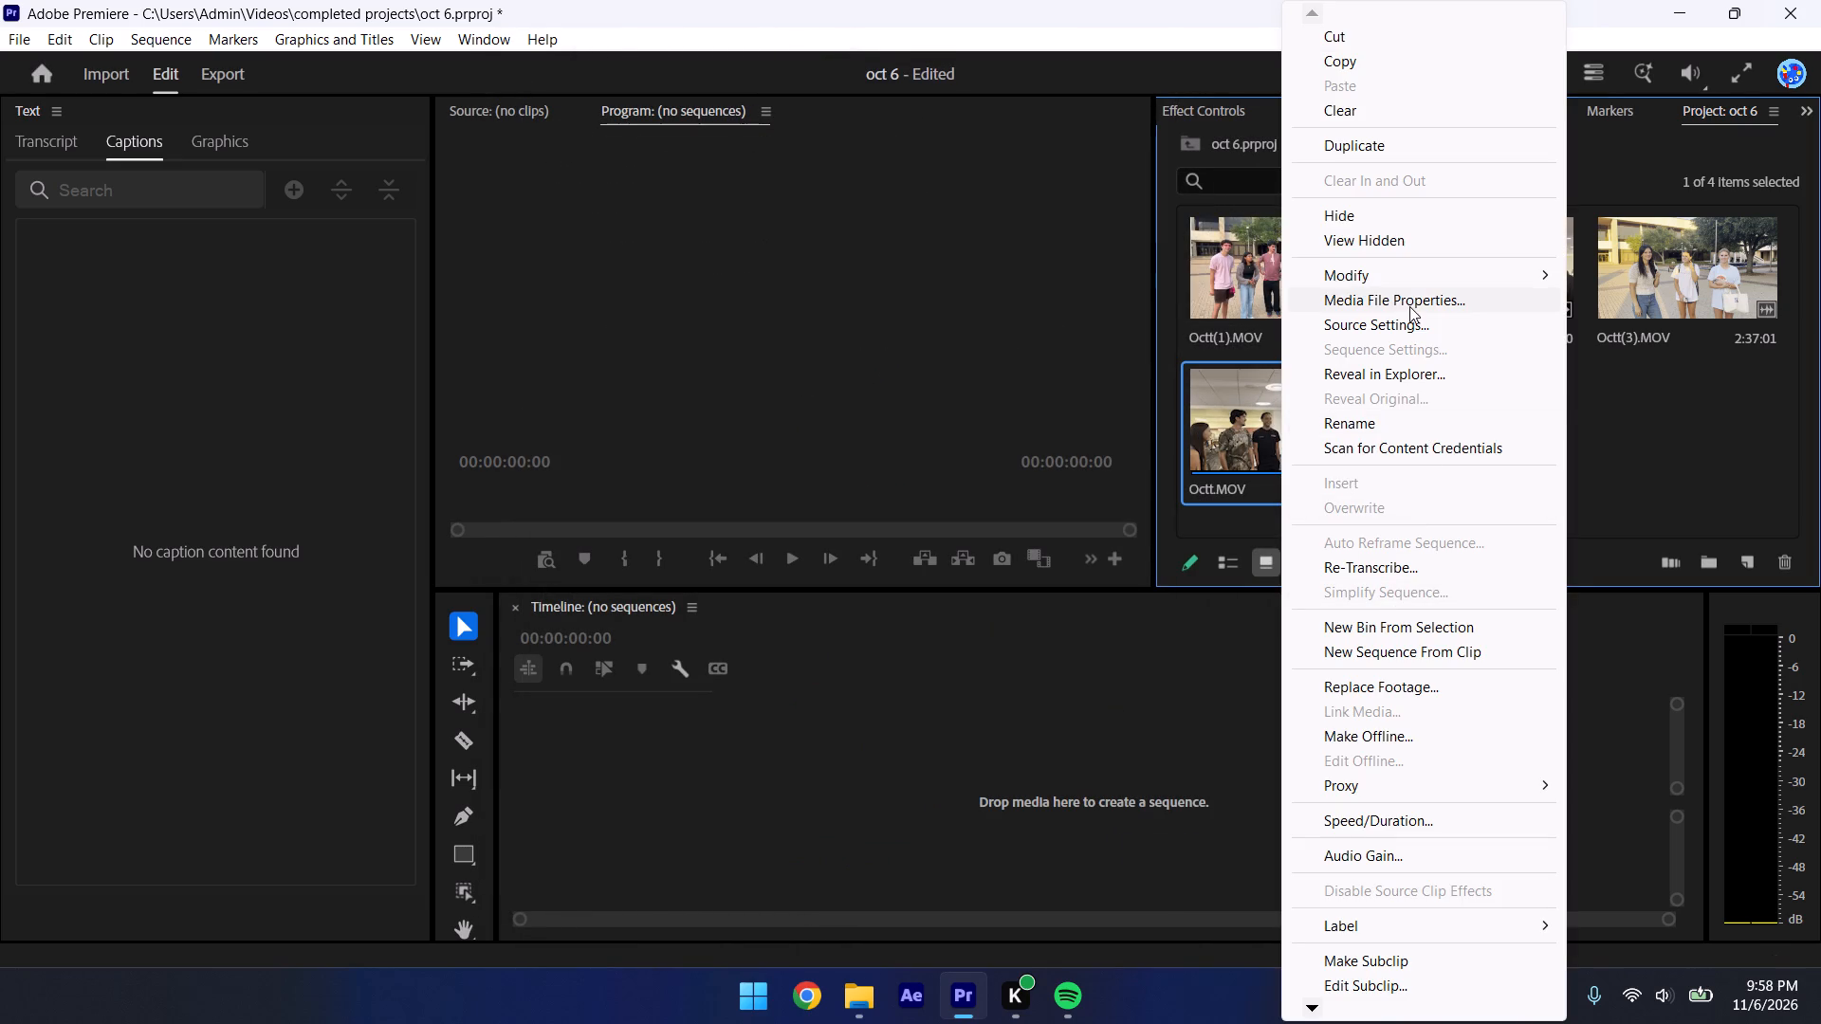
{"action": "left_click", "coordinate": [1374, 650]}
{"action": "left_click", "coordinate": [1091, 722]}
Search the footage and transcript after the snail section for the start of the "What's the biggest" question.
{"action": "left_click_drag", "start_coordinate": [960, 667], "coordinate": [1019, 695]}
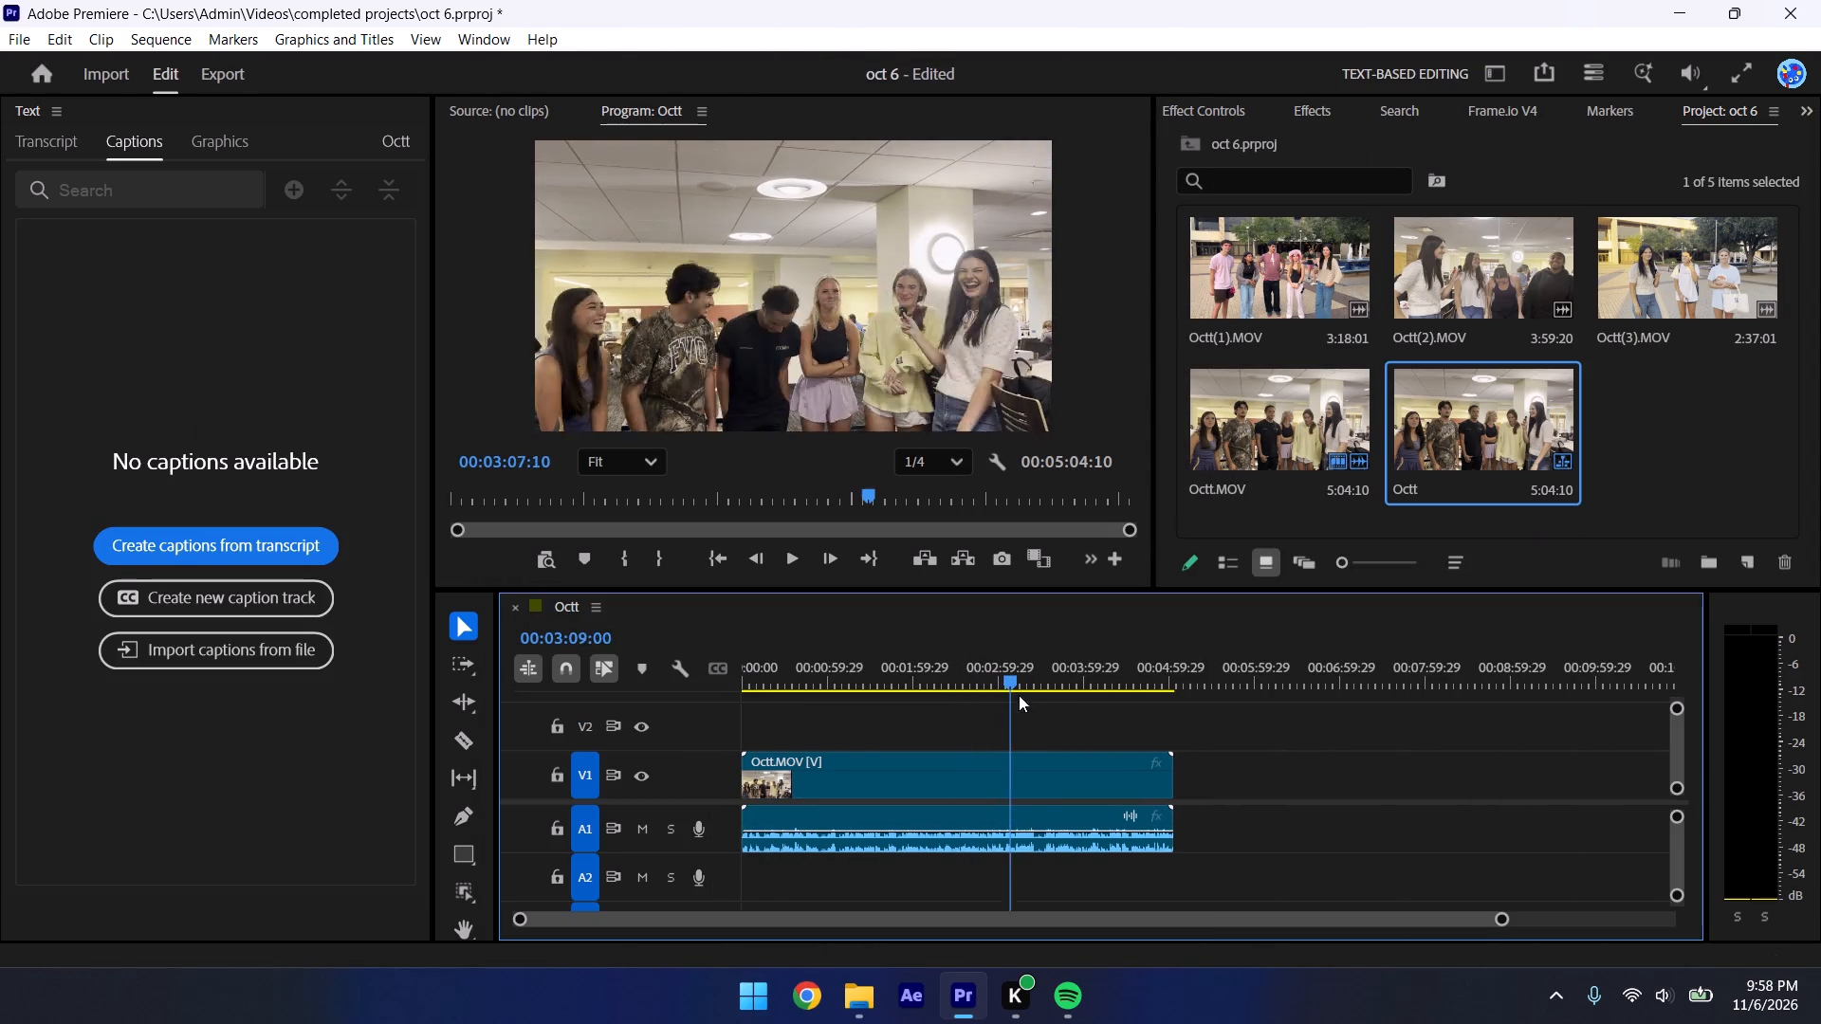
{"action": "left_click_drag", "start_coordinate": [1019, 695], "coordinate": [1047, 707]}
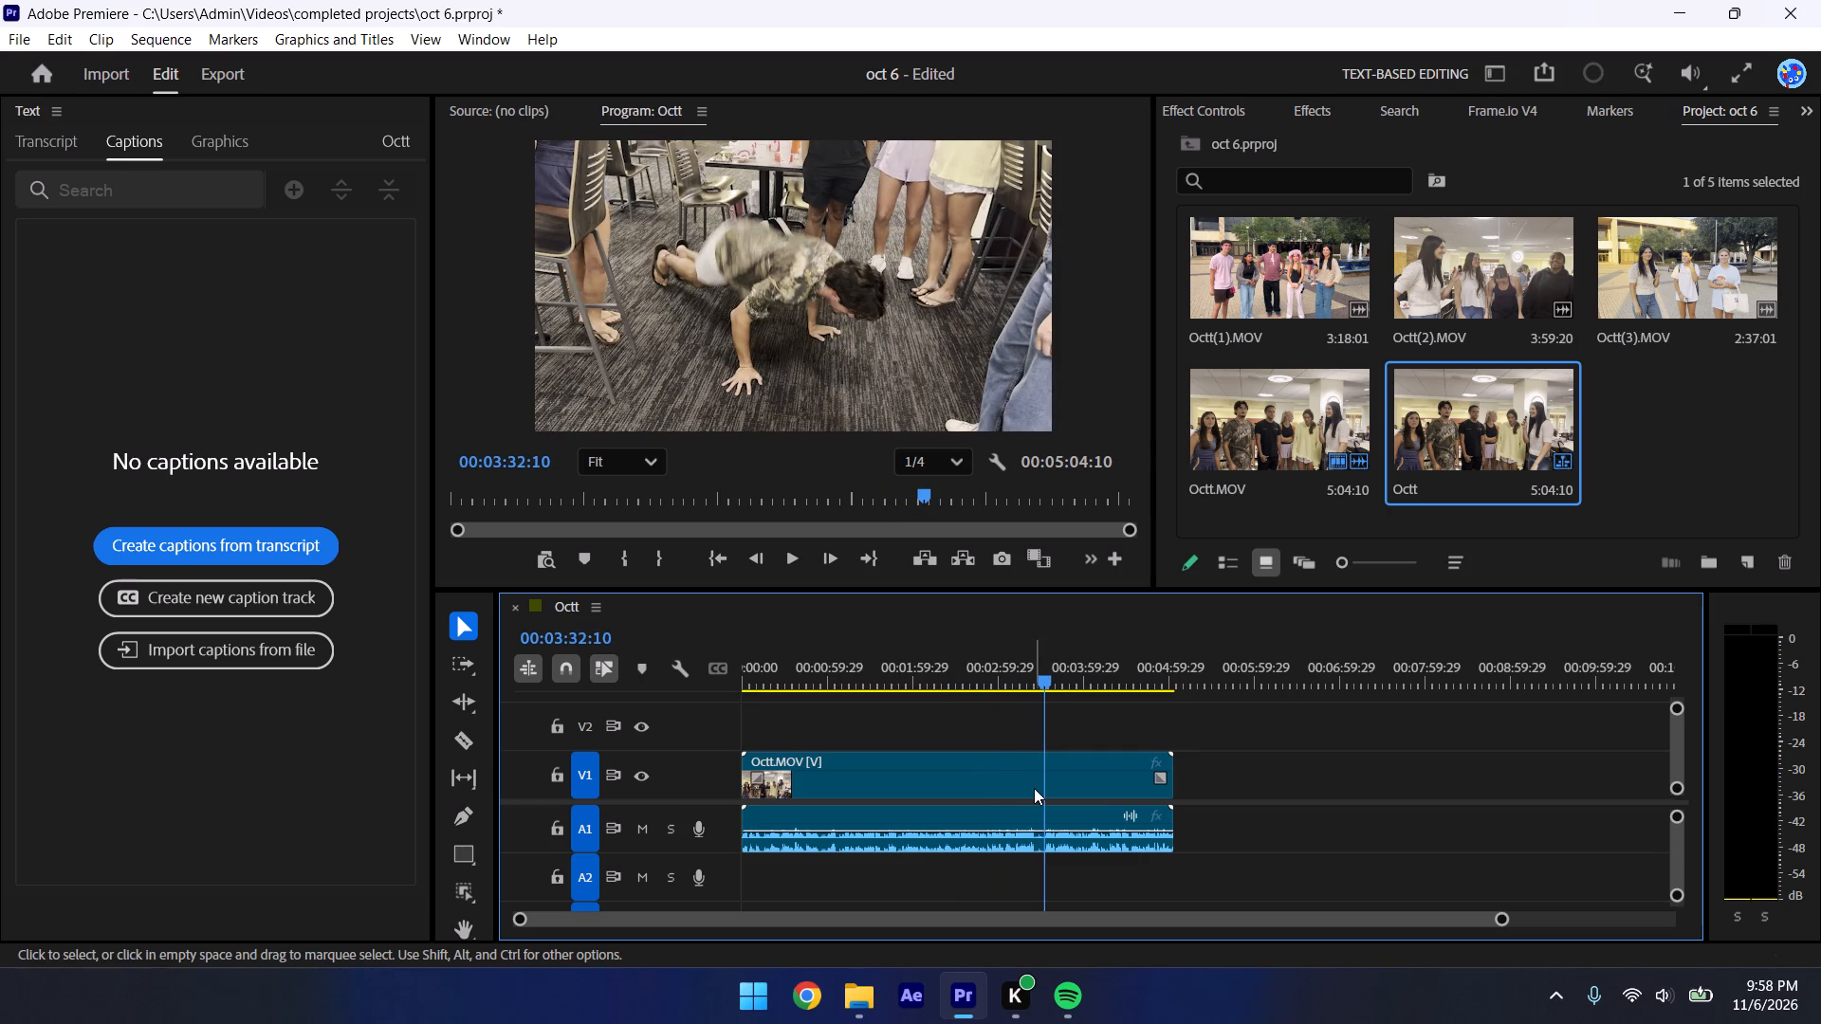
{"action": "key", "text": "space"}
{"action": "key", "text": "space"}
{"action": "left_click", "coordinate": [33, 135]}
{"action": "key", "text": "space"}
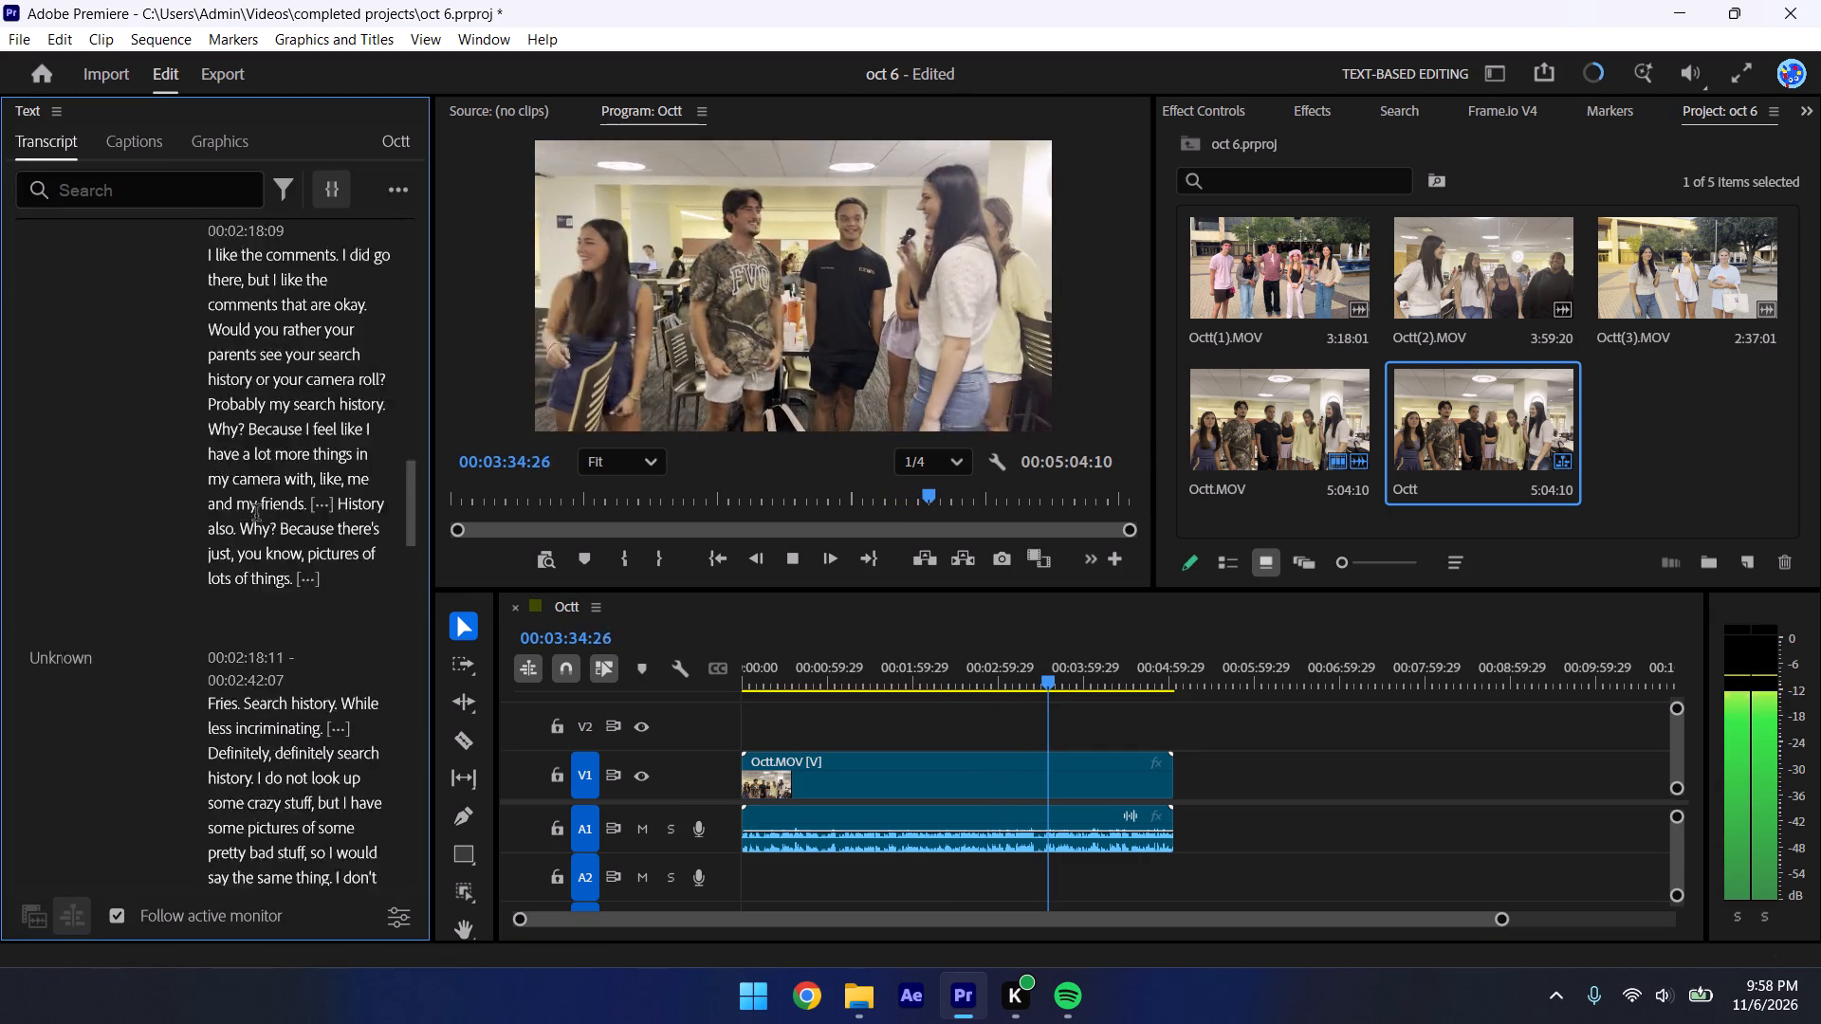
{"action": "key", "text": "space"}
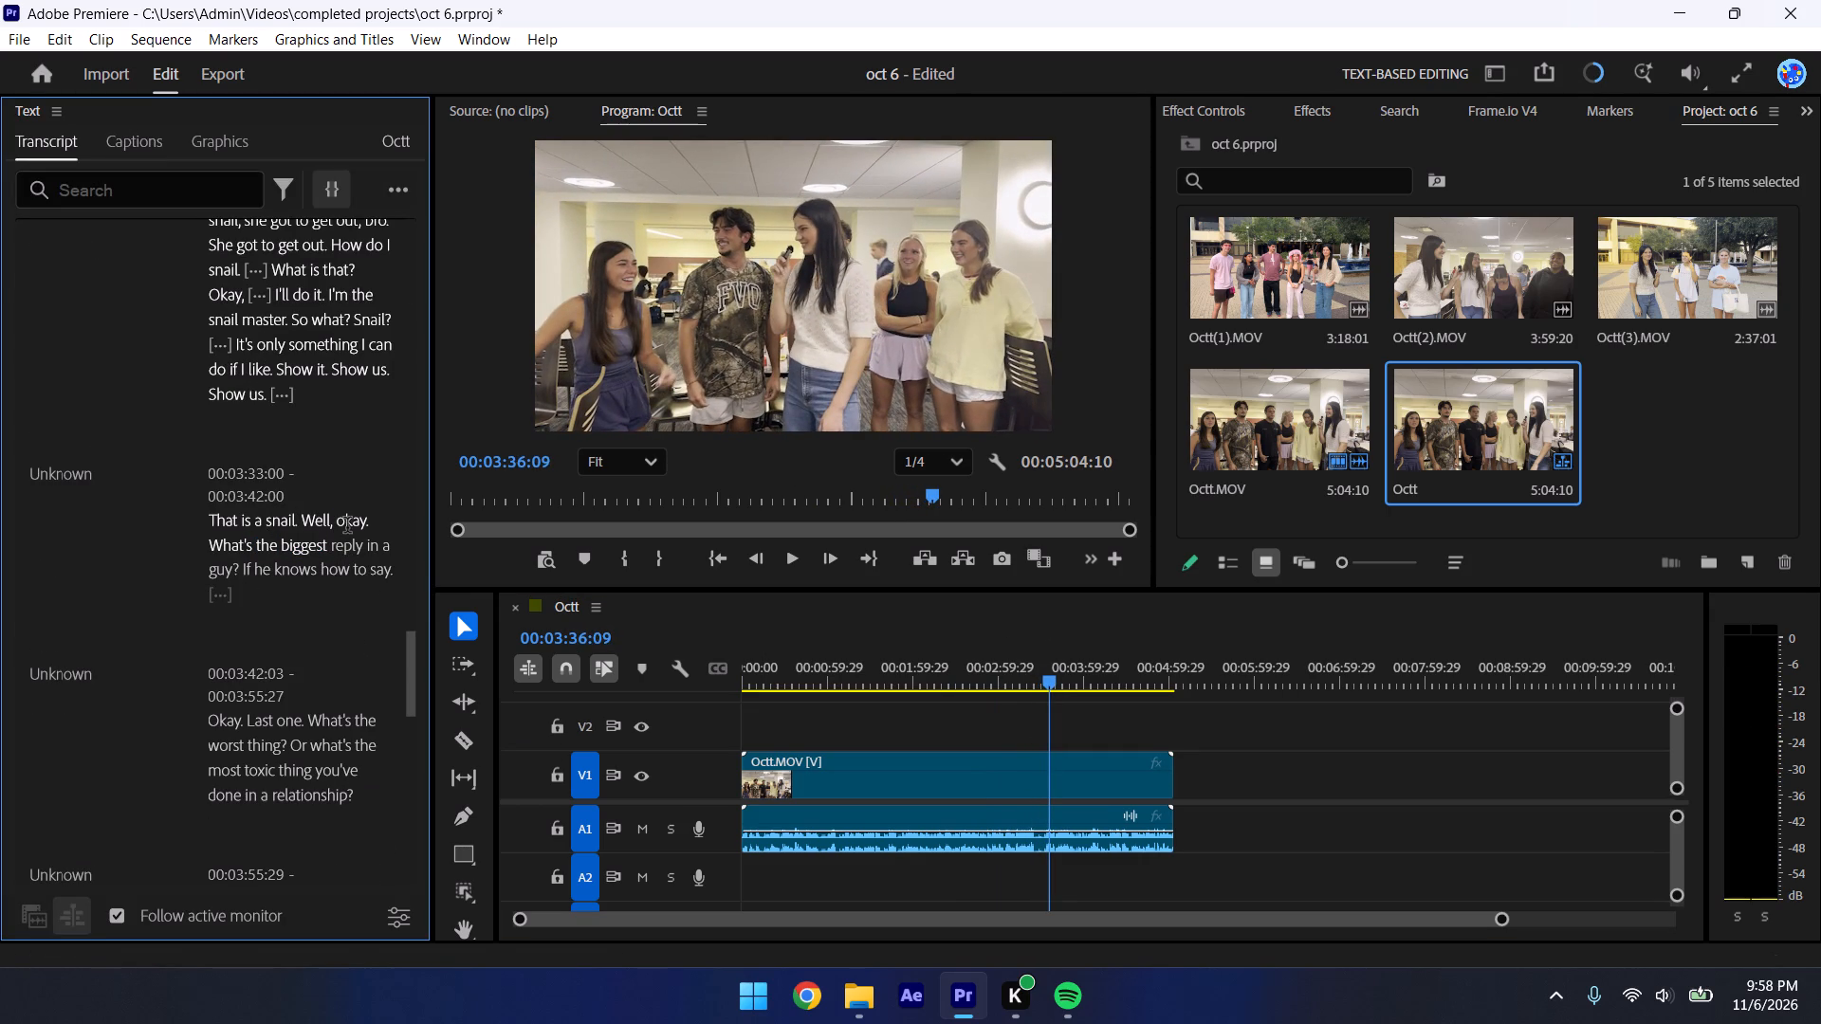
{"action": "left_click", "coordinate": [224, 545]}
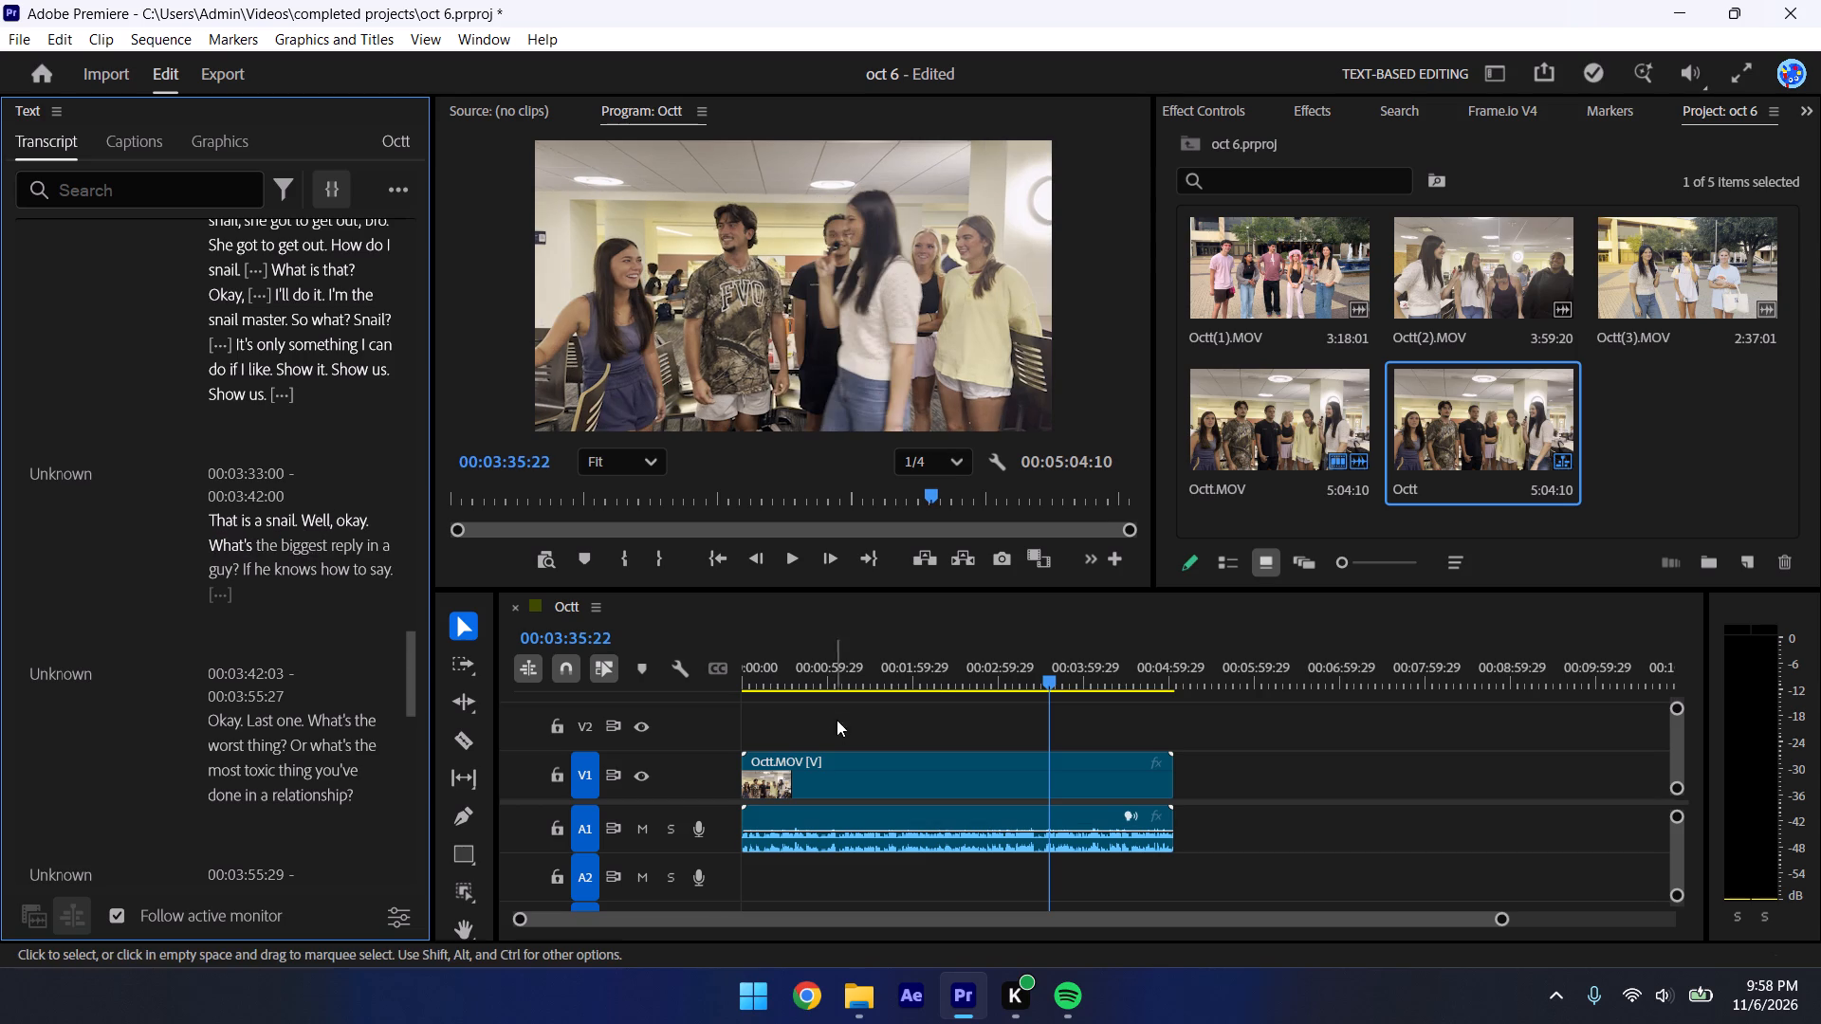
Ripple-trim away everything before "okay. What's the biggest" at about 00:03:35 in the Octt sequence, and save the project.
{"action": "left_click_drag", "start_coordinate": [523, 916], "coordinate": [710, 951]}
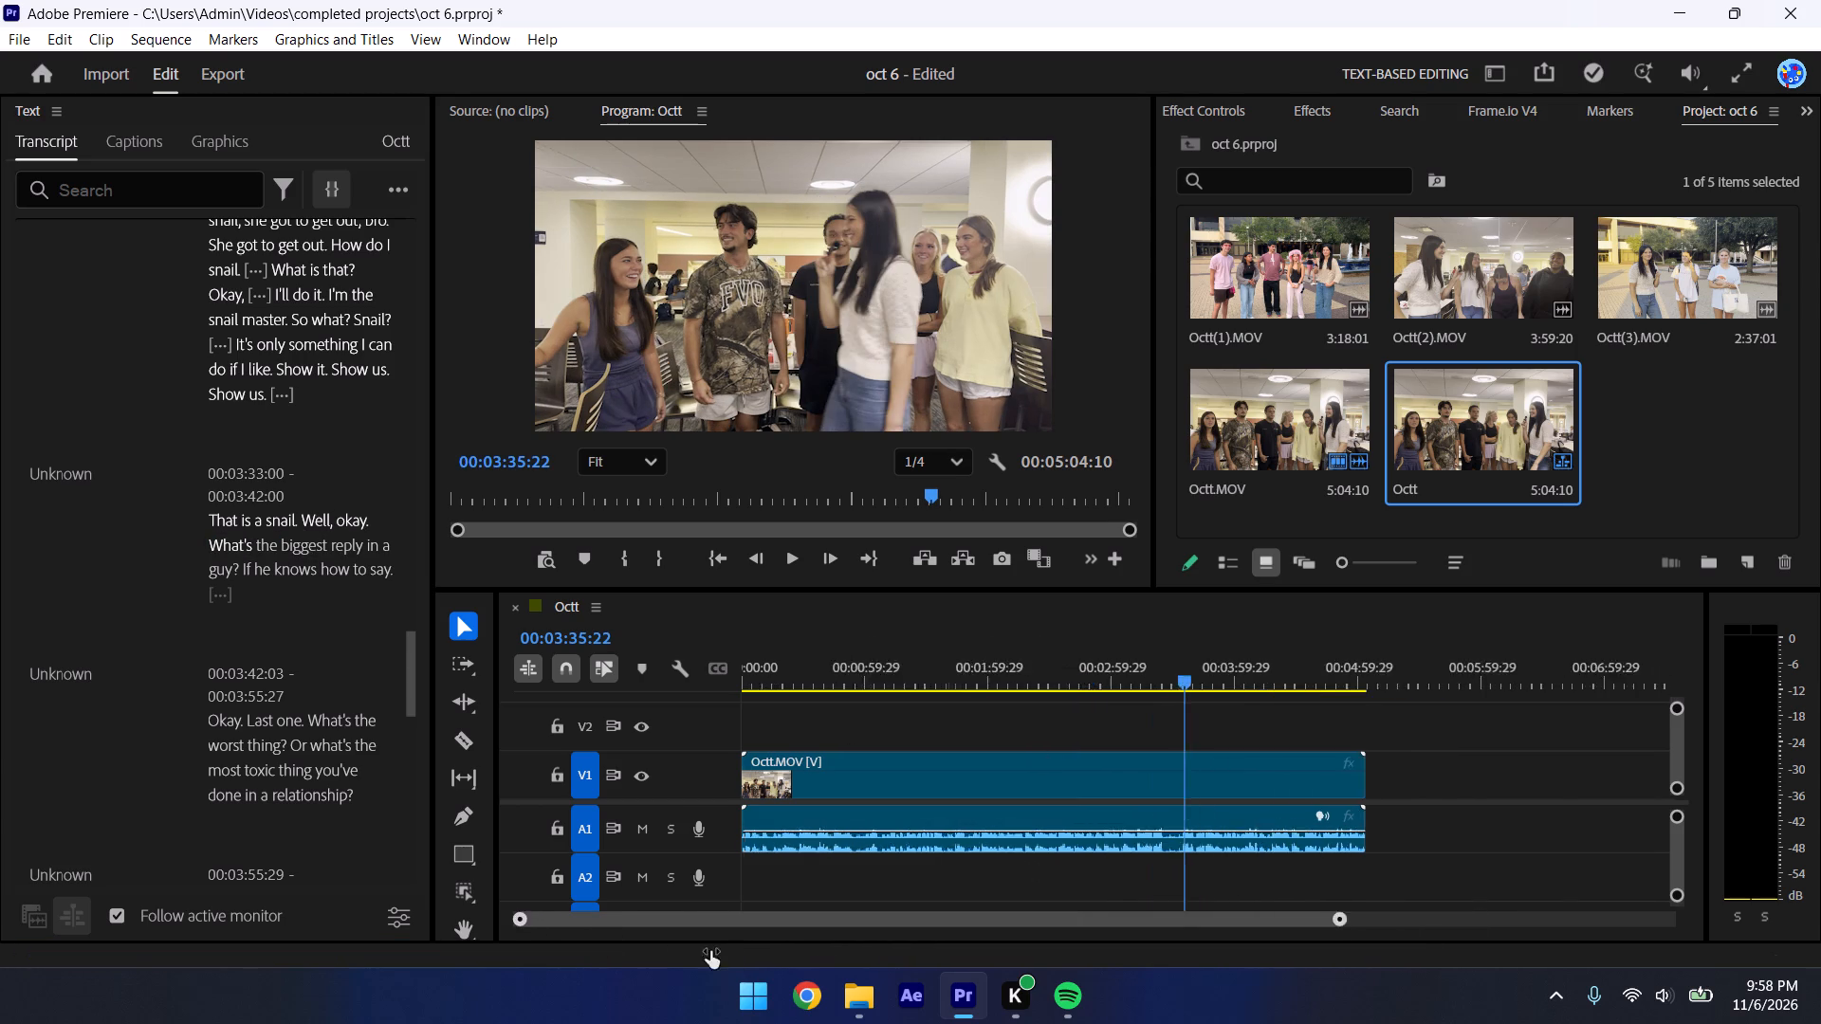
{"action": "left_click_drag", "start_coordinate": [710, 951], "coordinate": [1231, 950]}
{"action": "left_click_drag", "start_coordinate": [1199, 648], "coordinate": [1161, 655]}
{"action": "key", "text": "space"}
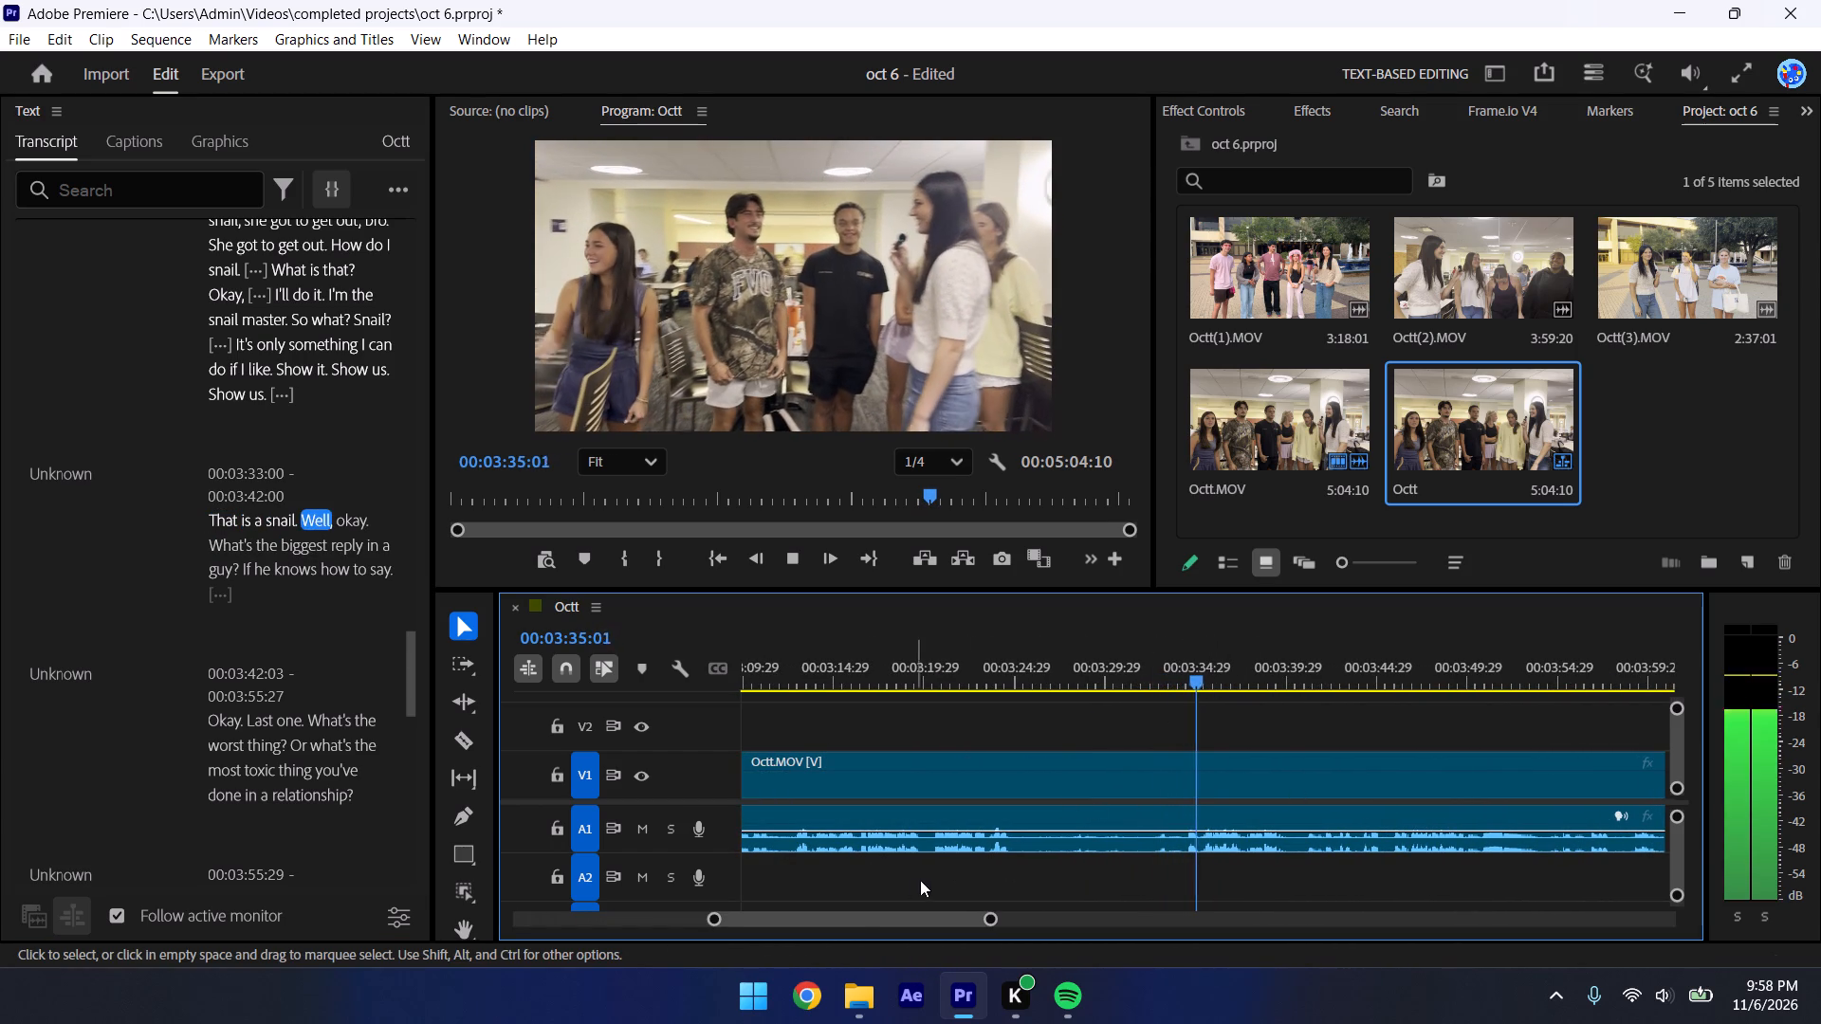
{"action": "key", "text": "space"}
{"action": "left_click_drag", "start_coordinate": [718, 918], "coordinate": [900, 947]}
{"action": "key", "text": "space"}
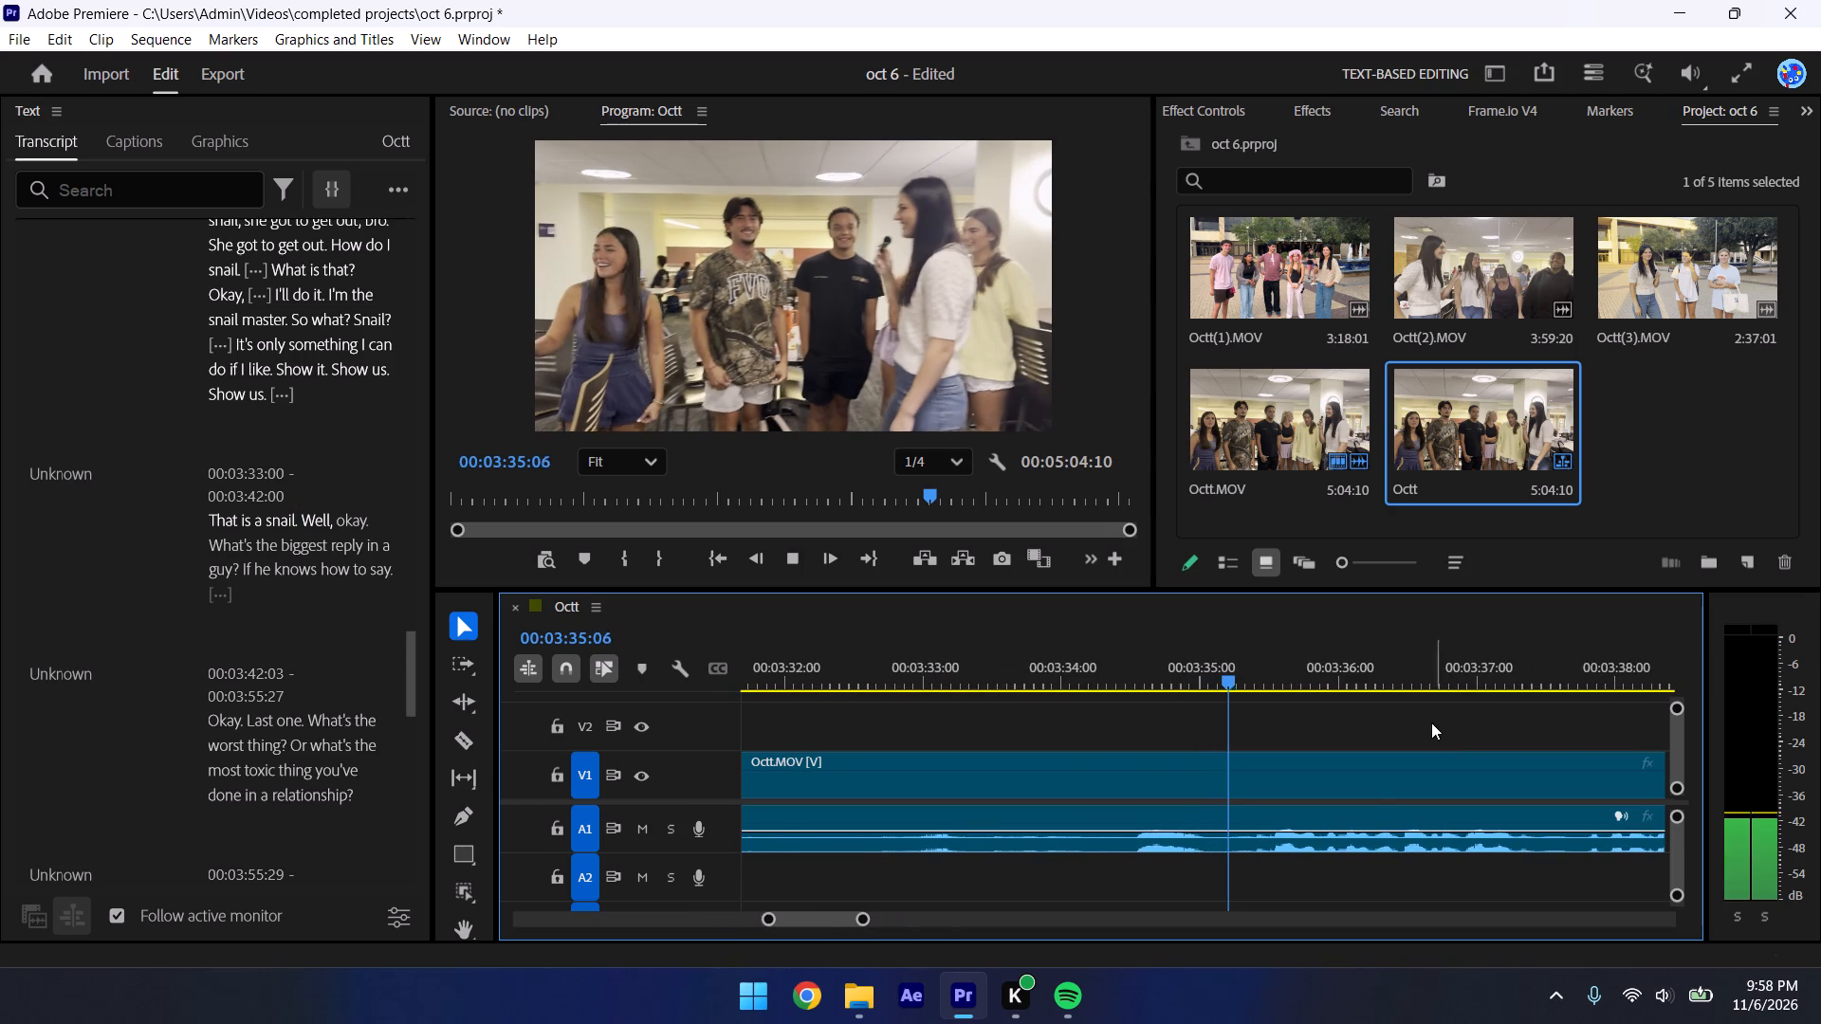
{"action": "key", "text": "space"}
{"action": "left_click", "coordinate": [1297, 754]}
{"action": "key", "text": "q"}
{"action": "key", "text": "space"}
{"action": "key", "text": "ctrl+s"}
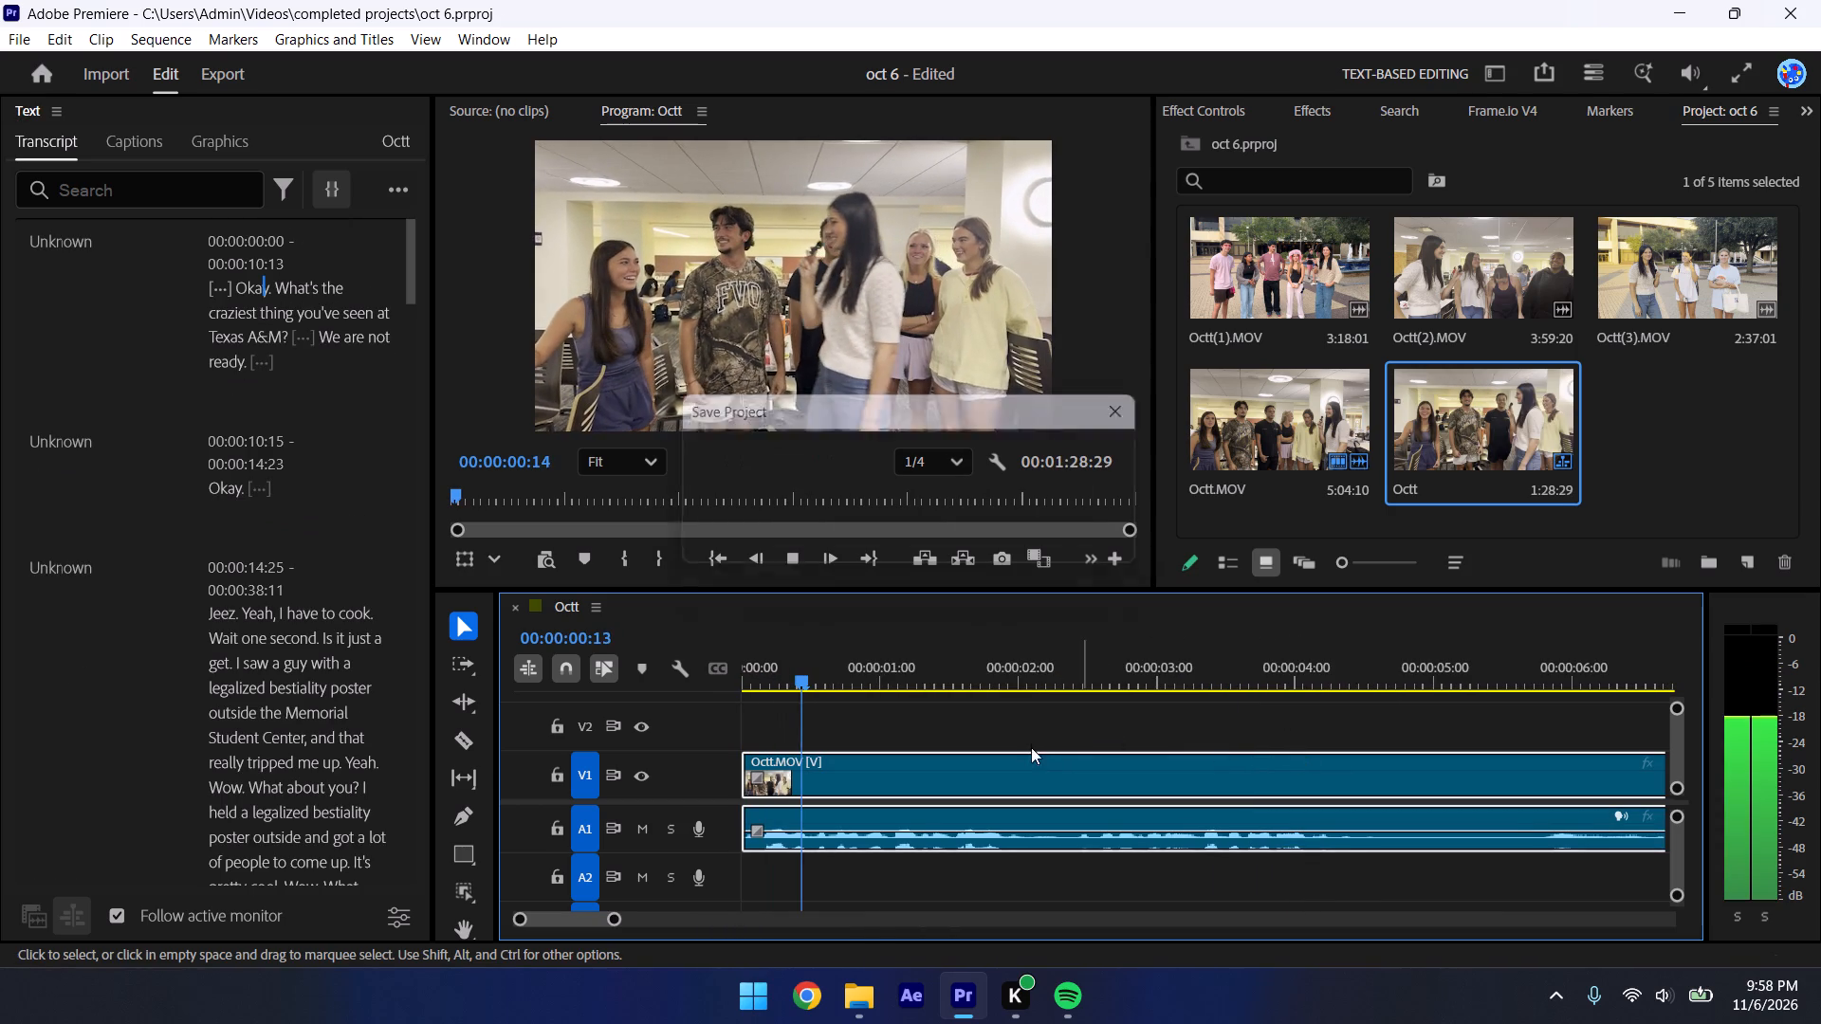
Play the trimmed opening of the sequence to check the cut.
{"action": "key", "text": "space"}
{"action": "left_click", "coordinate": [985, 713]}
{"action": "key", "text": "space"}
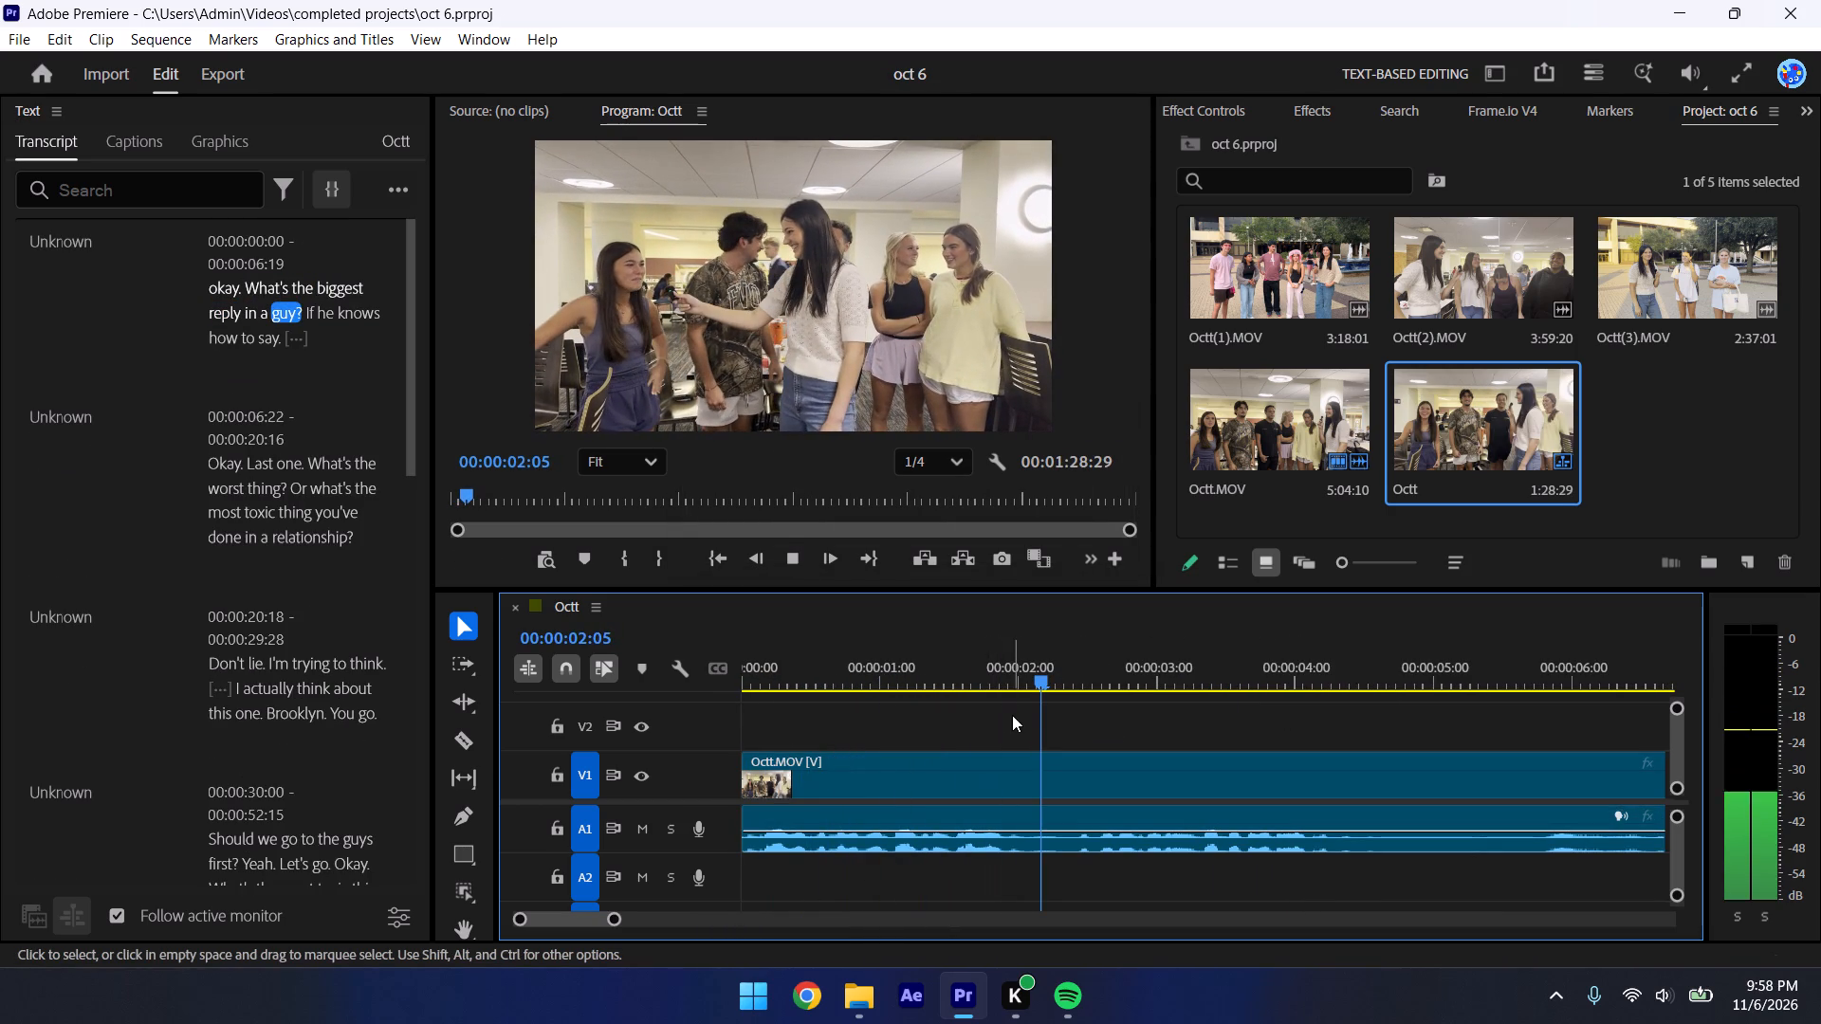
Set the Octt sequence's frame size to 2160 horizontal by 3840 vertical, accepting the deletion of its preview files.
{"action": "left_click", "coordinate": [150, 46]}
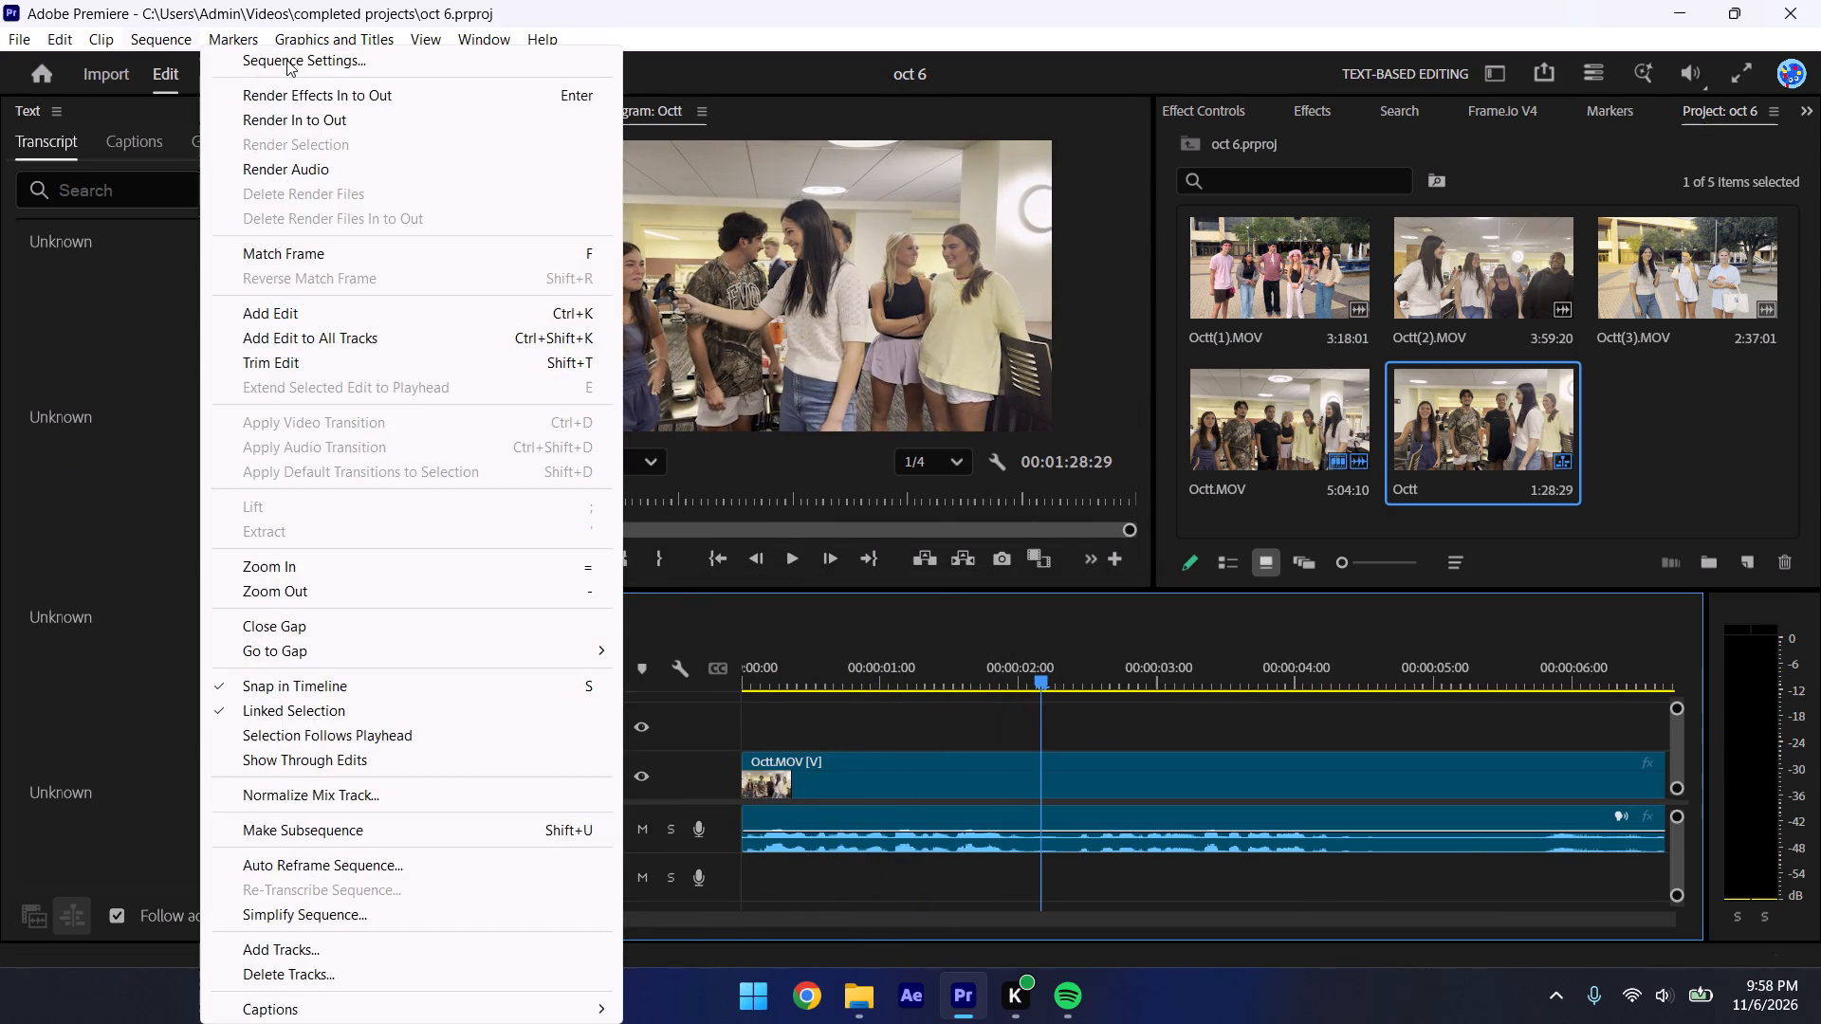
{"action": "left_click", "coordinate": [286, 60]}
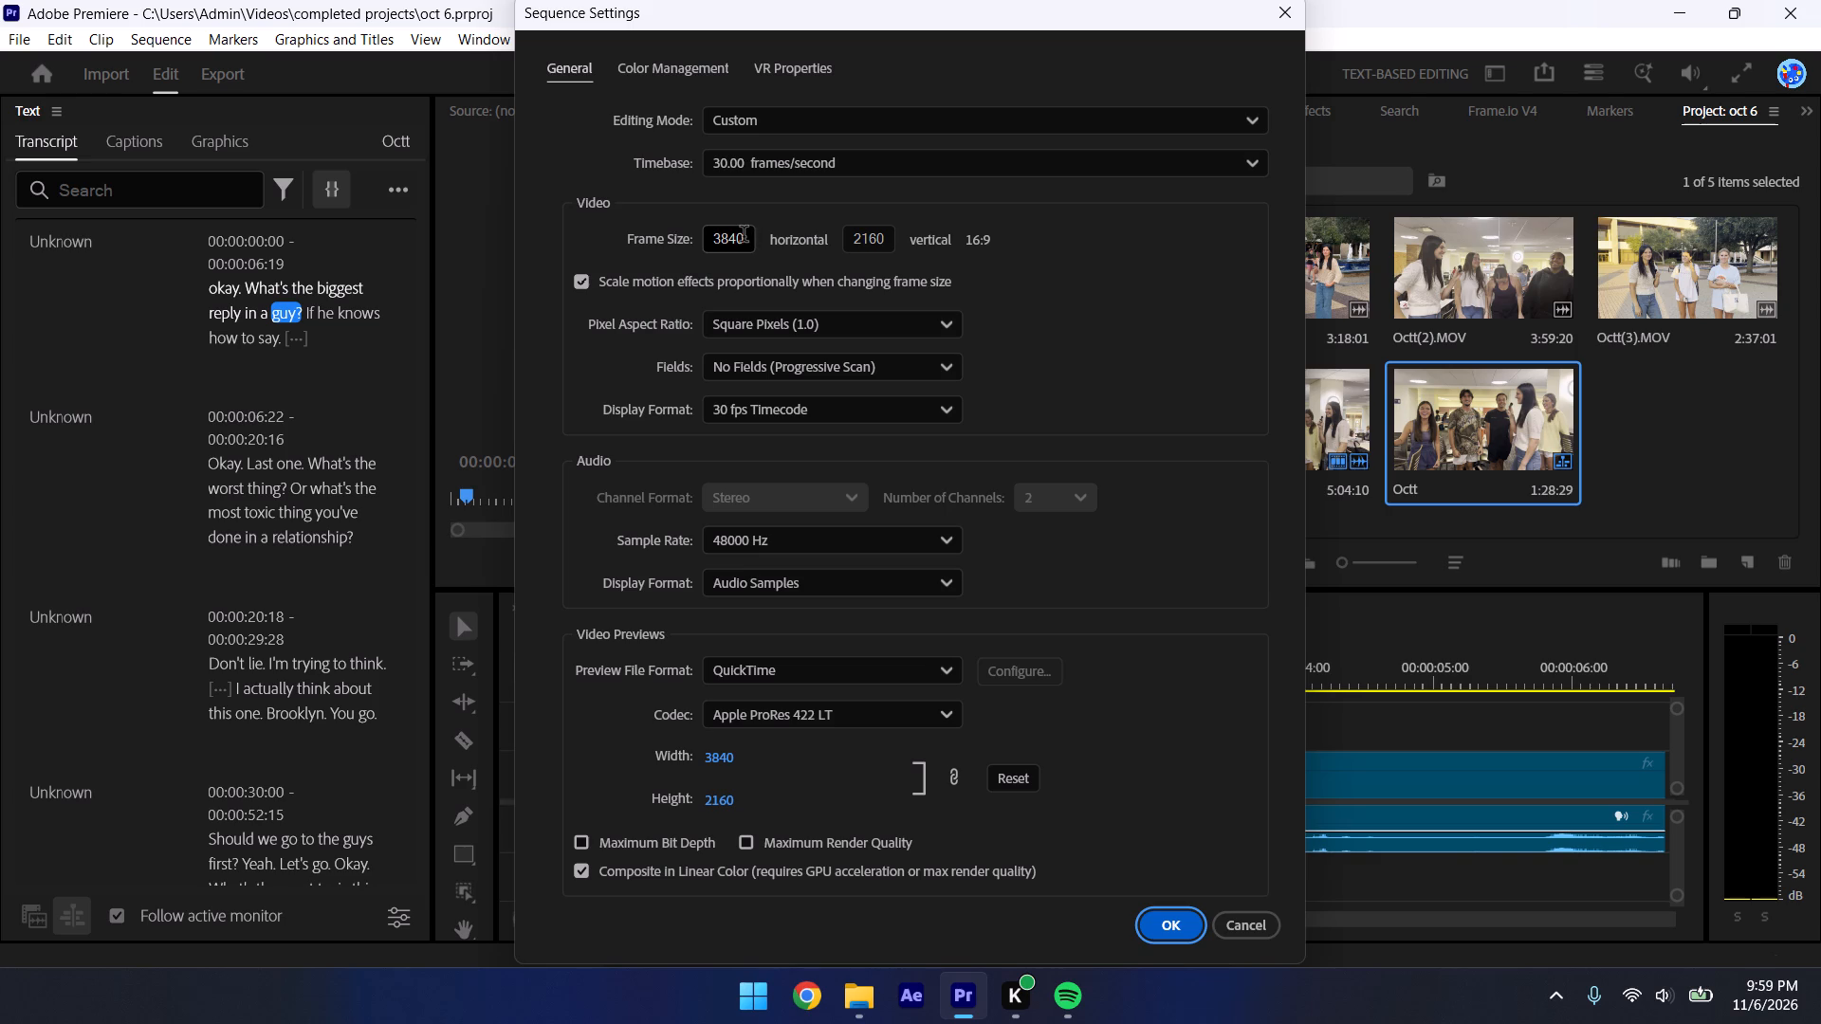
{"action": "left_click_drag", "start_coordinate": [744, 236], "coordinate": [542, 248]}
{"action": "key", "text": "ctrl+x"}
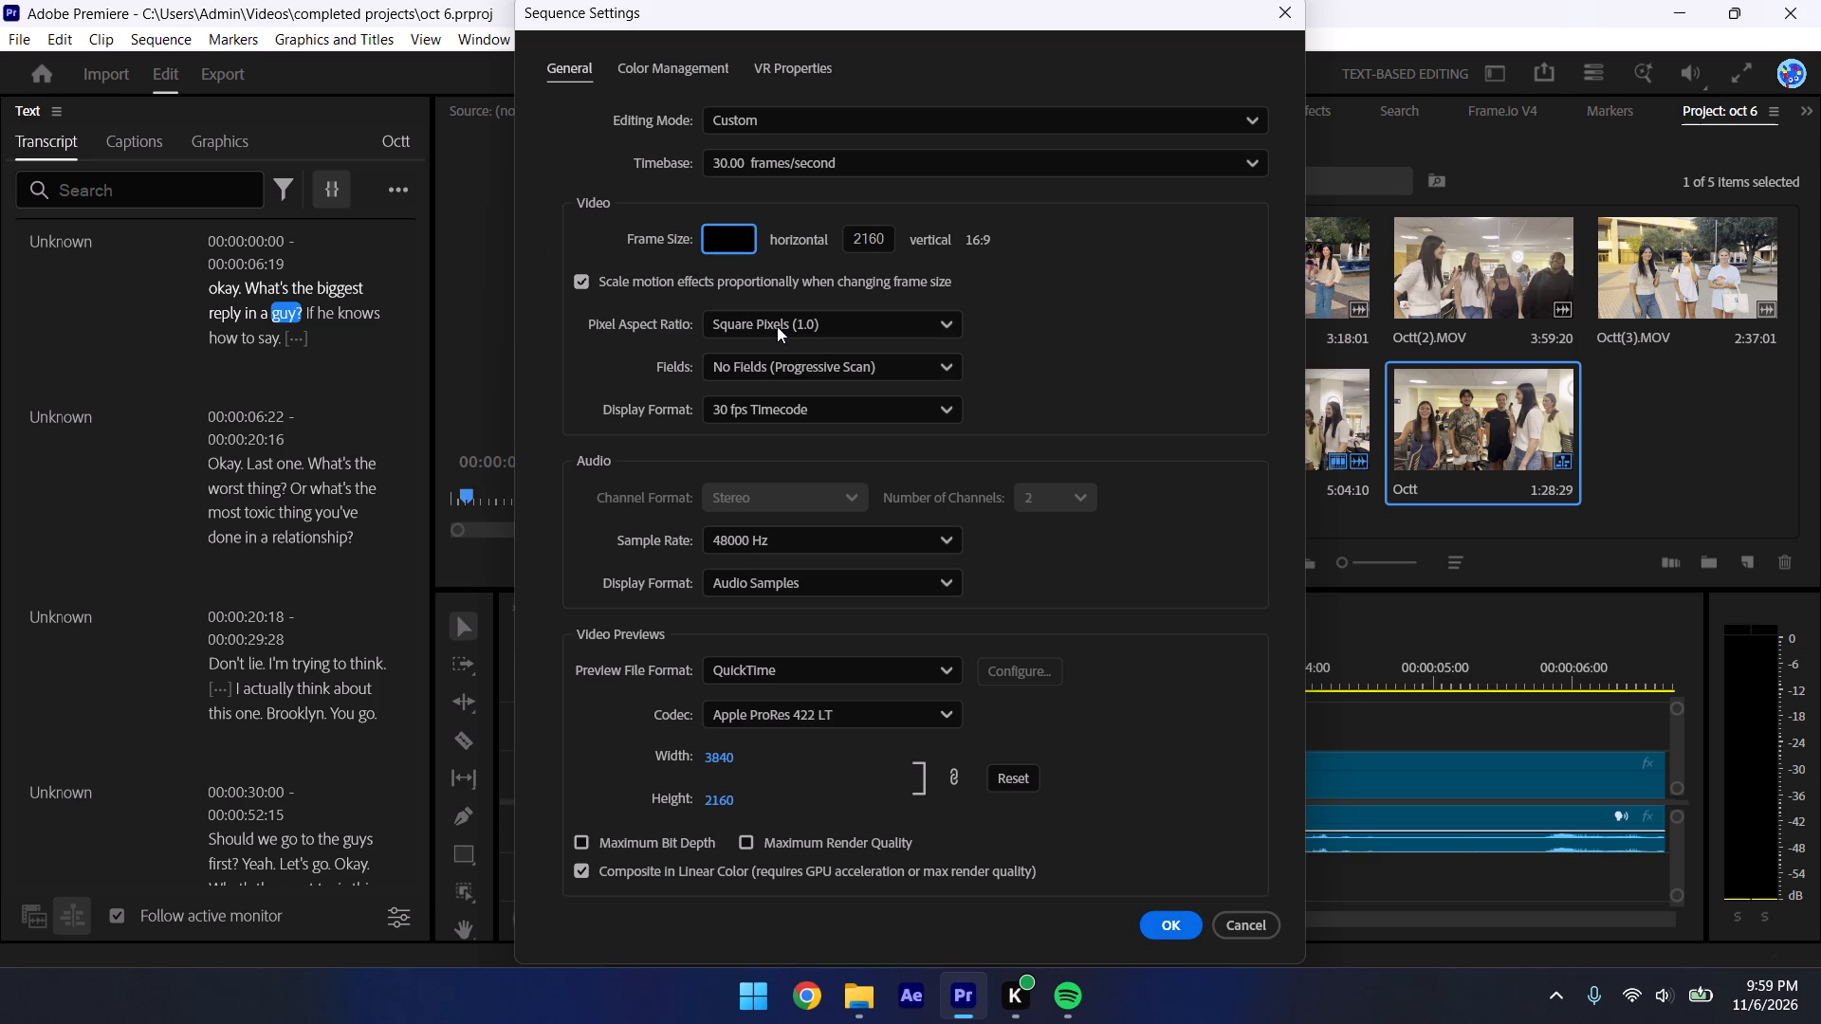
{"action": "type", "text": "21"}
{"action": "type", "text": "60"}
{"action": "left_click_drag", "start_coordinate": [882, 240], "coordinate": [680, 259]}
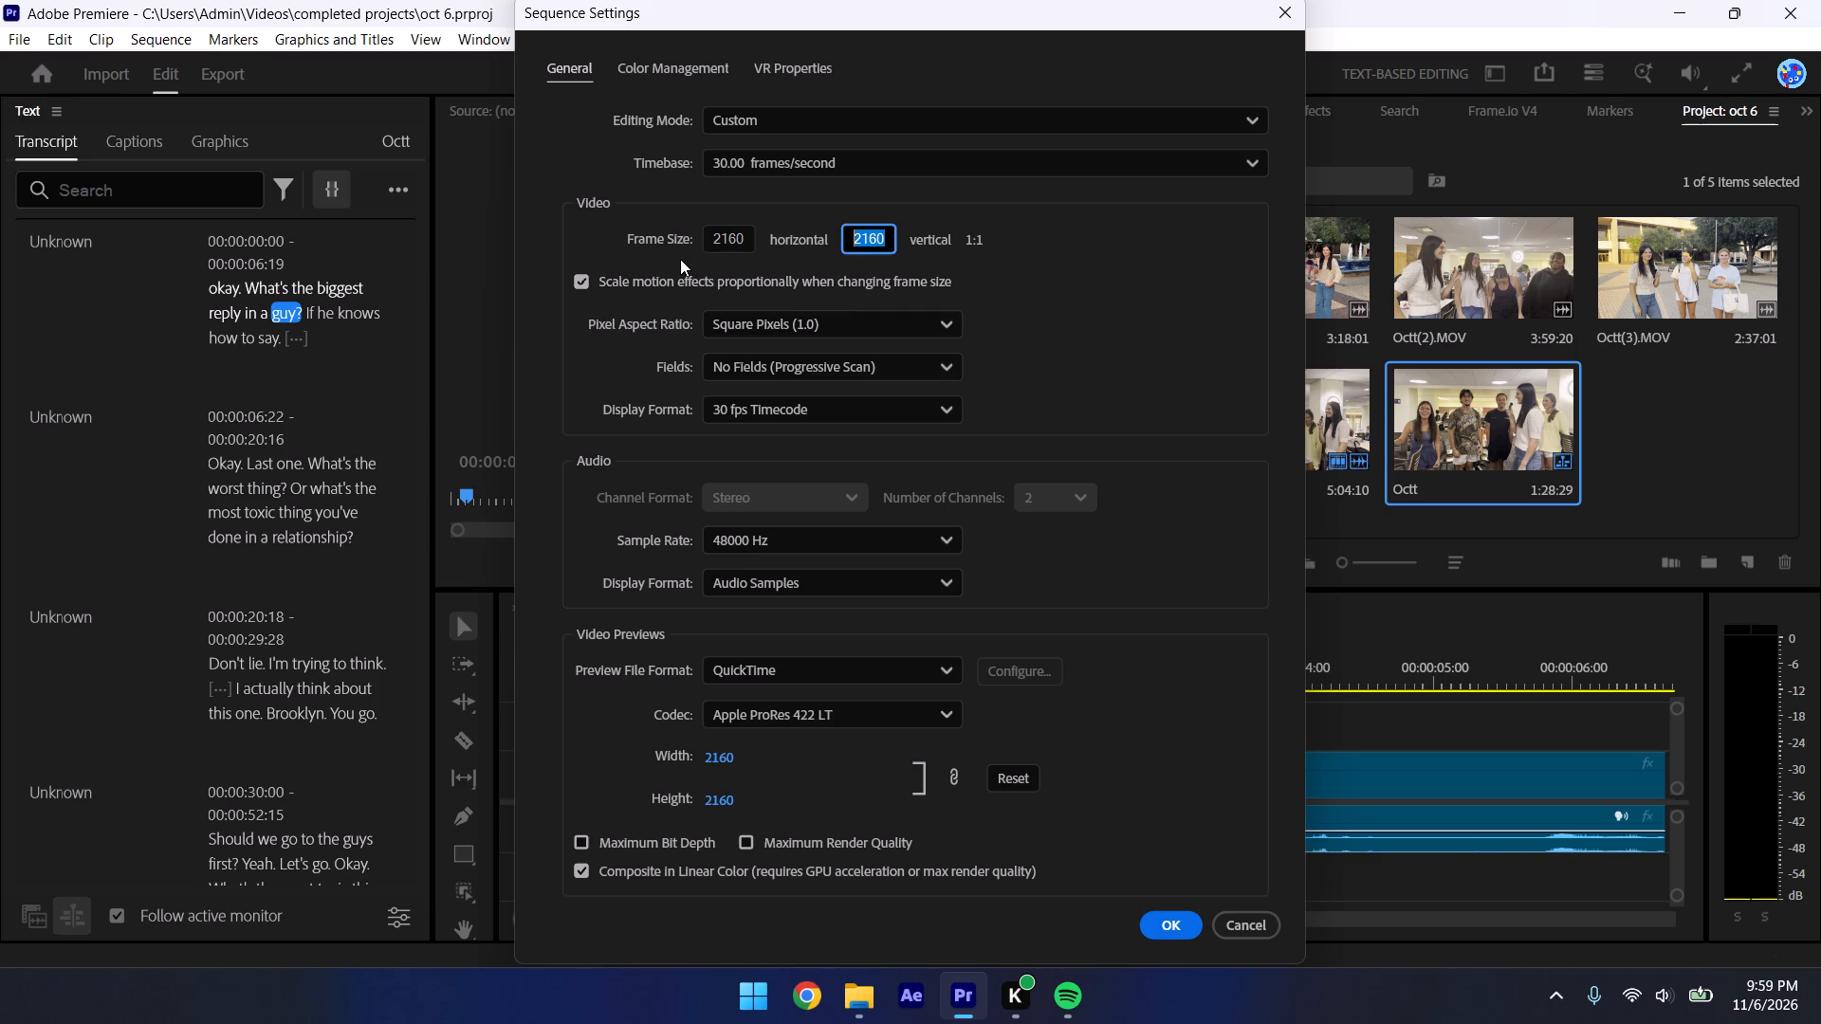
{"action": "key", "text": "ctrl+v"}
{"action": "left_click_drag", "start_coordinate": [1180, 330], "coordinate": [1185, 340]}
{"action": "left_click", "coordinate": [1151, 923]}
{"action": "key", "text": "ctrl+s"}
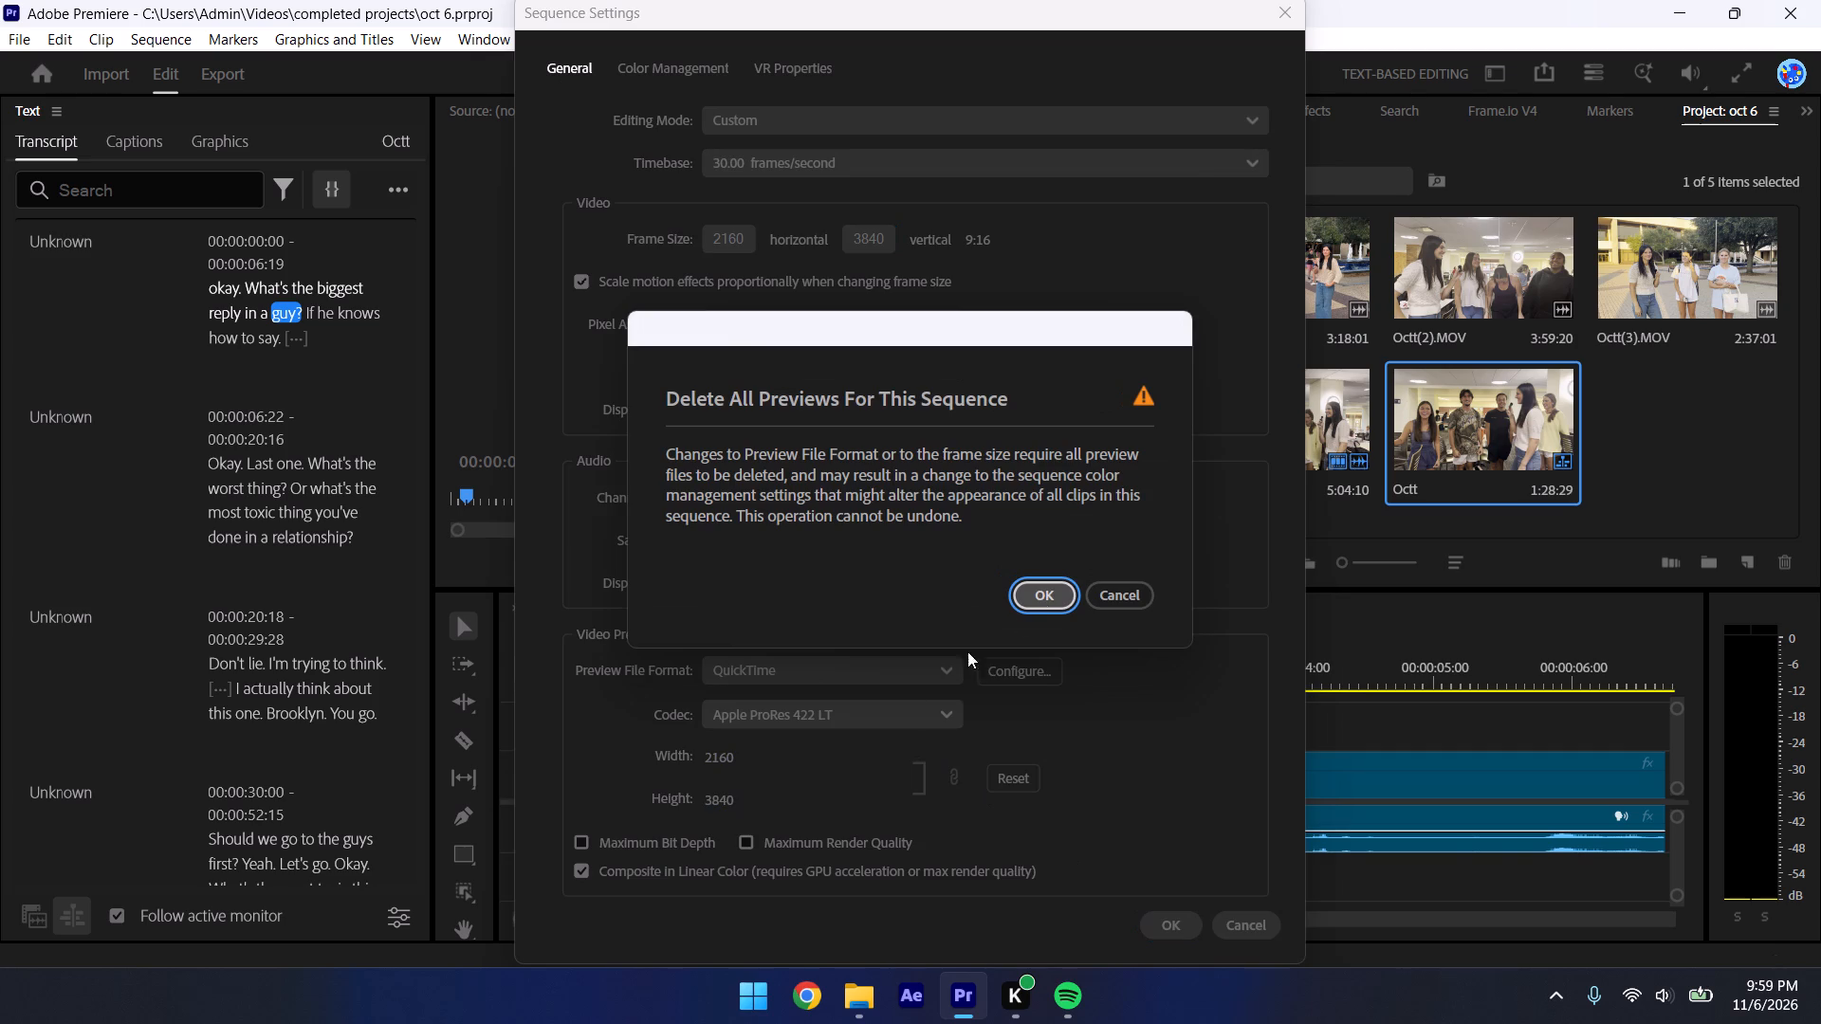
{"action": "left_click", "coordinate": [1045, 598]}
Play the opening seconds of the vertical Octt sequence to check the framing, and save the project.
{"action": "left_click", "coordinate": [889, 723]}
{"action": "left_click_drag", "start_coordinate": [858, 675], "coordinate": [228, 703]}
{"action": "key", "text": "space"}
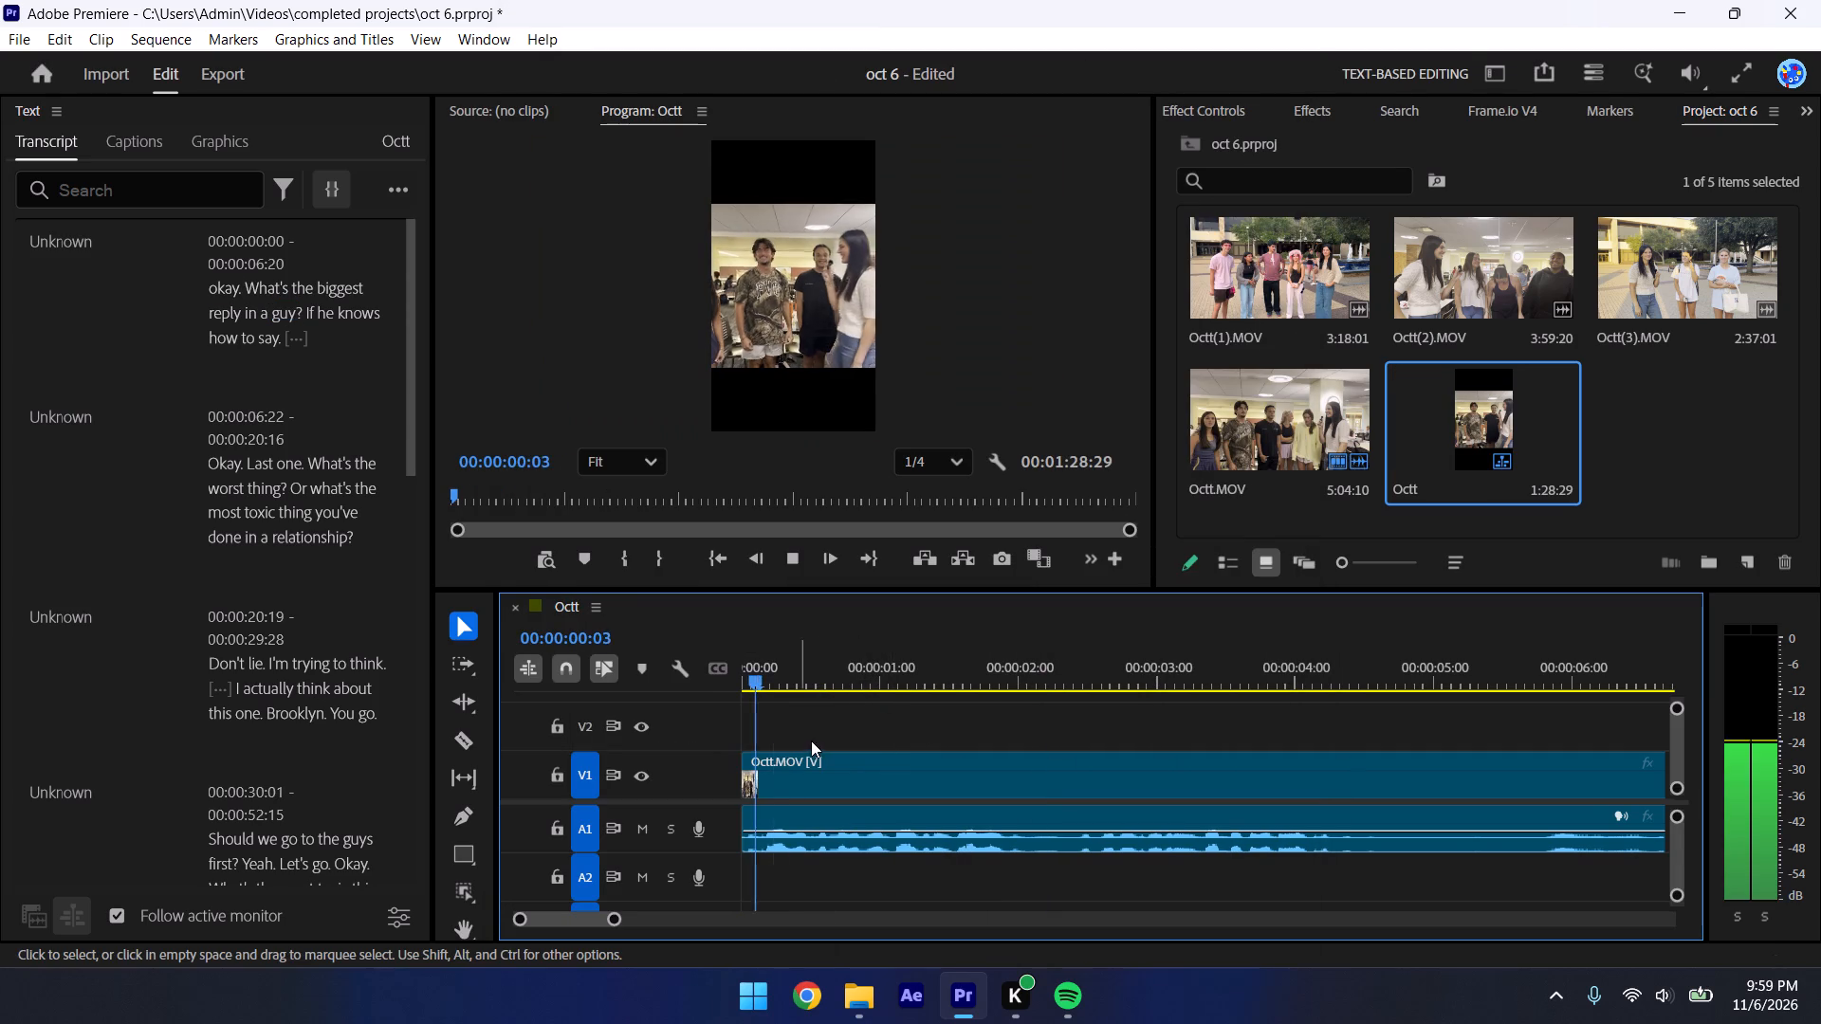
{"action": "left_click", "coordinate": [814, 741]}
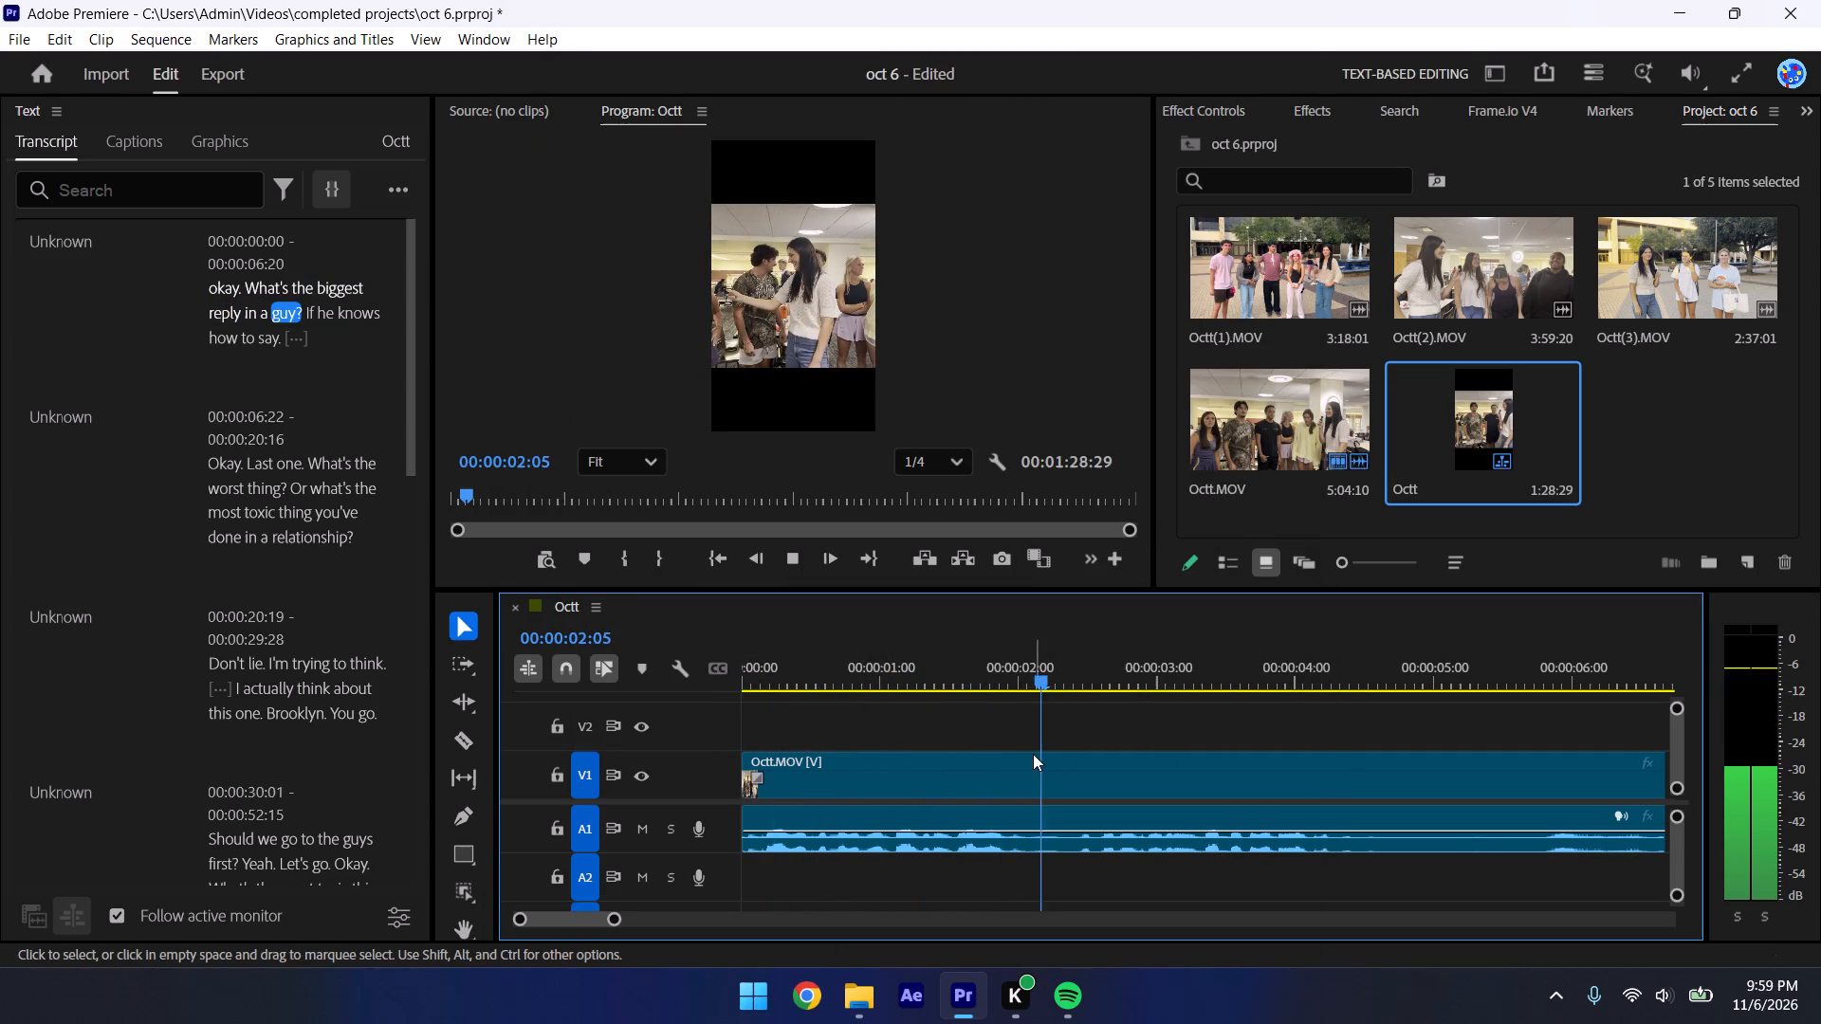
{"action": "key", "text": "space"}
{"action": "left_click", "coordinate": [1027, 685]}
{"action": "key", "text": "ctrl+s"}
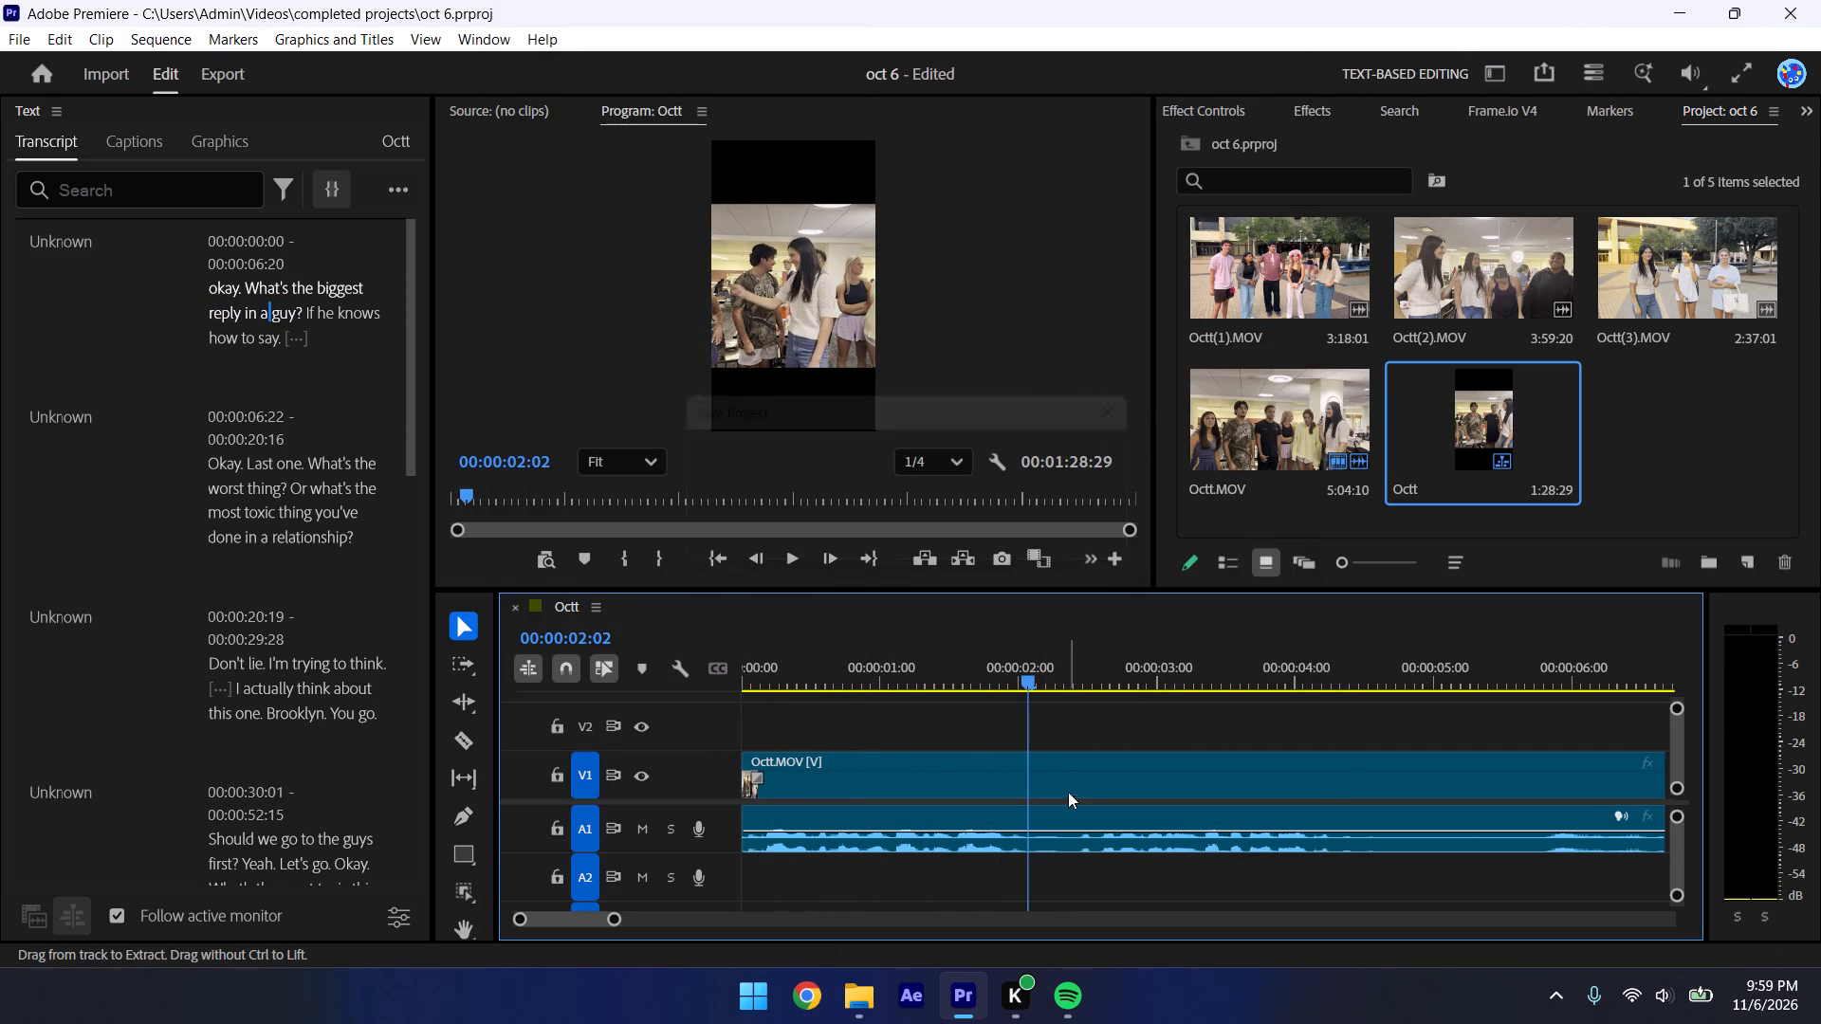
Ripple-trim away everything before "What's the worst thing?" at about 00:00:08:26 in the Octt sequence.
{"action": "left_click", "coordinate": [1068, 792]}
{"action": "key", "text": "space"}
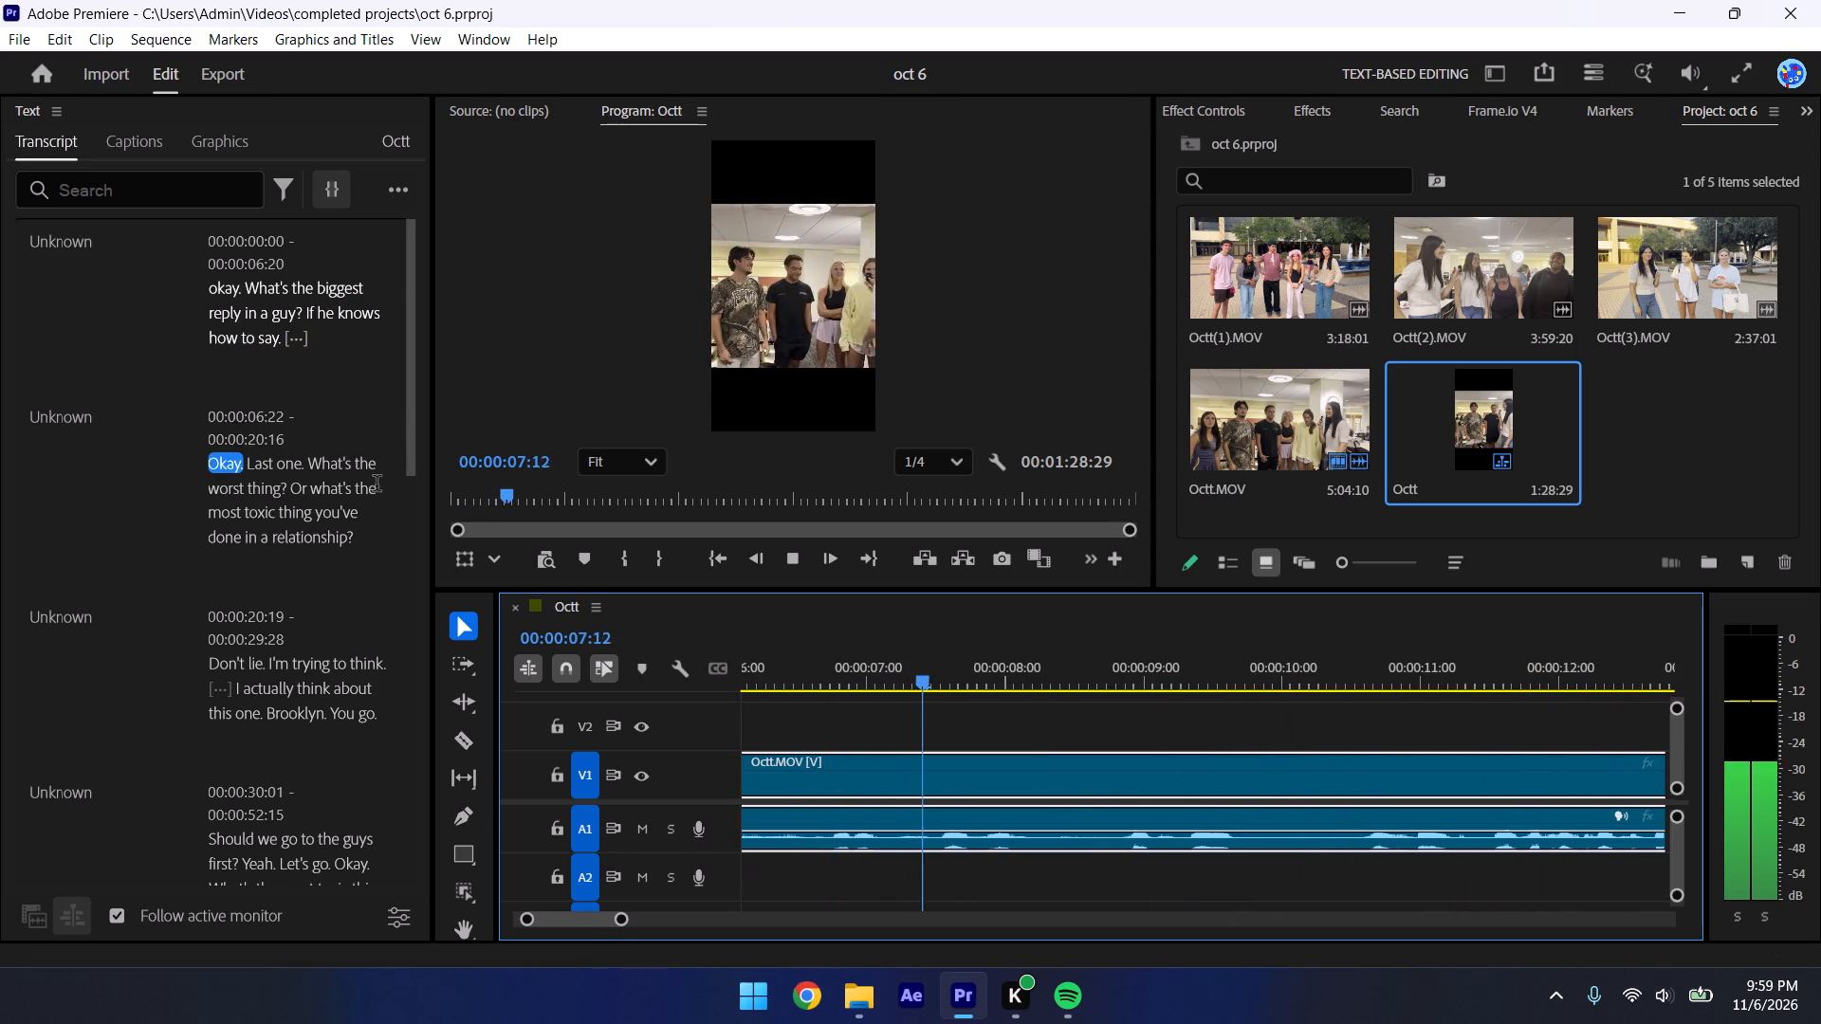
{"action": "key", "text": "space"}
{"action": "key", "text": "space"}
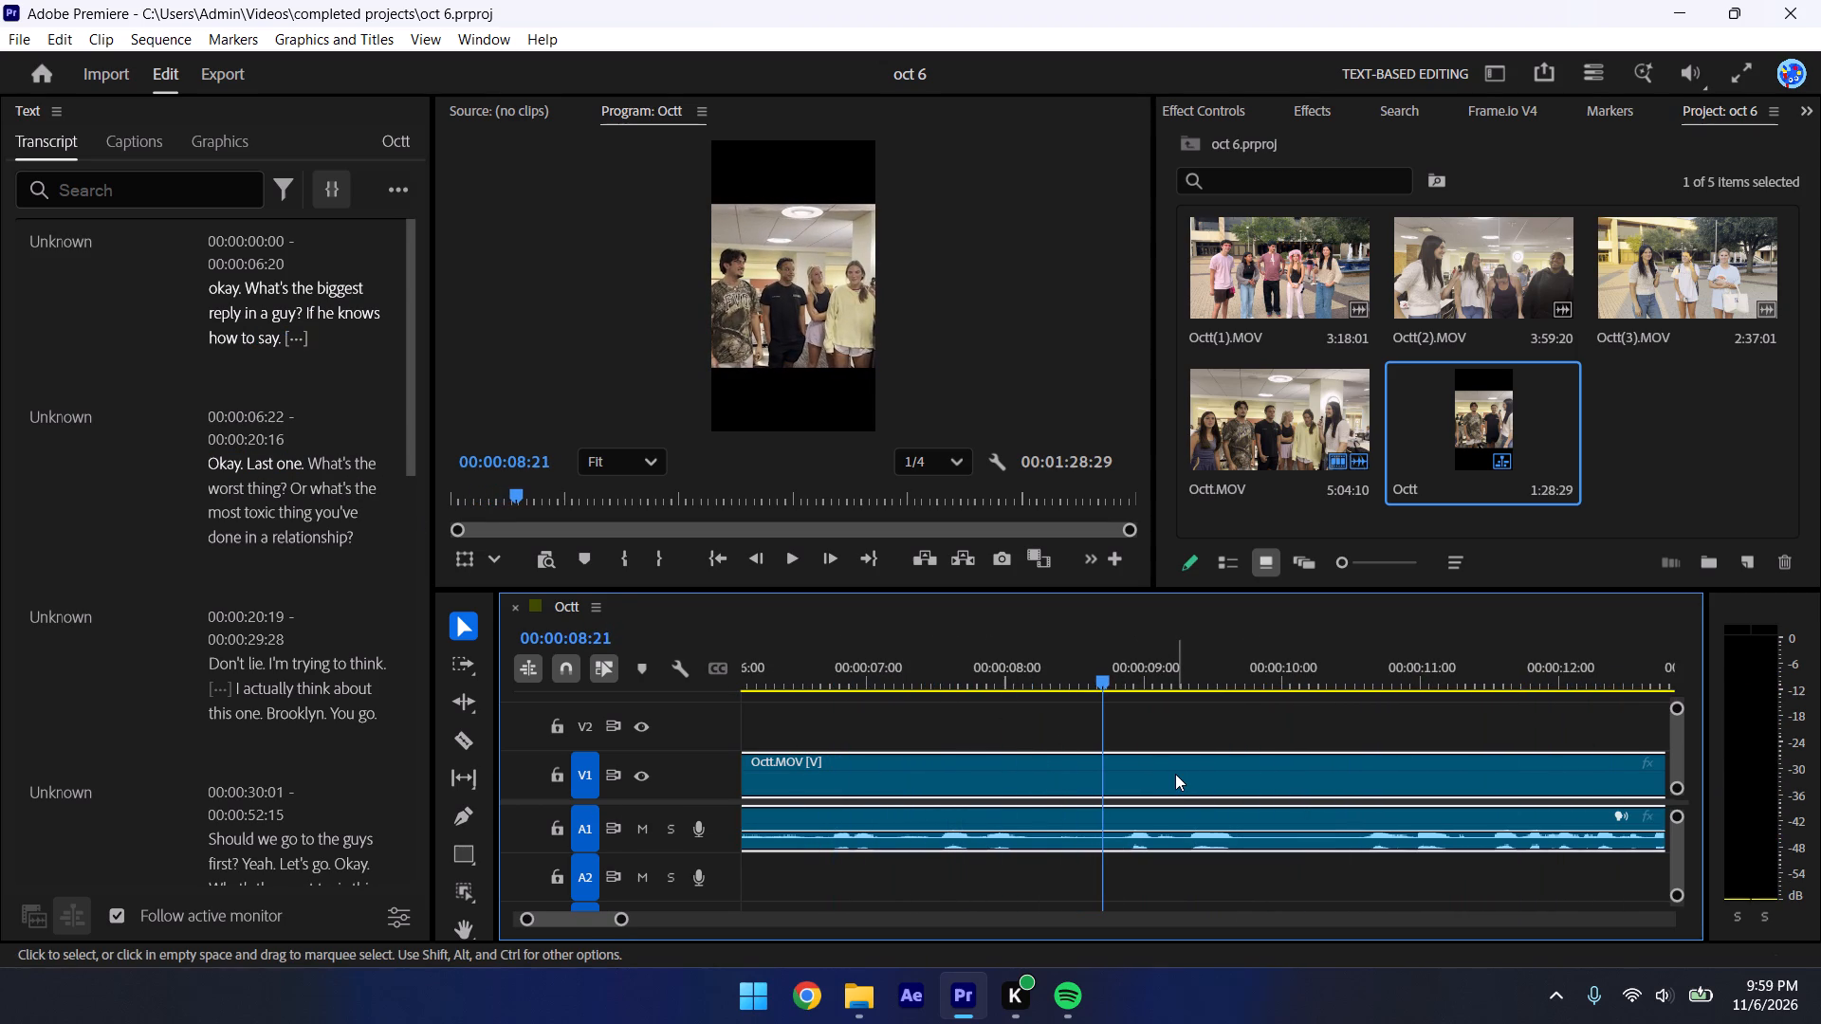
{"action": "key", "text": "space"}
{"action": "left_click", "coordinate": [1173, 774]}
{"action": "type", "text": "q"}
Save the project and split the clip right after the opening words "What's the" at 00:00:00:25.
{"action": "key", "text": "space"}
{"action": "left_click", "coordinate": [1039, 723]}
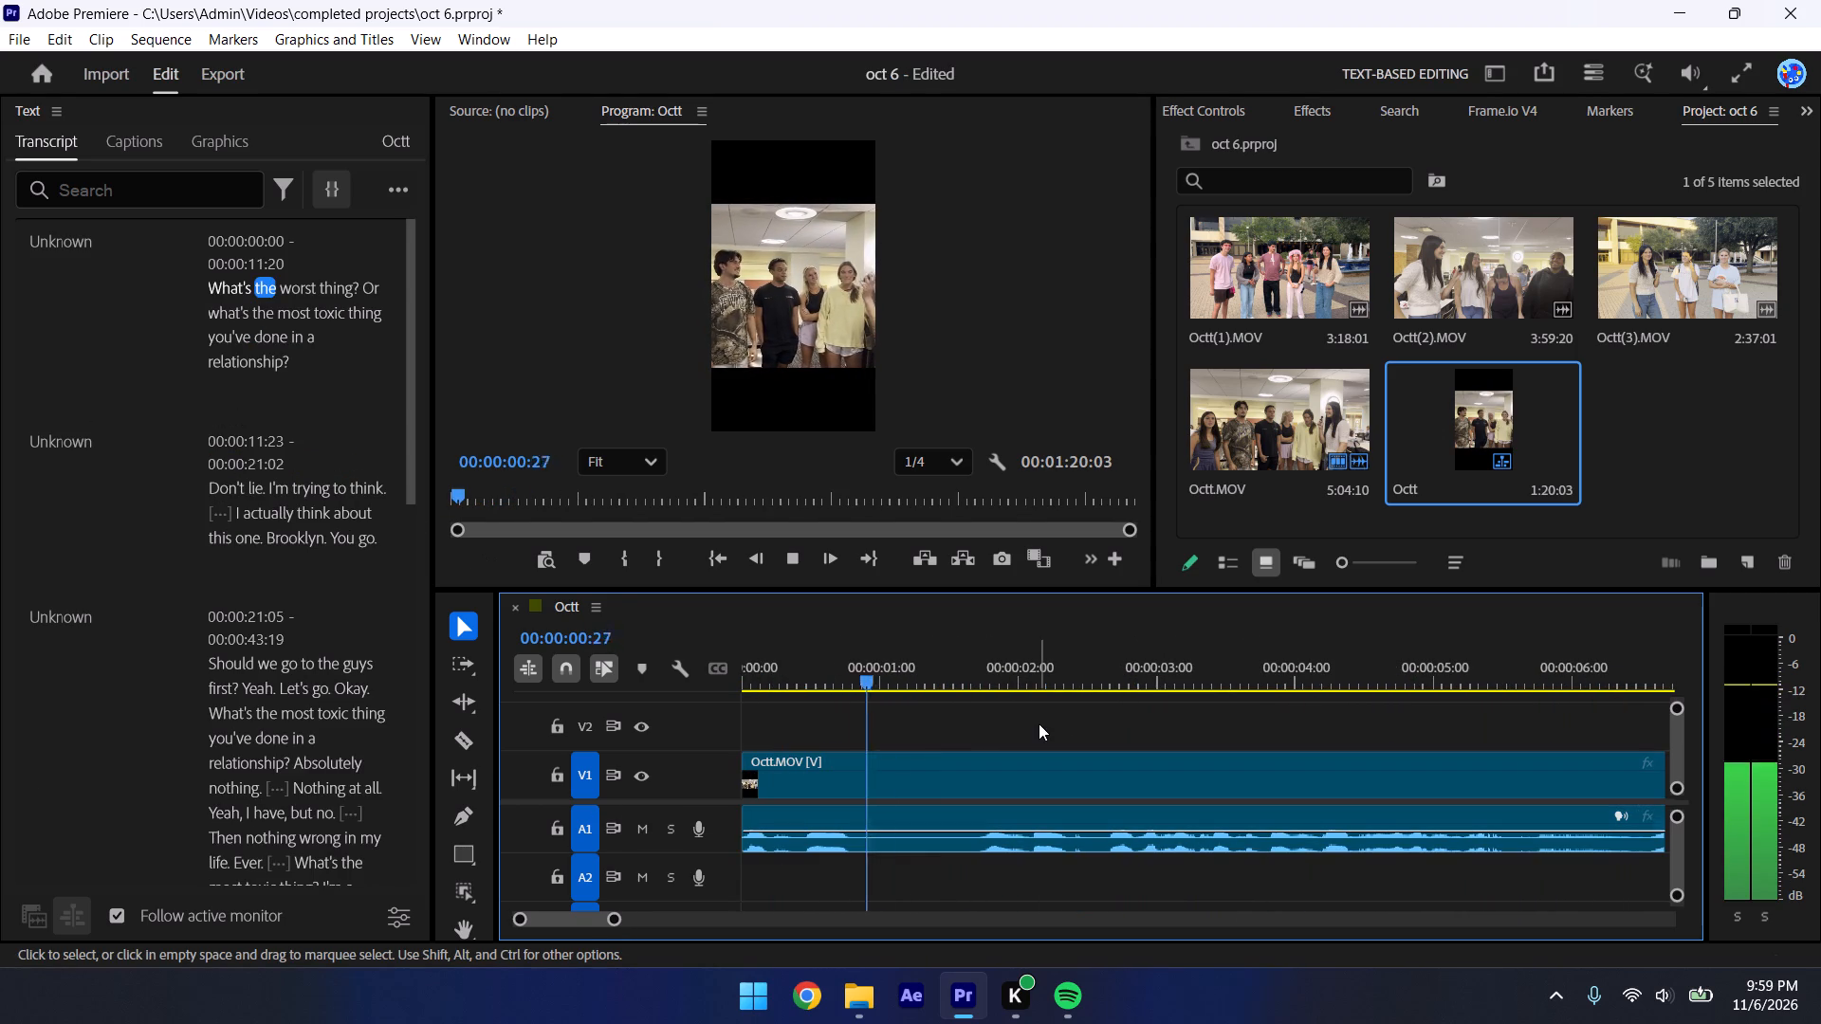
{"action": "key", "text": "space"}
{"action": "left_click", "coordinate": [861, 668]}
{"action": "key", "text": "space"}
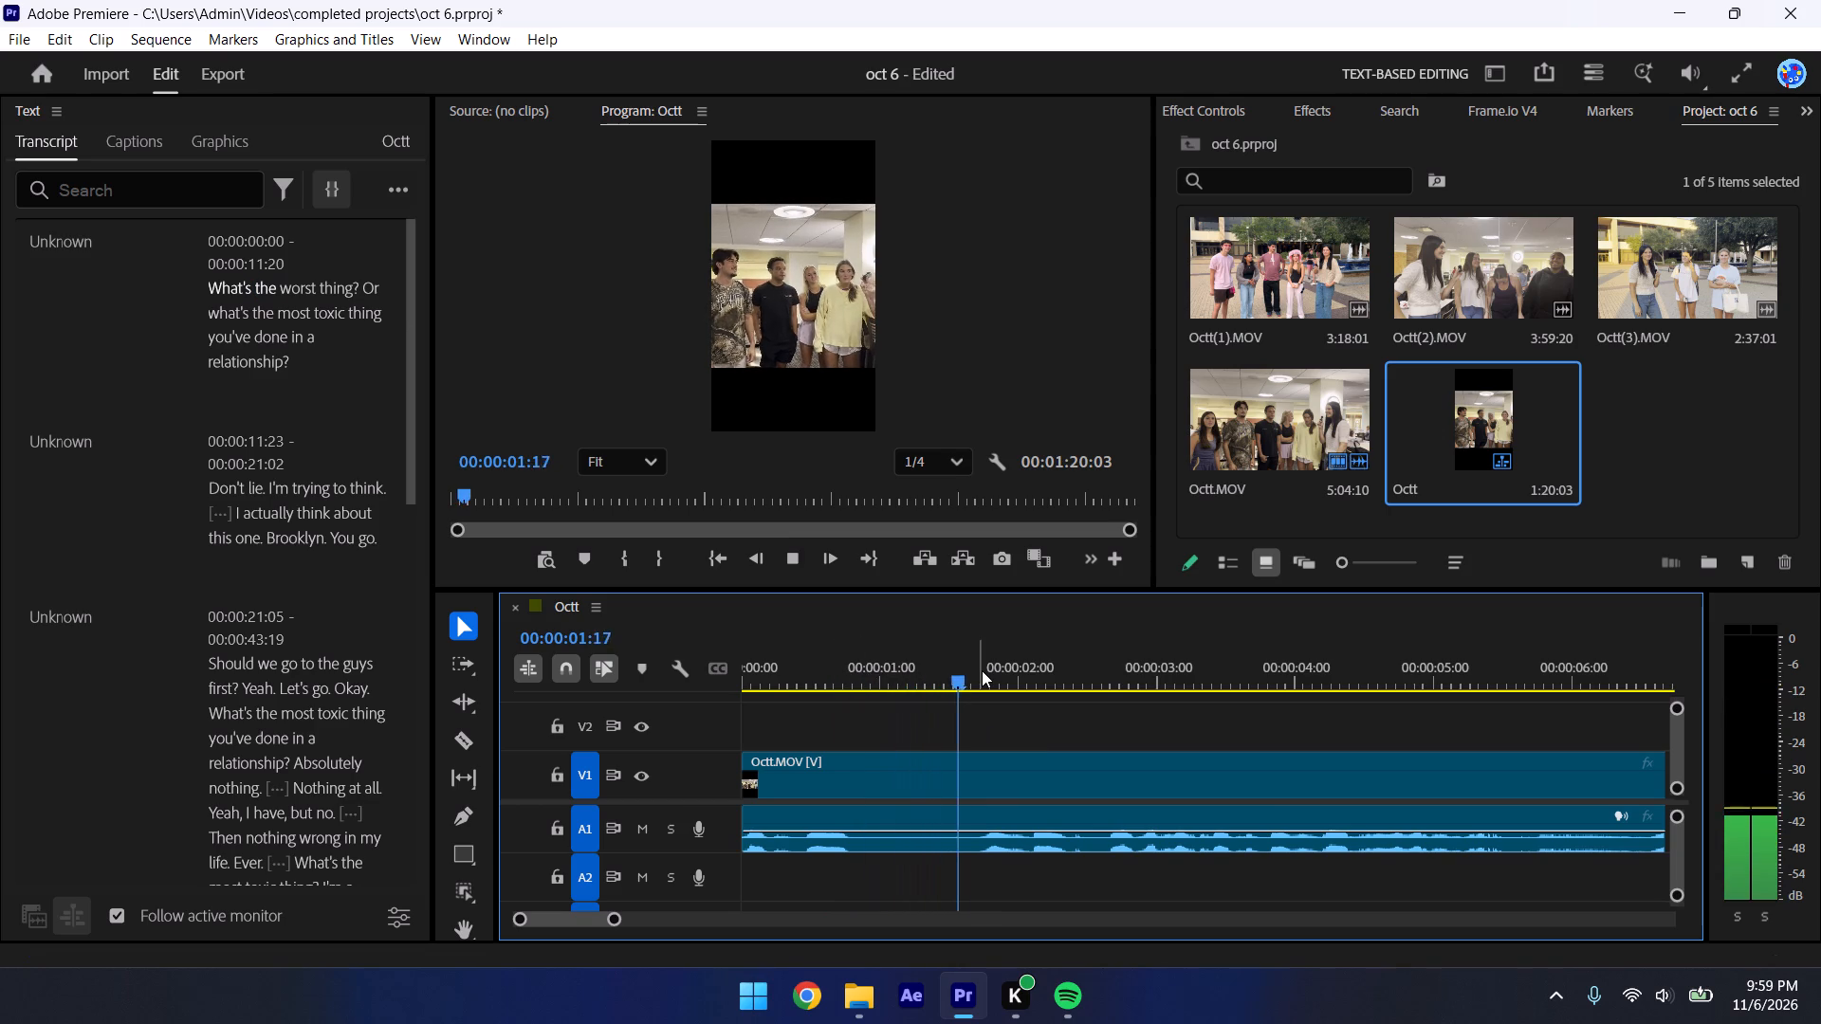
{"action": "left_click_drag", "start_coordinate": [982, 670], "coordinate": [864, 649]}
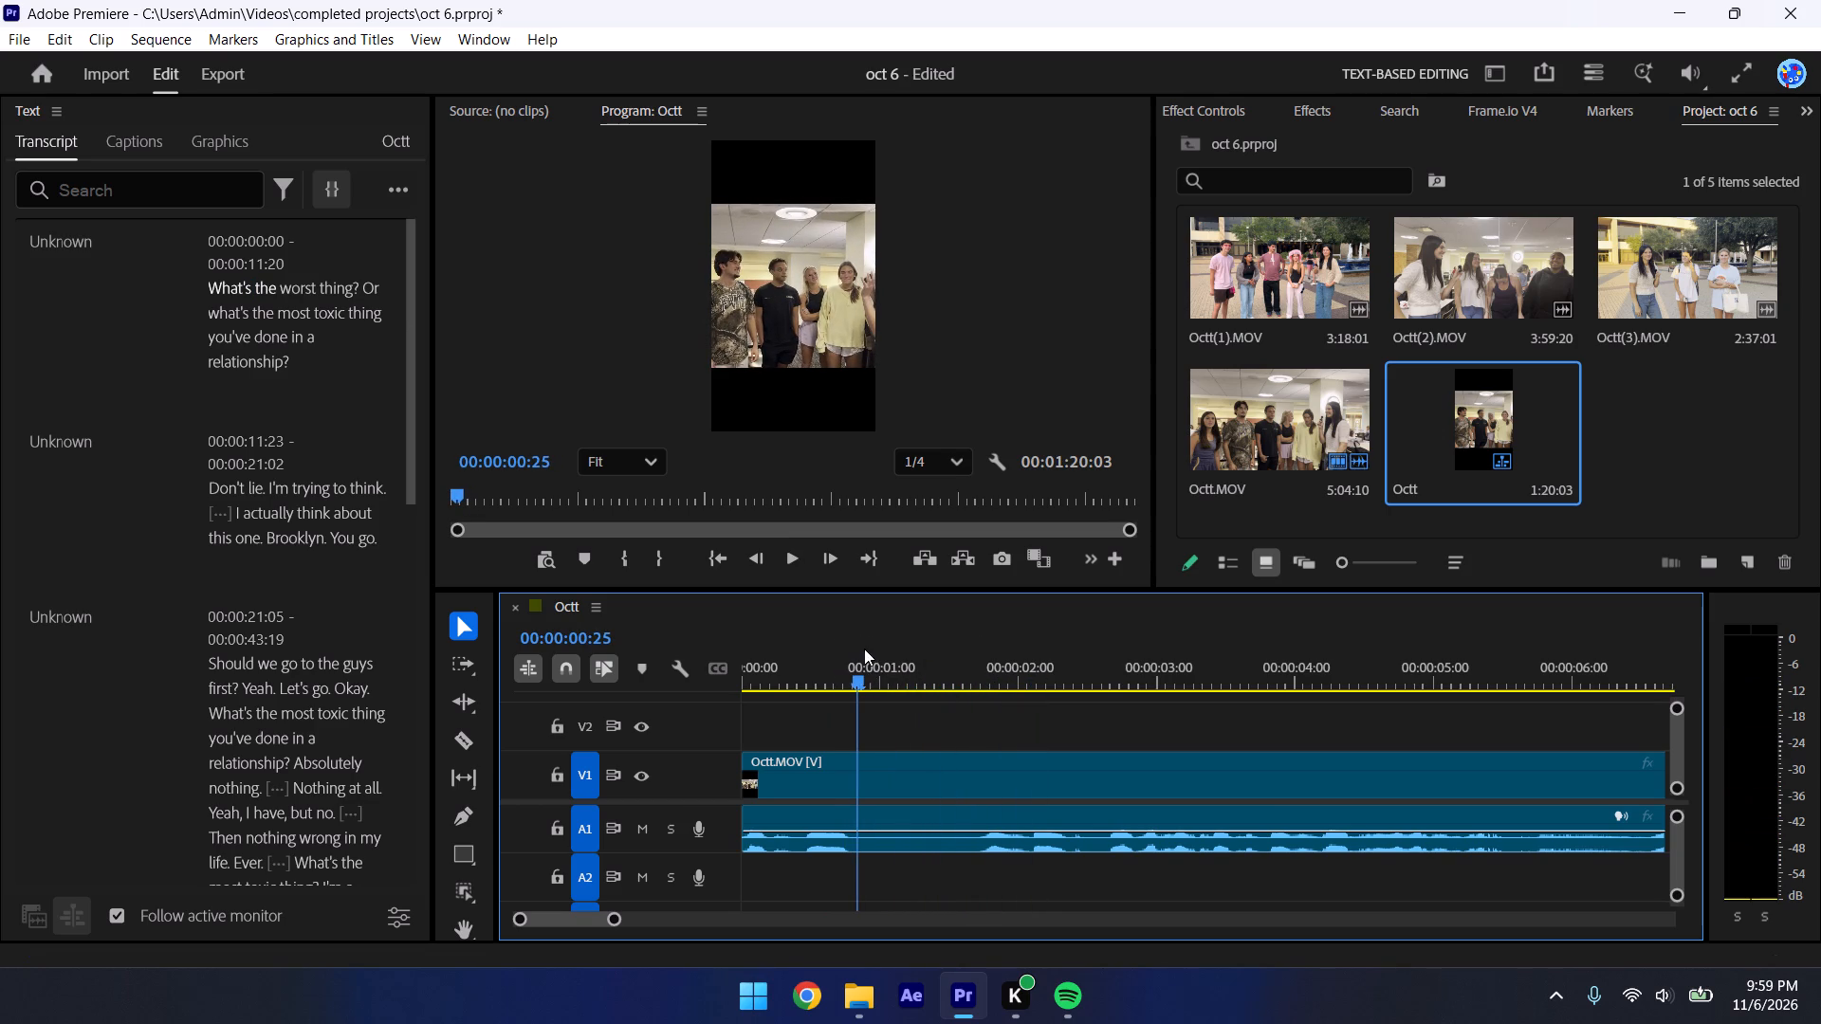
{"action": "key", "text": "ctrl+s"}
{"action": "left_click", "coordinate": [912, 777]}
{"action": "key", "text": "ctrl+k"}
Ripple-trim the pause between "What's the" and "worst thing?", and play the join to check it.
{"action": "key", "text": "space"}
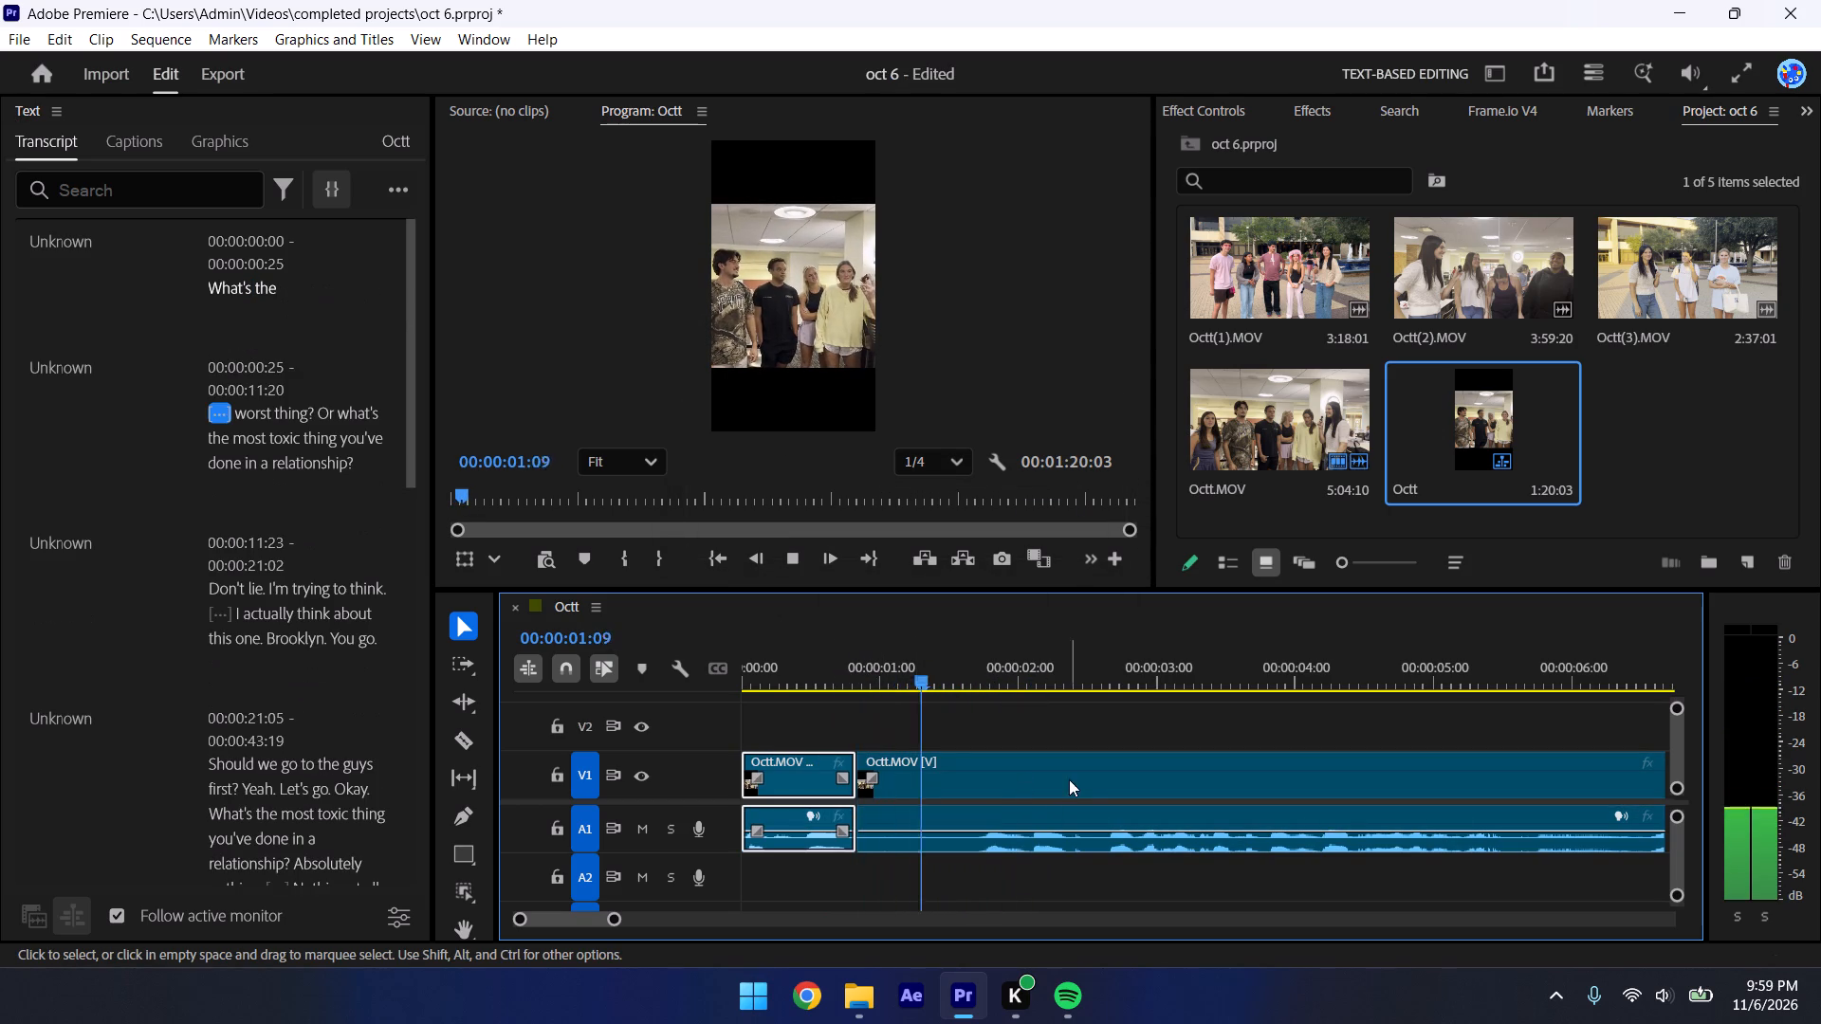
{"action": "key", "text": "q"}
{"action": "left_click_drag", "start_coordinate": [825, 674], "coordinate": [794, 670]}
{"action": "key", "text": "space"}
{"action": "left_click", "coordinate": [896, 723]}
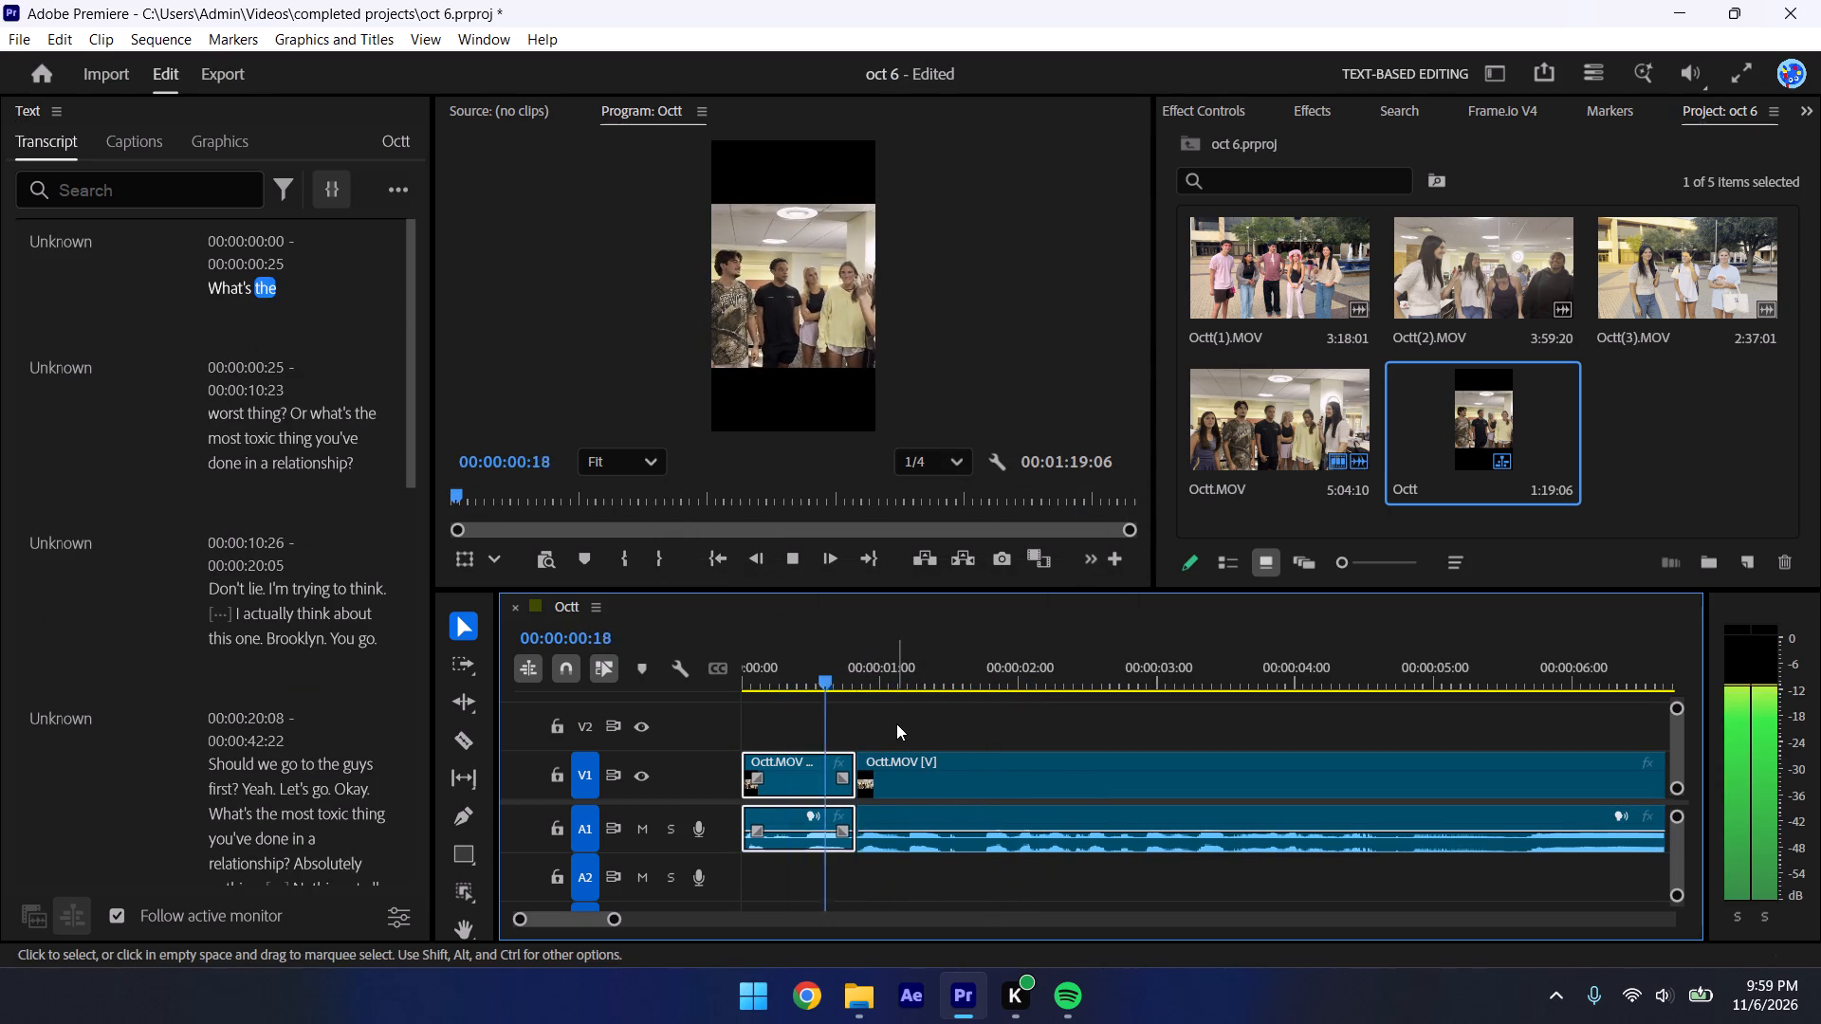
Ripple-trim the second clip's start up to 00:00:01:28, removing "worst thing? Or" so it begins with "what's the most toxic thing".
{"action": "left_click", "coordinate": [919, 774]}
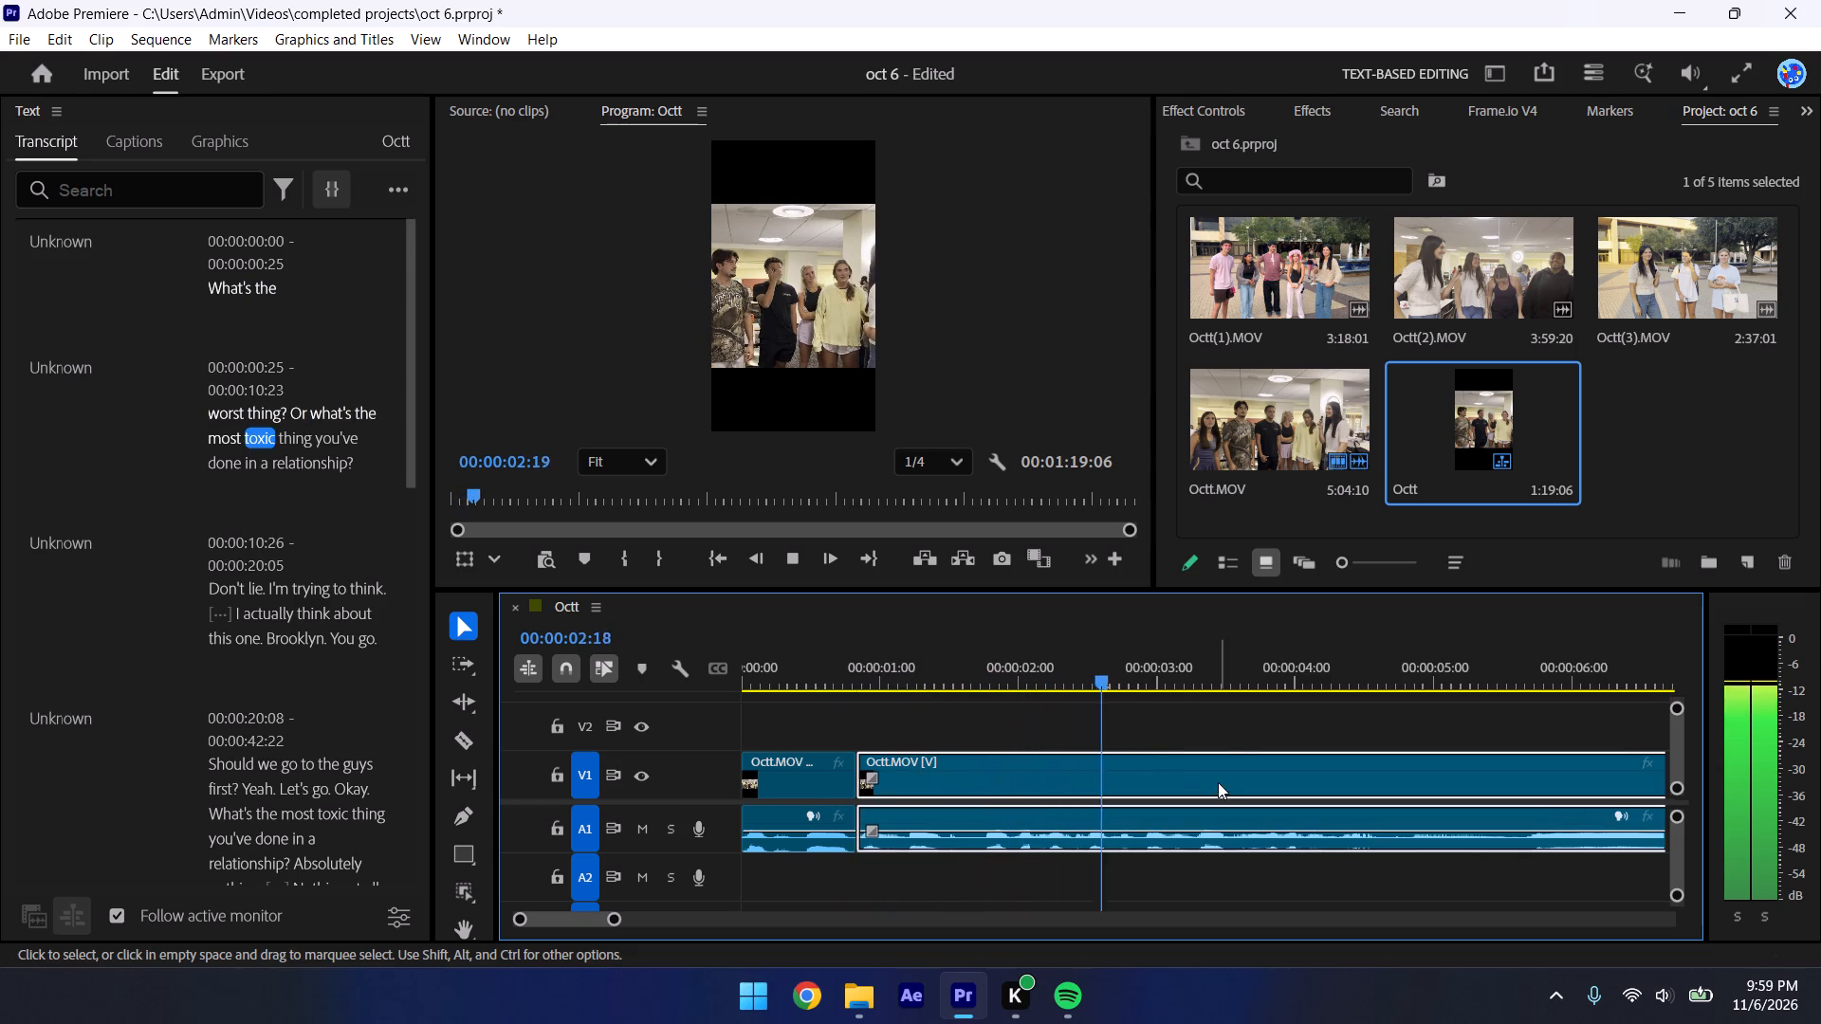
{"action": "left_click", "coordinate": [1230, 740]}
{"action": "left_click_drag", "start_coordinate": [1068, 674], "coordinate": [984, 650]}
{"action": "key", "text": "space"}
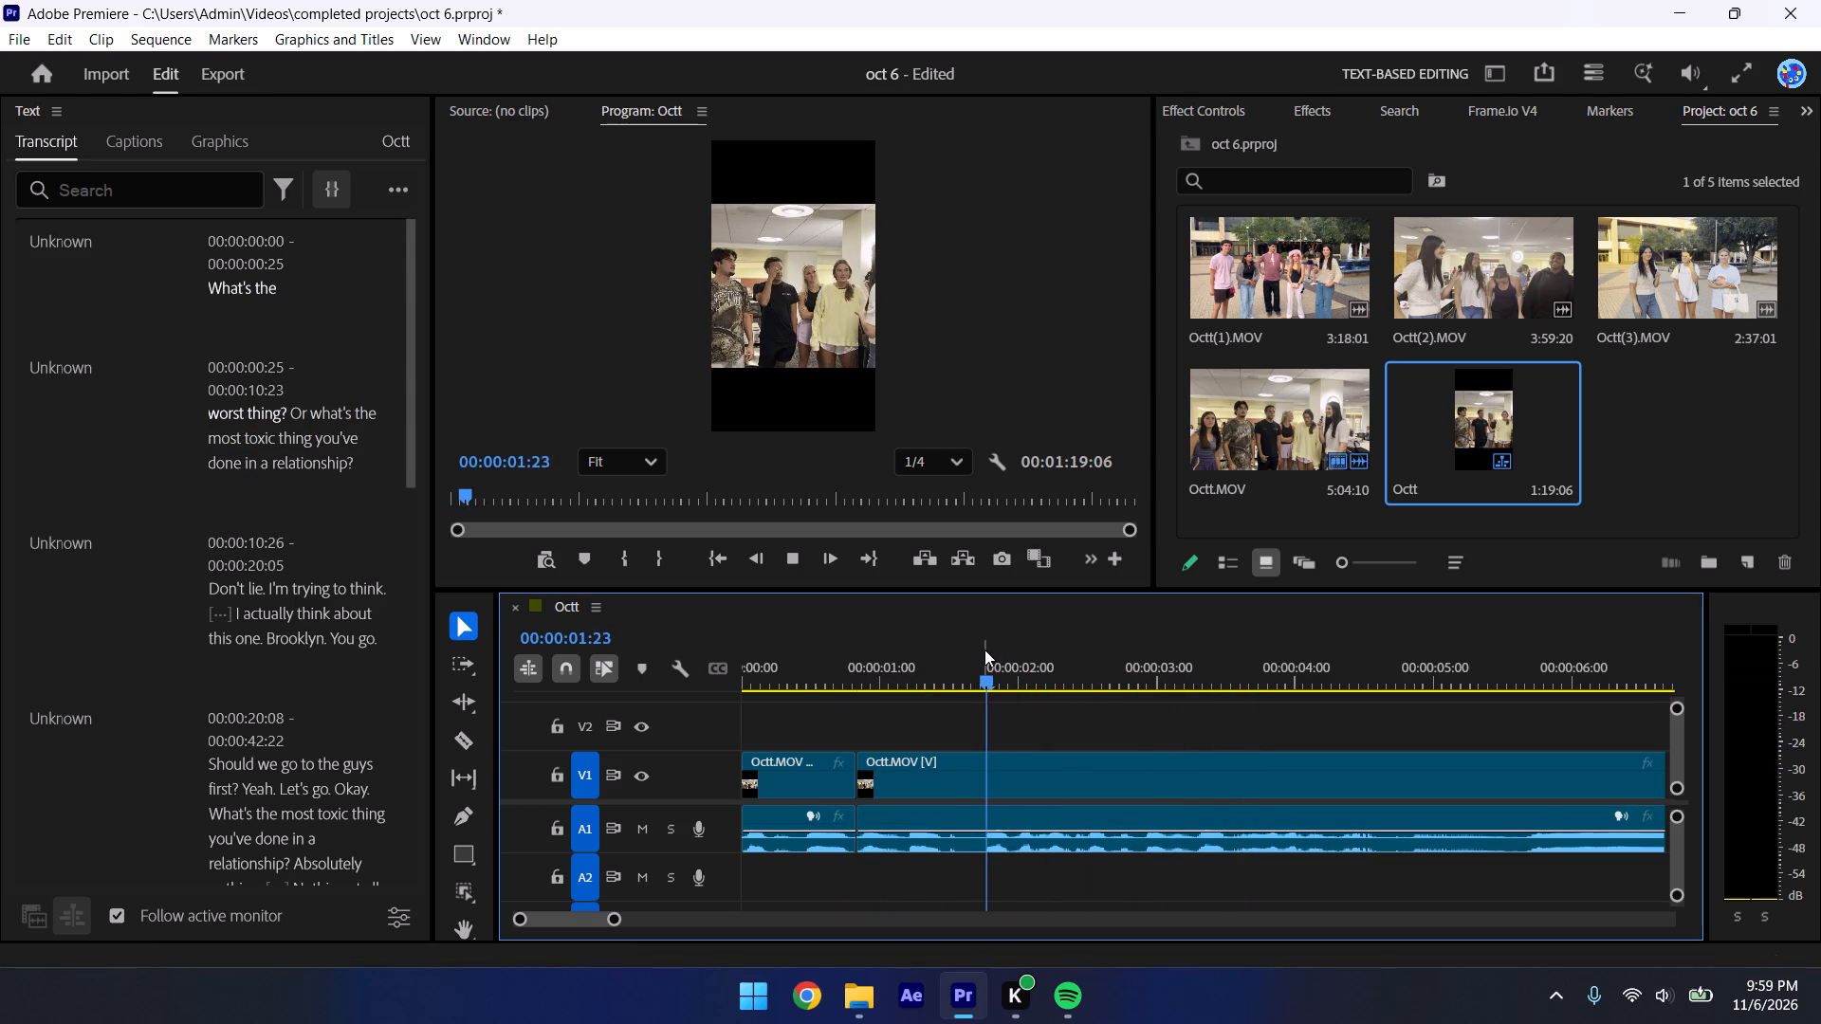
{"action": "left_click_drag", "start_coordinate": [989, 649], "coordinate": [1014, 647]}
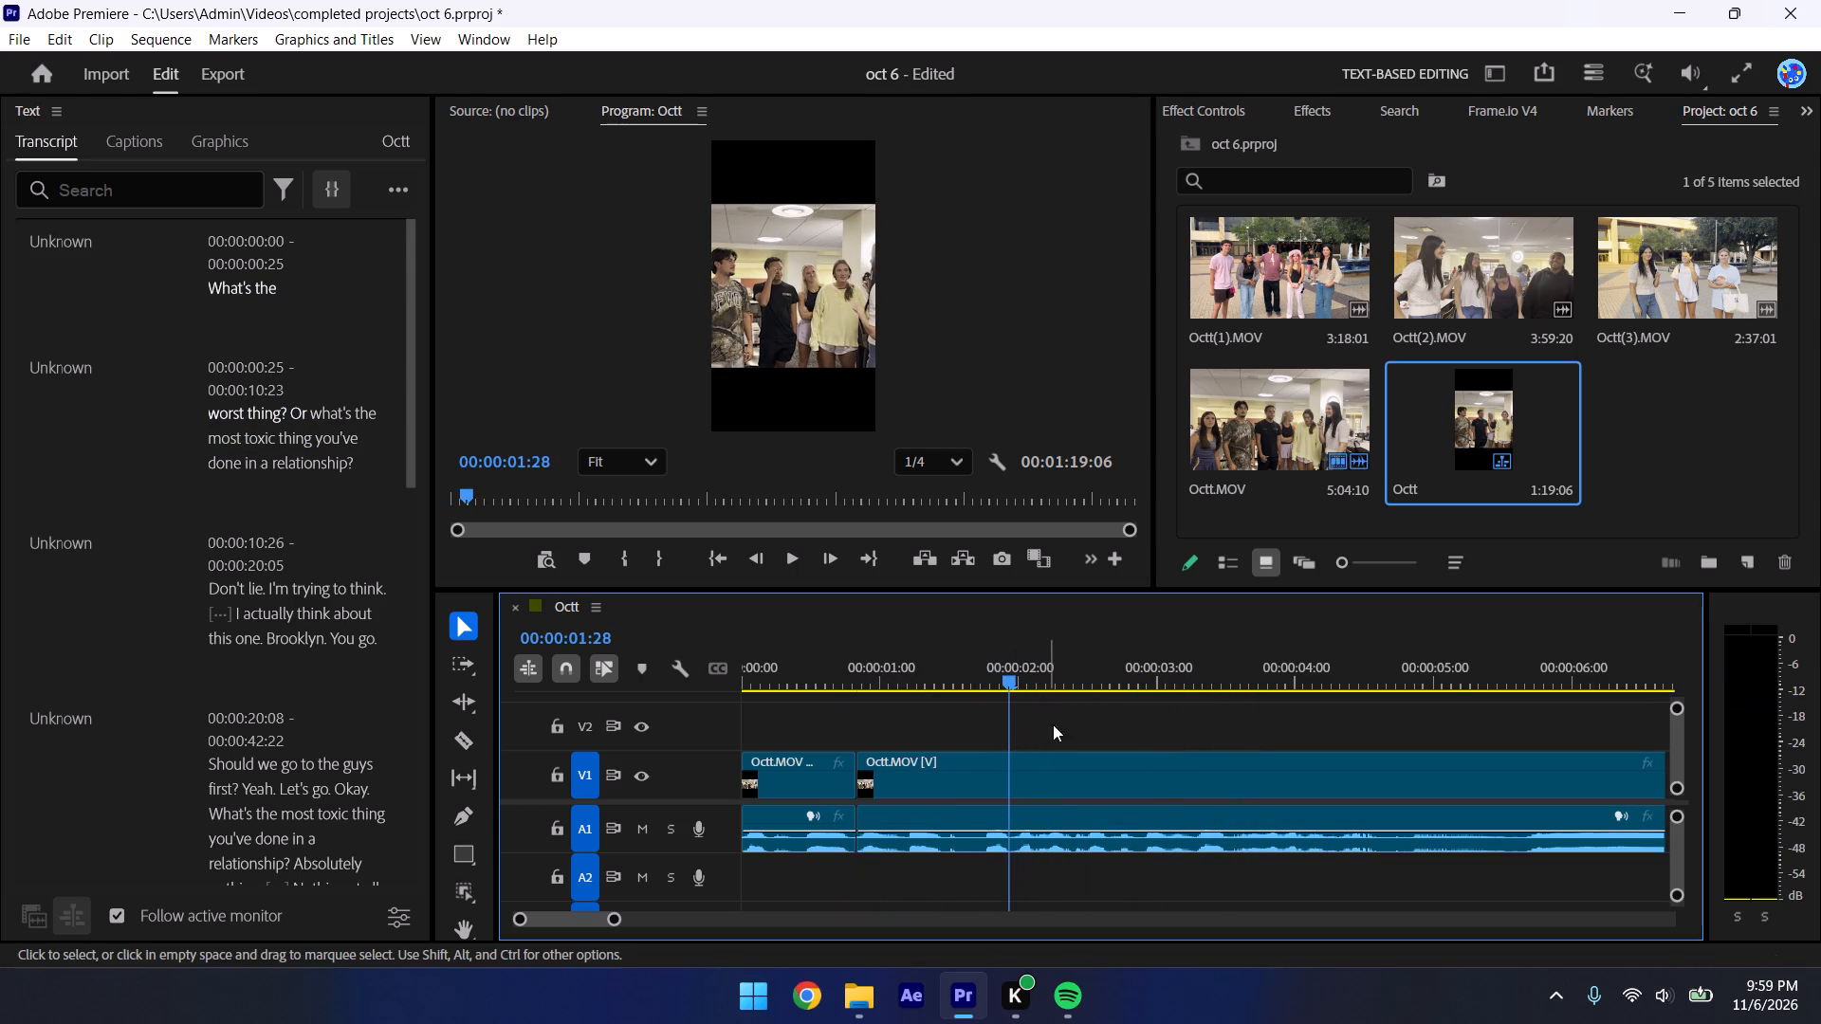
{"action": "left_click", "coordinate": [1066, 759]}
{"action": "key", "text": "q"}
Delete the short opening "What's the" clip and close the gap it leaves.
{"action": "left_click", "coordinate": [810, 758]}
{"action": "key", "text": "Delete"}
{"action": "right_click", "coordinate": [801, 763]}
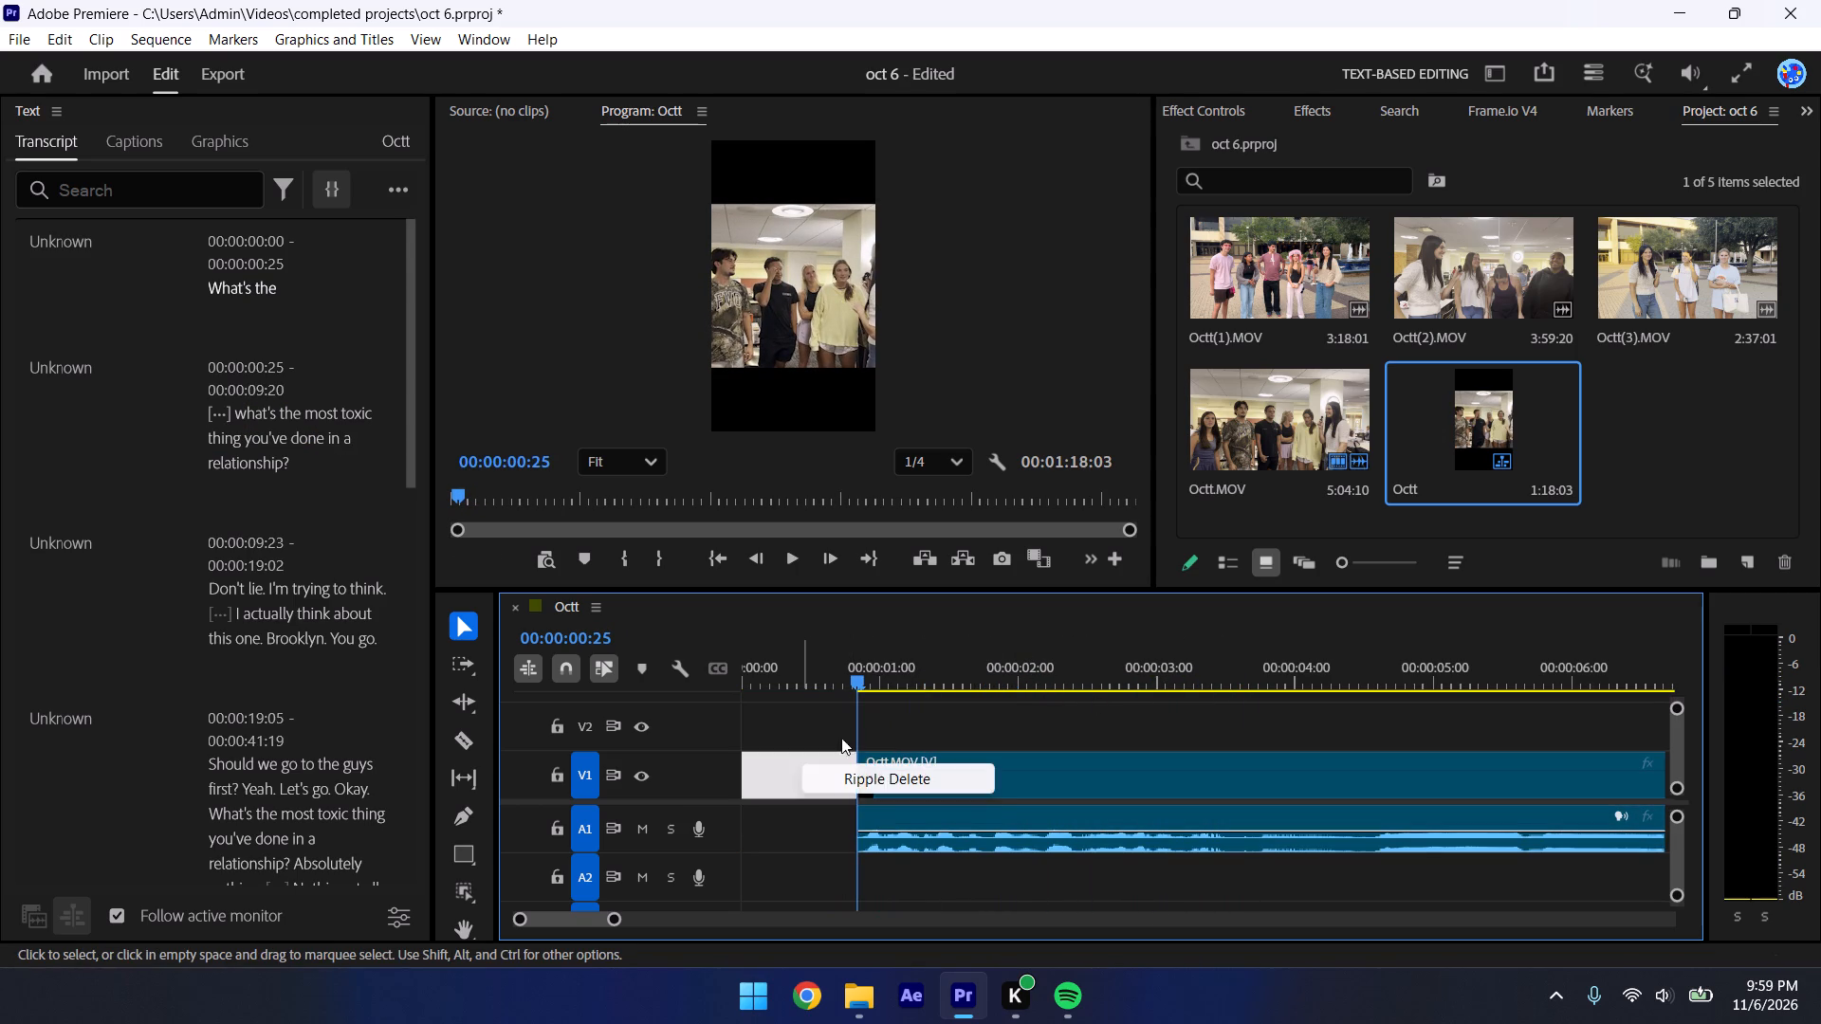
{"action": "left_click", "coordinate": [886, 788]}
Switch to Spotify, skip to the next track of the chill funk playlist, and return to Premiere.
{"action": "left_click", "coordinate": [1079, 981]}
{"action": "left_click", "coordinate": [968, 887]}
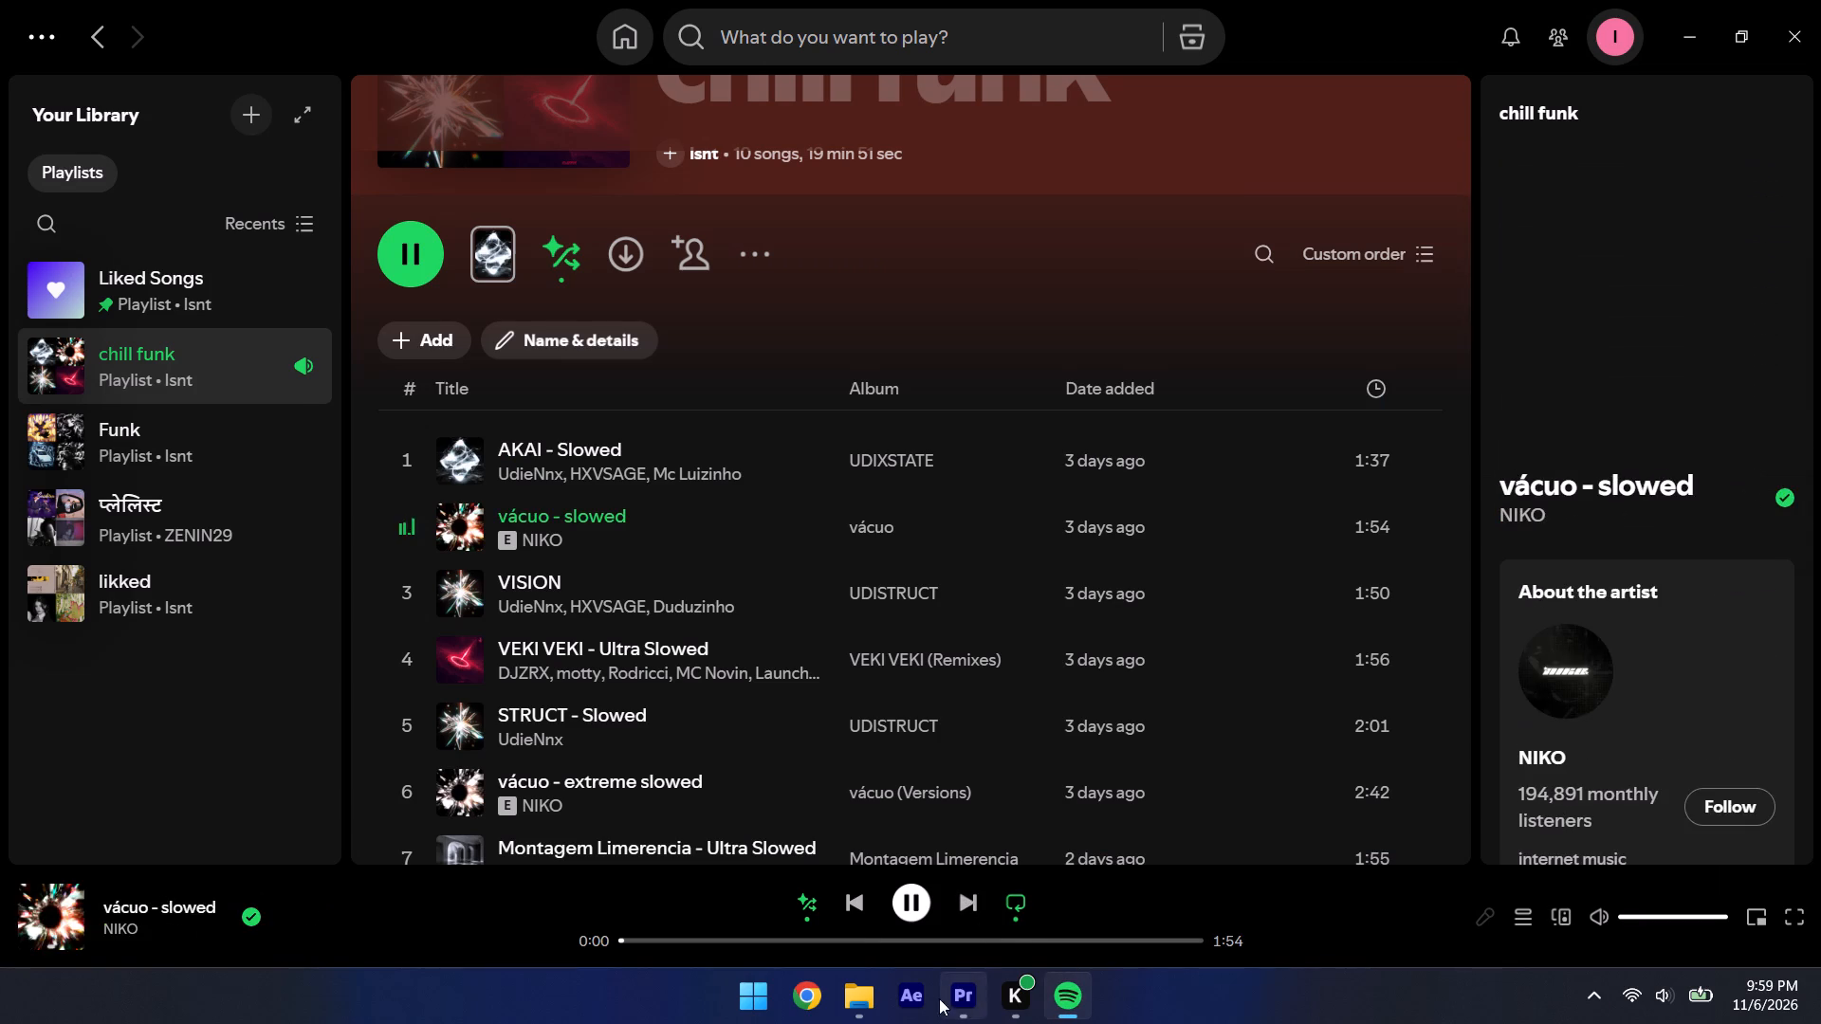
{"action": "left_click", "coordinate": [961, 1015]}
Split the clip at 00:00:02:21, after the question ending "done in a relationship?", and save the project.
{"action": "key", "text": "space"}
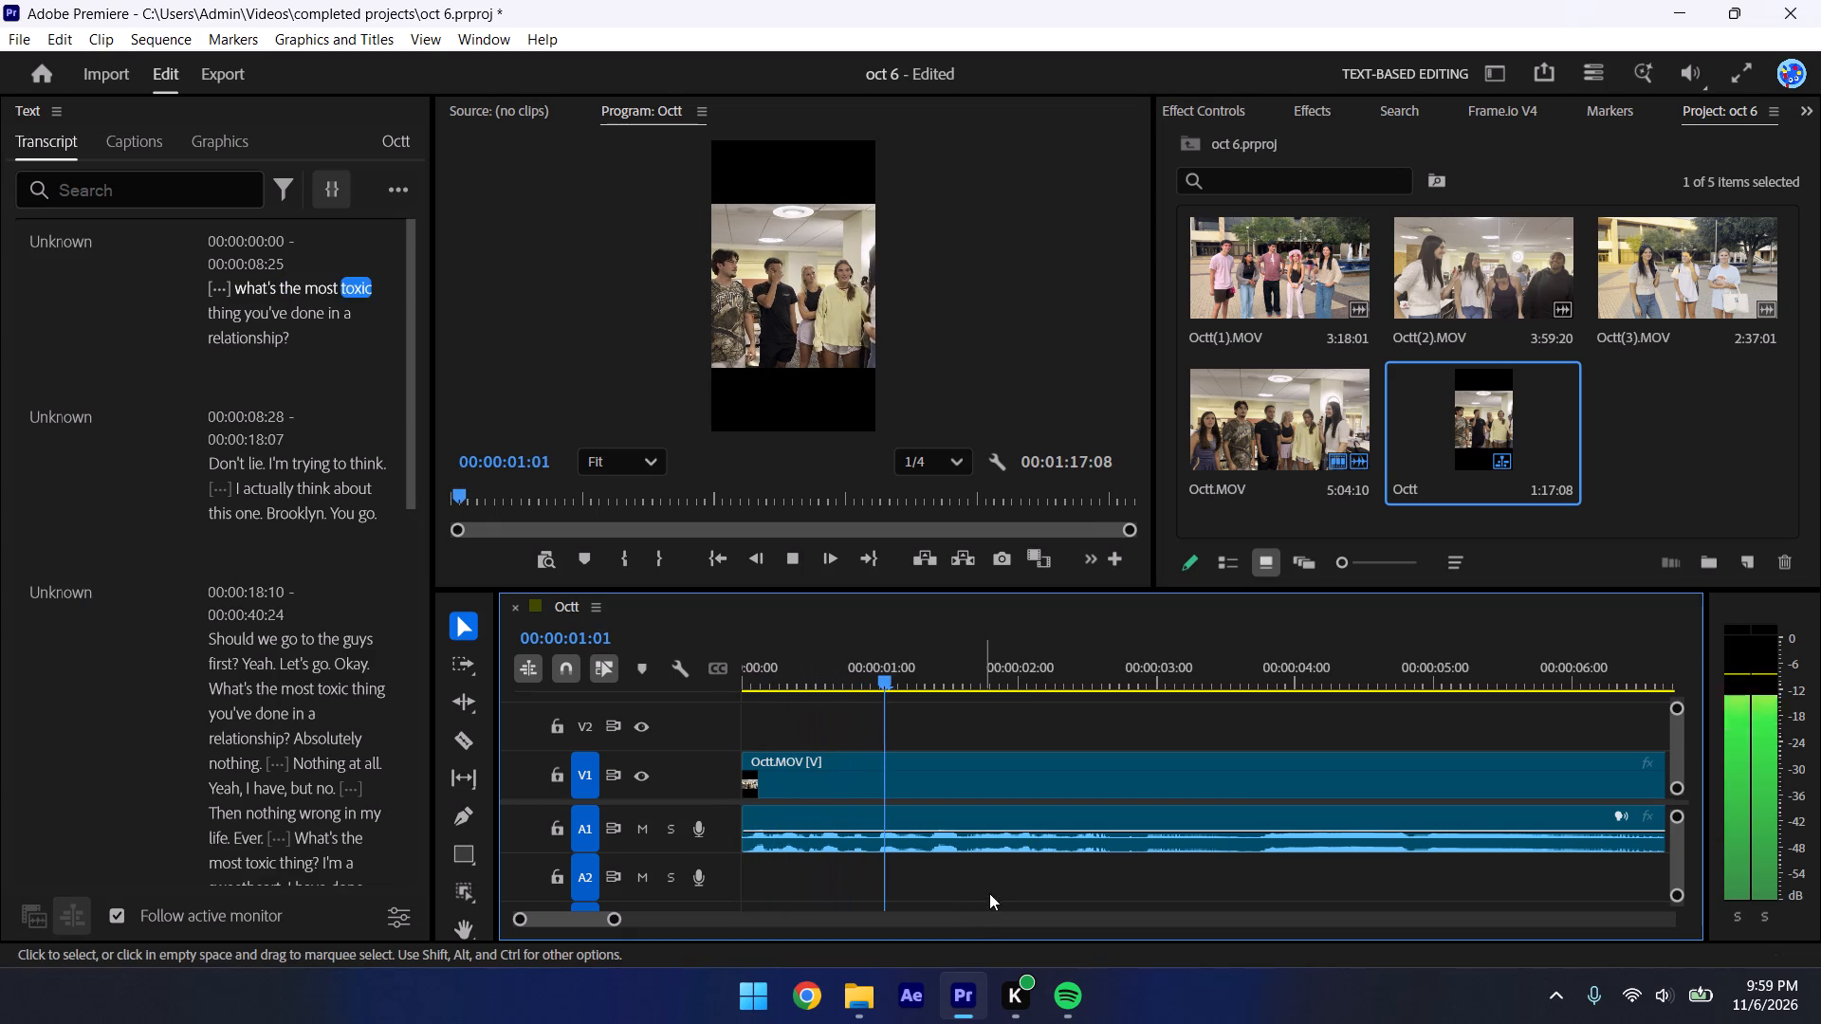
{"action": "key", "text": "ctrl+s"}
{"action": "key", "text": "space"}
{"action": "left_click", "coordinate": [1033, 884]}
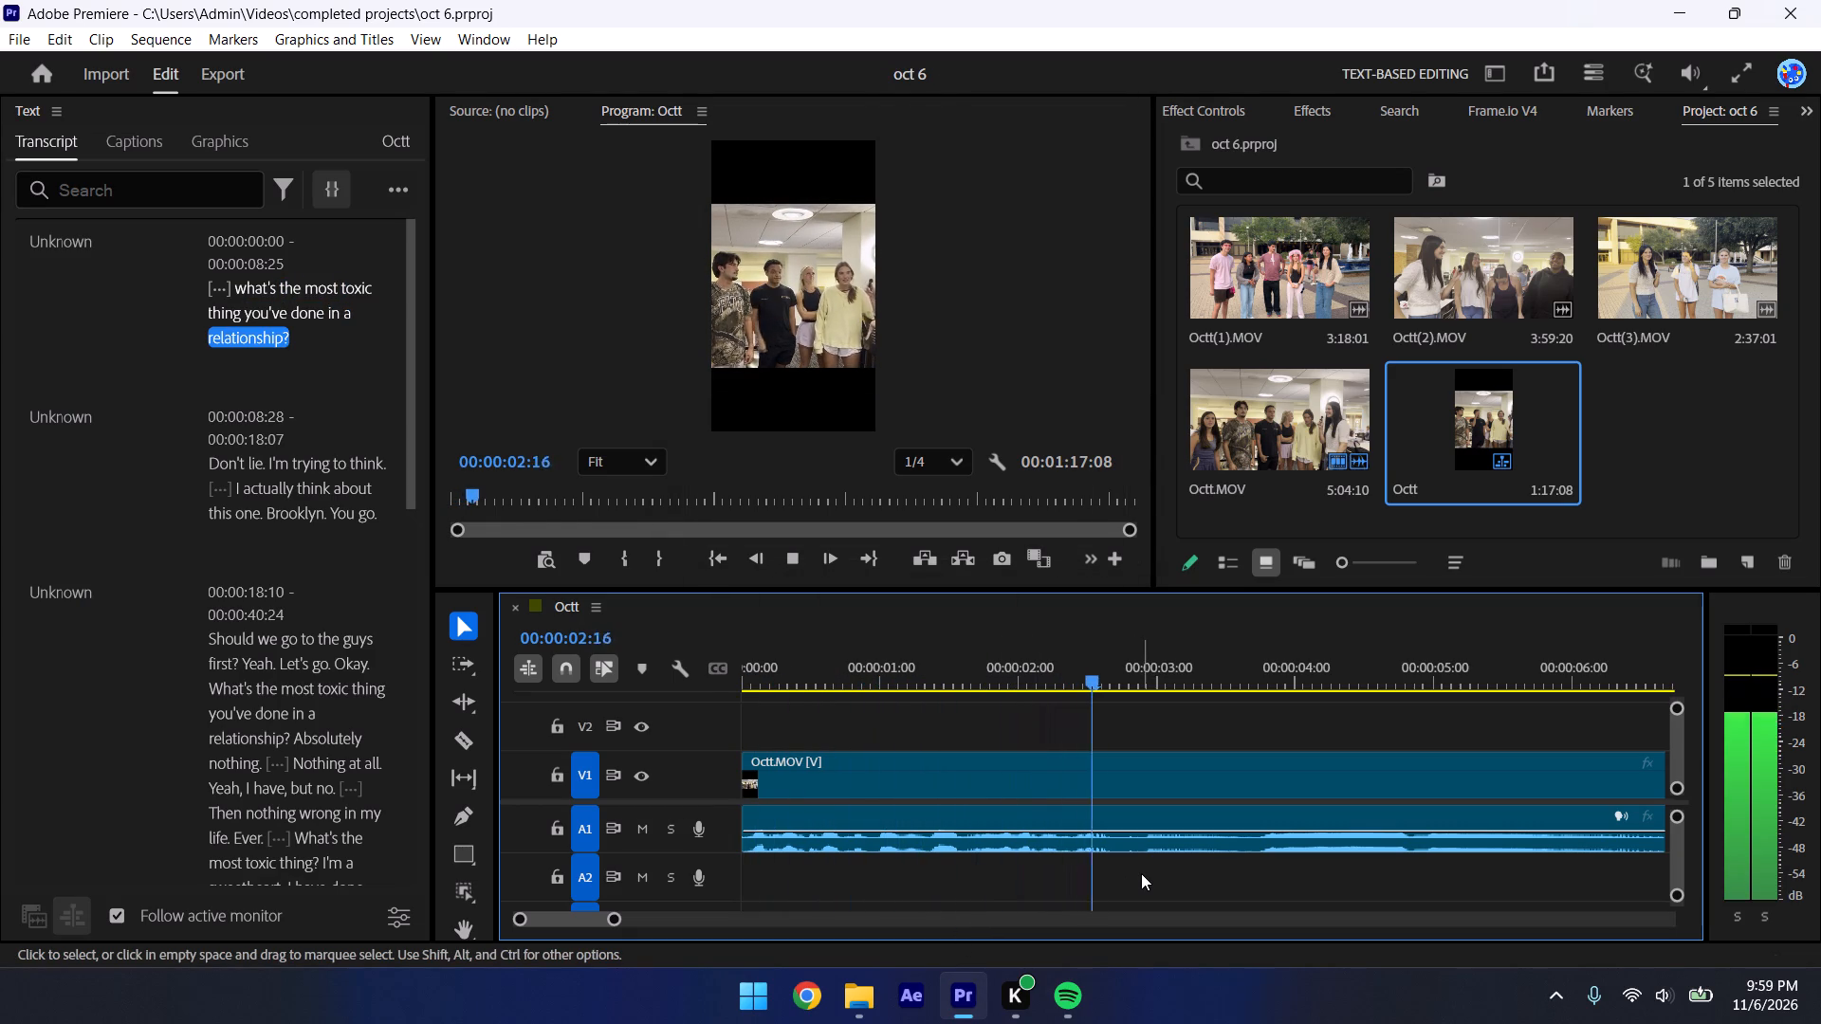
{"action": "key", "text": "space"}
{"action": "left_click_drag", "start_coordinate": [1143, 648], "coordinate": [1114, 640]}
{"action": "key", "text": "ctrl+s"}
{"action": "left_click", "coordinate": [1142, 780]}
{"action": "key", "text": "Right"}
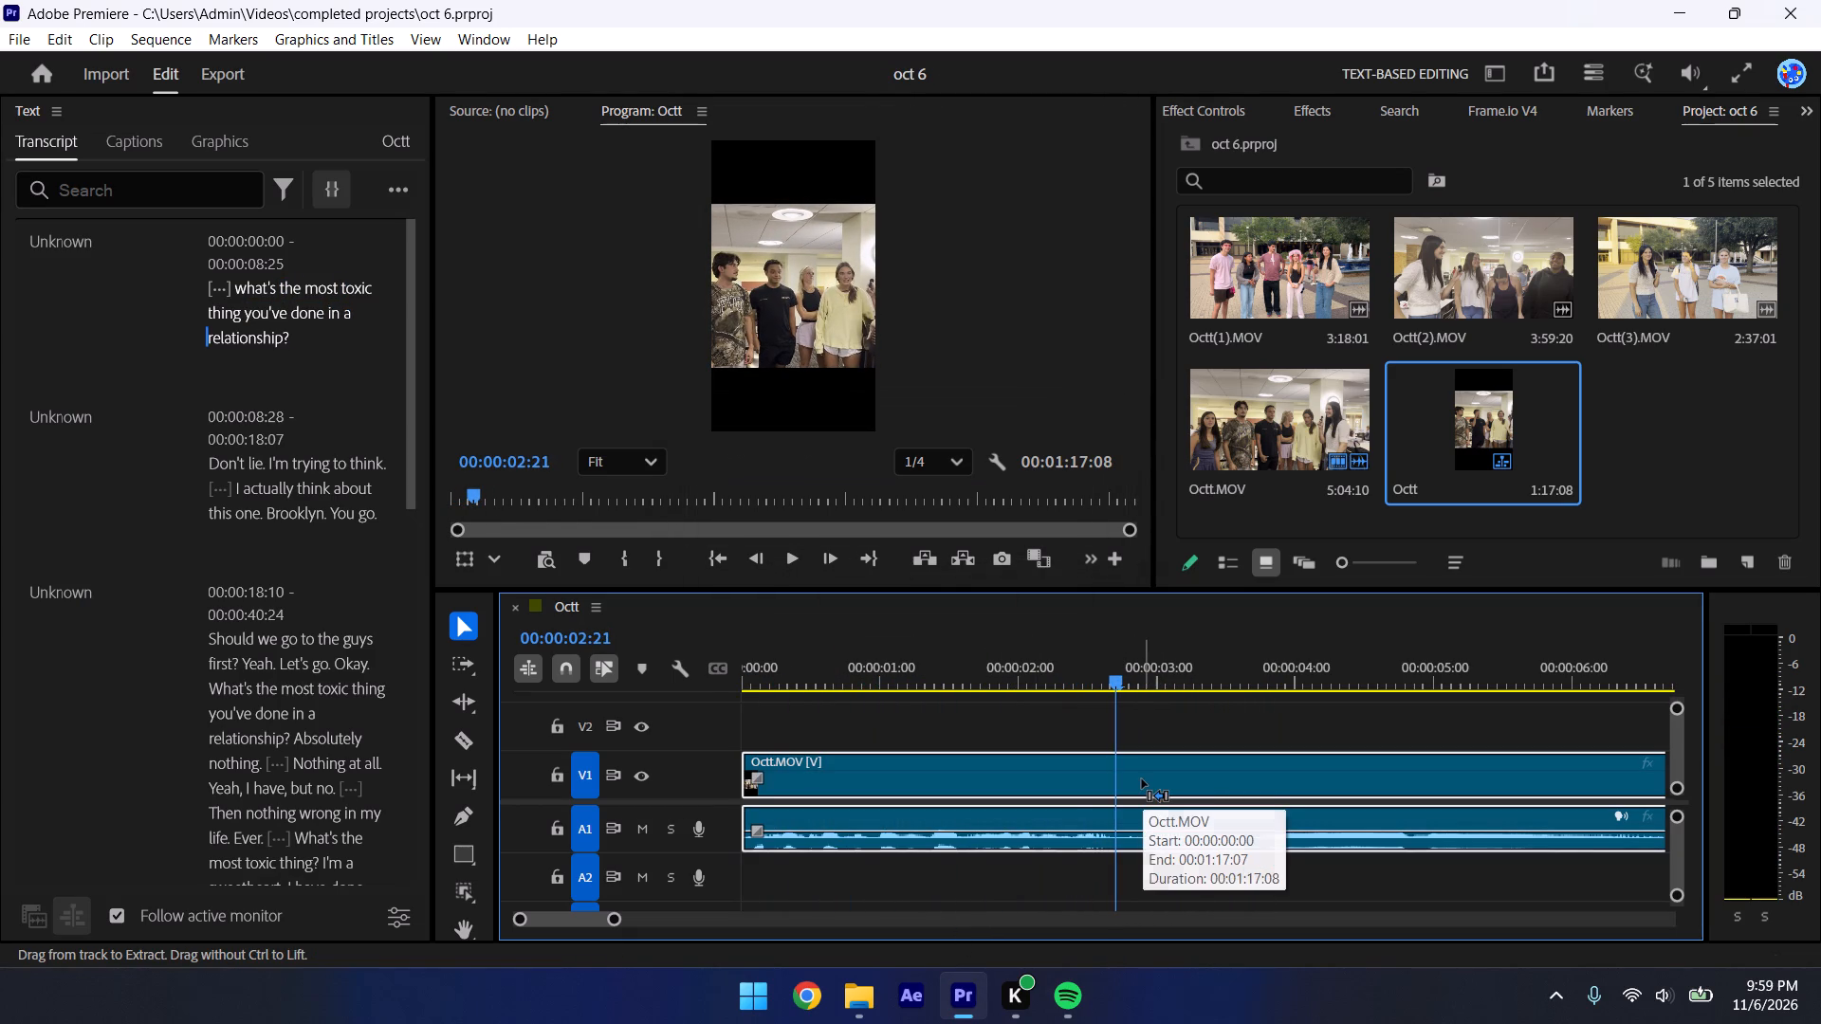
{"action": "key", "text": "ctrl+k"}
{"action": "key", "text": "space"}
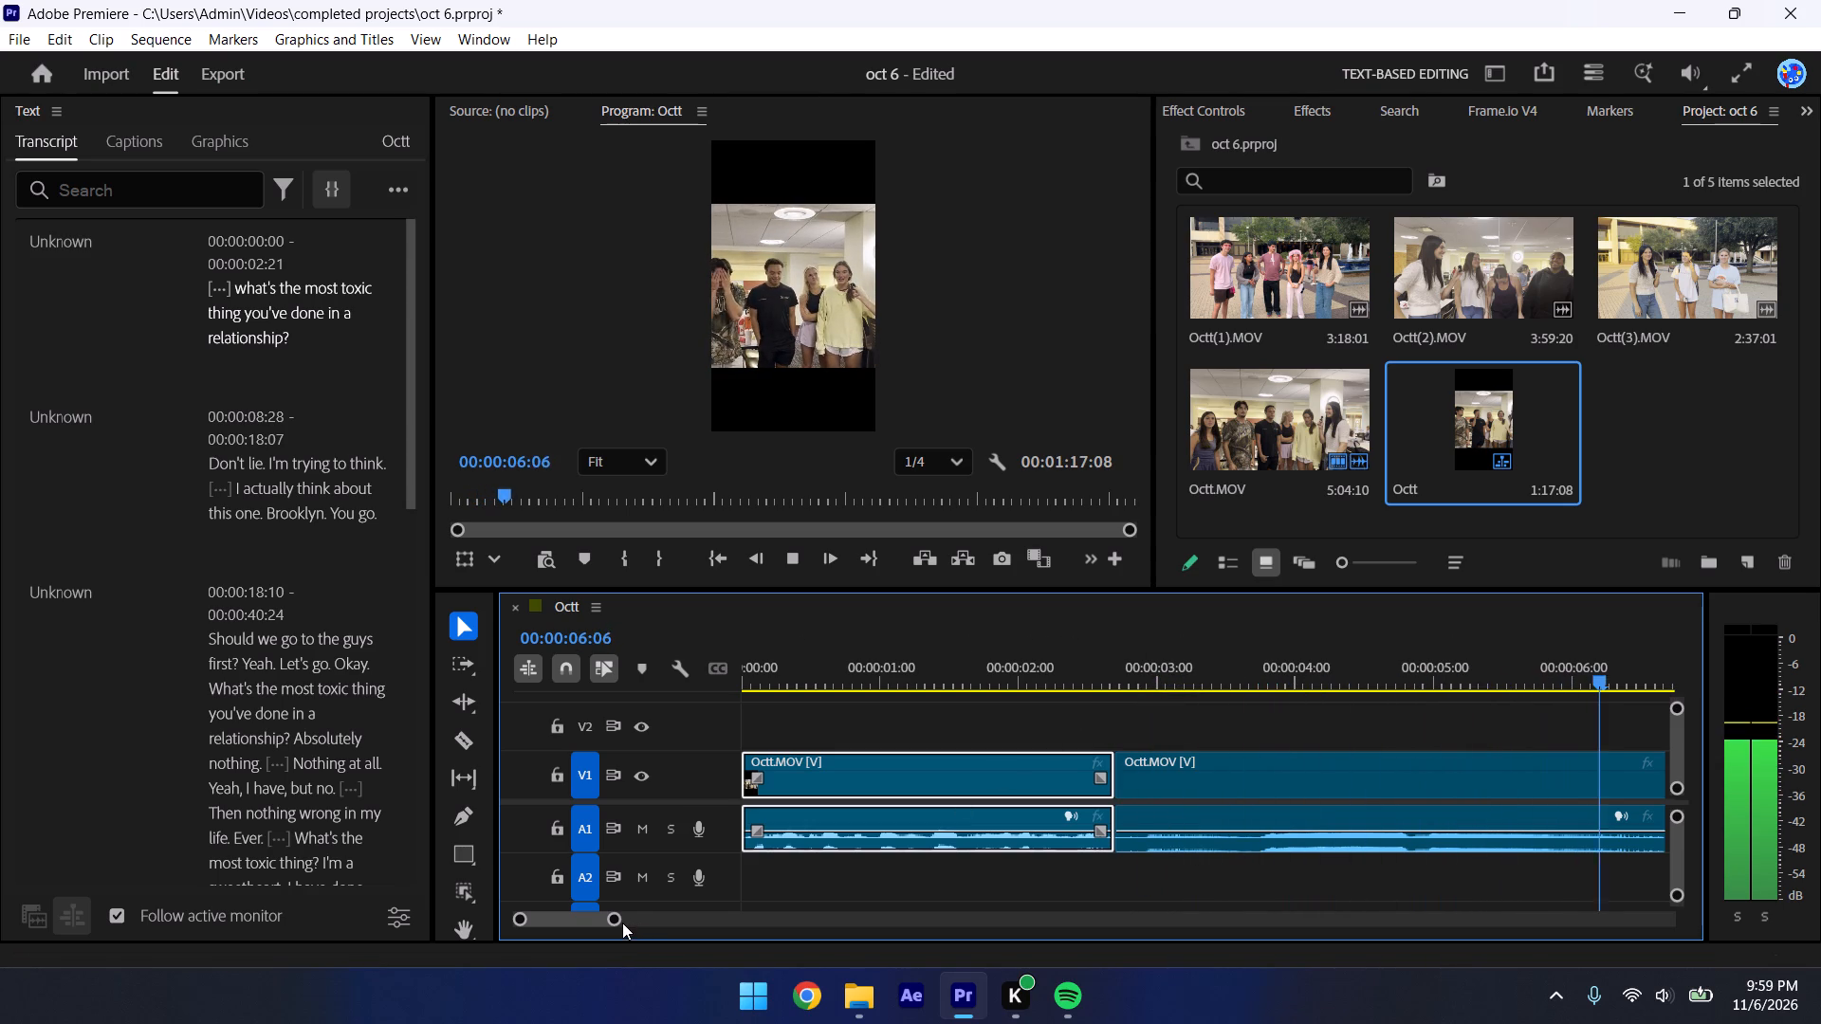
{"action": "key", "text": "ctrl+s"}
Ripple-trim the second clip's start up to about 00:00:23:00 so "Absolutely nothing" directly follows the question, and play the cut.
{"action": "key", "text": "space"}
{"action": "left_click_drag", "start_coordinate": [612, 923], "coordinate": [668, 929]}
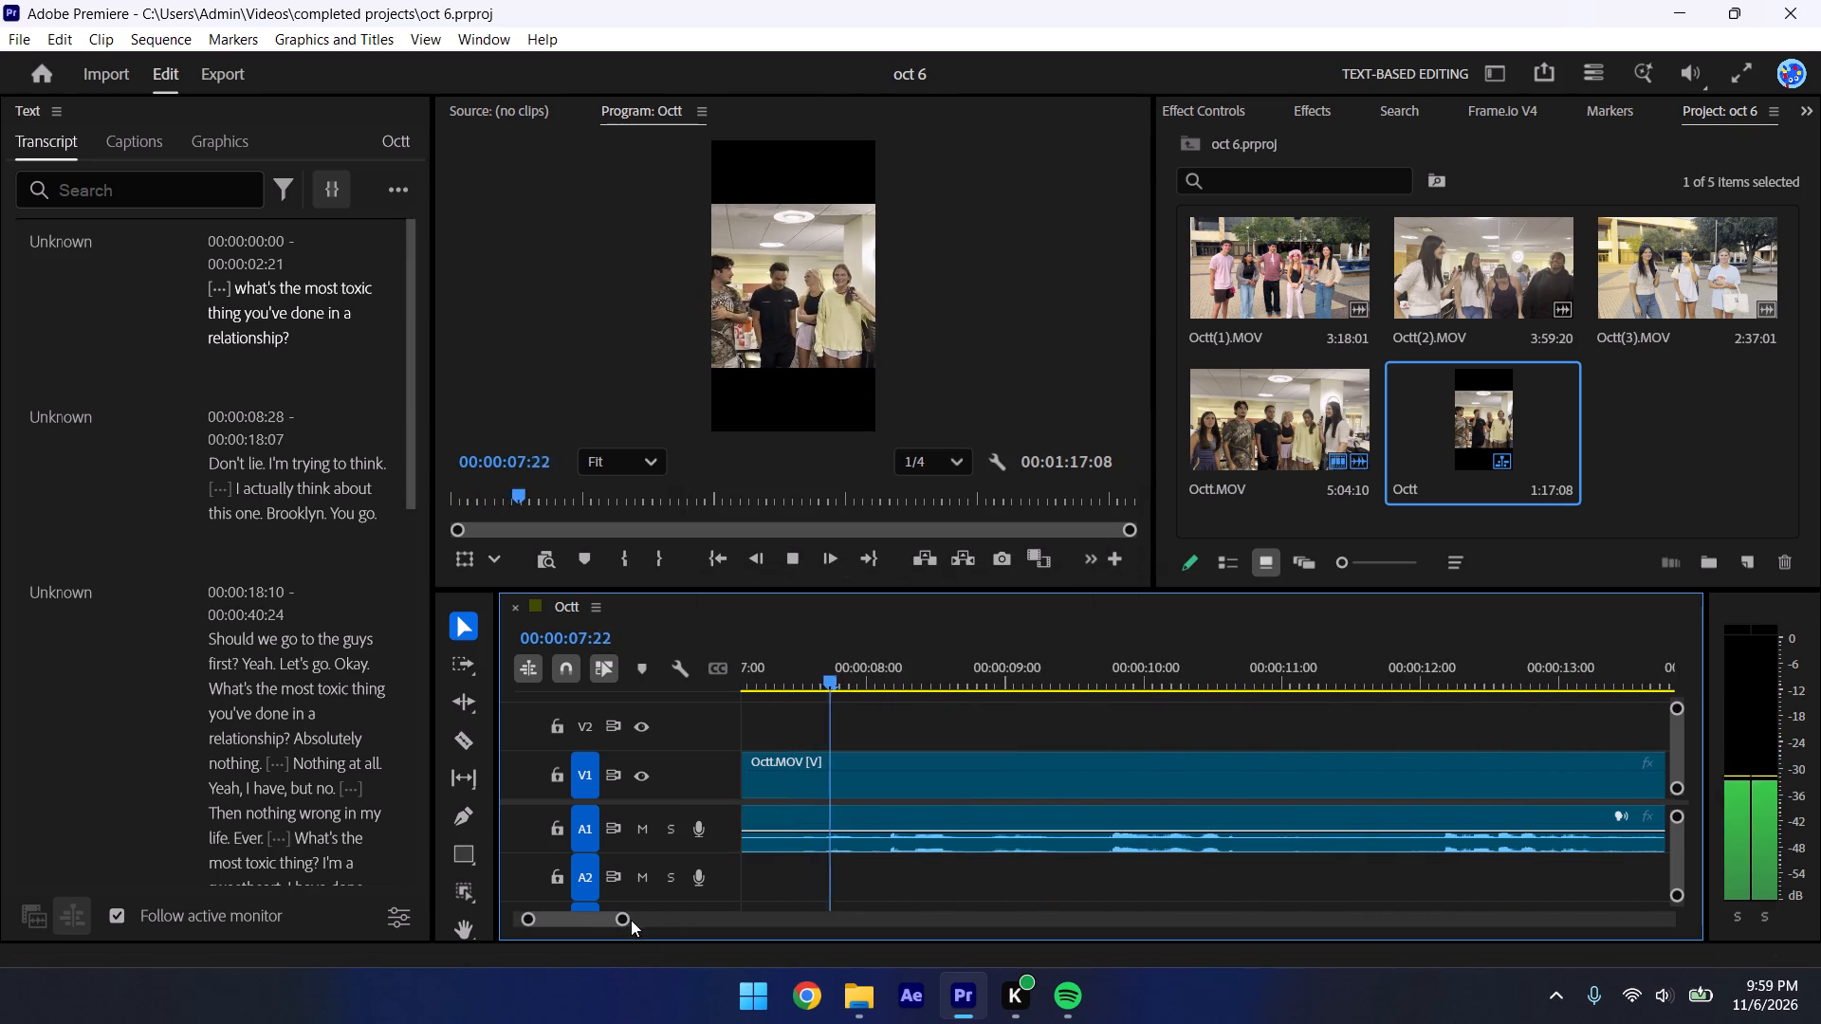
{"action": "left_click_drag", "start_coordinate": [619, 923], "coordinate": [668, 930]}
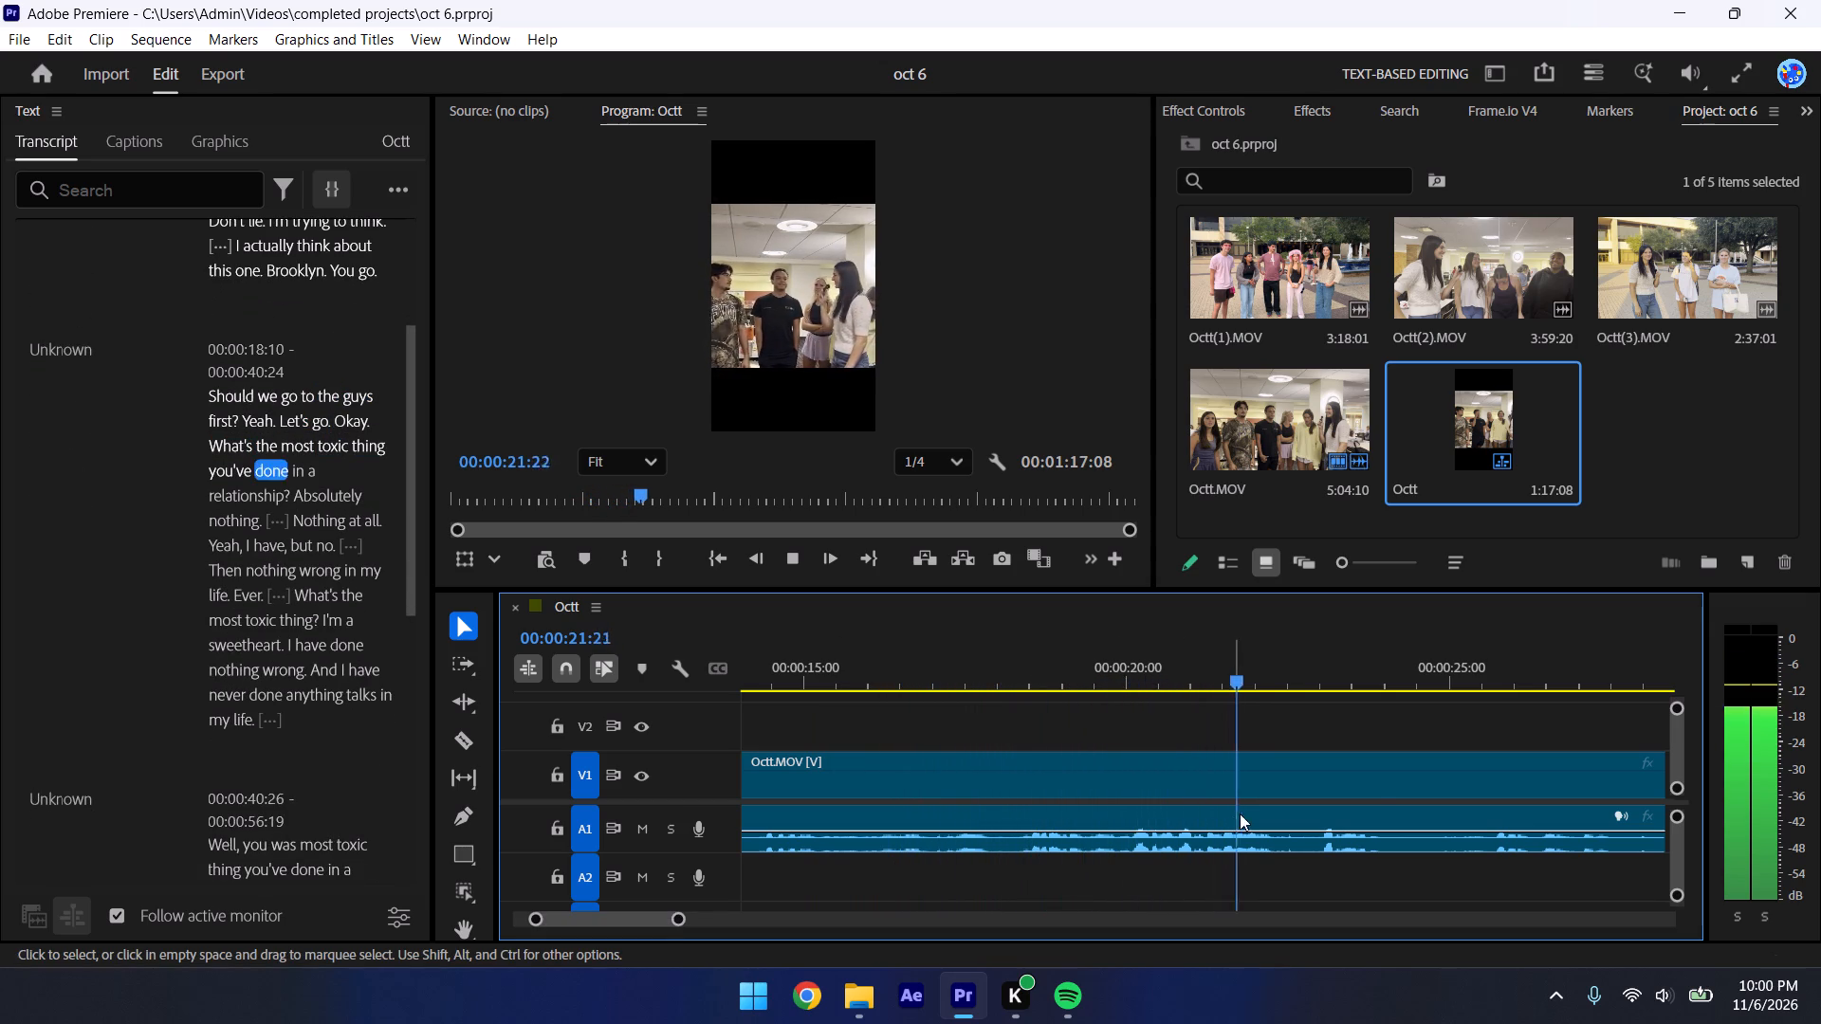
{"action": "key", "text": "space"}
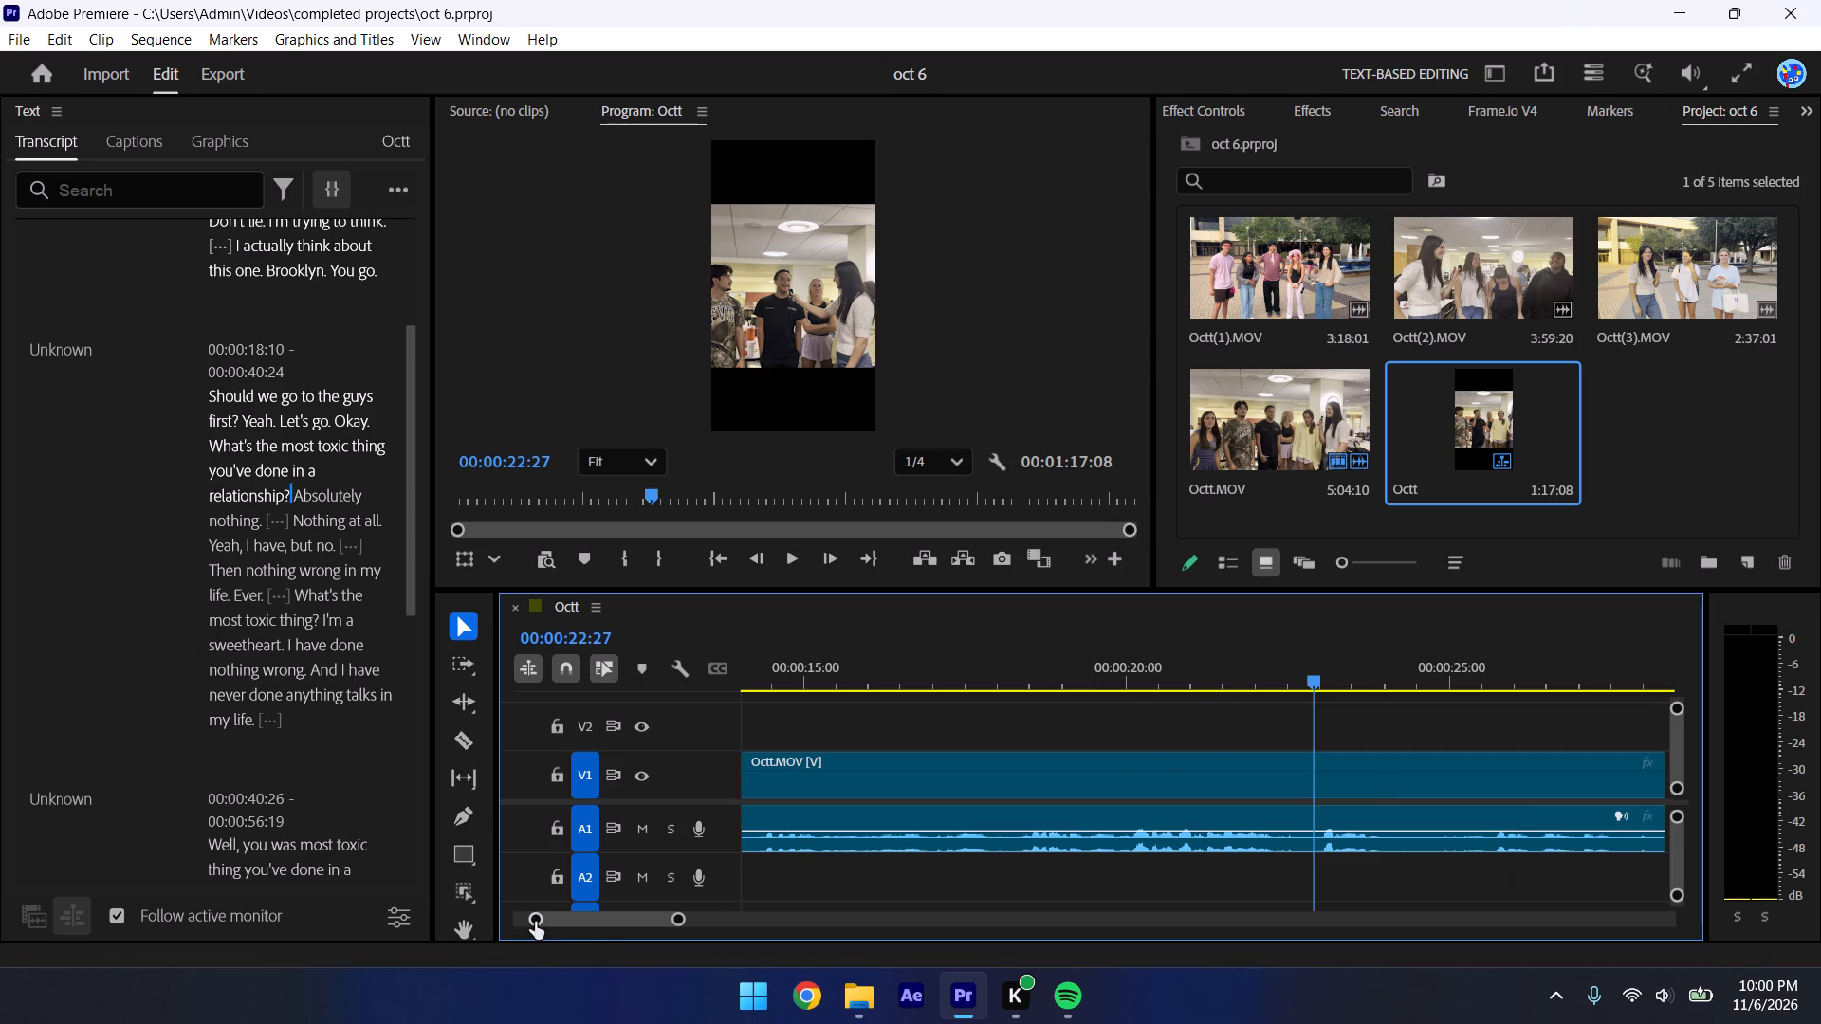
{"action": "left_click_drag", "start_coordinate": [532, 921], "coordinate": [596, 933]}
{"action": "key", "text": "space"}
{"action": "key", "text": "space"}
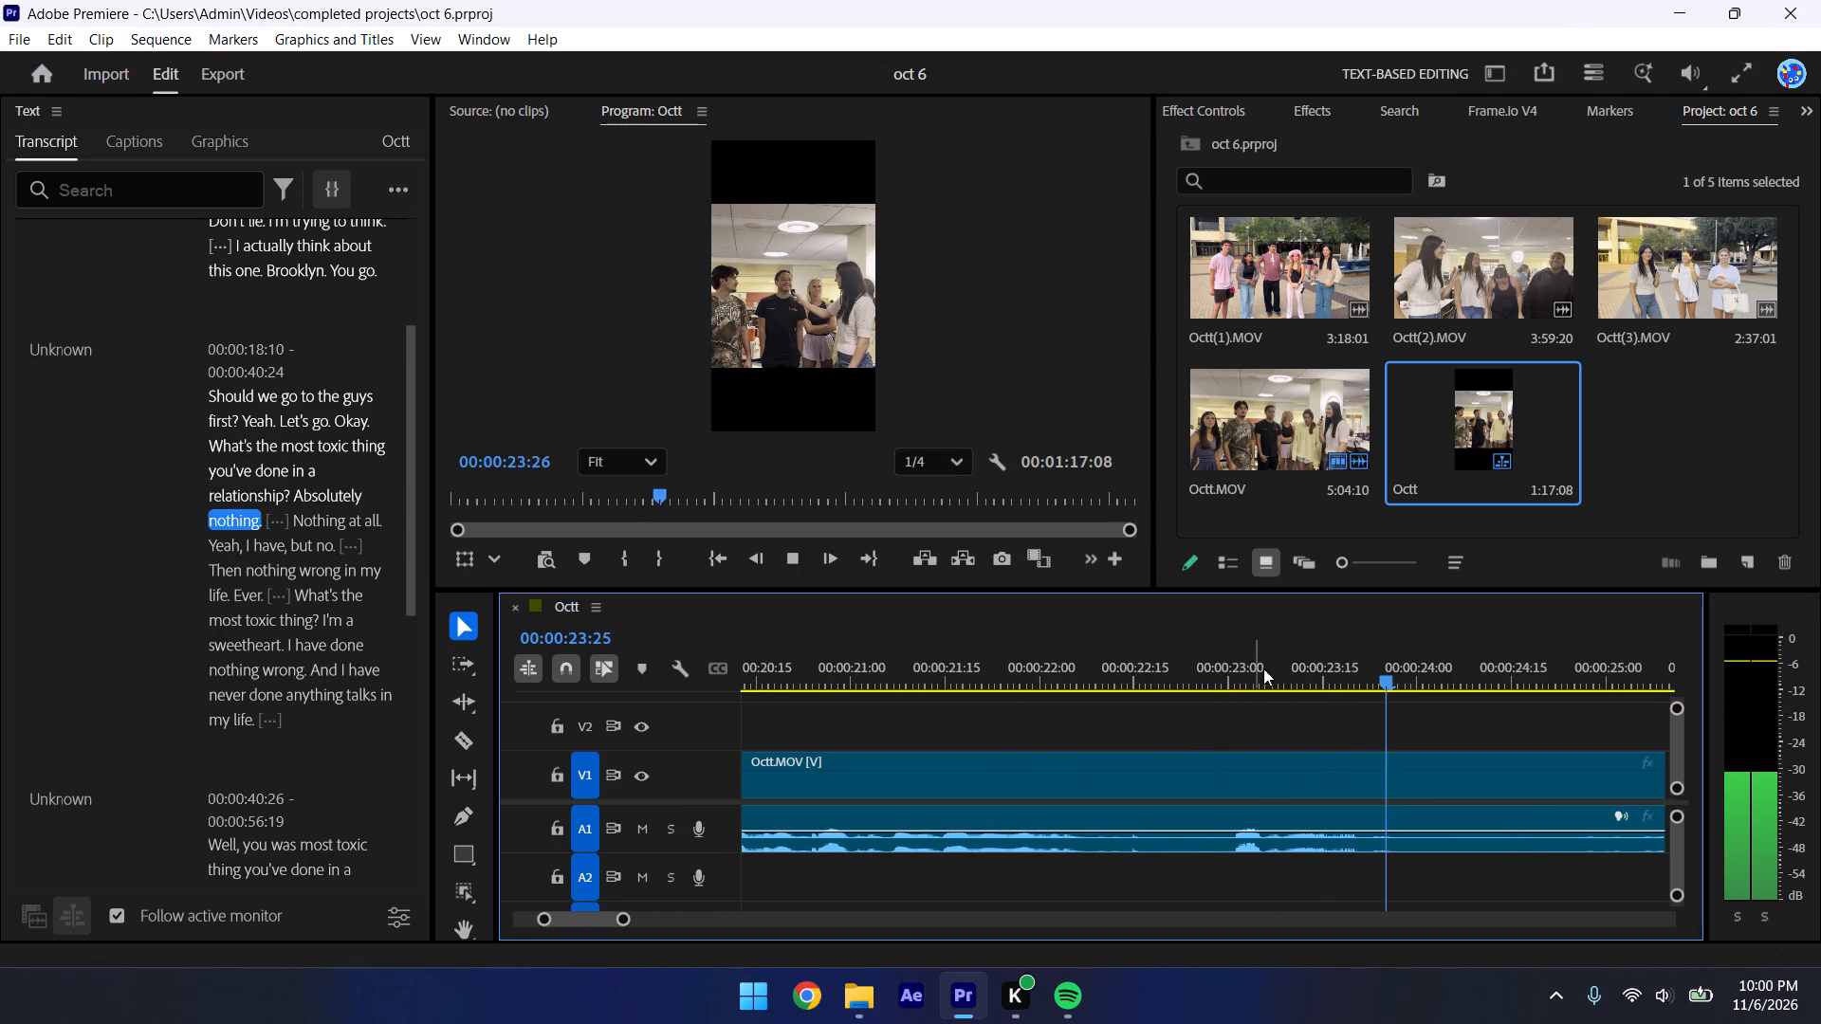
{"action": "left_click_drag", "start_coordinate": [1265, 668], "coordinate": [1228, 659]}
{"action": "key", "text": "q"}
{"action": "key", "text": "space"}
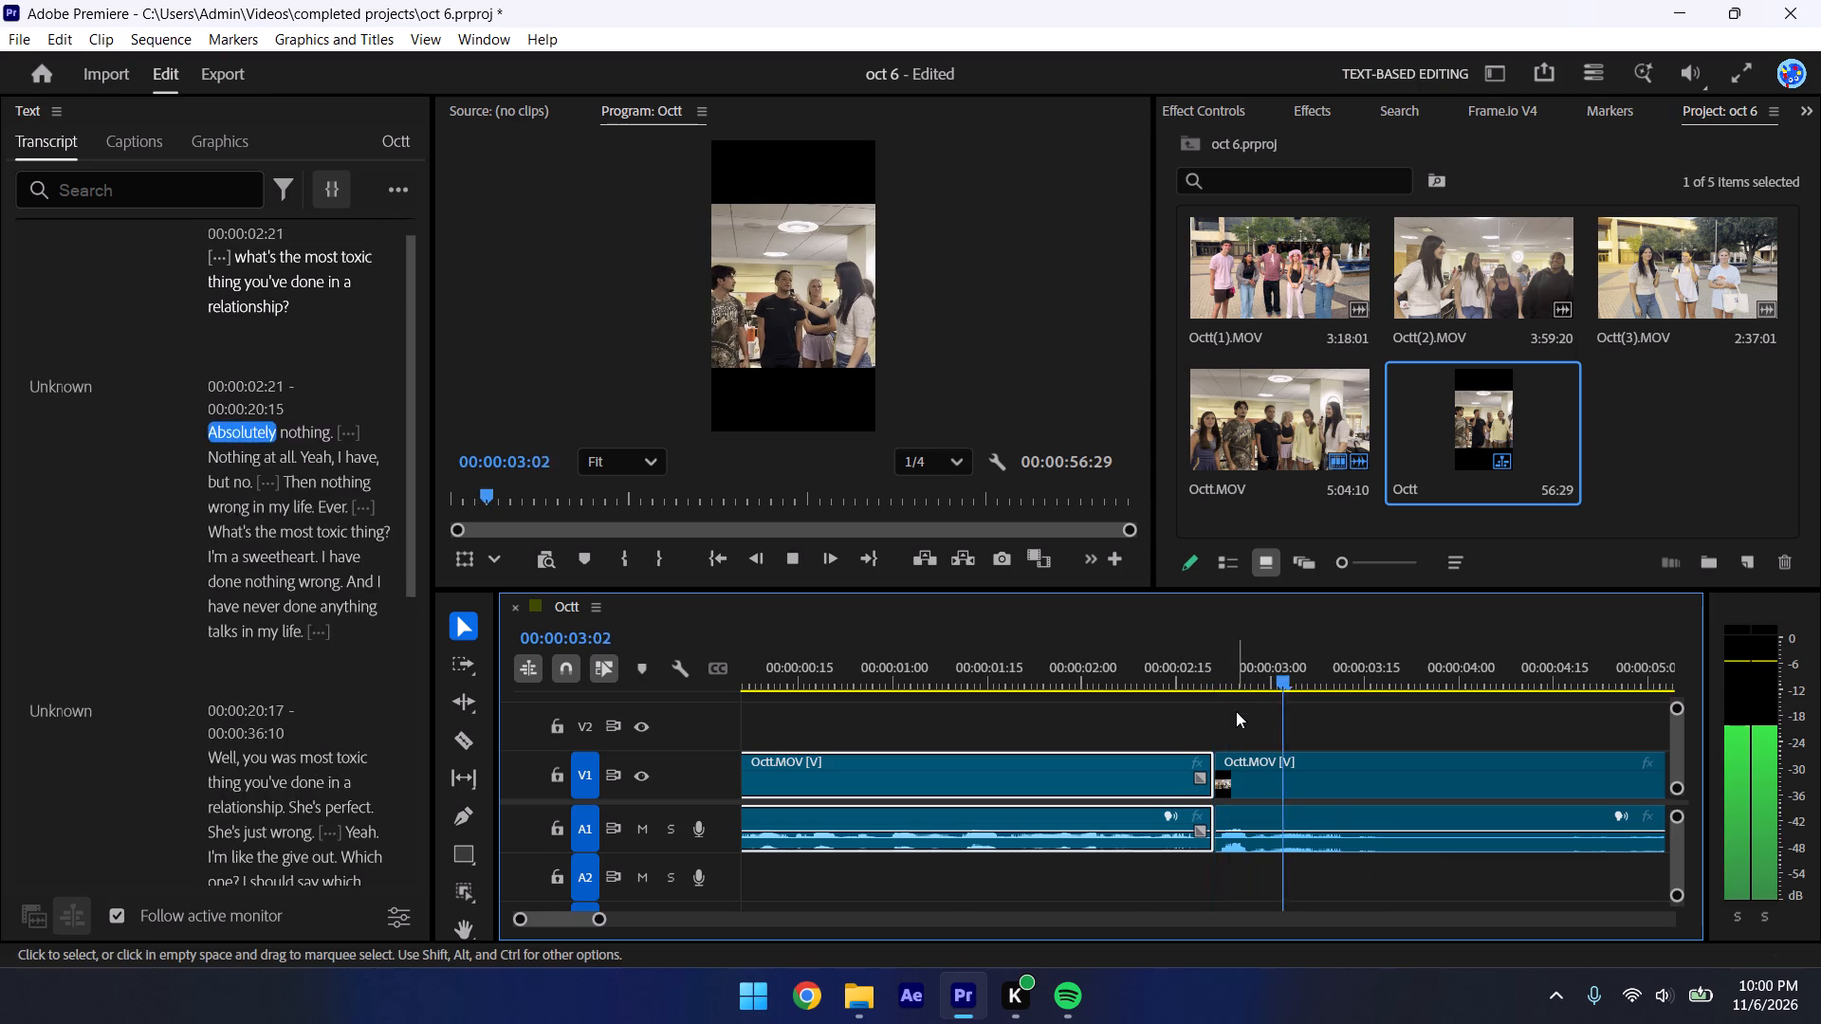
Switch to Spotify and lower the music volume to about three quarters.
{"action": "left_click", "coordinate": [1062, 1008]}
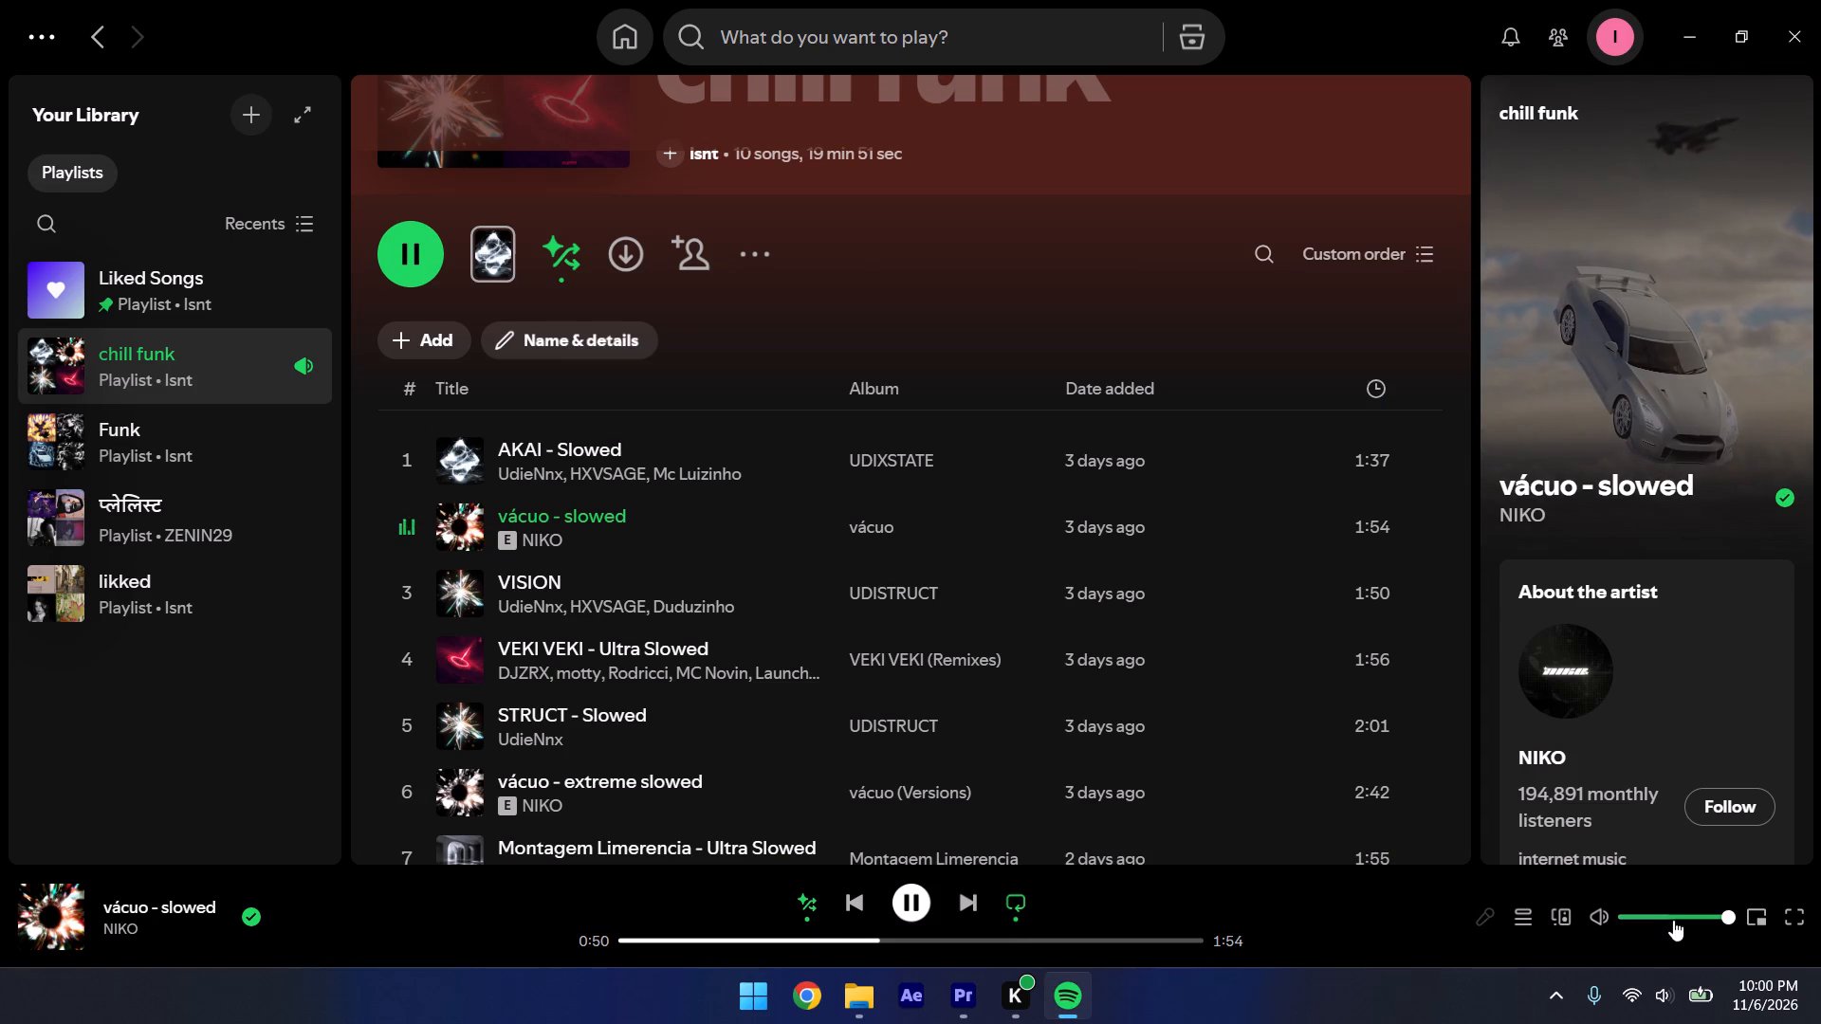
{"action": "left_click", "coordinate": [1704, 921]}
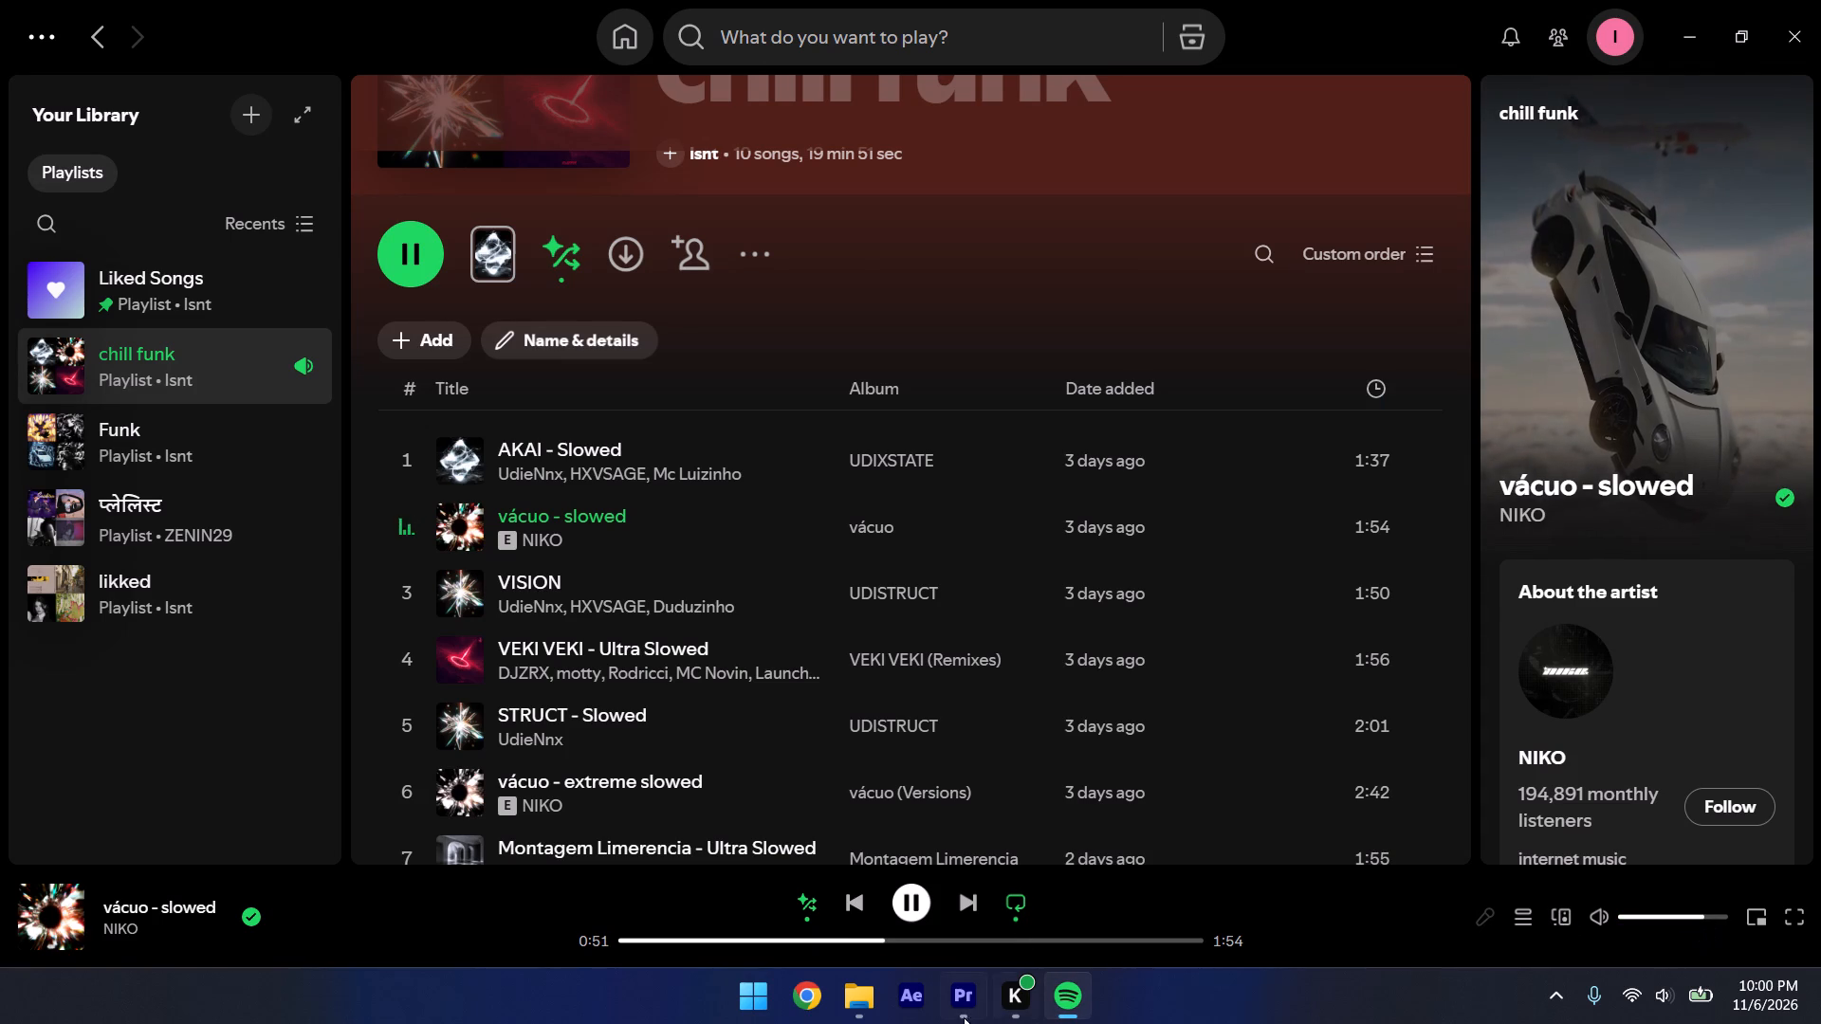
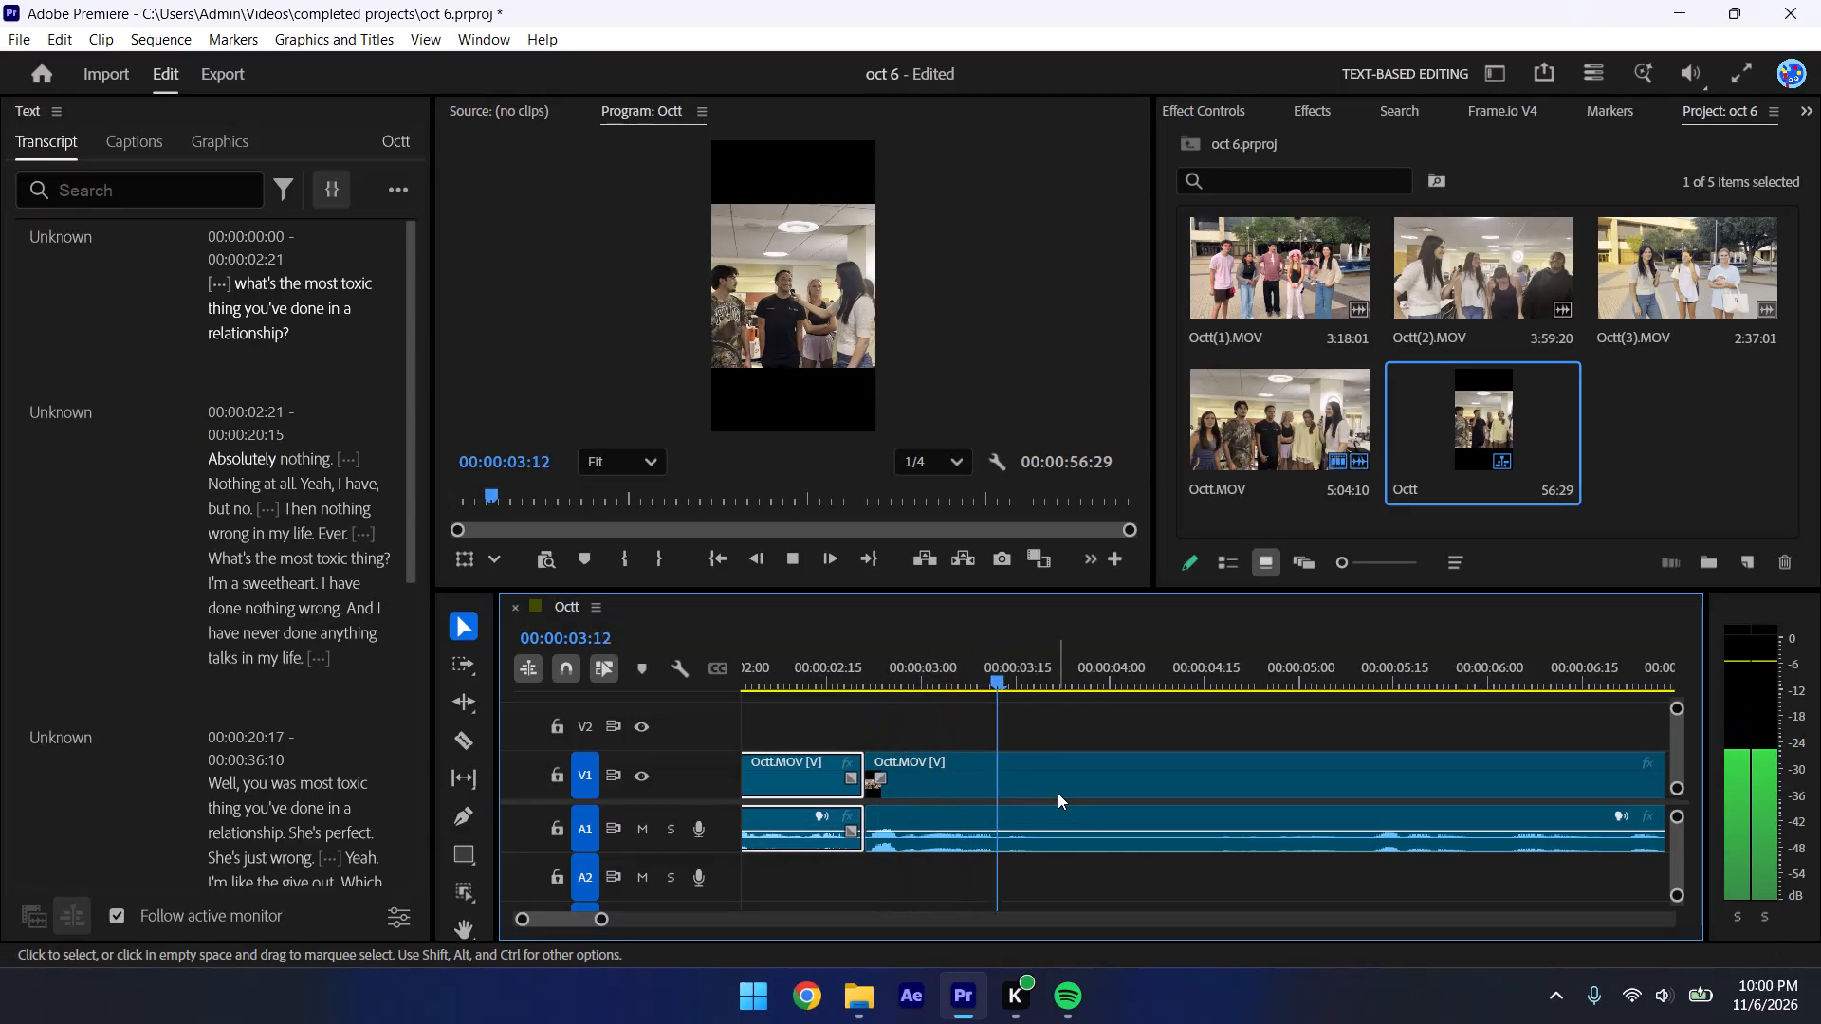
Split the clip at 00:00:03:18, right after "Absolutely nothing", save the project, and play on from the cut.
{"action": "left_click_drag", "start_coordinate": [1063, 674], "coordinate": [1039, 661]}
{"action": "key", "text": "ctrl+s"}
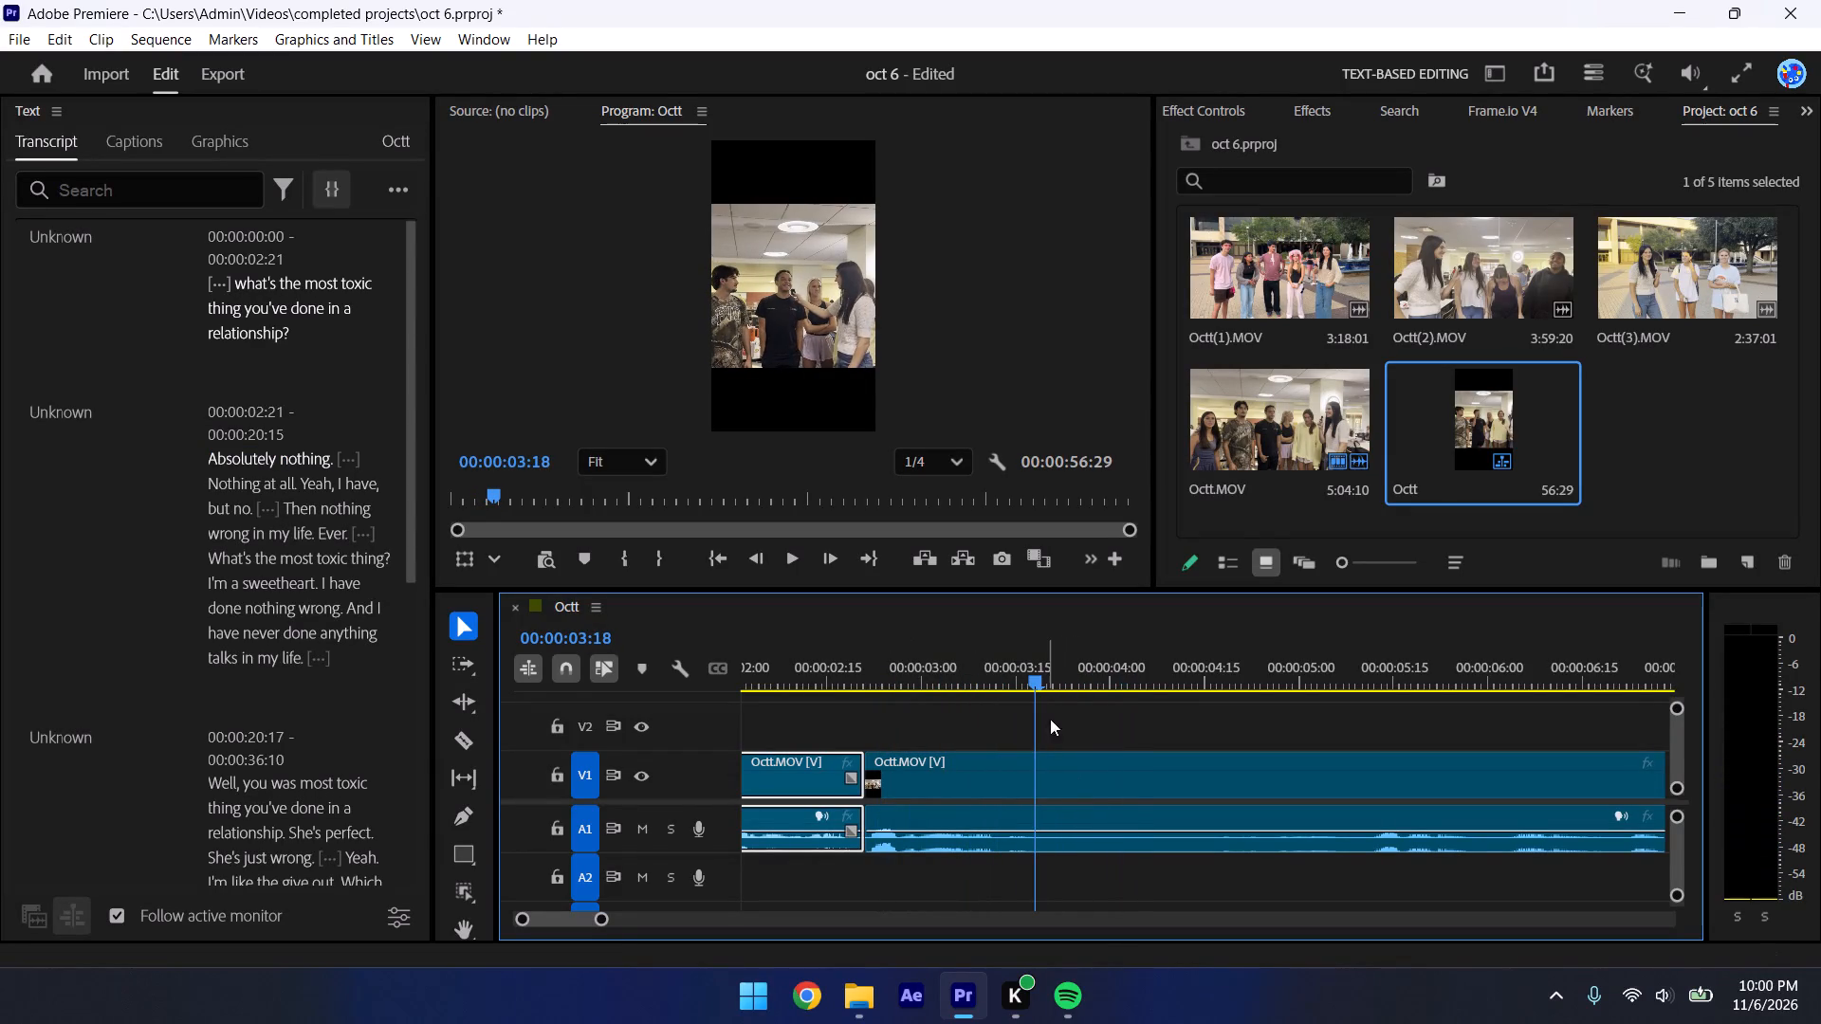
{"action": "left_click", "coordinate": [1065, 766]}
{"action": "key", "text": "ctrl+k"}
{"action": "key", "text": "space"}
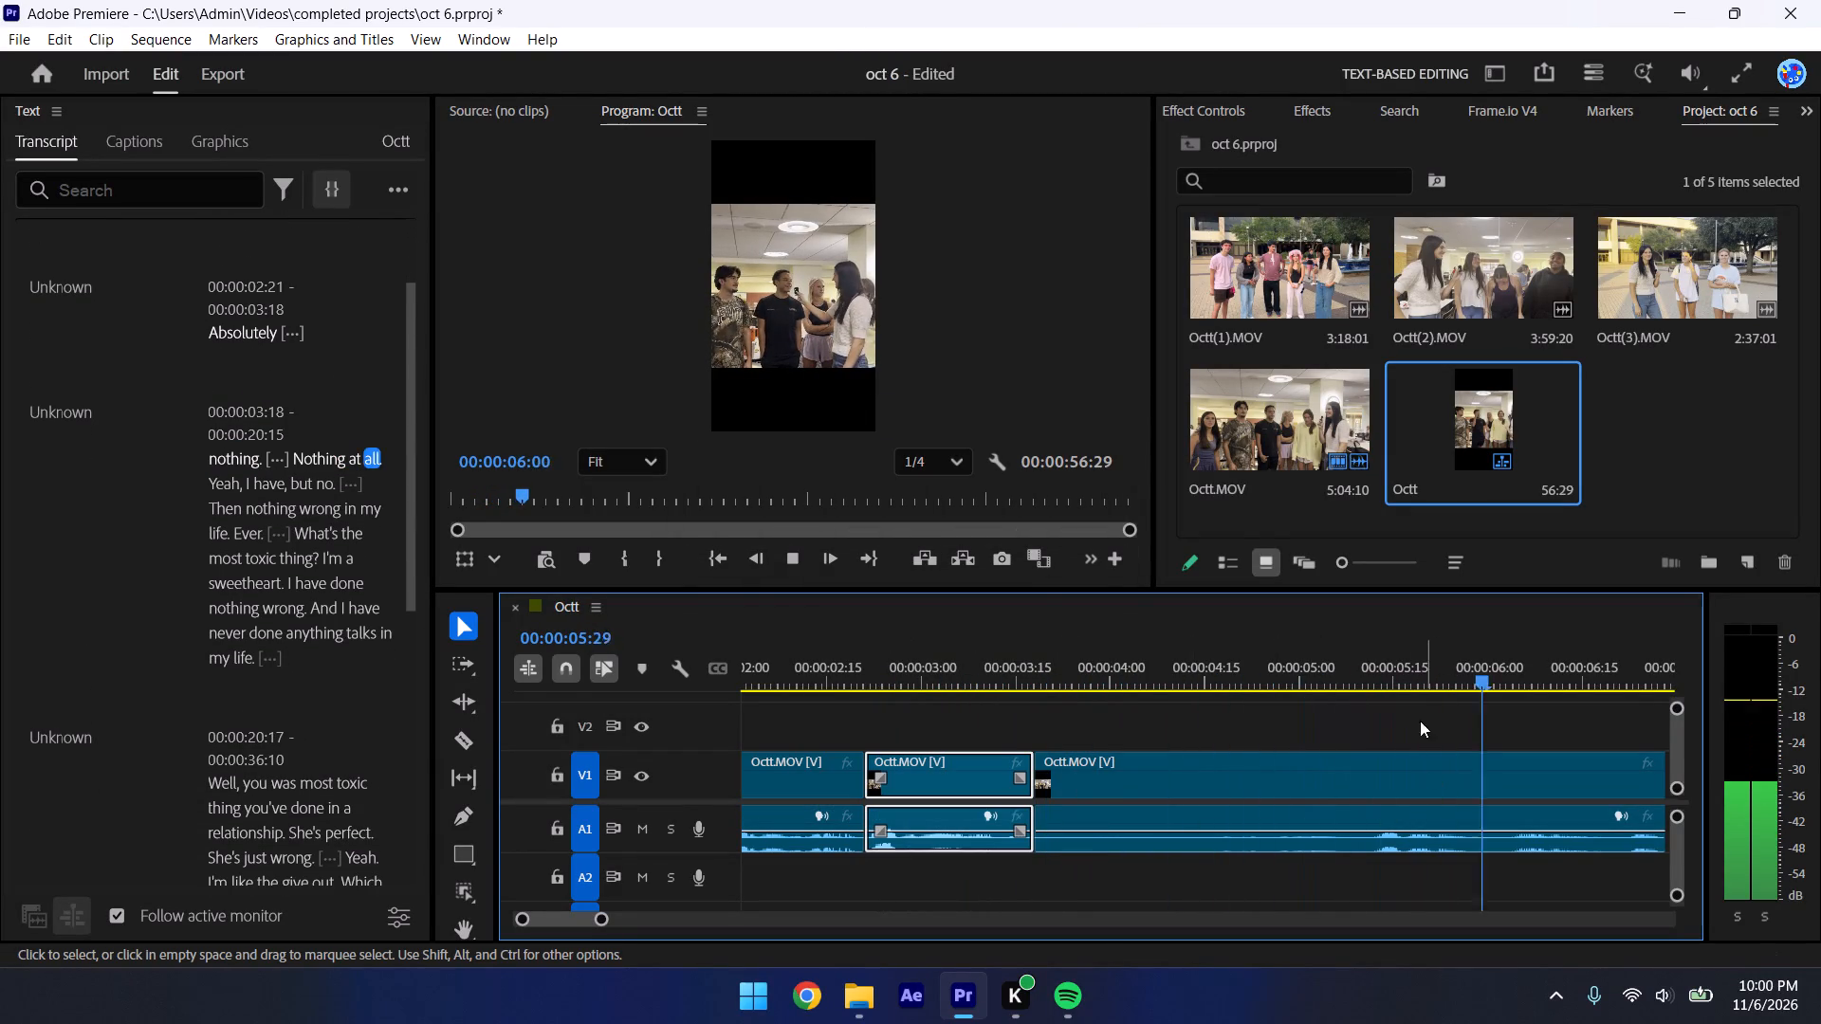
Ripple-trim the following clip's start up to about 00:00:05:11 so "Nothing at all" comes directly after the cut, and play it.
{"action": "key", "text": "space"}
{"action": "left_click_drag", "start_coordinate": [1414, 675], "coordinate": [1370, 669]}
{"action": "key", "text": "q"}
{"action": "key", "text": "space"}
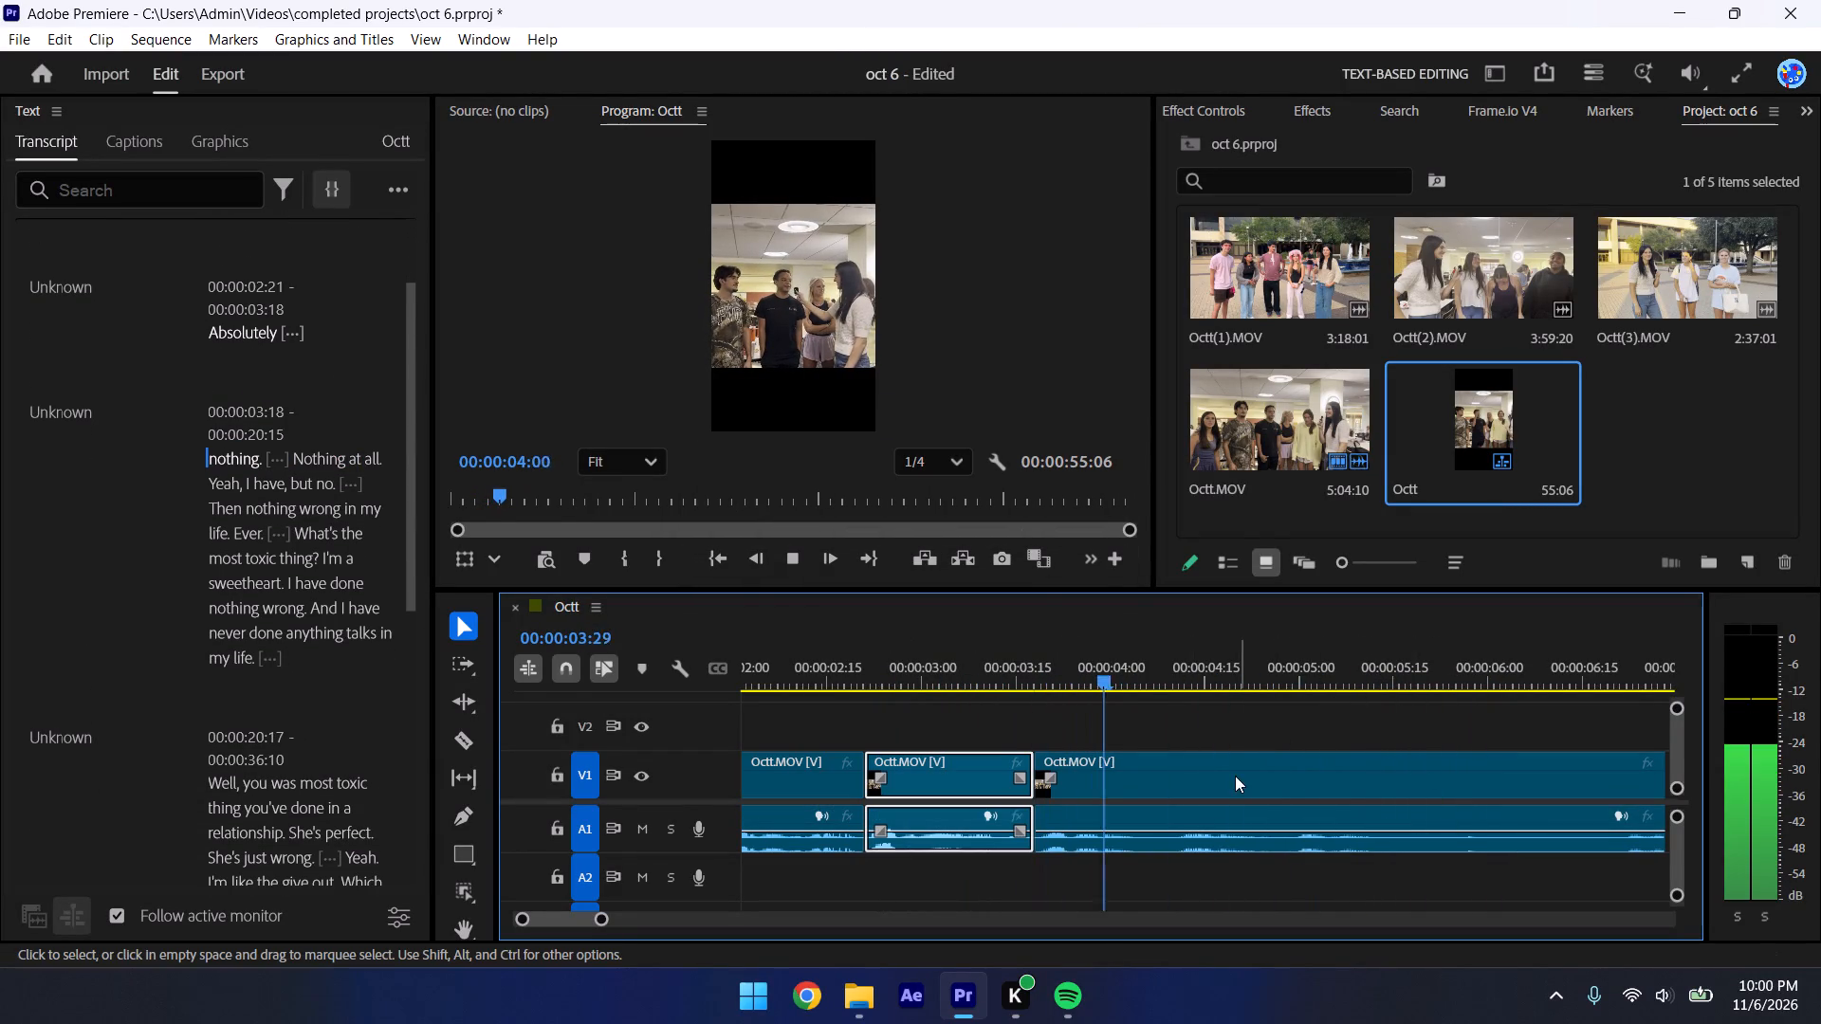
{"action": "key", "text": "space"}
Split the clip at 00:00:04:06, right after "Nothing at all", save the project, and play on from the cut.
{"action": "left_click_drag", "start_coordinate": [1128, 686], "coordinate": [1157, 704]}
{"action": "key", "text": "ctrl+s"}
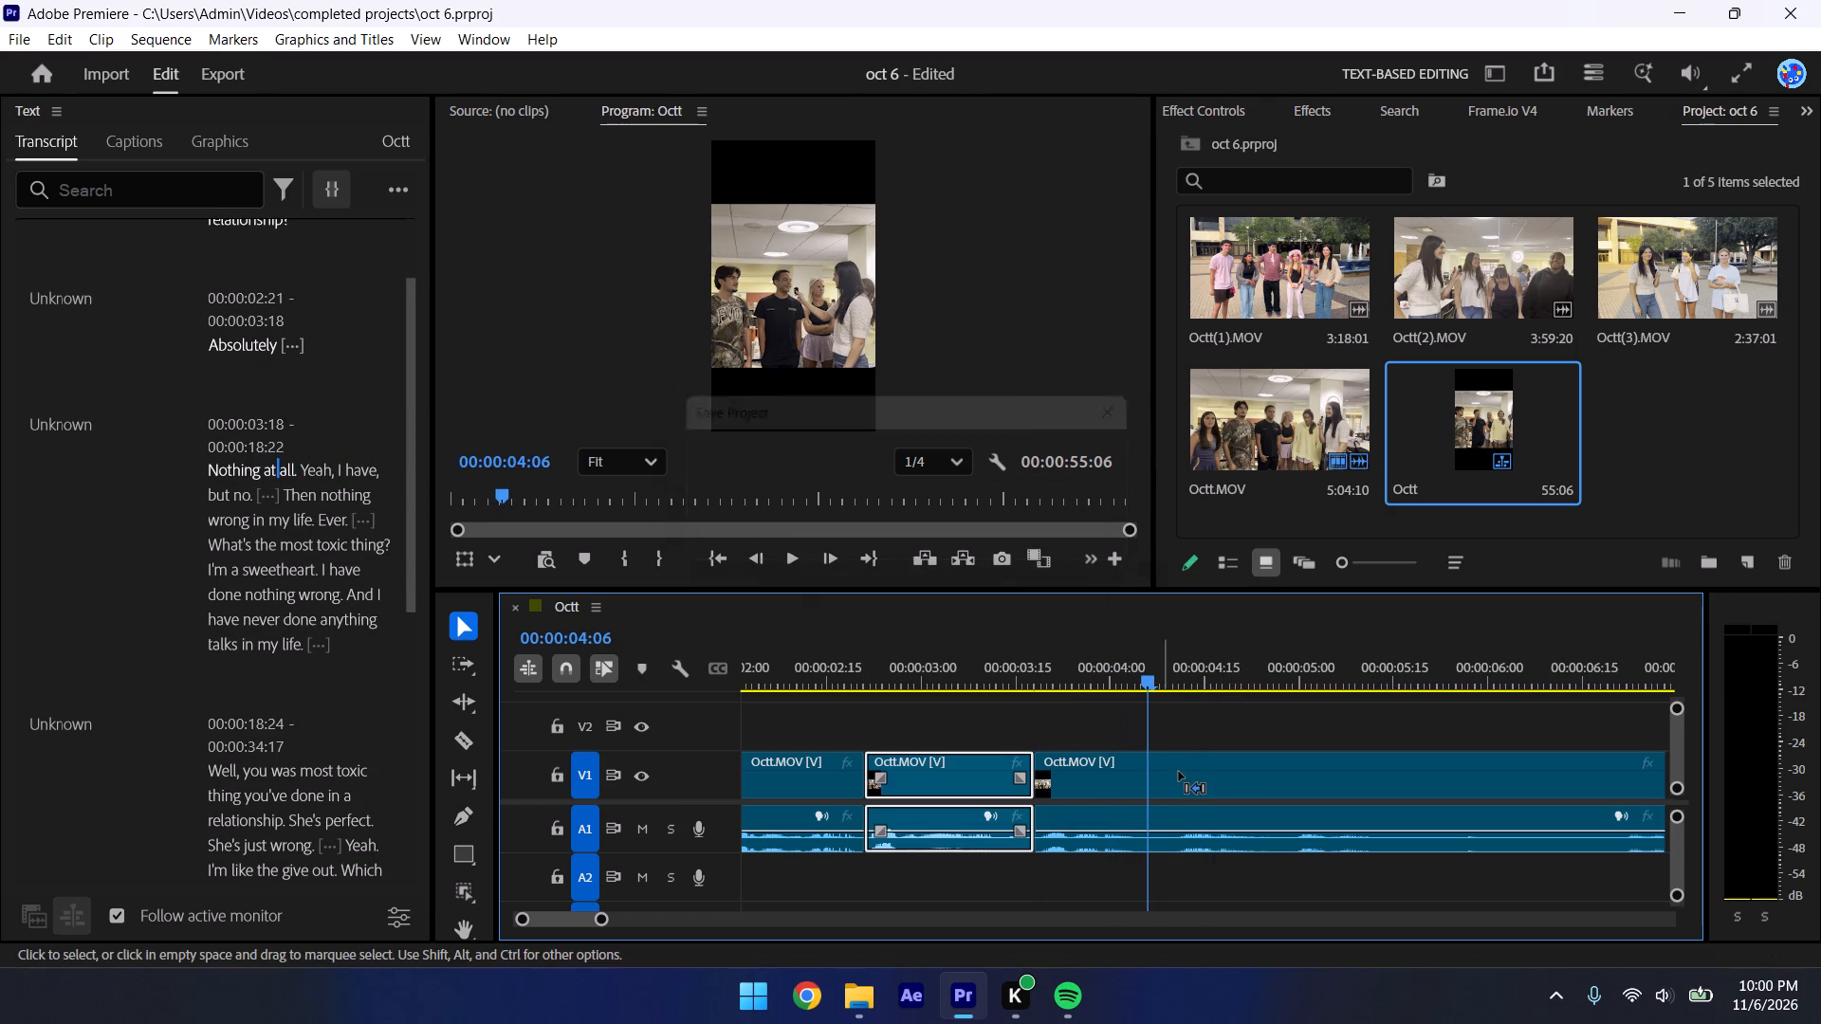
{"action": "left_click", "coordinate": [1179, 772], "text": "ctrl"}
{"action": "key", "text": "ctrl+k"}
{"action": "key", "text": "space"}
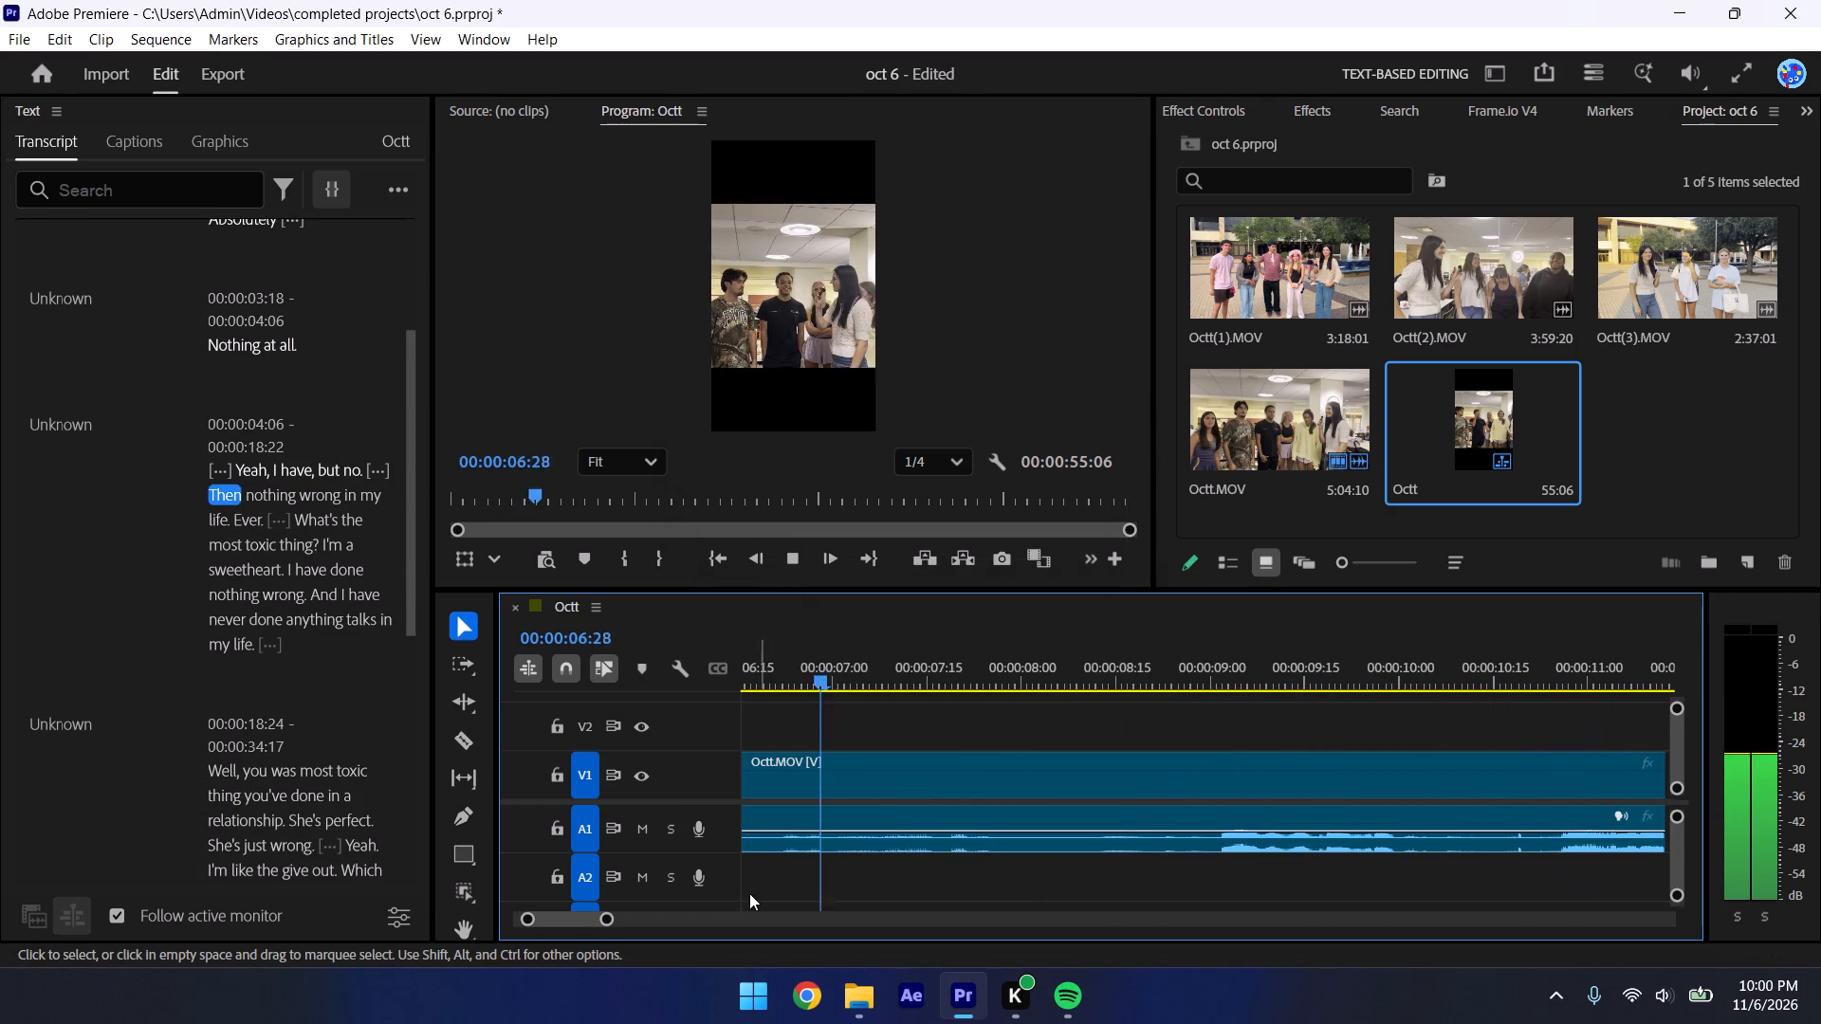
Ripple-trim the last clip's start up to 00:00:10:25 so it opens on "I'm a sweetheart", and play the cut.
{"action": "left_click_drag", "start_coordinate": [609, 920], "coordinate": [652, 926]}
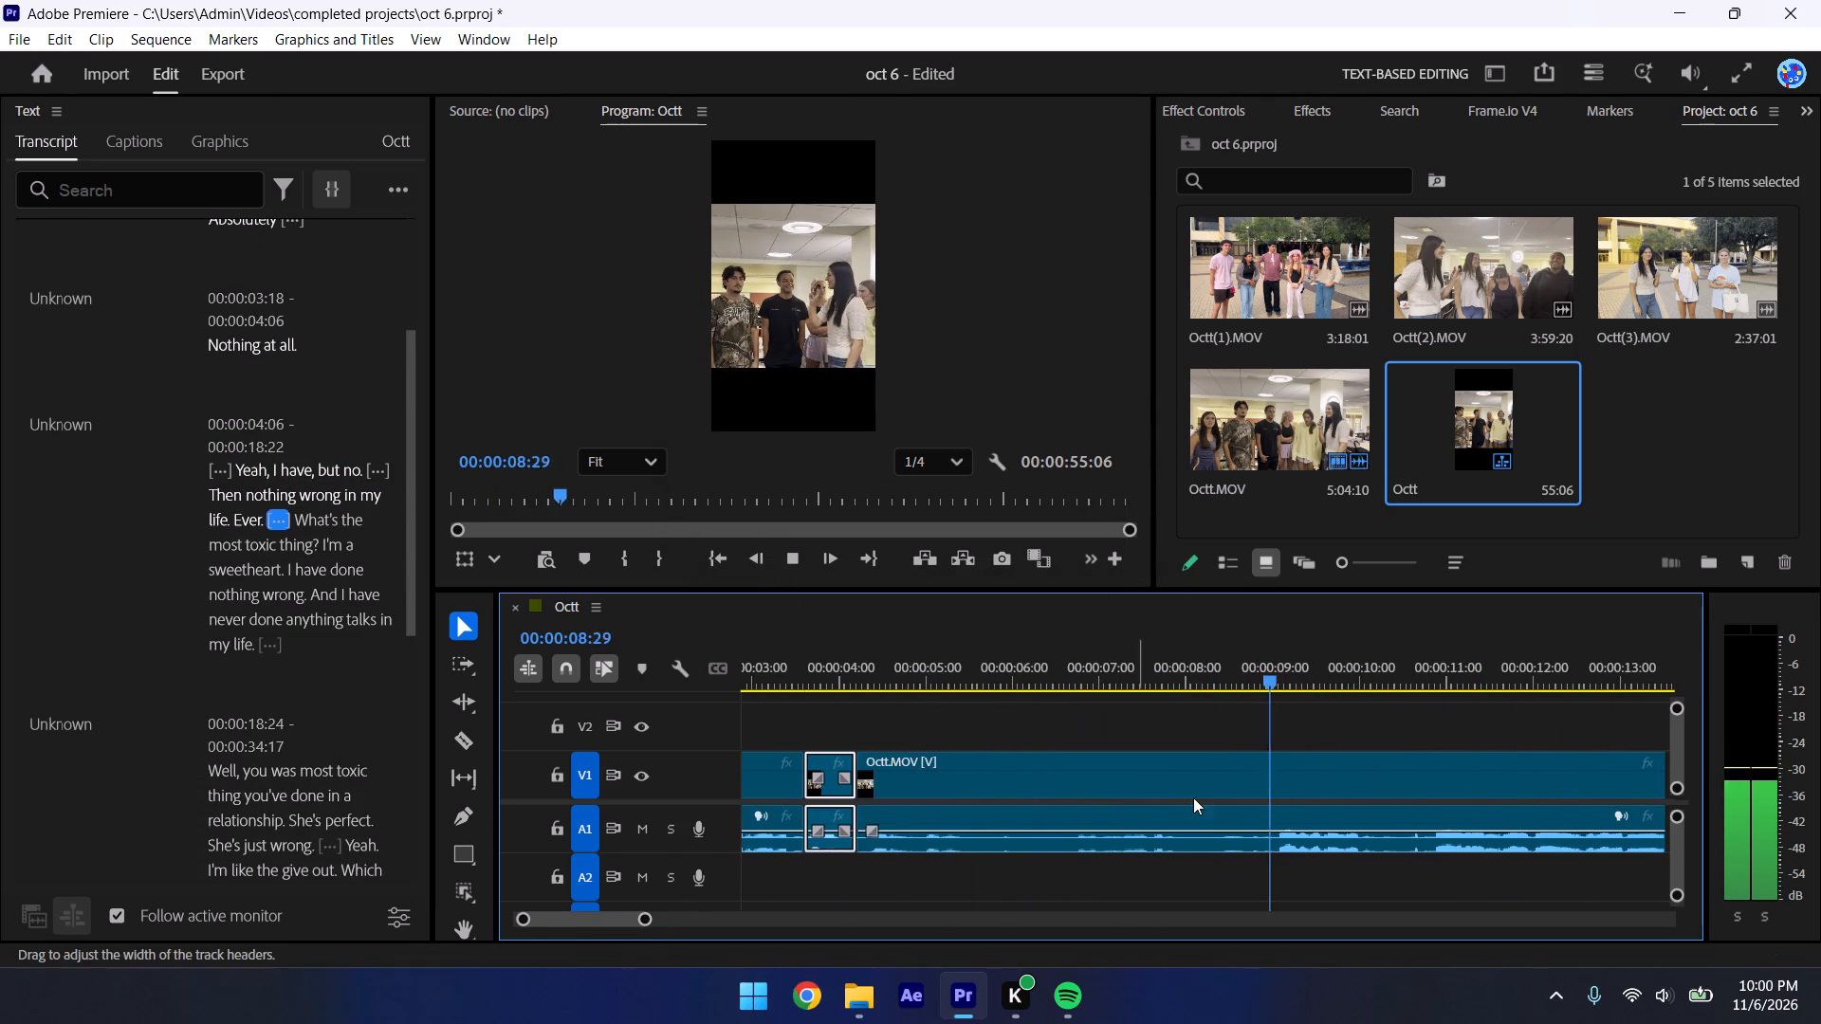
{"action": "key", "text": "space"}
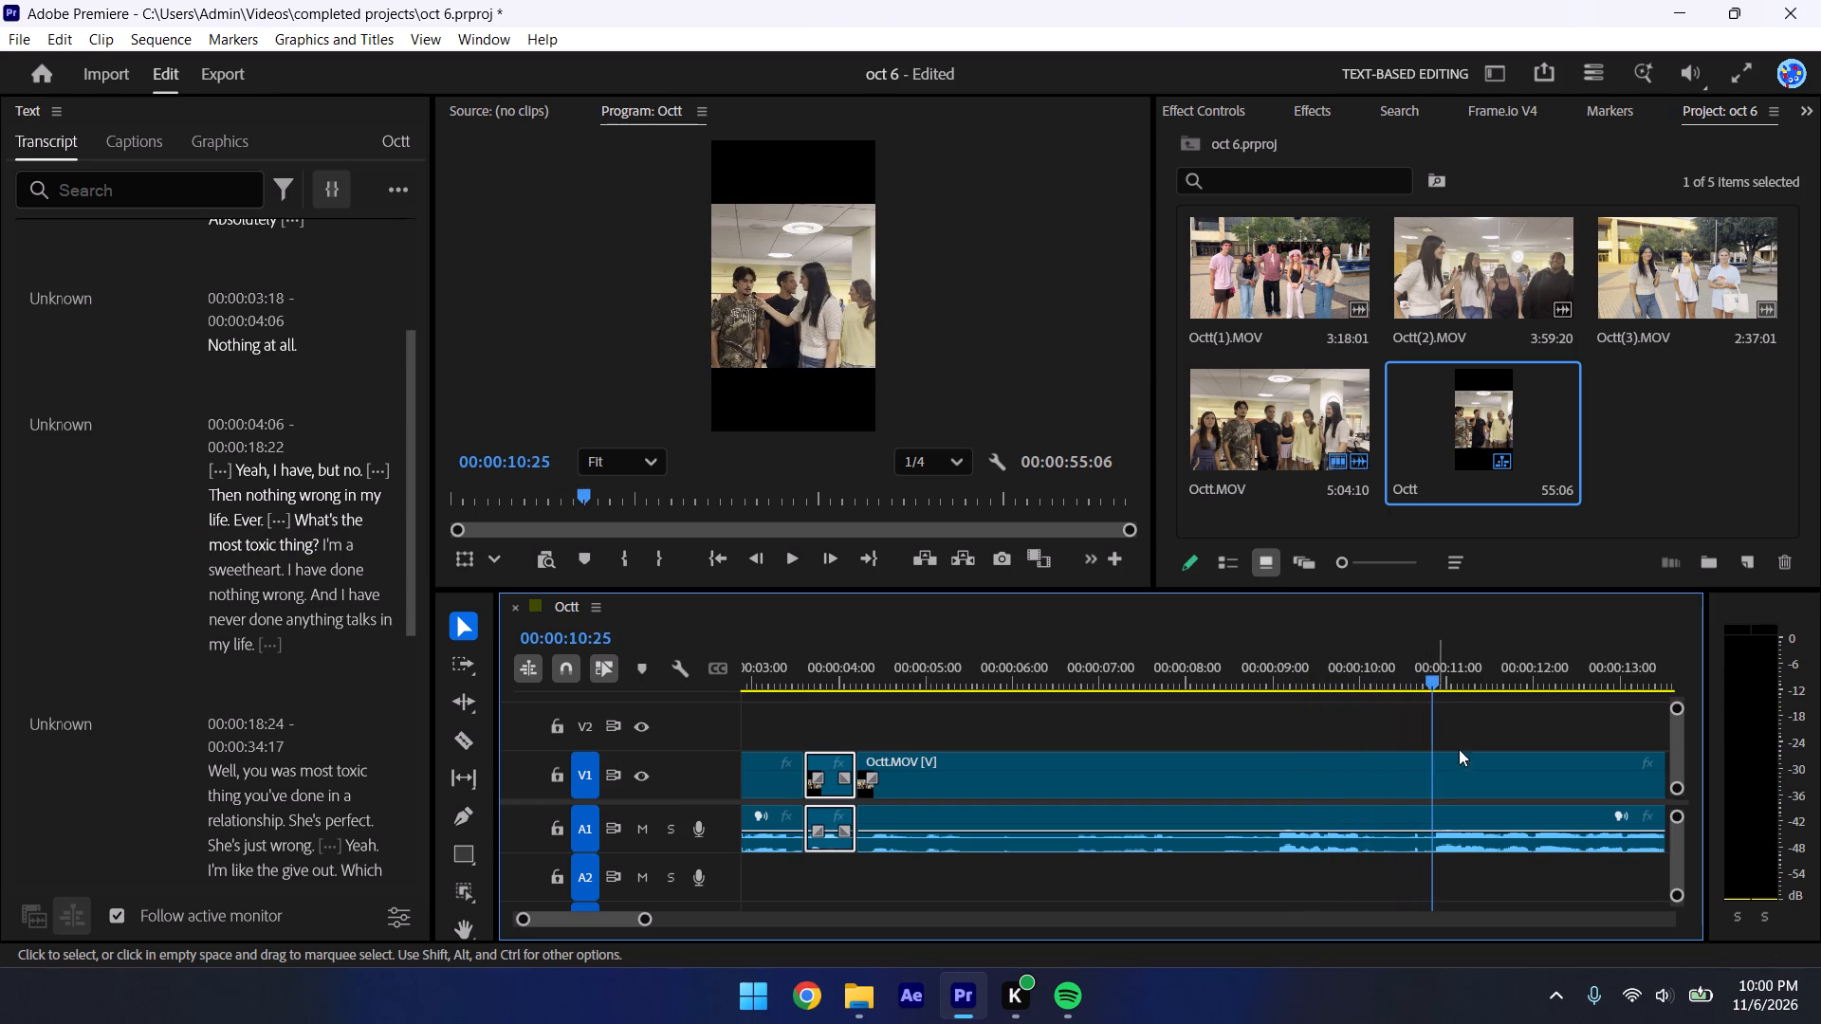
{"action": "left_click", "coordinate": [1425, 771]}
{"action": "type", "text": "q"}
{"action": "key", "text": "space"}
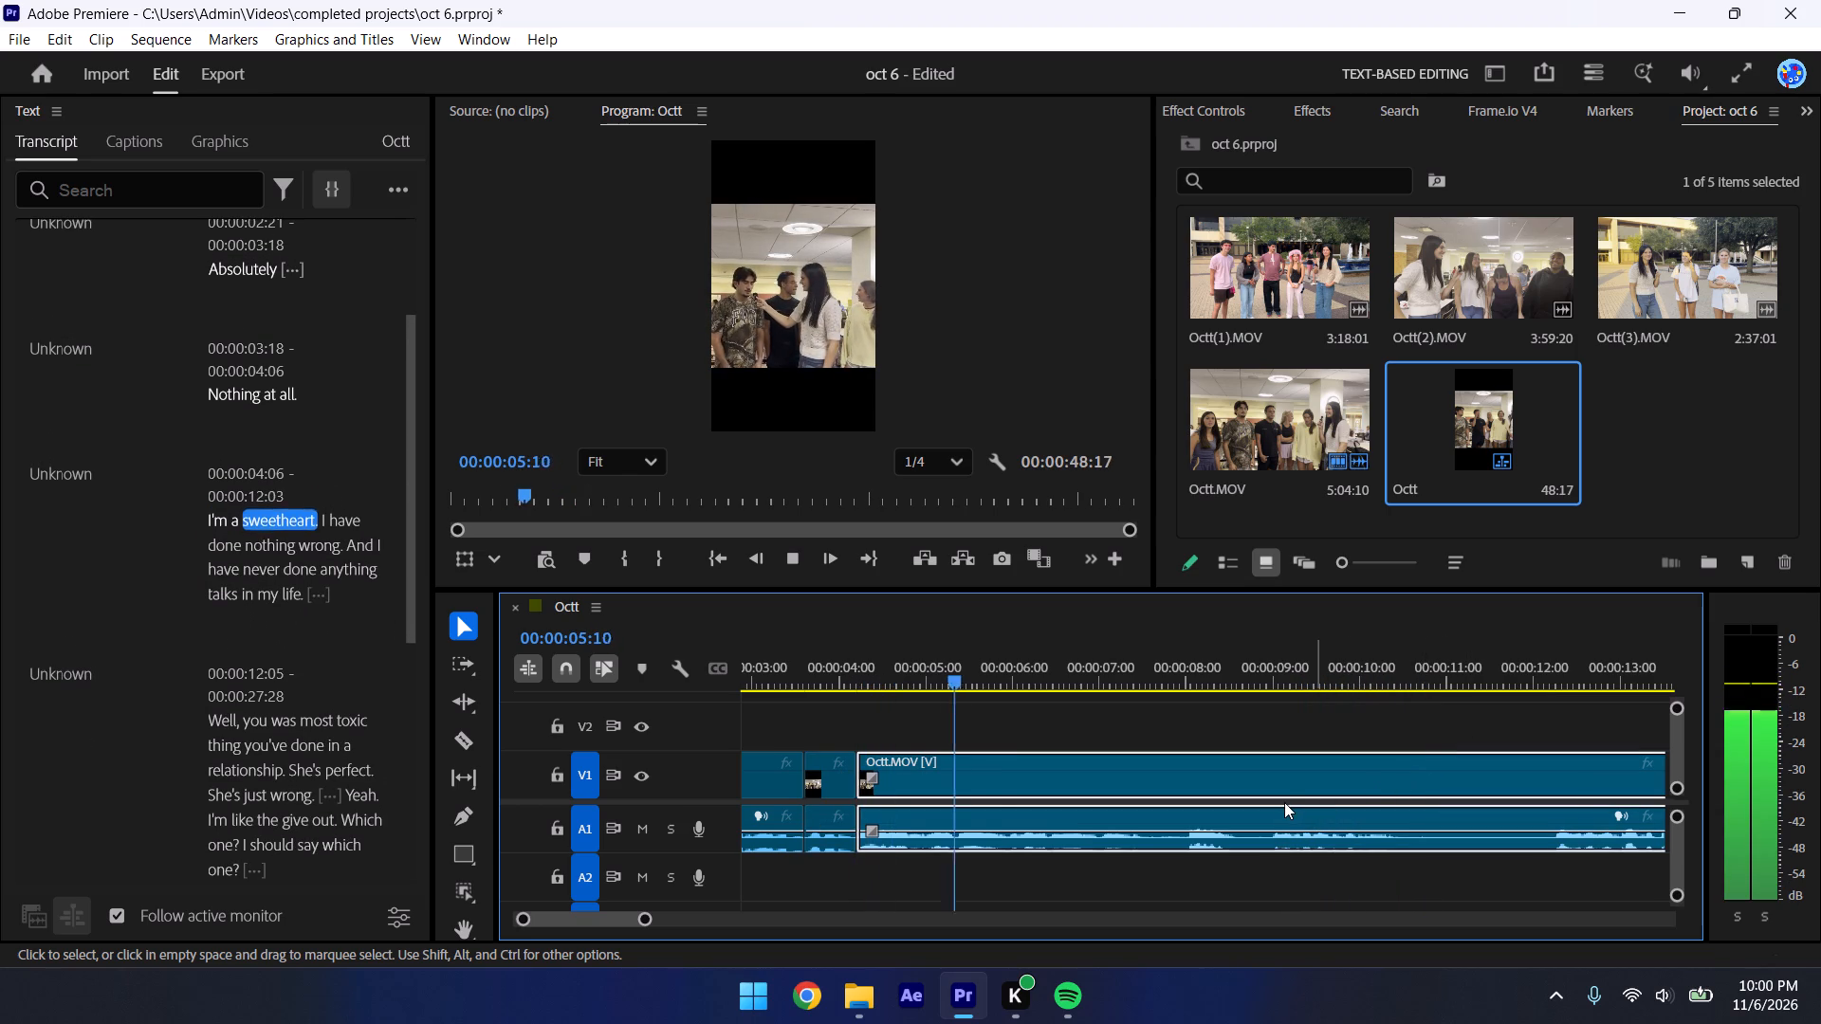
{"action": "left_click", "coordinate": [1223, 722]}
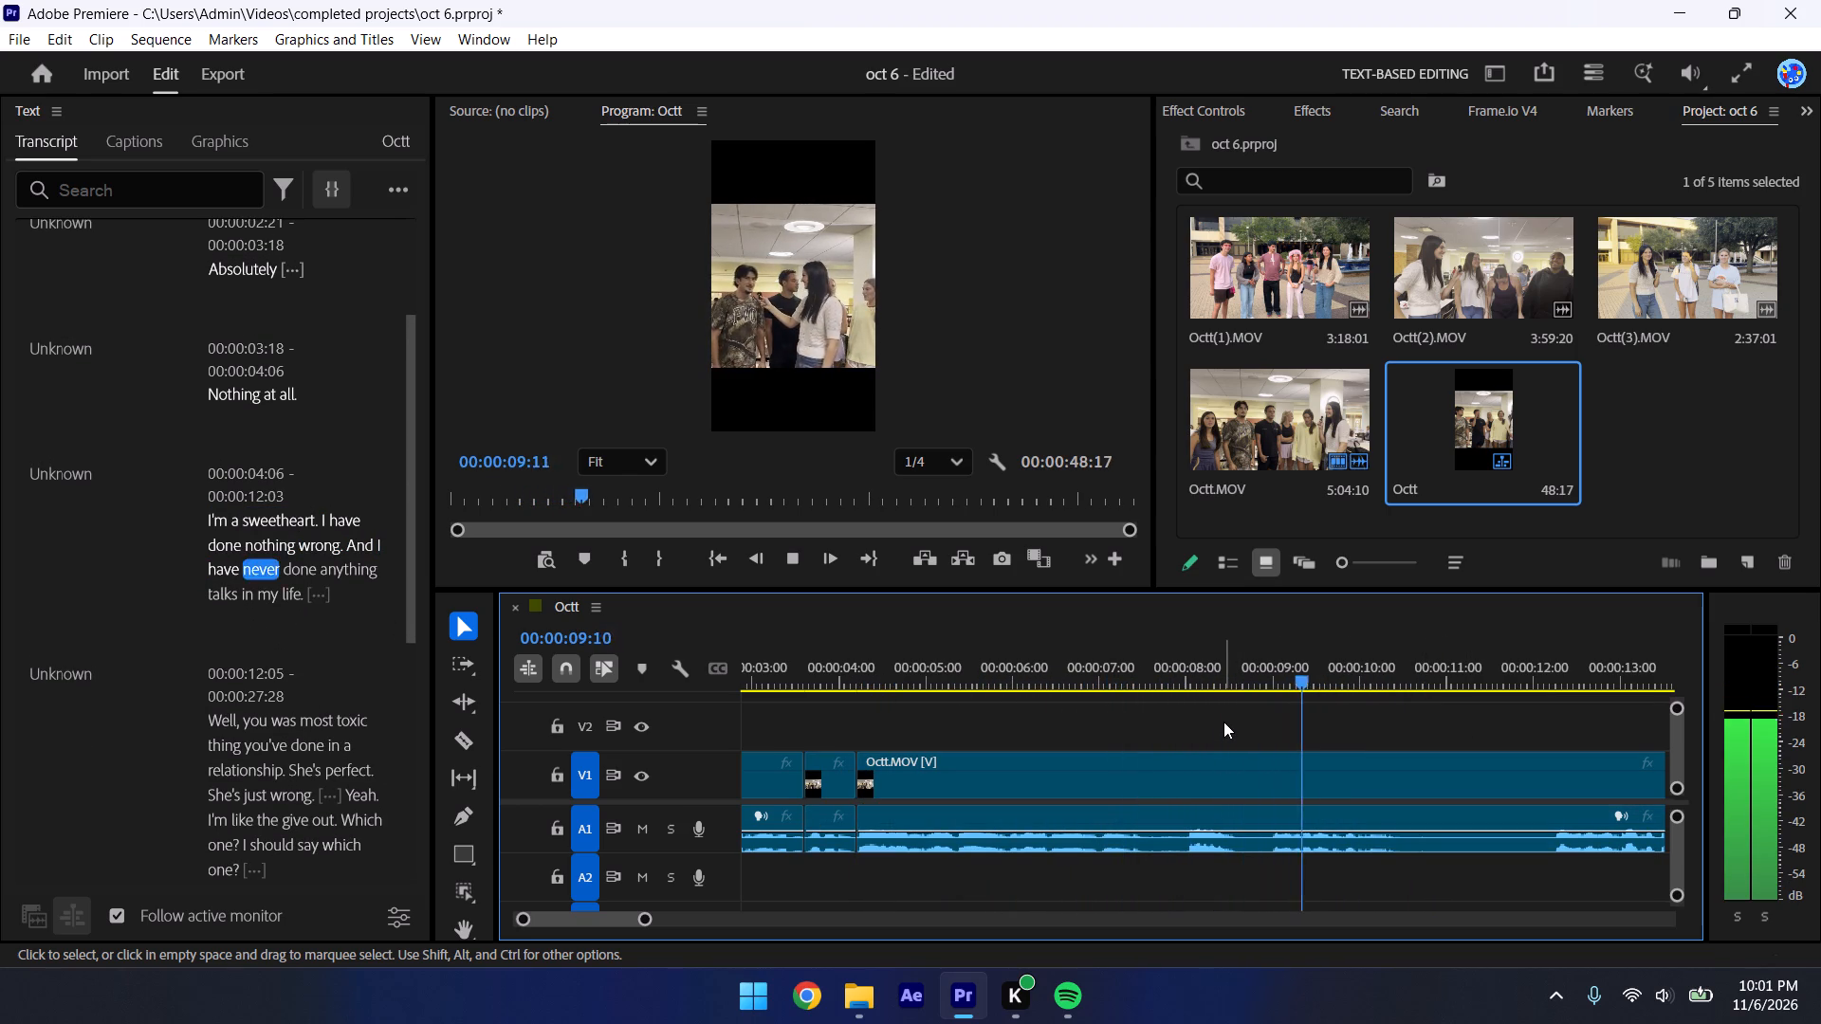
Split the clip at 00:00:10:16, after the answer ending "talks in my life", save the project, and play on.
{"action": "key", "text": "space"}
{"action": "left_click", "coordinate": [1406, 783]}
{"action": "key", "text": "ctrl+s"}
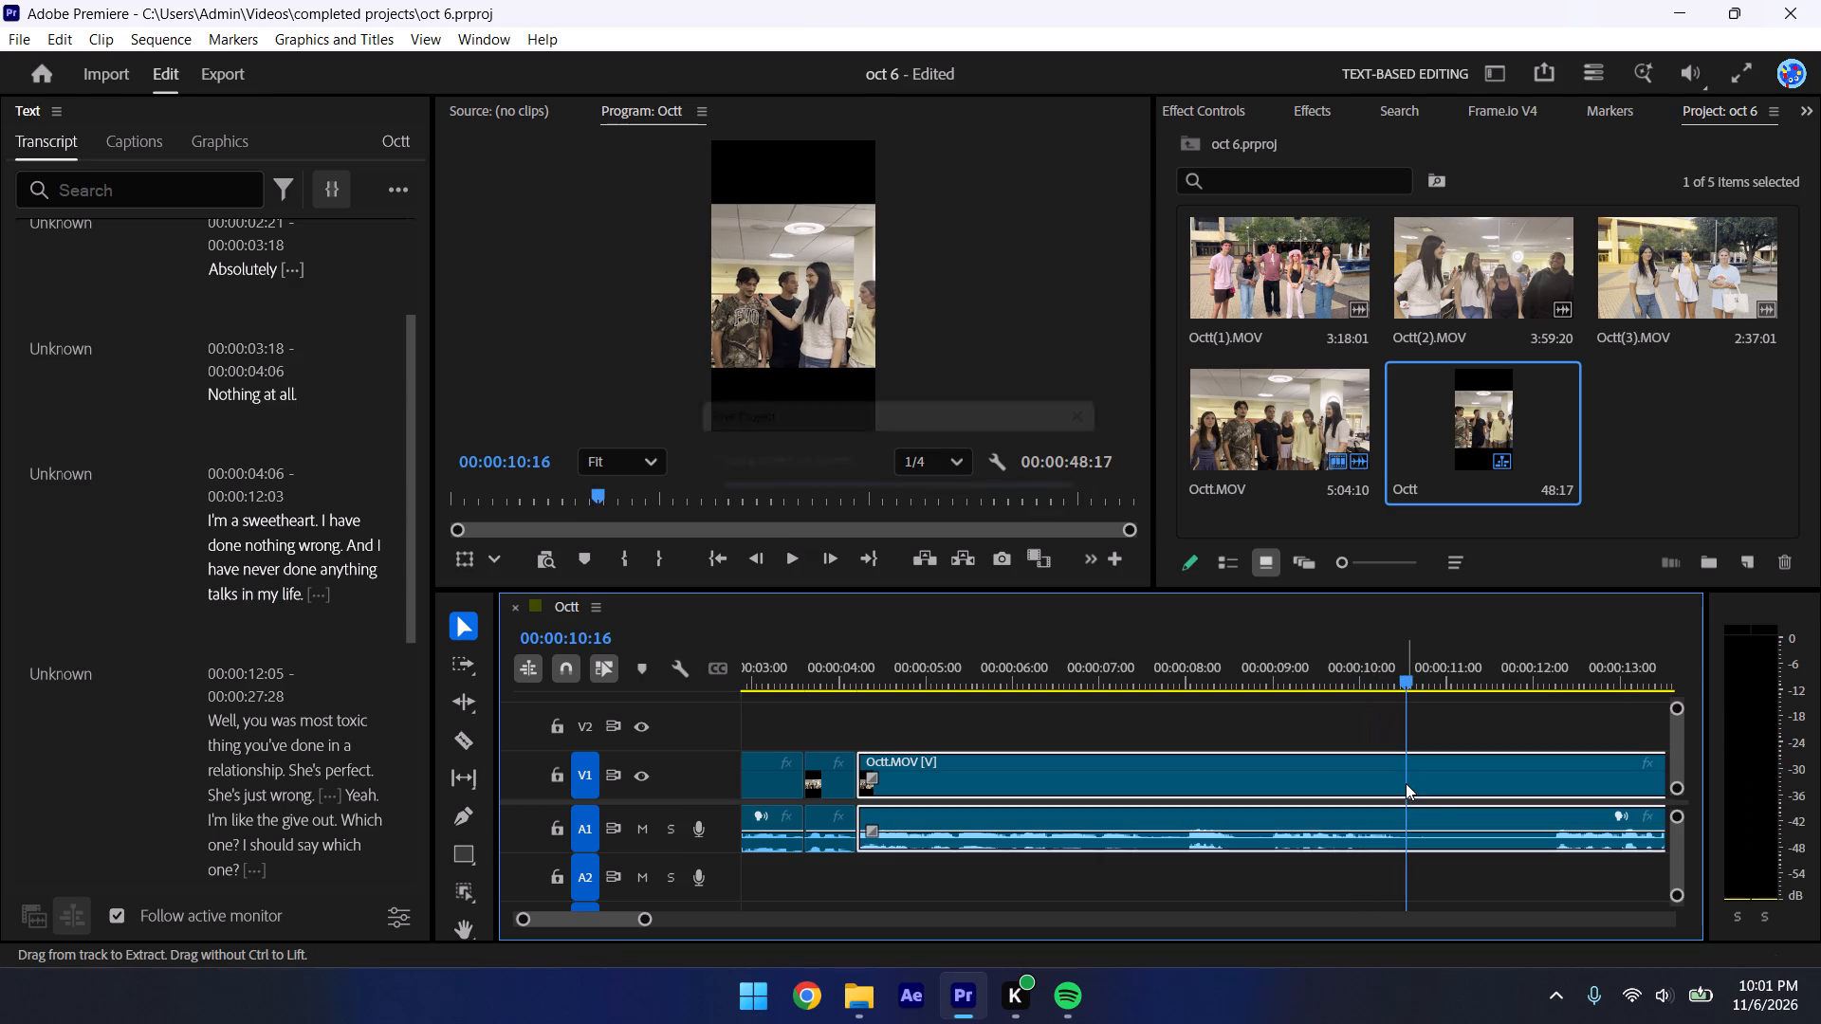
{"action": "key", "text": "ctrl+k"}
{"action": "key", "text": "space"}
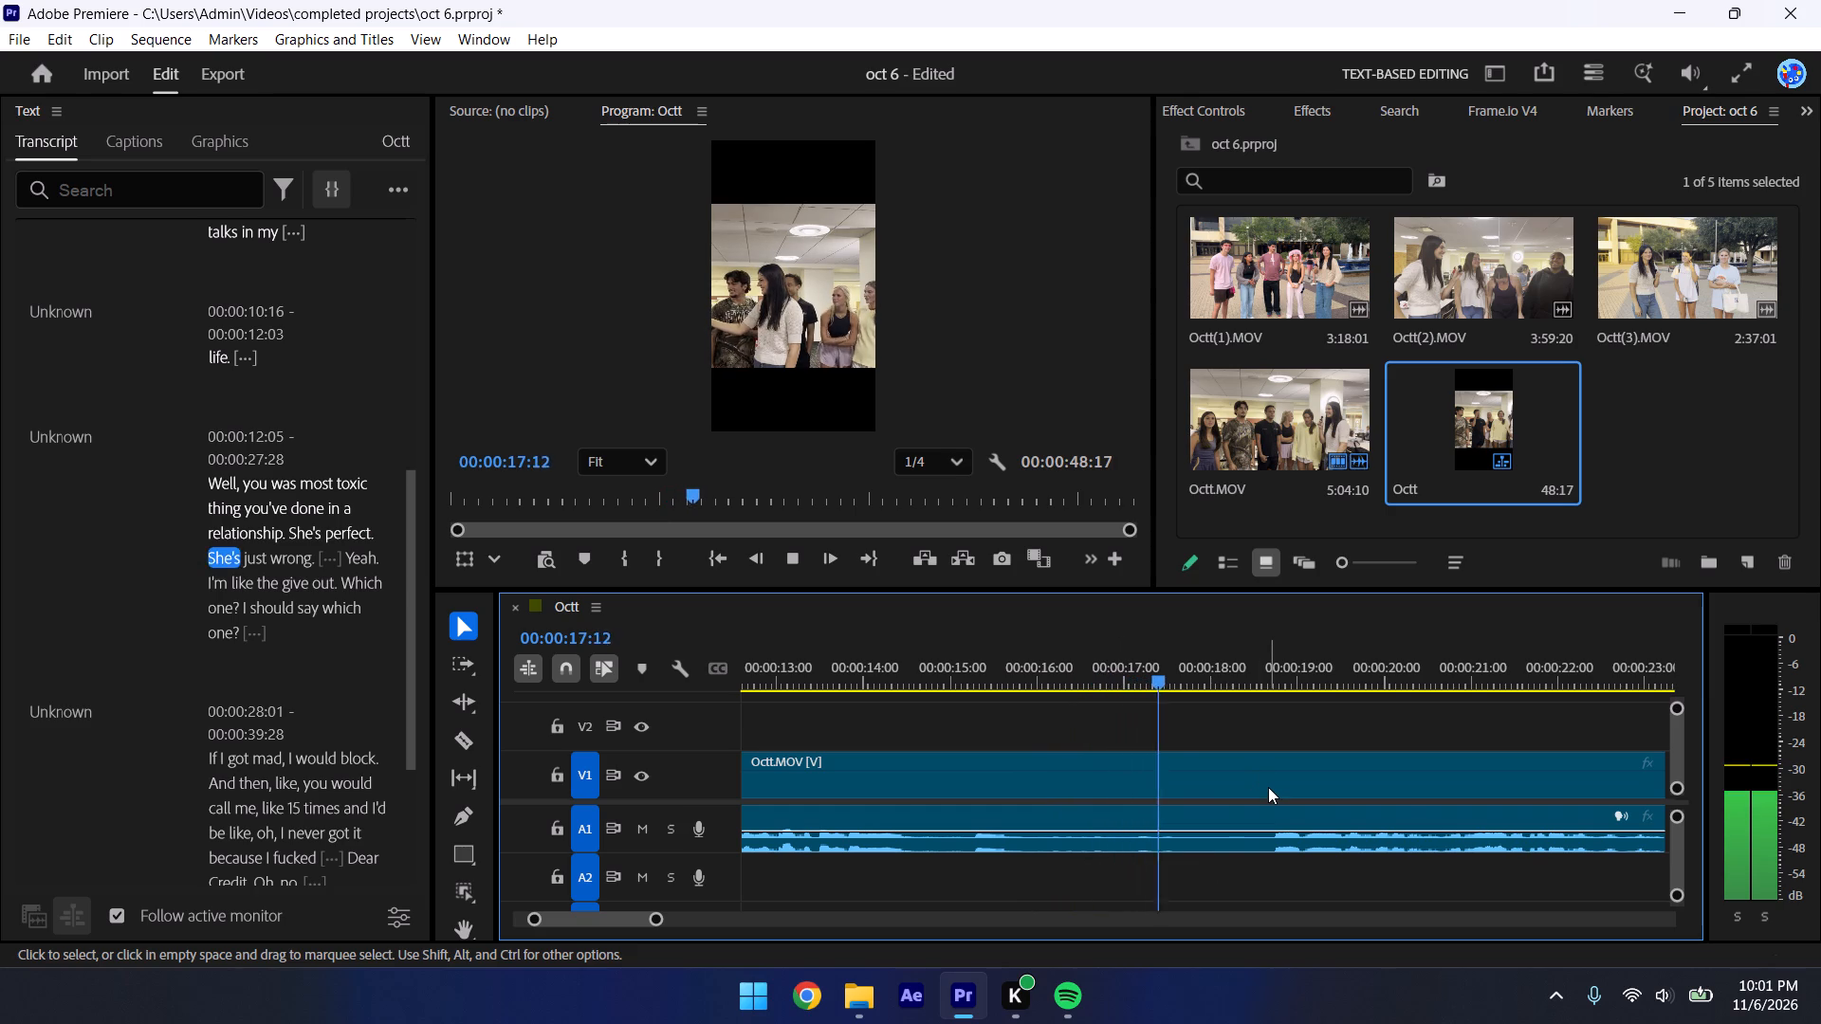
Ripple-trim the last clip's start up to about 00:00:18:20, removing the repeated question, and play the cut.
{"action": "key", "text": "space"}
{"action": "key", "text": "space"}
{"action": "key", "text": "space"}
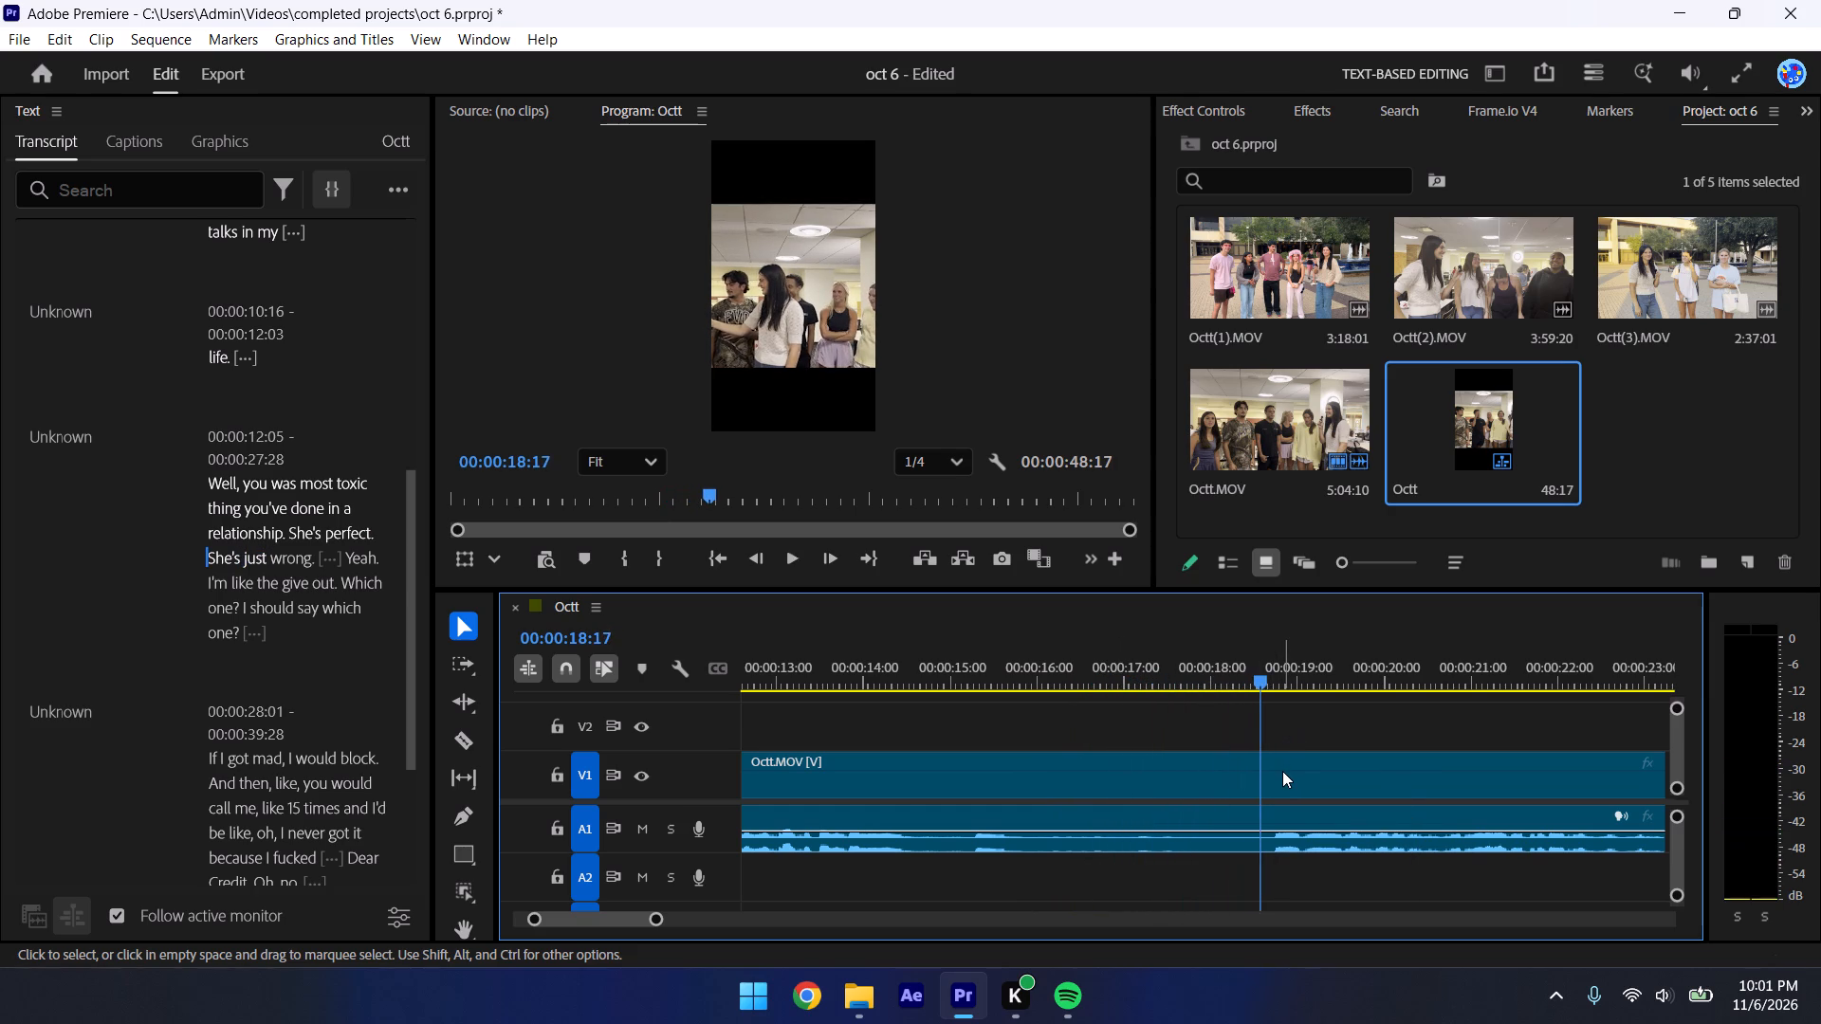
{"action": "key", "text": "space"}
{"action": "key", "text": "space"}
{"action": "left_click", "coordinate": [1282, 771]}
{"action": "type", "text": "q"}
{"action": "key", "text": "space"}
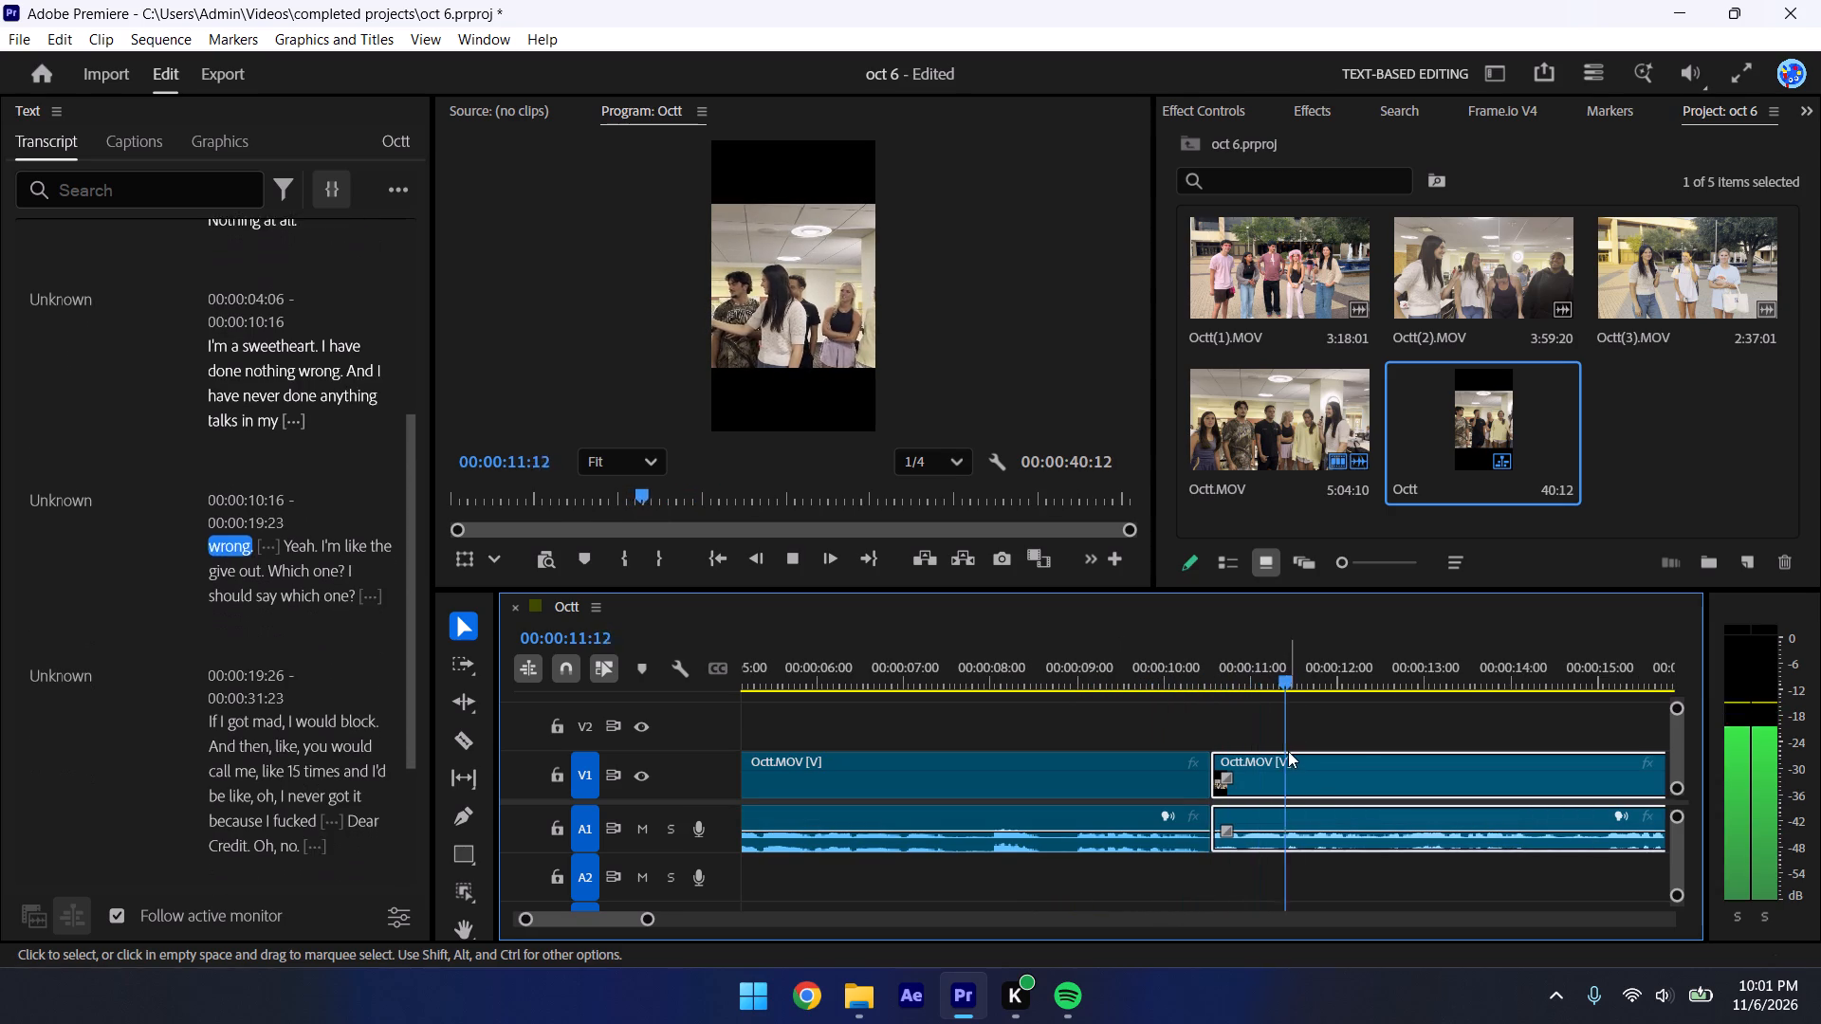
{"action": "left_click", "coordinate": [1361, 736]}
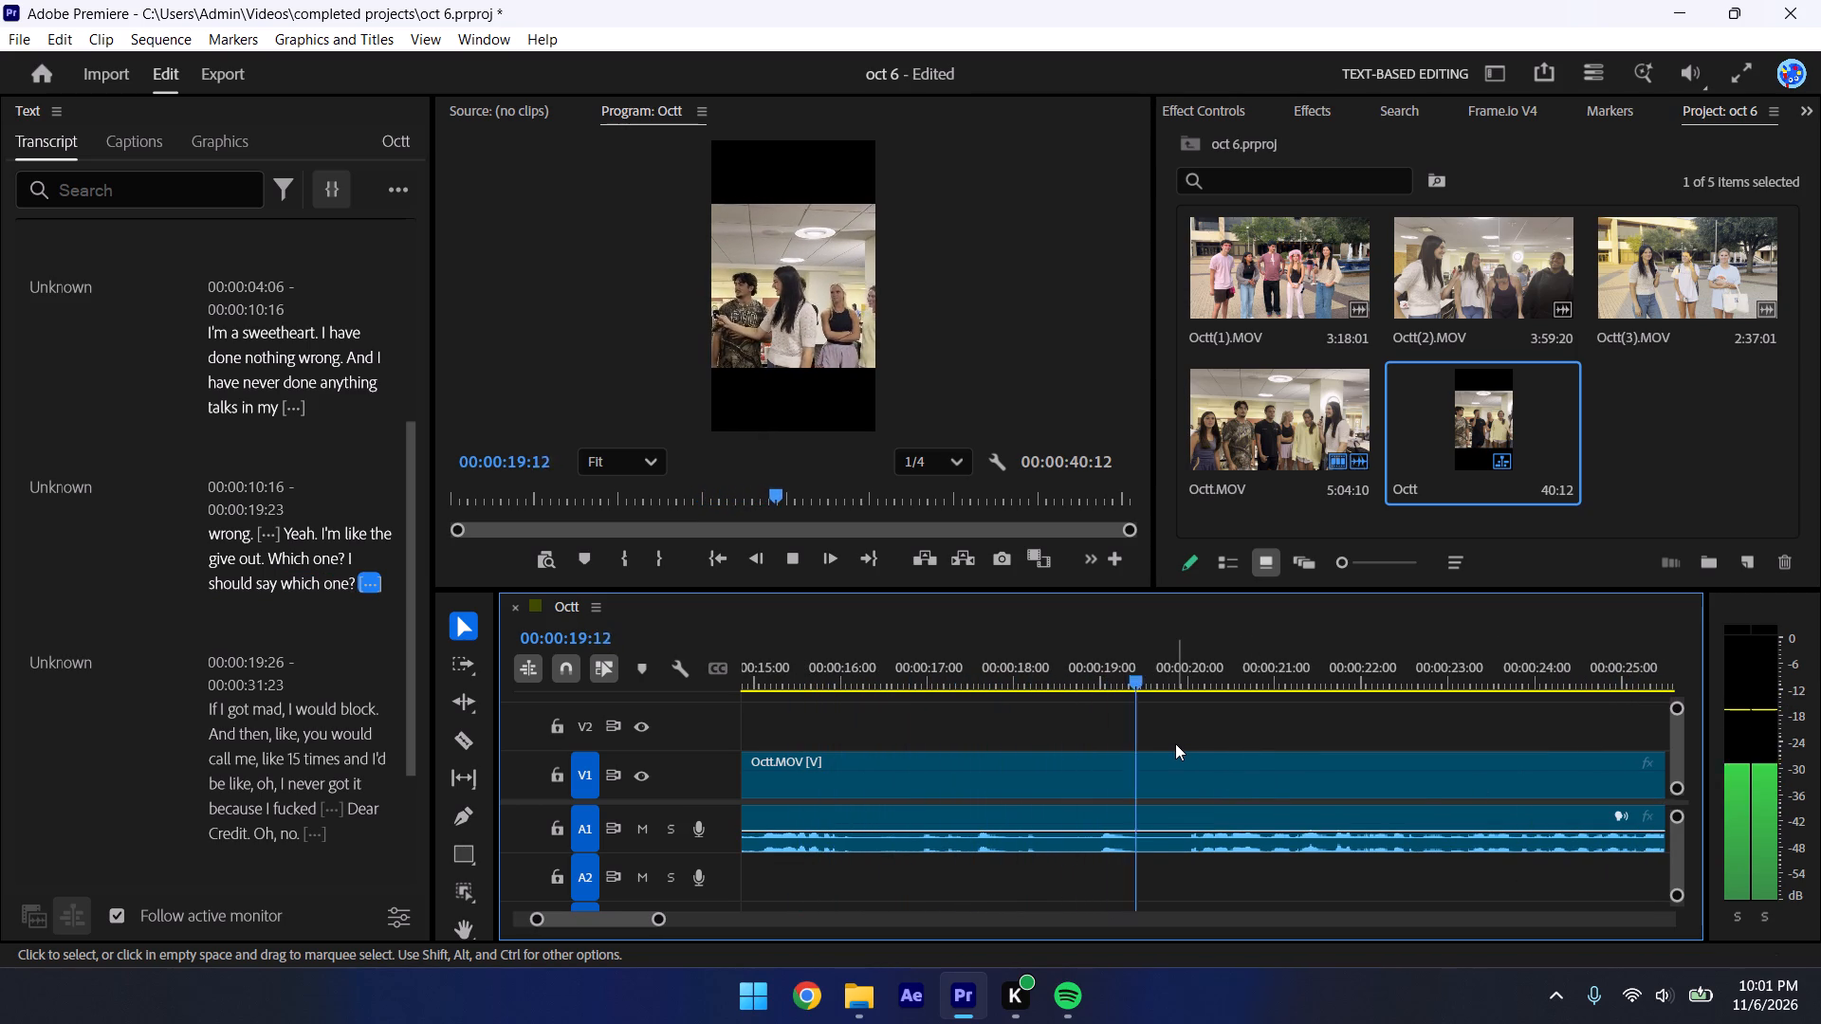
Ripple-trim the last clip's start up to about 00:00:19:27 so it opens on "If I got mad, I would block", and save the project.
{"action": "key", "text": "space"}
{"action": "left_click", "coordinate": [1175, 743]}
{"action": "key", "text": "q"}
{"action": "key", "text": "space"}
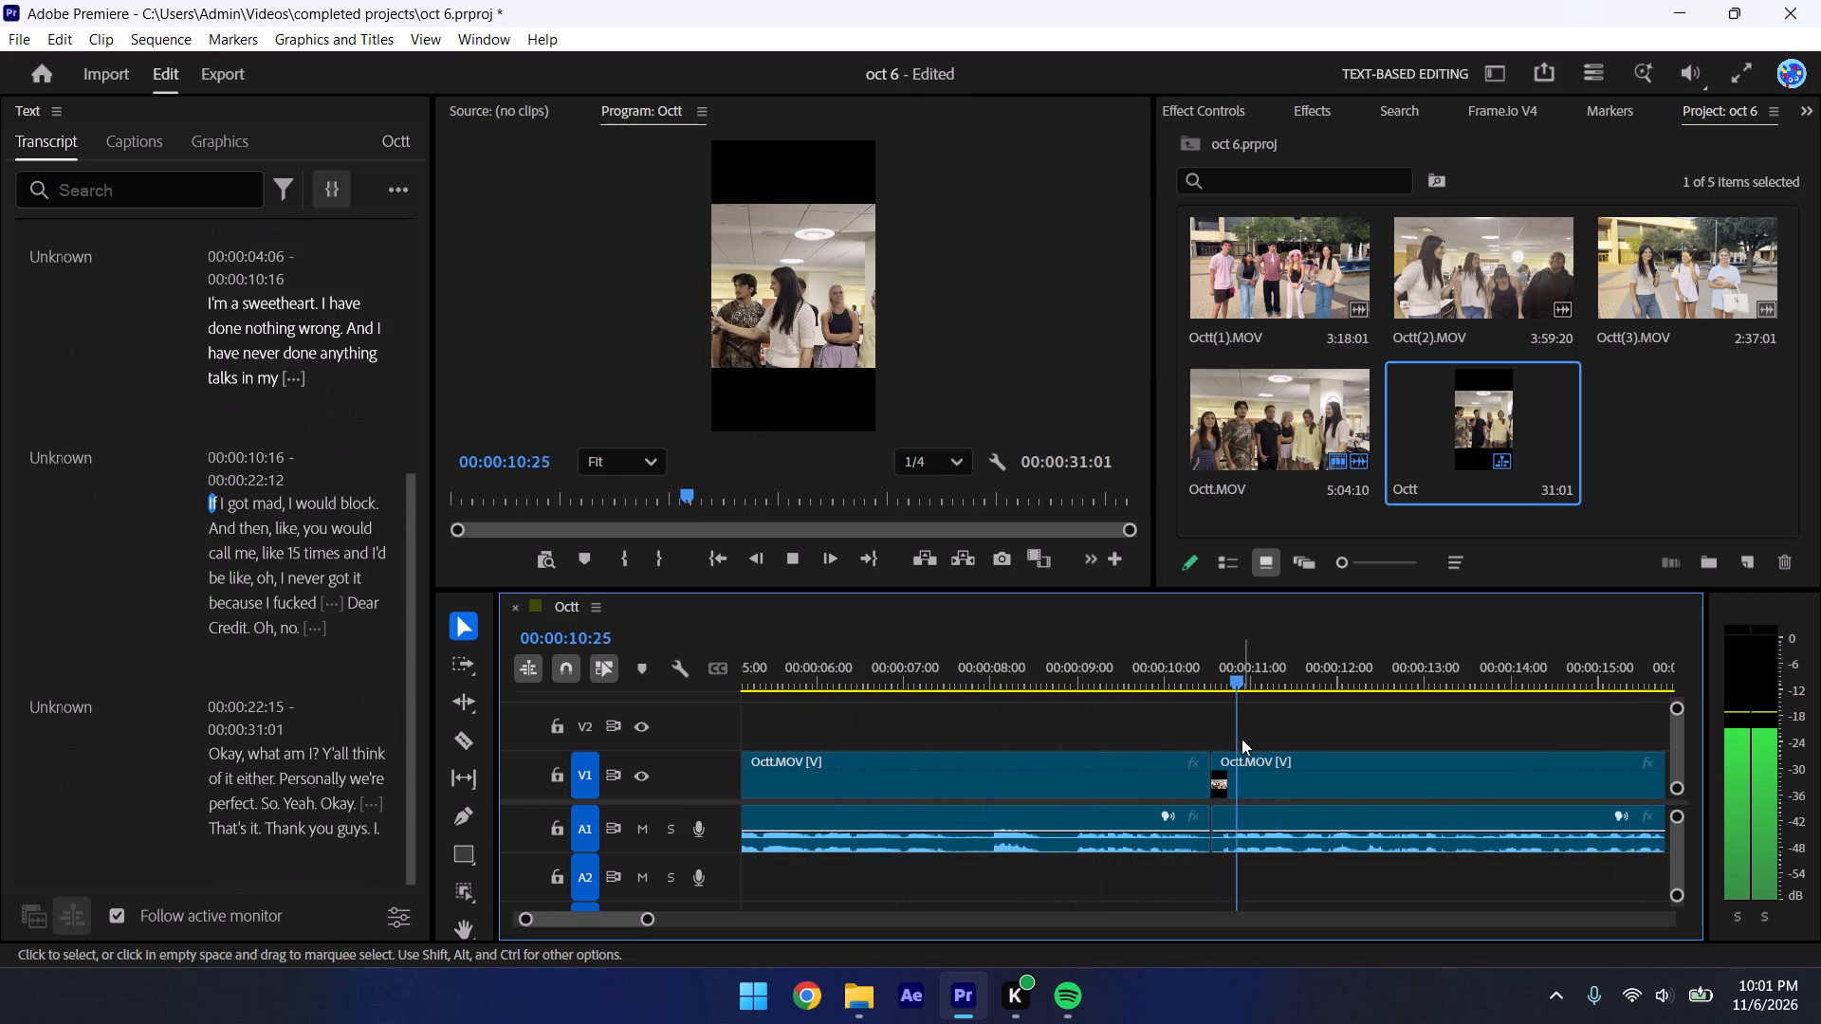
{"action": "key", "text": "ctrl+s"}
{"action": "key", "text": "space"}
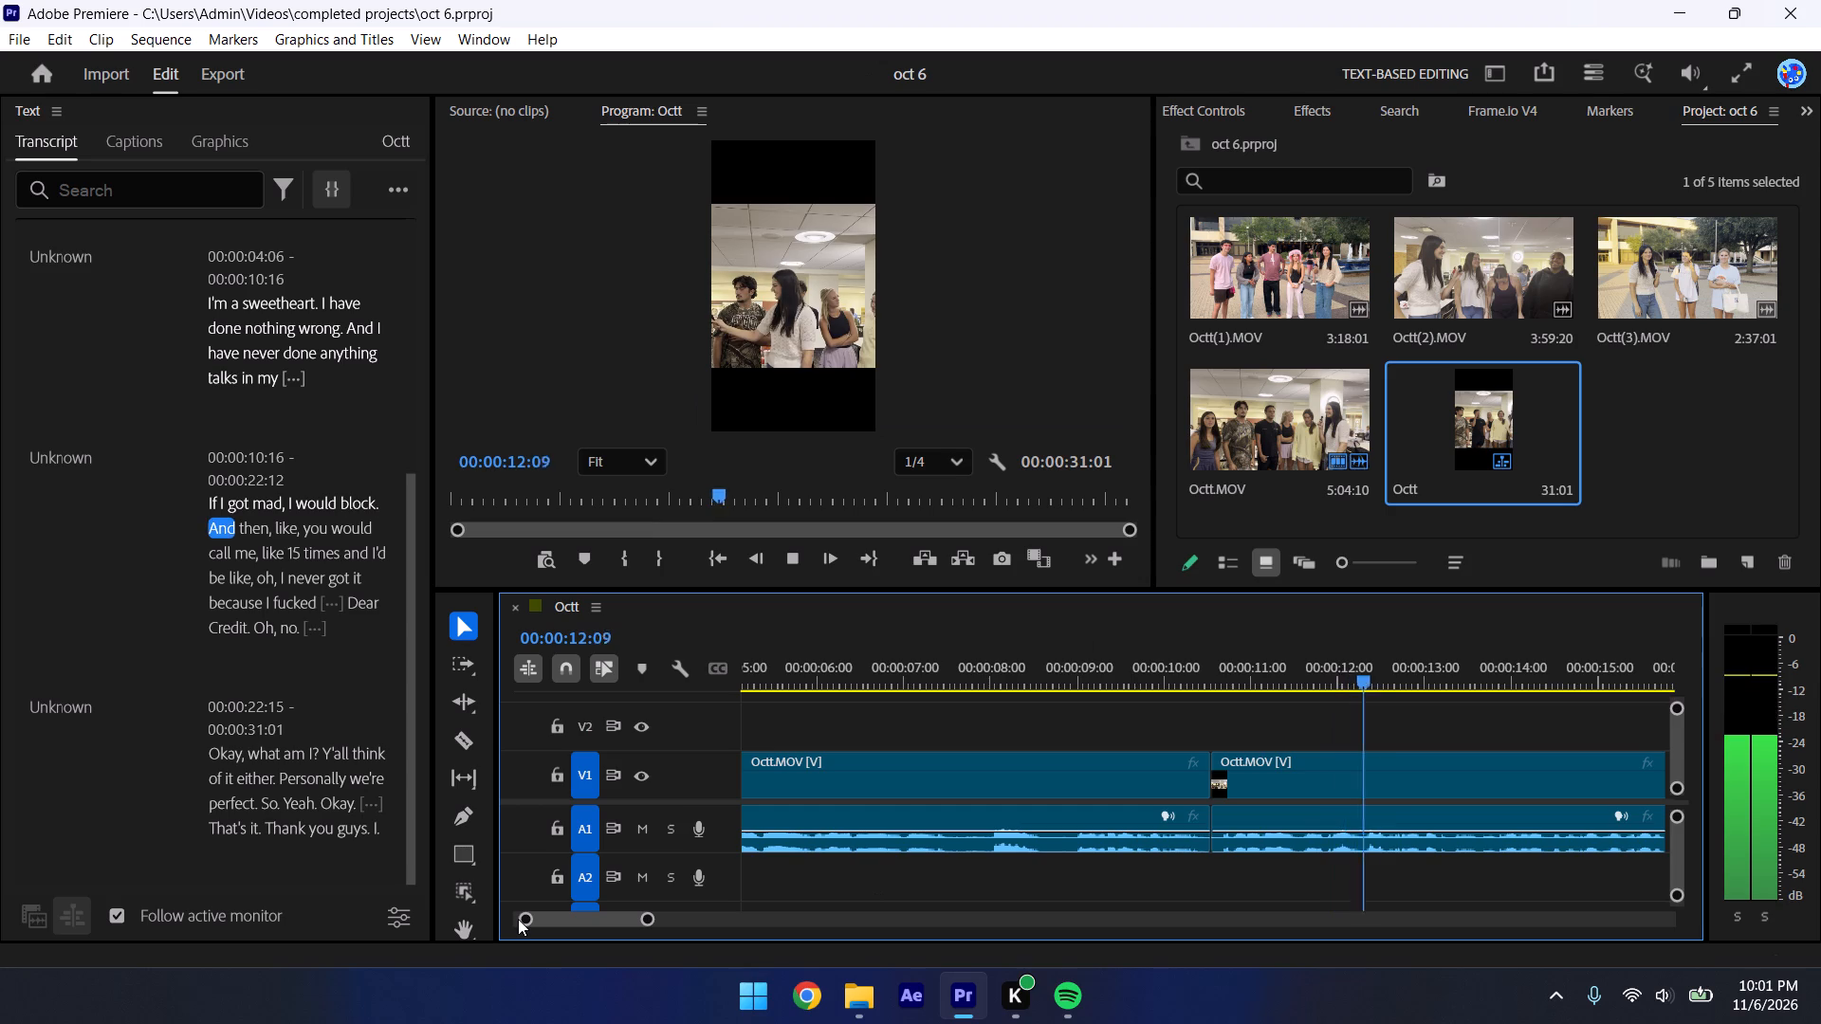
Save the project, split the clip at 00:00:17:08 near "I never got it because I", and play on from the cut.
{"action": "left_click_drag", "start_coordinate": [524, 920], "coordinate": [554, 928]}
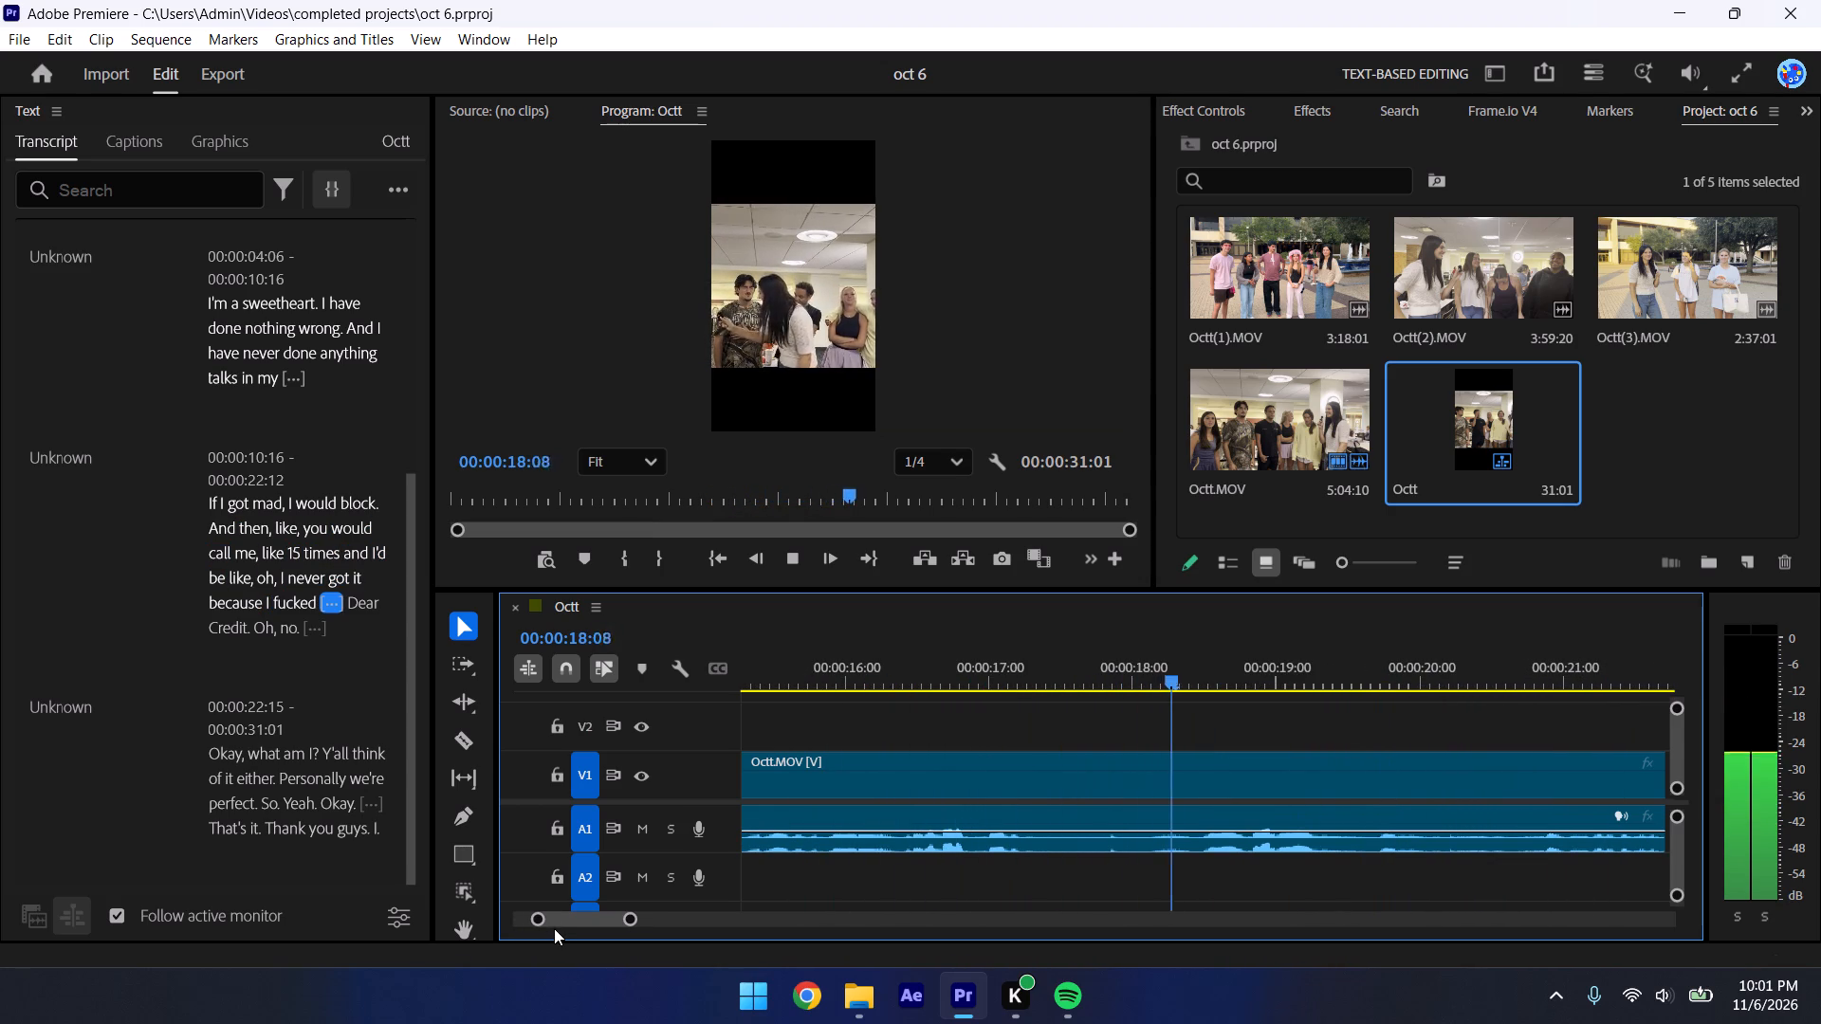
{"action": "key", "text": "space"}
{"action": "left_click_drag", "start_coordinate": [1127, 669], "coordinate": [1078, 672]}
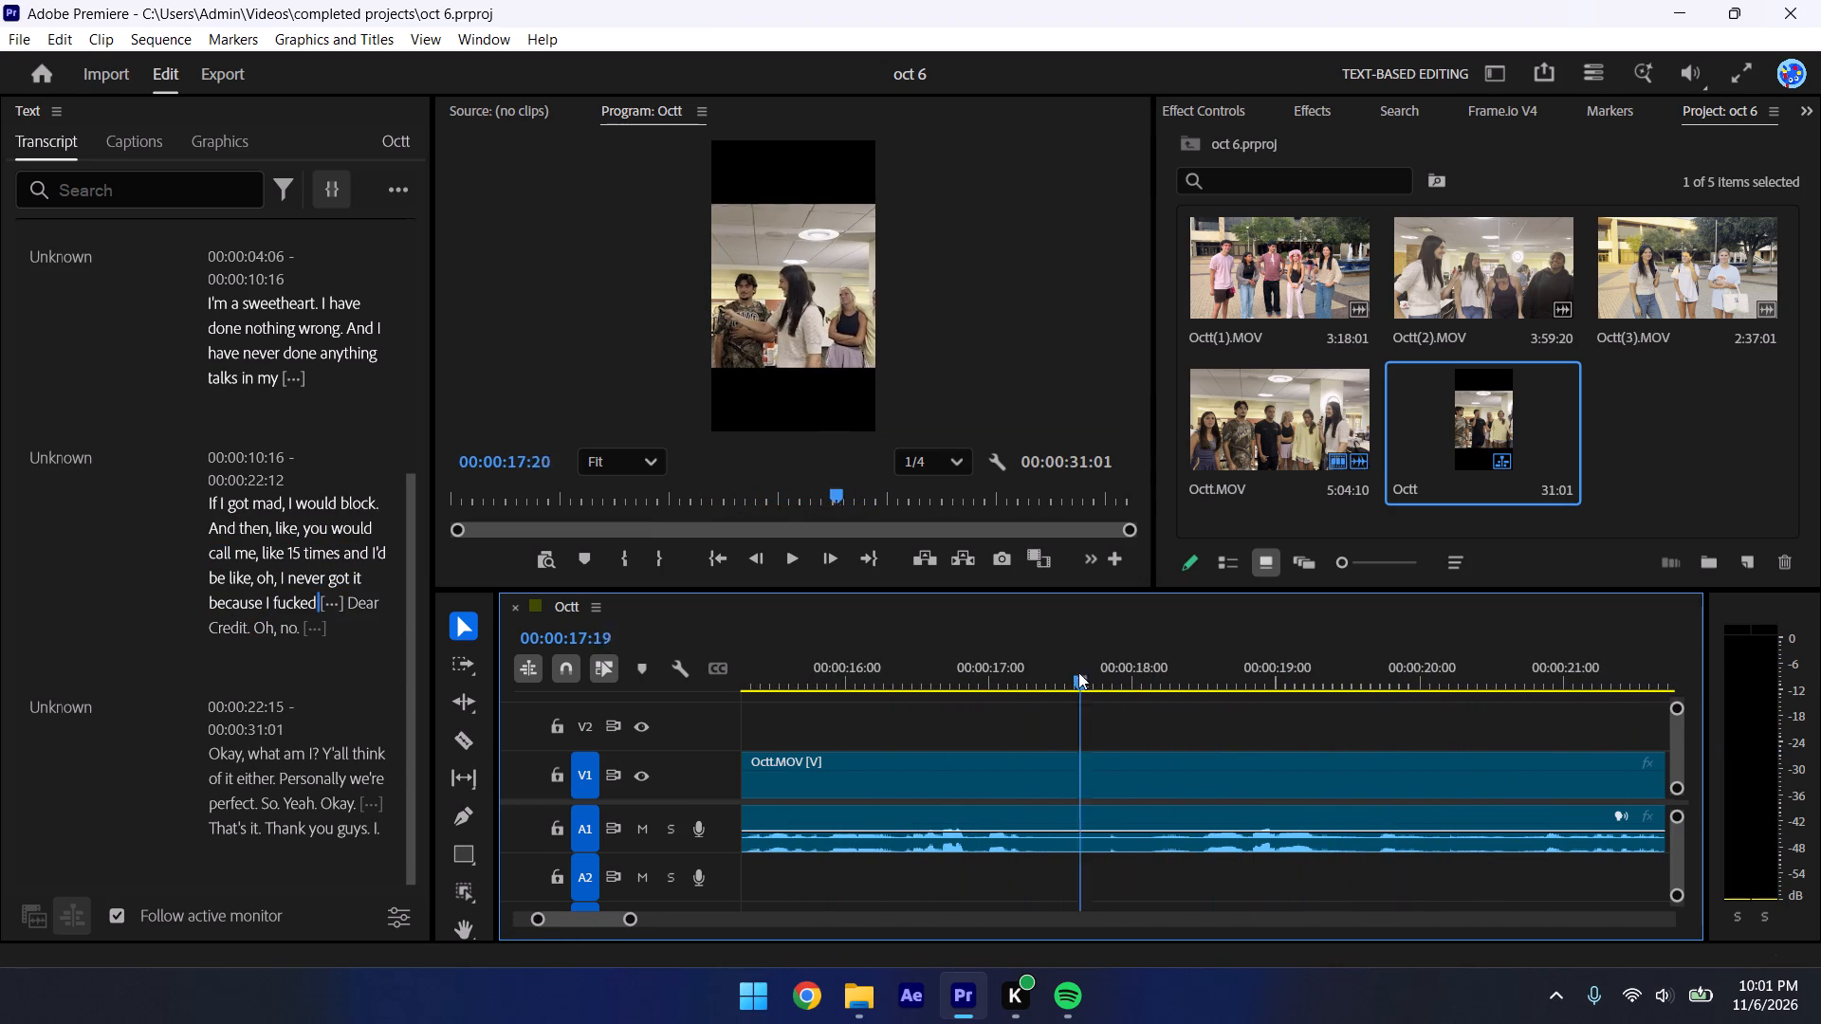
{"action": "left_click_drag", "start_coordinate": [1078, 672], "coordinate": [1033, 667]}
{"action": "key", "text": "ctrl+s"}
{"action": "left_click", "coordinate": [1061, 783]}
{"action": "key", "text": "ctrl+k"}
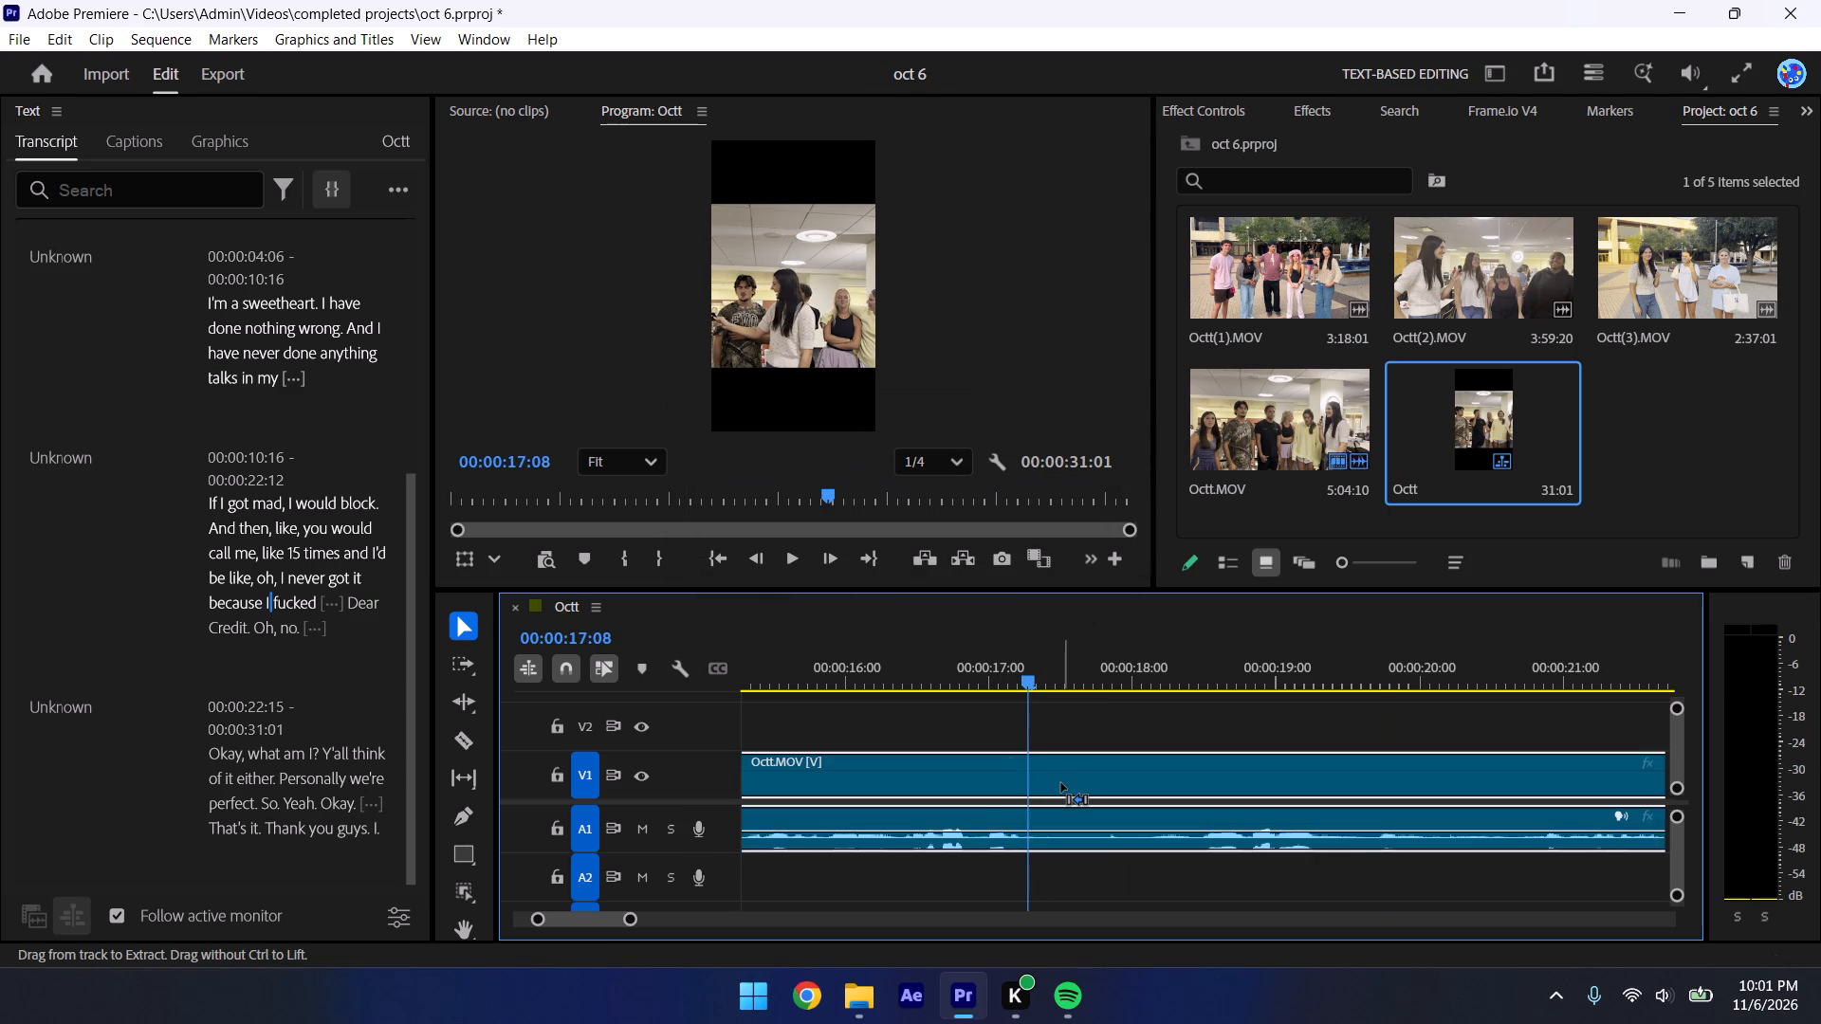
{"action": "key", "text": "space"}
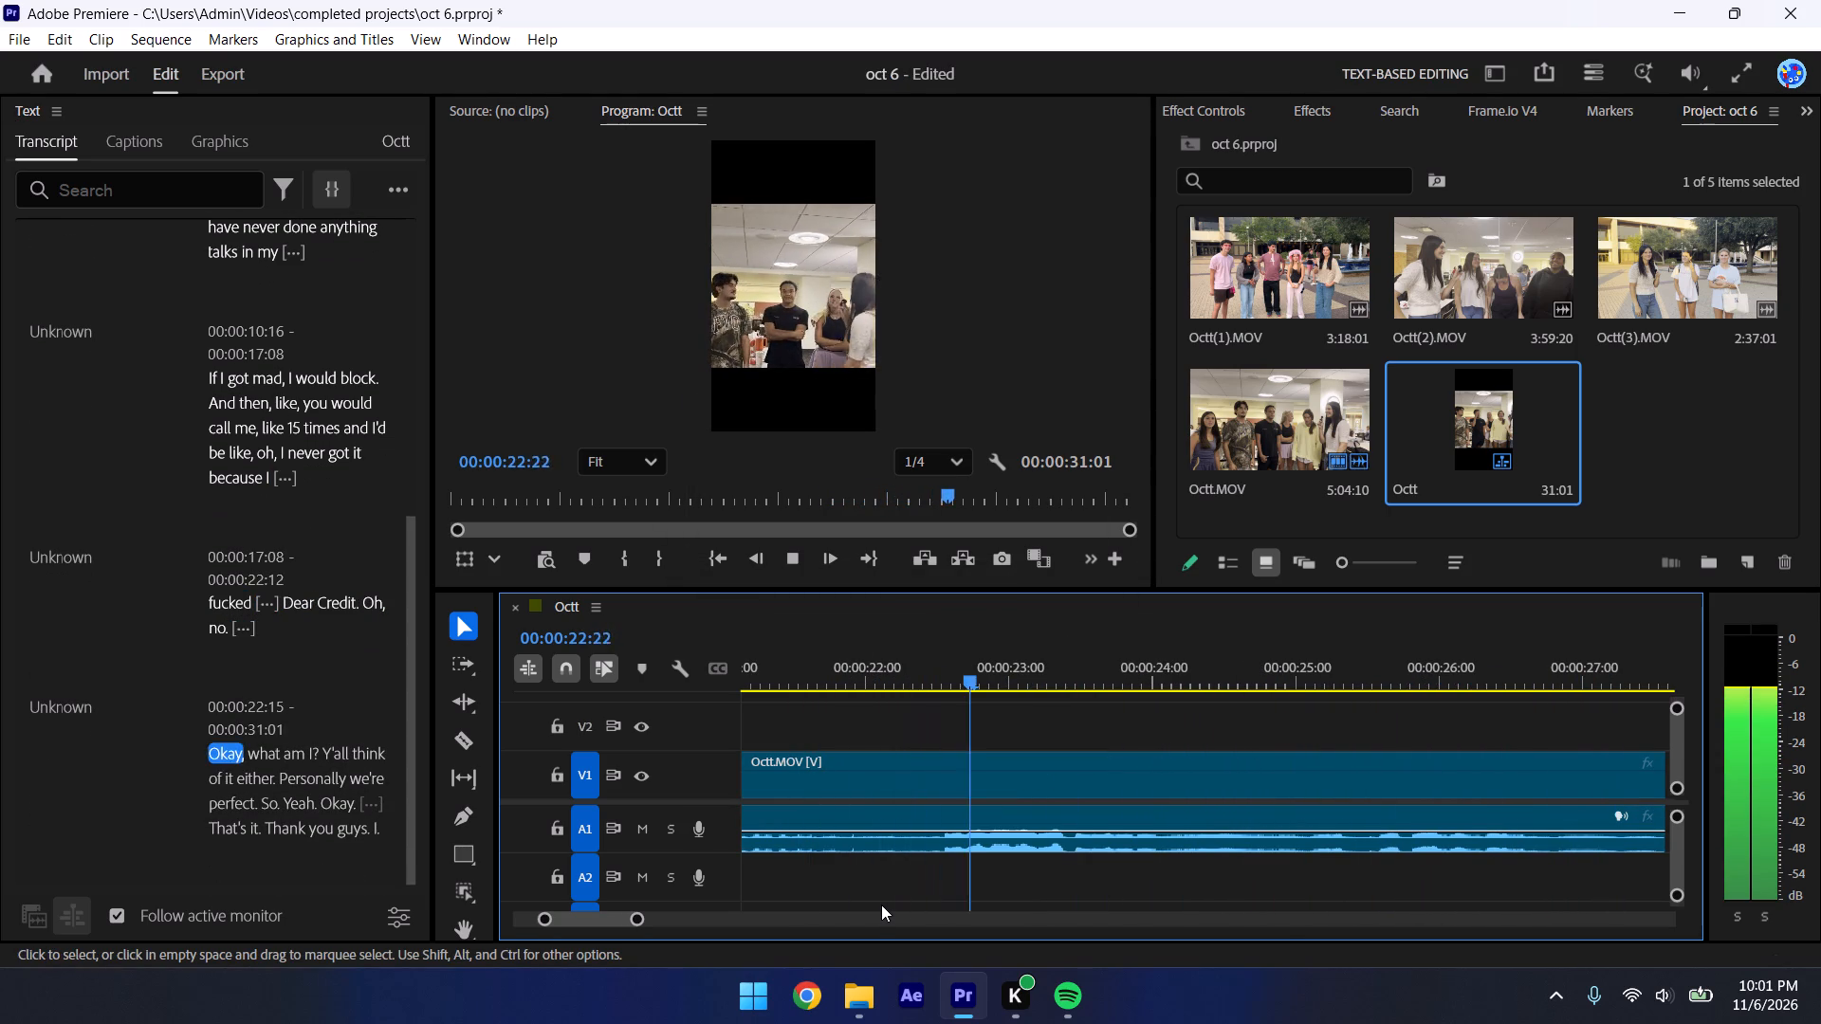
Review the remaining footage, delete the last clip after 00:00:17:08, return the playhead to the sequence's end, and save the project.
{"action": "key", "text": "space"}
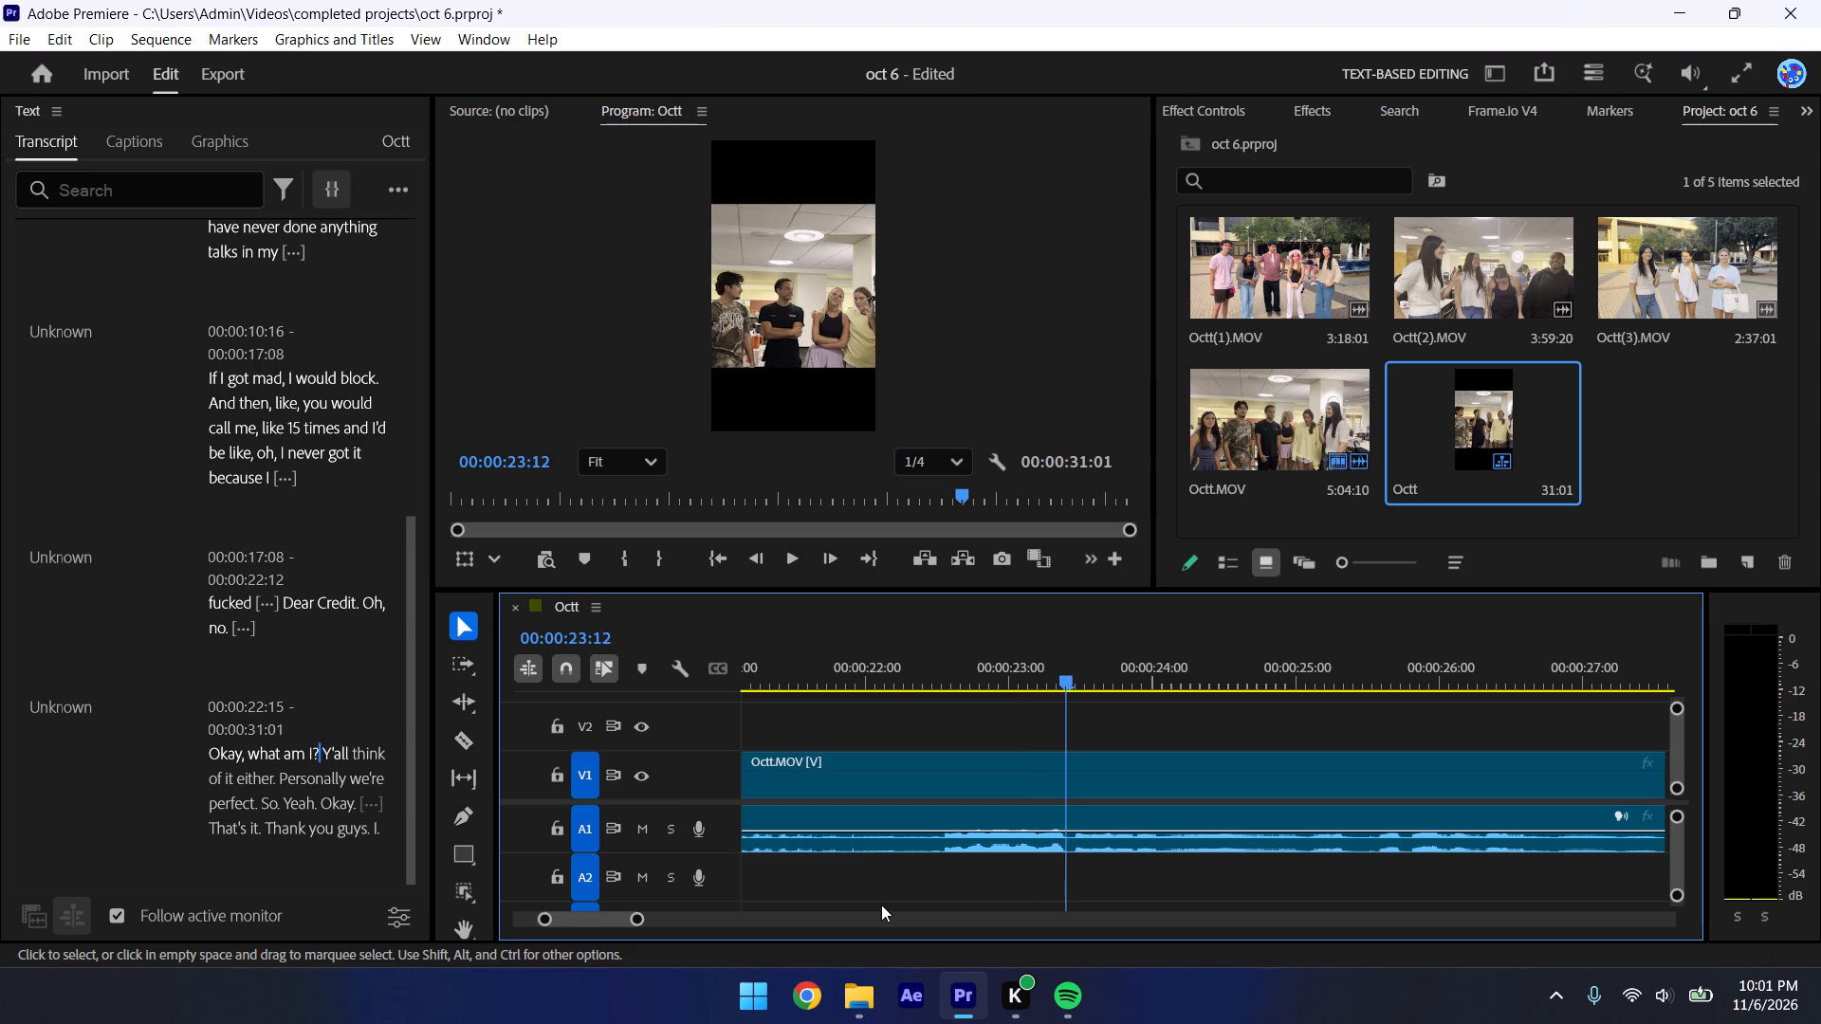
{"action": "left_click_drag", "start_coordinate": [955, 670], "coordinate": [738, 680]}
{"action": "key", "text": "space"}
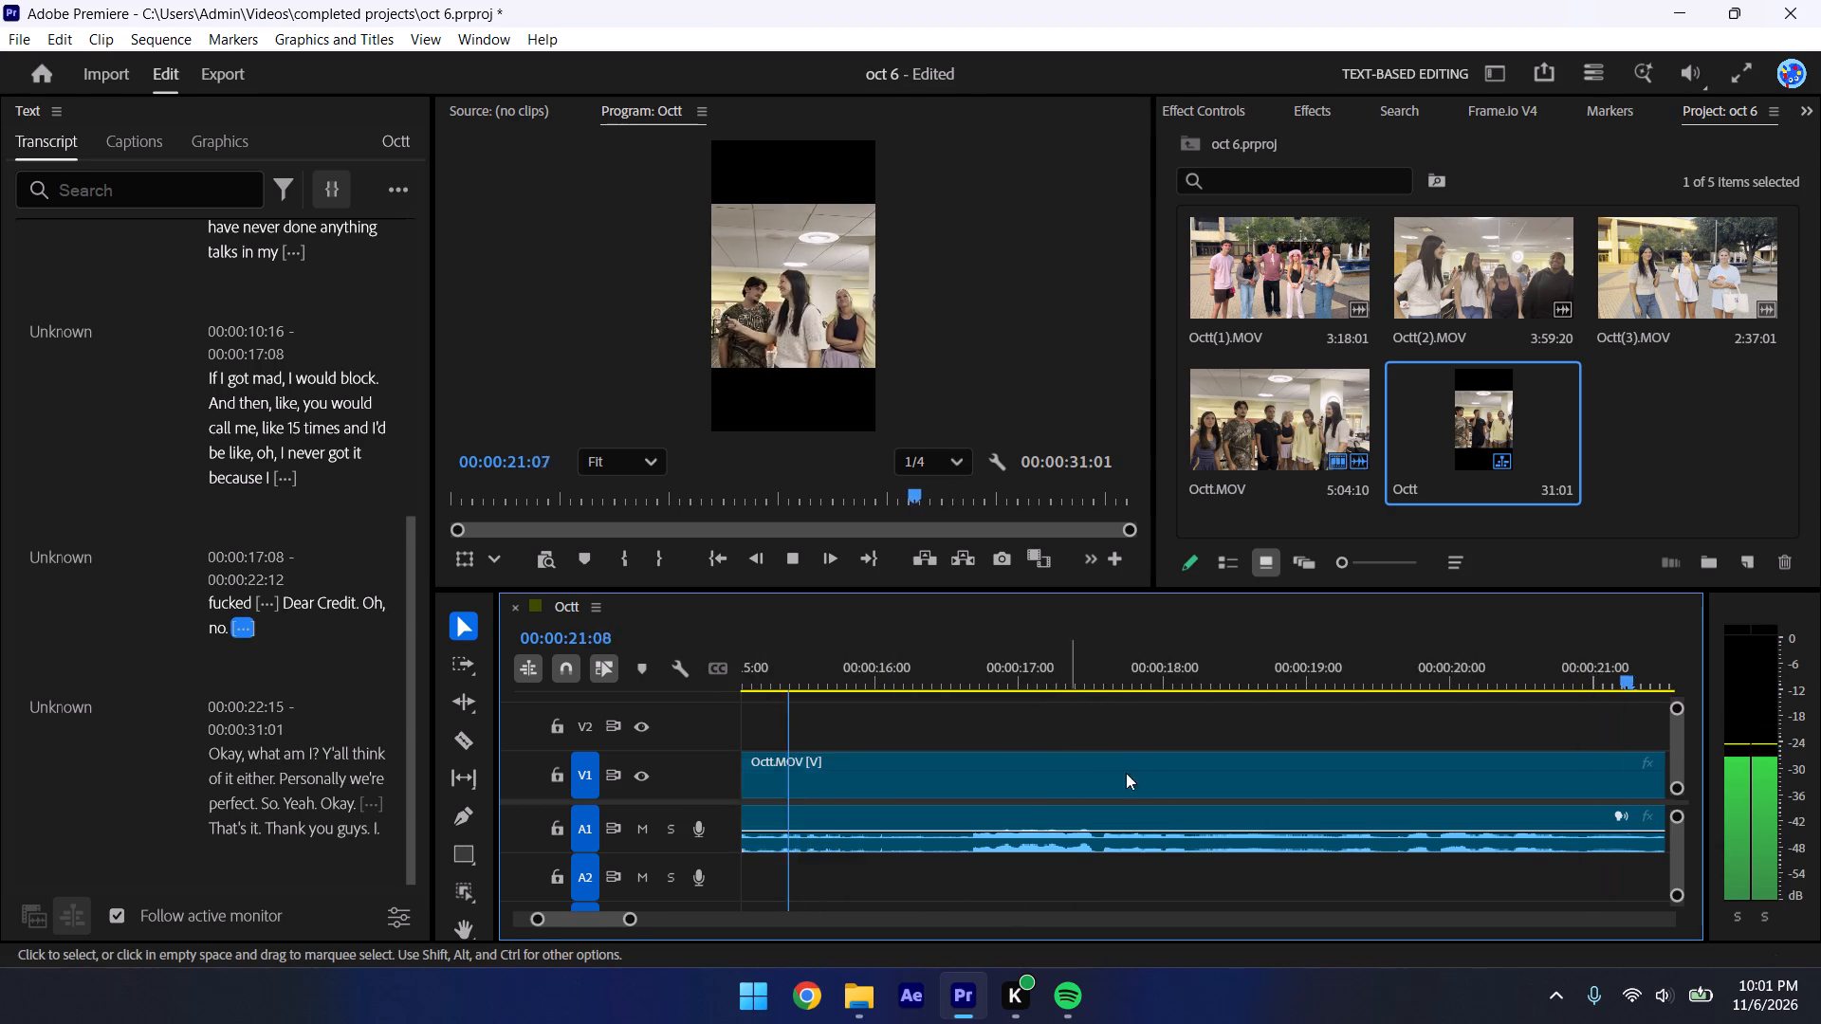
{"action": "left_click", "coordinate": [1135, 748]}
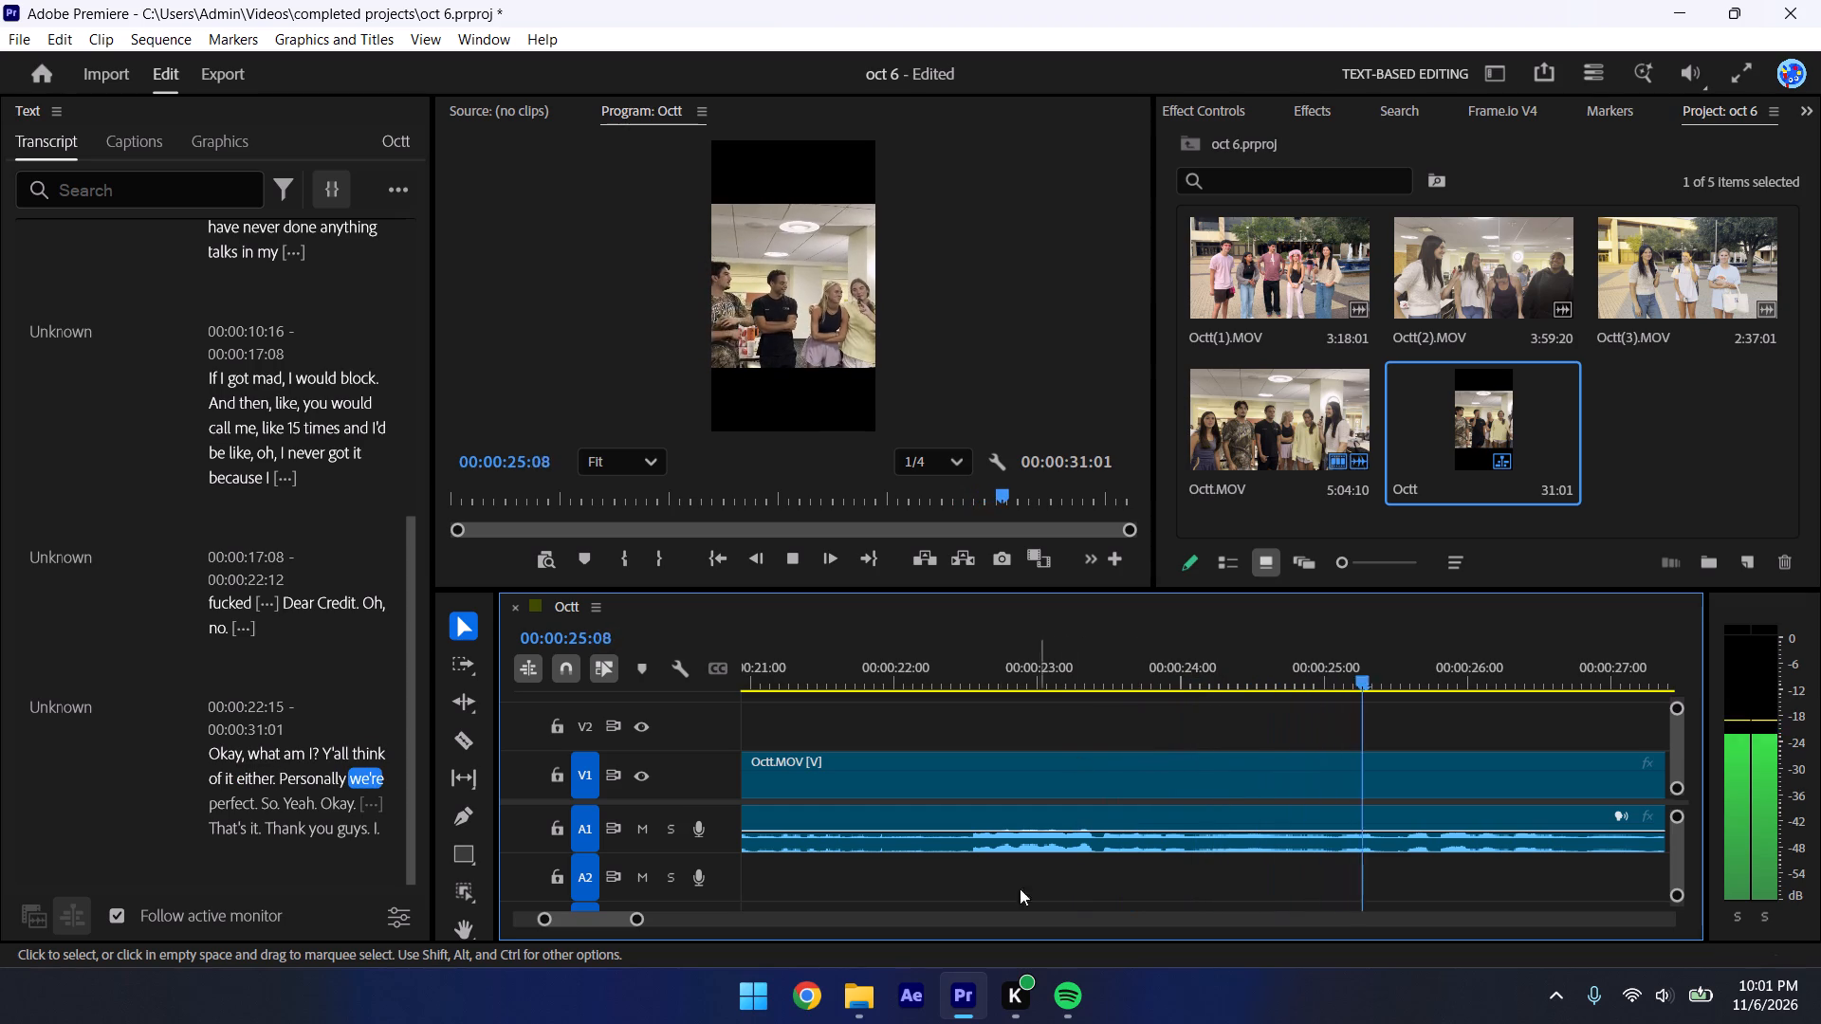
{"action": "key", "text": "ctrl+s"}
{"action": "key", "text": "space"}
{"action": "left_click_drag", "start_coordinate": [635, 926], "coordinate": [721, 912]}
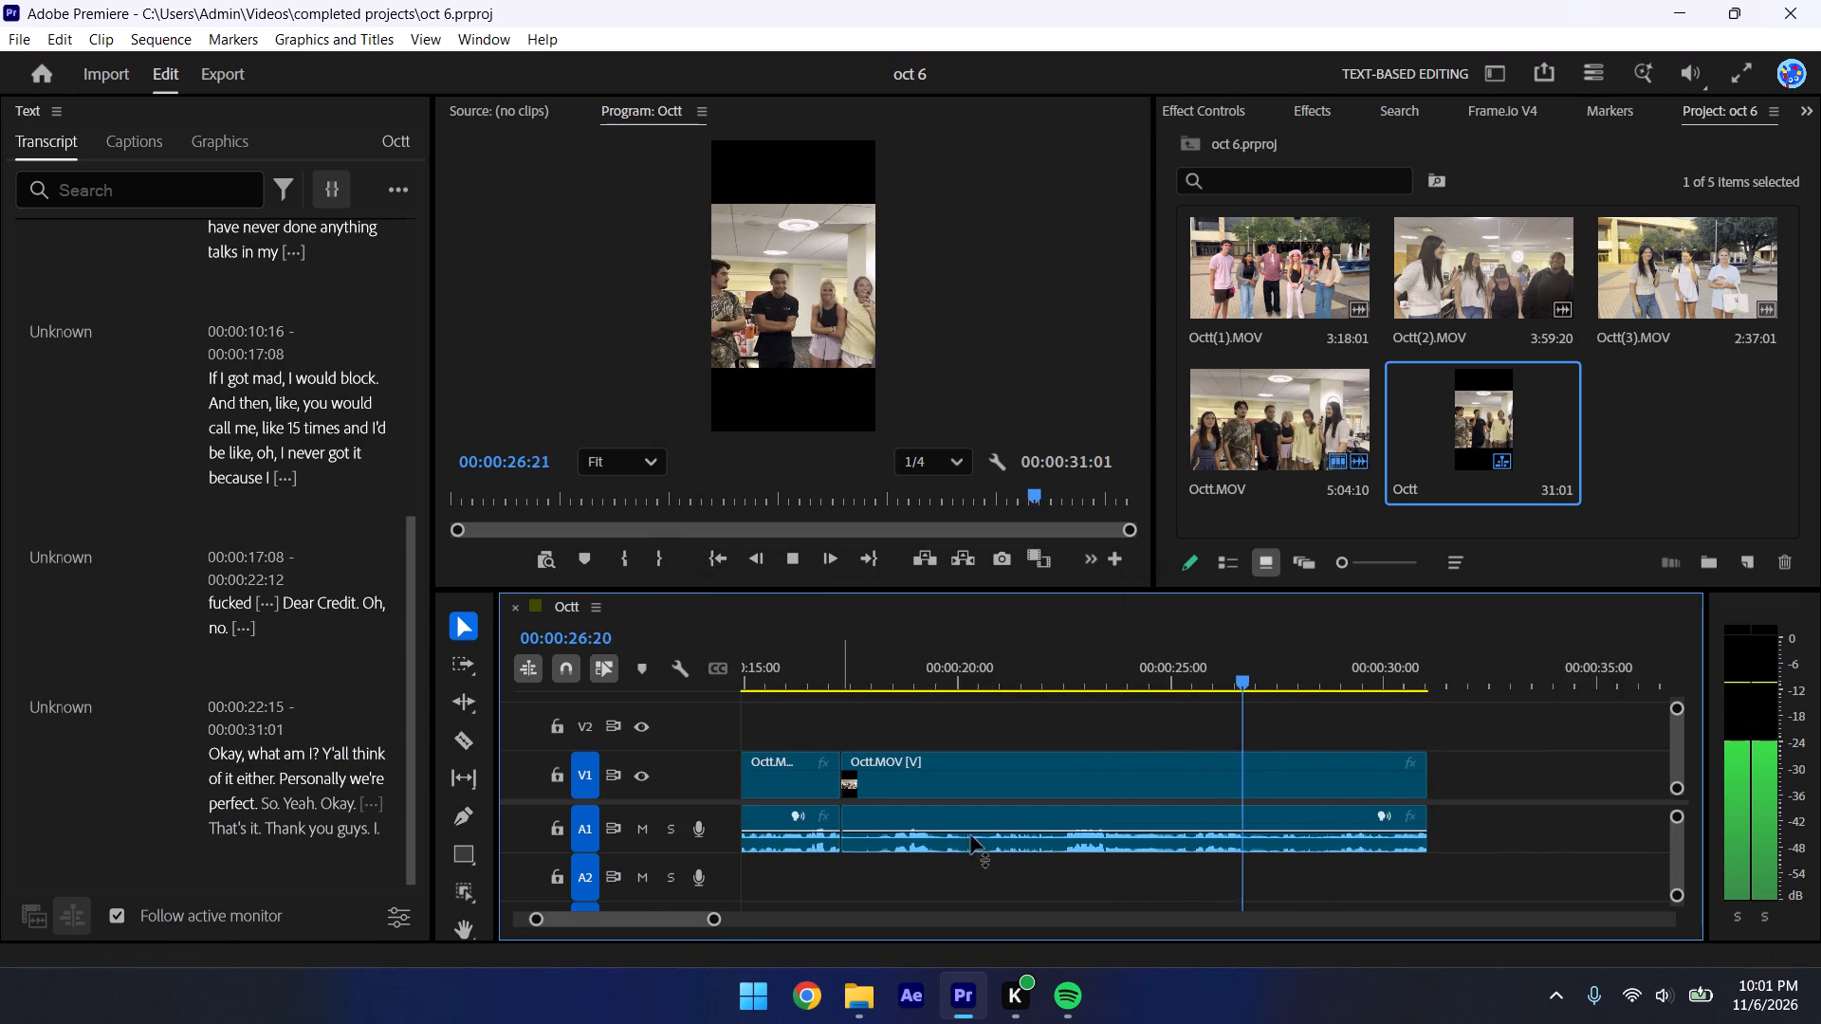
{"action": "left_click", "coordinate": [1205, 783]}
{"action": "key", "text": "Delete"}
{"action": "left_click_drag", "start_coordinate": [971, 673], "coordinate": [849, 675]}
{"action": "key", "text": "ctrl+s"}
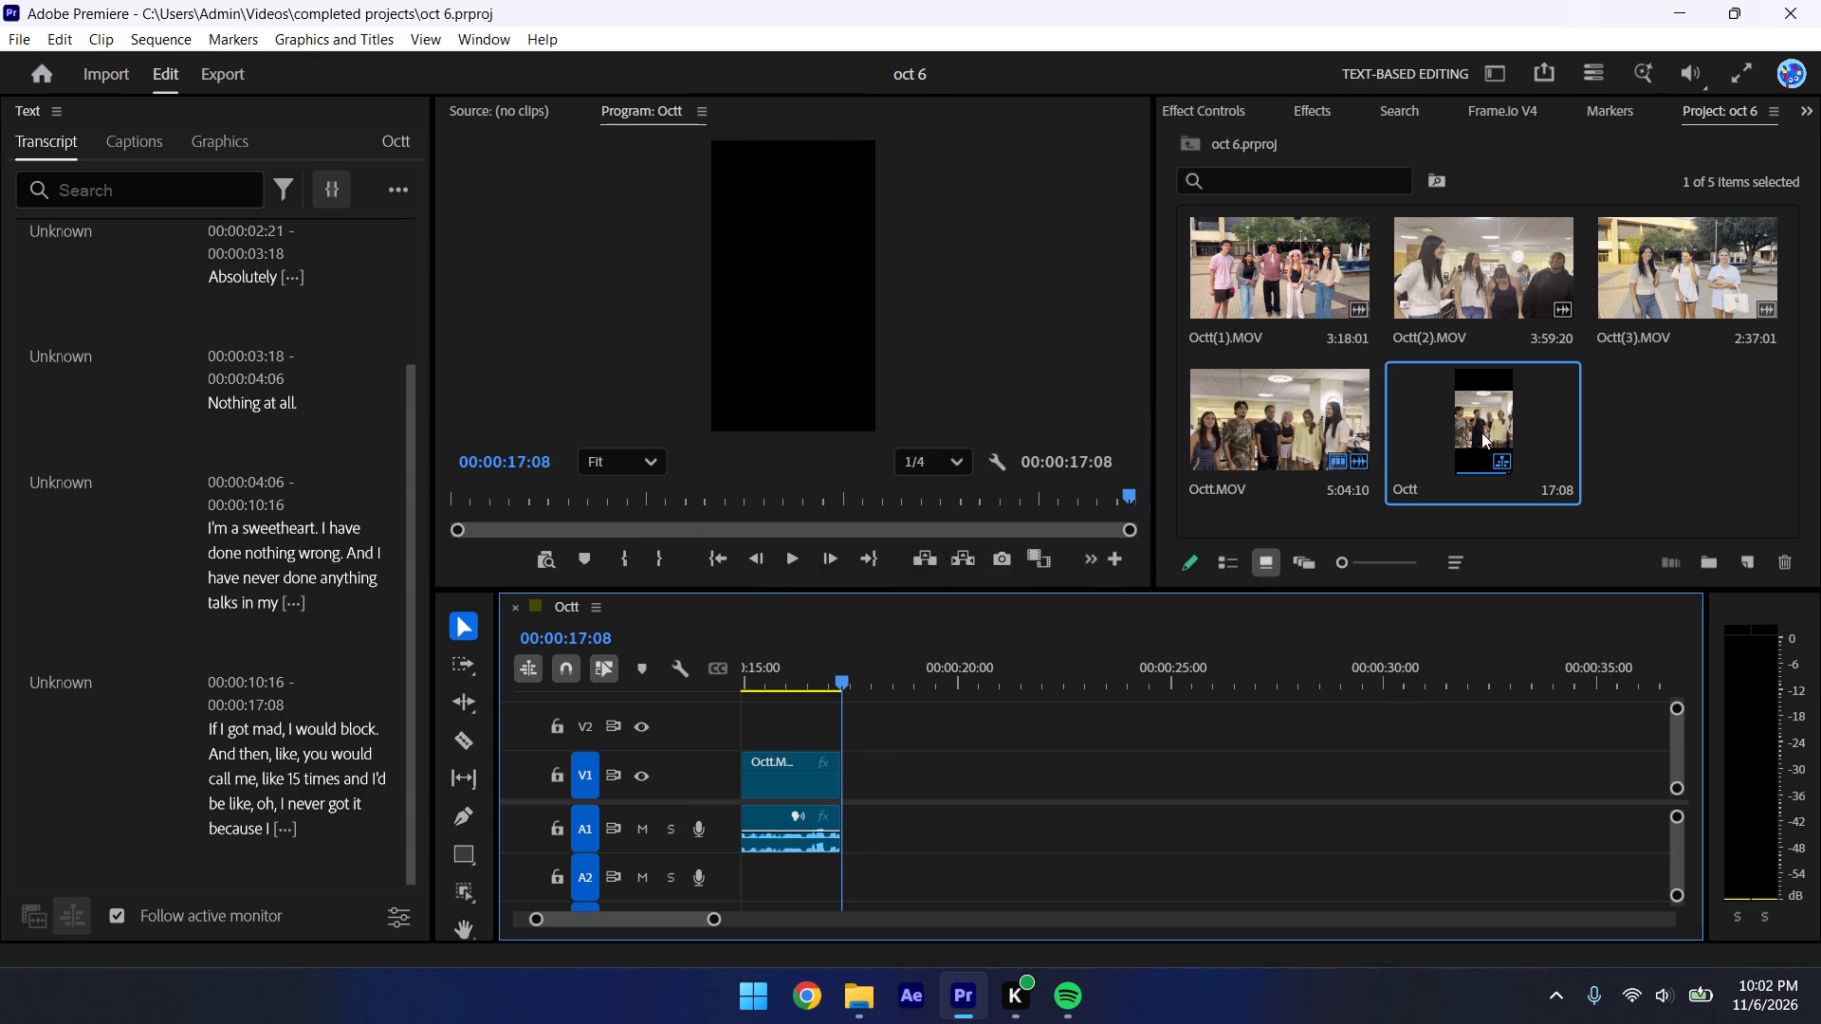
Add Octt(2).MOV to tracks V1 and A1 at 00:00:17:08, directly after the last clip, and play it.
{"action": "left_click_drag", "start_coordinate": [1290, 419], "coordinate": [1299, 384]}
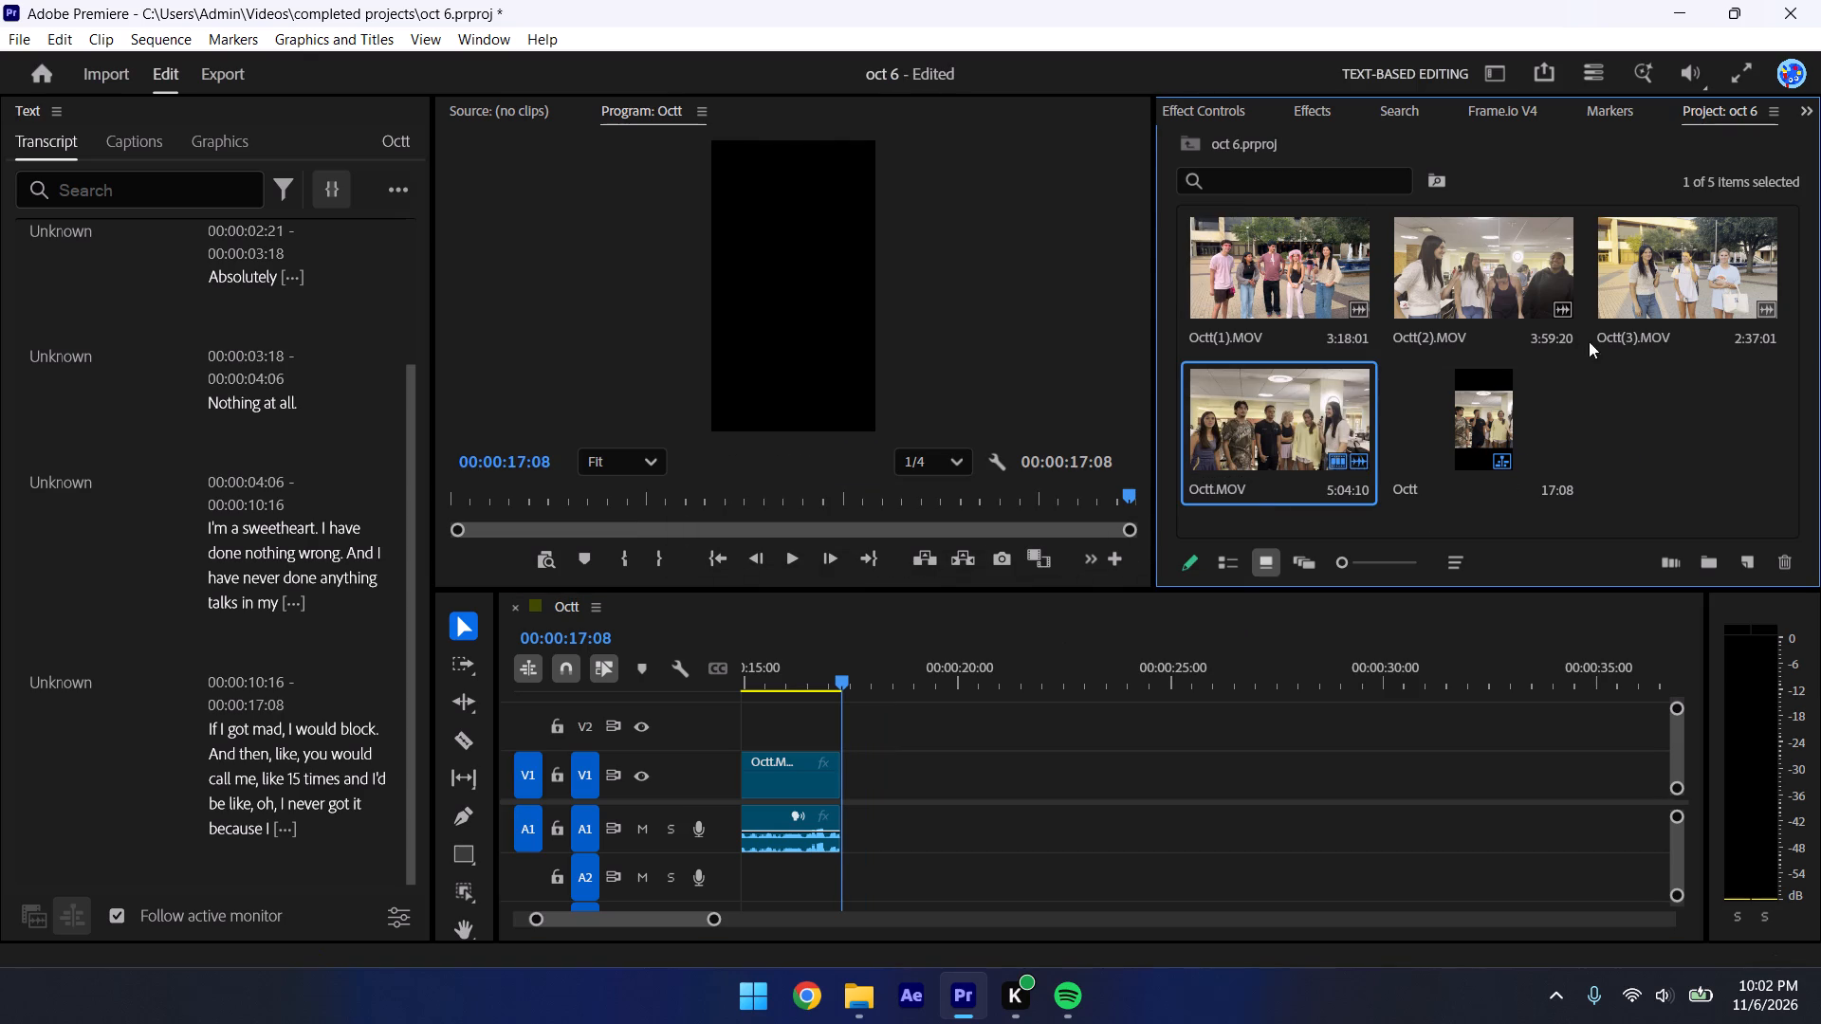
{"action": "left_click_drag", "start_coordinate": [1678, 276], "coordinate": [1706, 257]}
{"action": "left_click_drag", "start_coordinate": [1439, 265], "coordinate": [849, 774]}
{"action": "key", "text": "space"}
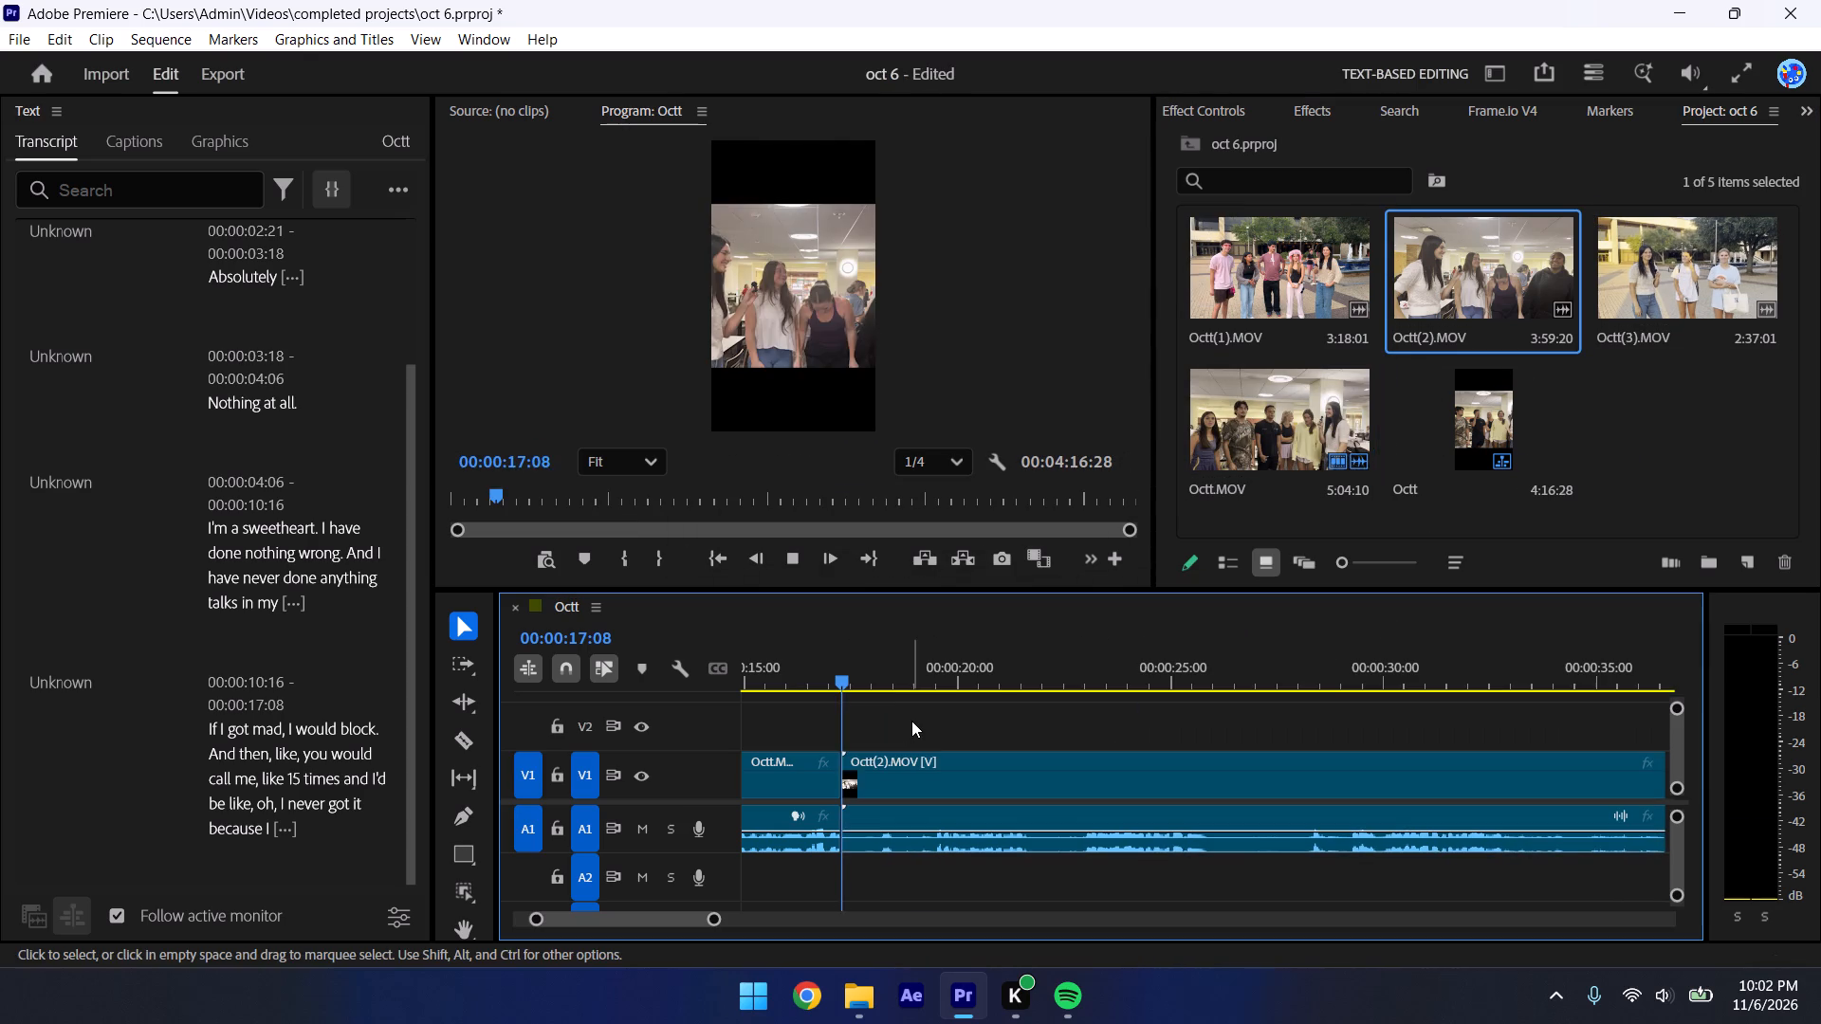
Read through the Octt(2).MOV transcript to find the "what's the most toxic thing you've ever done in a relationship" question.
{"action": "scroll", "coordinate": [159, 699], "scroll_direction": "down", "scroll_amount": 11}
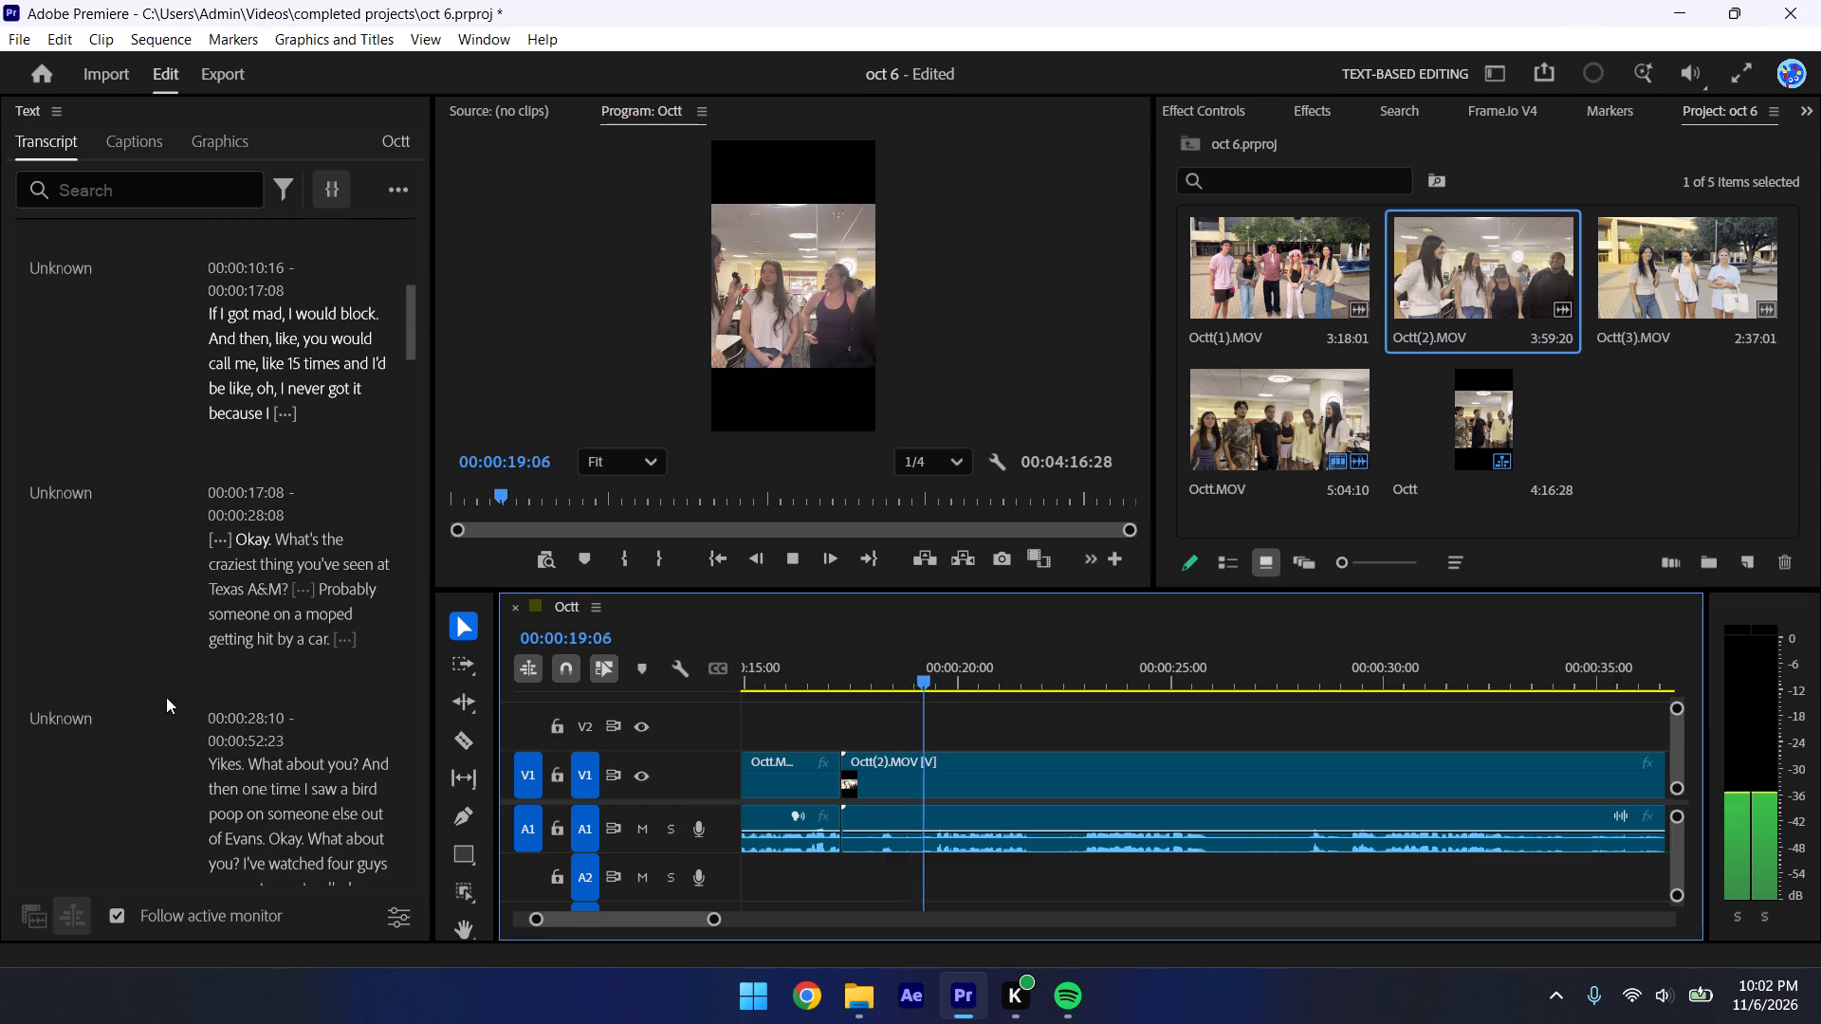
{"action": "scroll", "coordinate": [166, 697], "scroll_direction": "down", "scroll_amount": 9}
{"action": "key", "text": "space"}
{"action": "scroll", "coordinate": [180, 689], "scroll_direction": "down", "scroll_amount": 20}
{"action": "scroll", "coordinate": [180, 689], "scroll_direction": "down", "scroll_amount": 2}
{"action": "scroll", "coordinate": [272, 669], "scroll_direction": "down", "scroll_amount": 8}
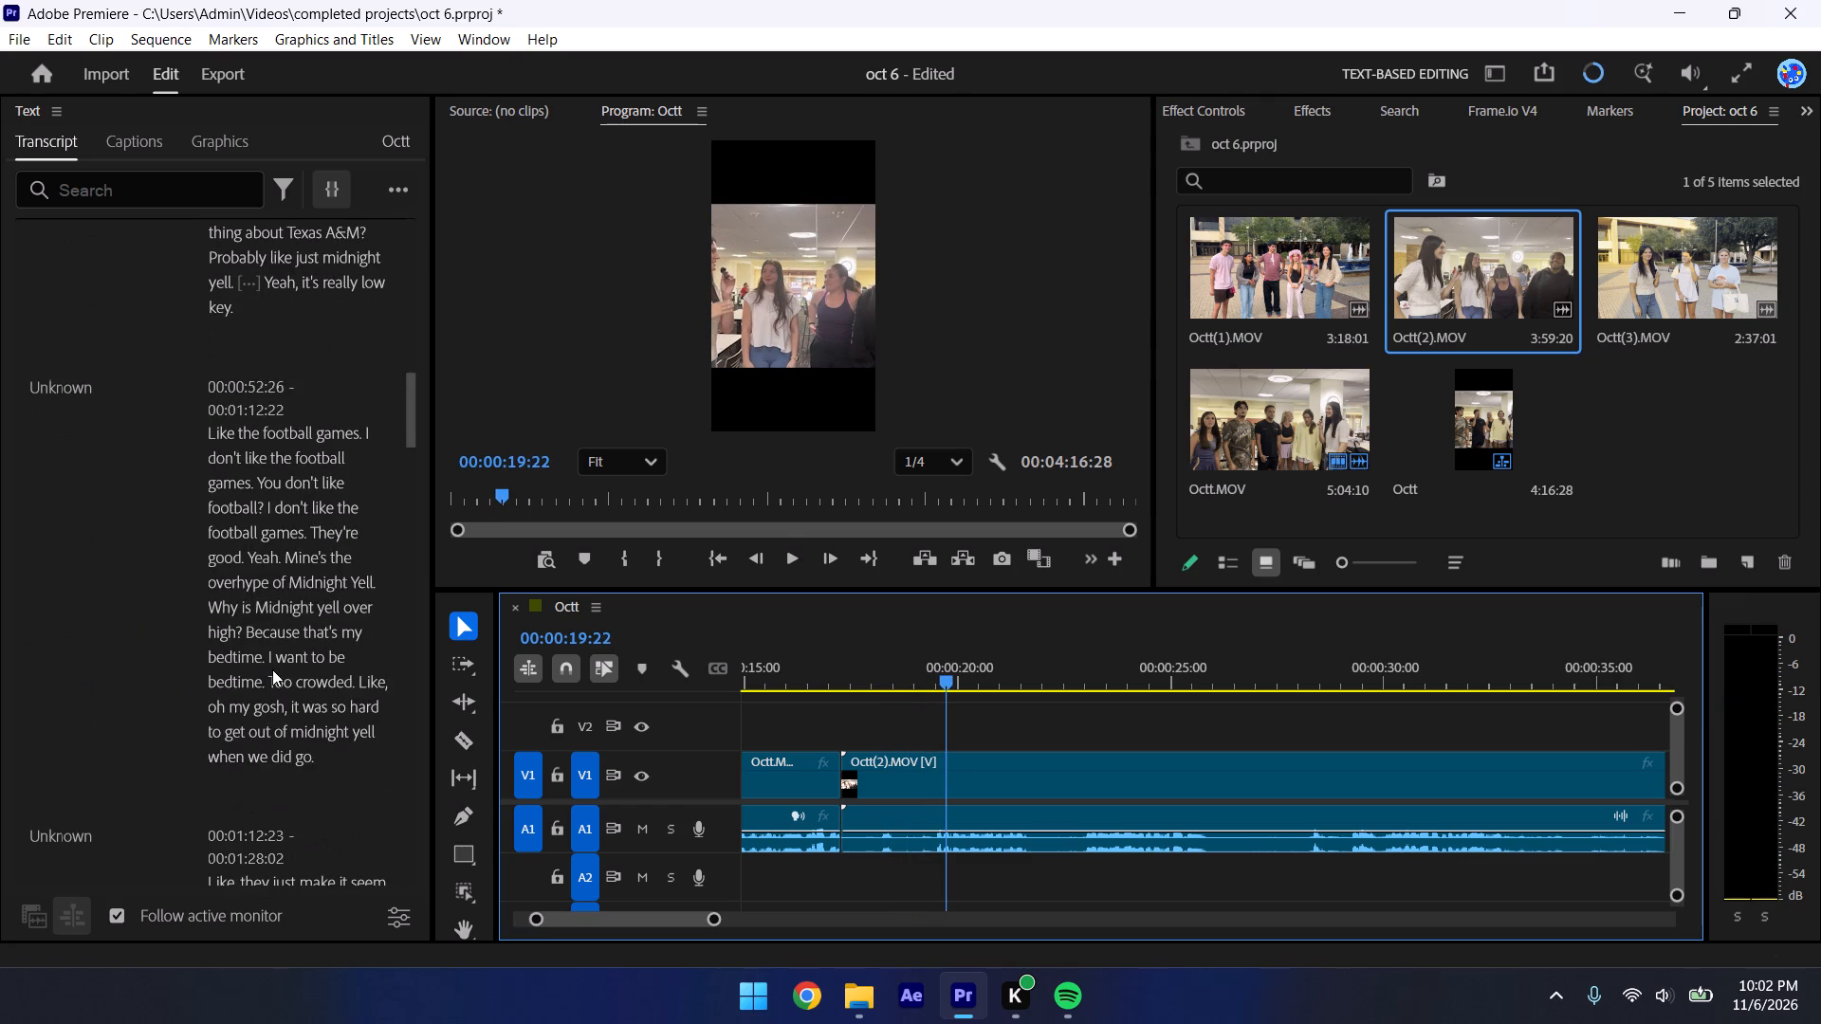
{"action": "scroll", "coordinate": [272, 669], "scroll_direction": "down", "scroll_amount": 12}
{"action": "scroll", "coordinate": [272, 669], "scroll_direction": "down", "scroll_amount": 10}
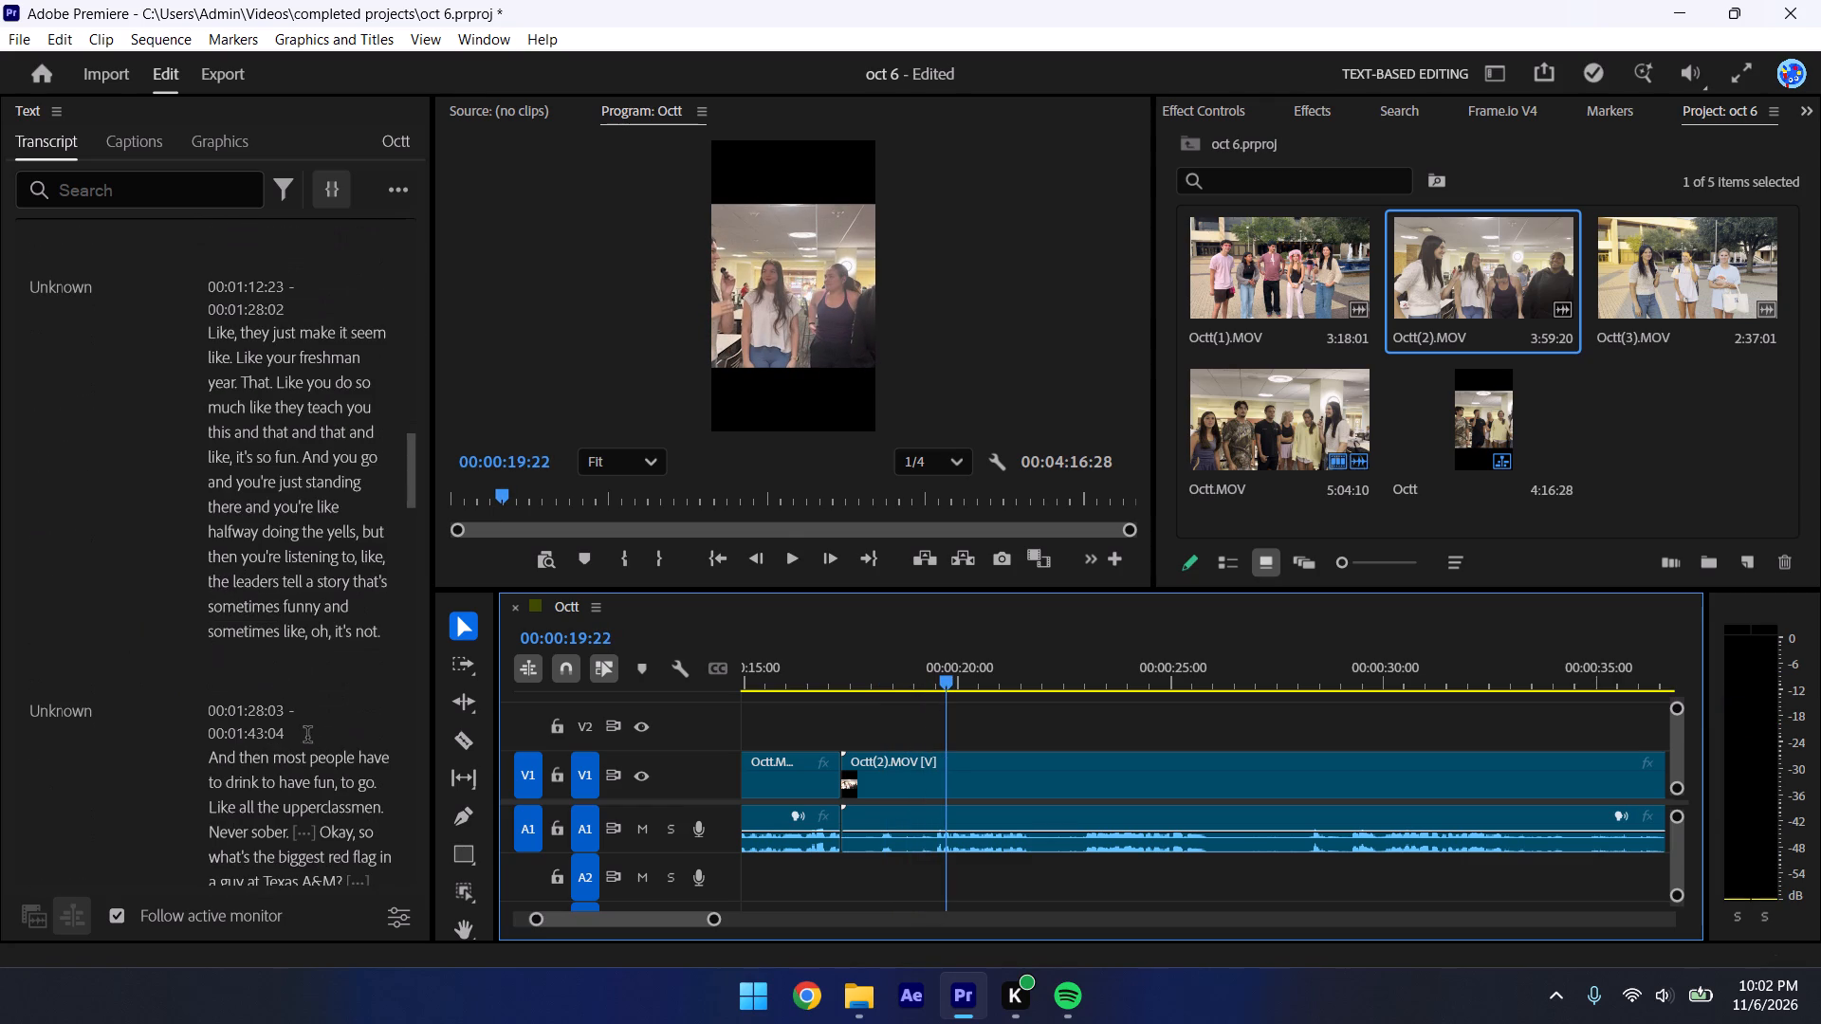
{"action": "scroll", "coordinate": [339, 820], "scroll_direction": "down", "scroll_amount": 8}
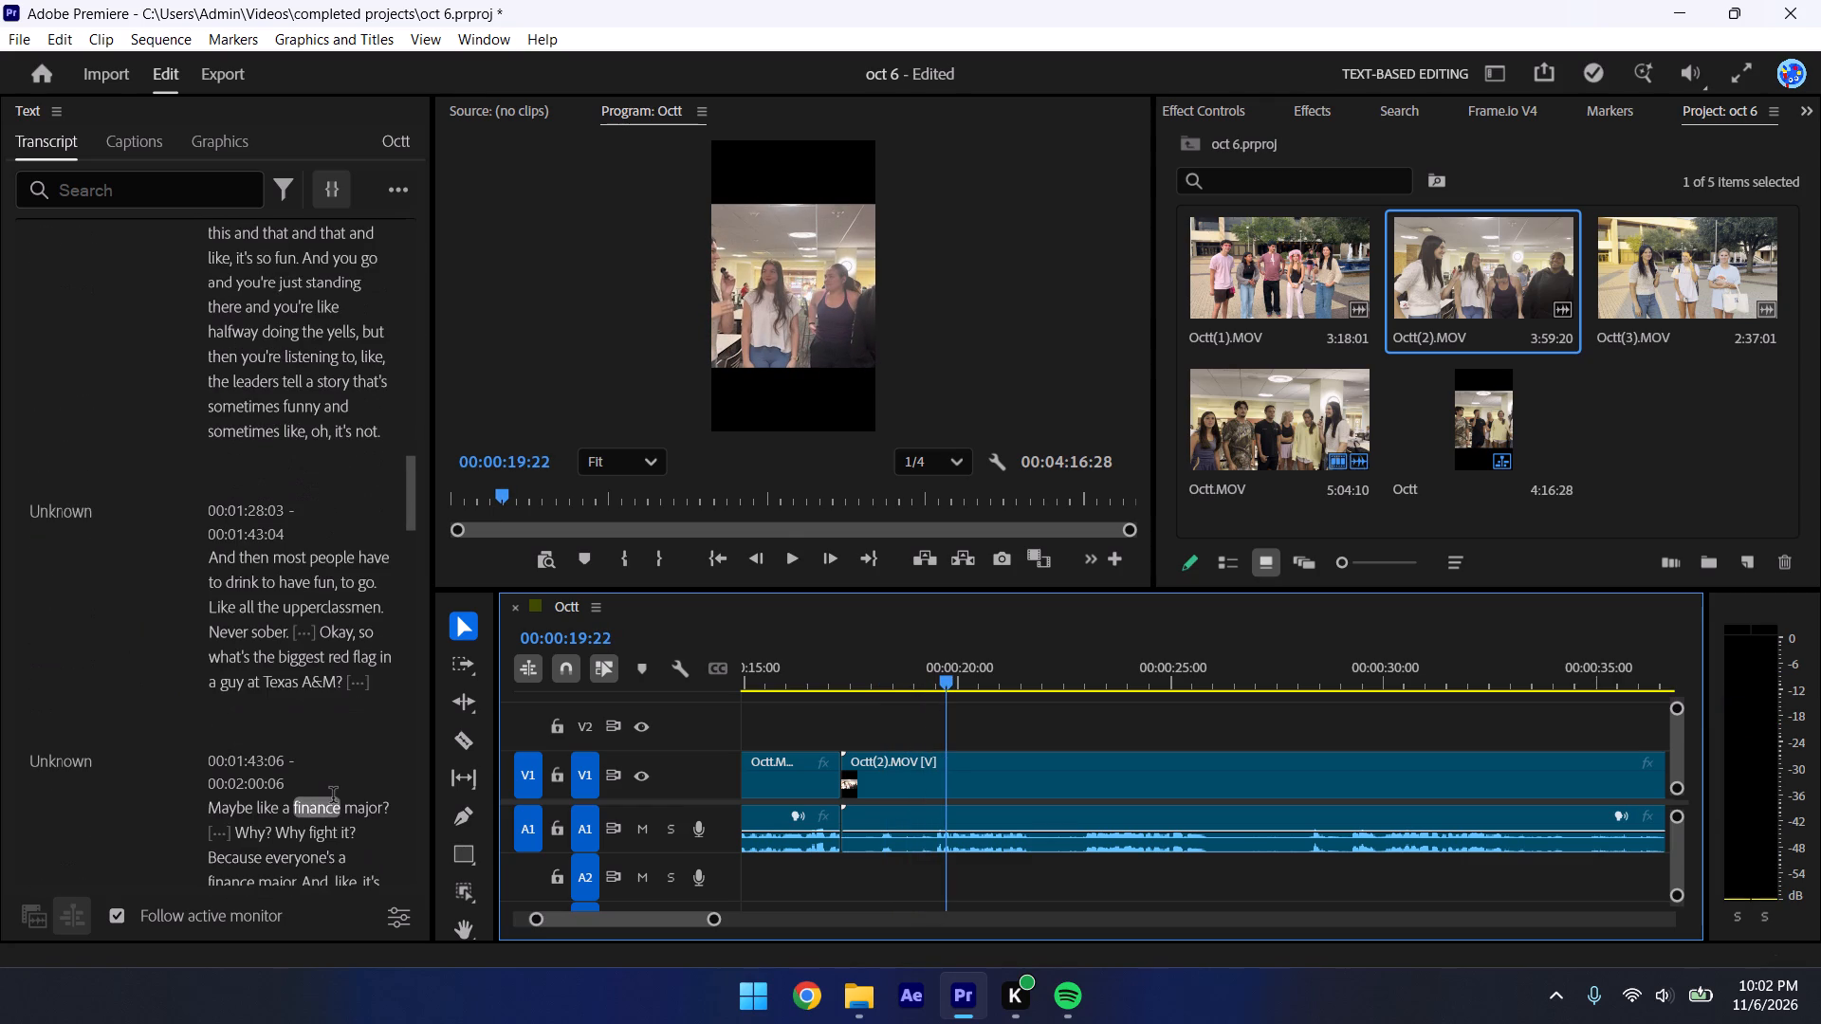
{"action": "scroll", "coordinate": [341, 724], "scroll_direction": "down", "scroll_amount": 8}
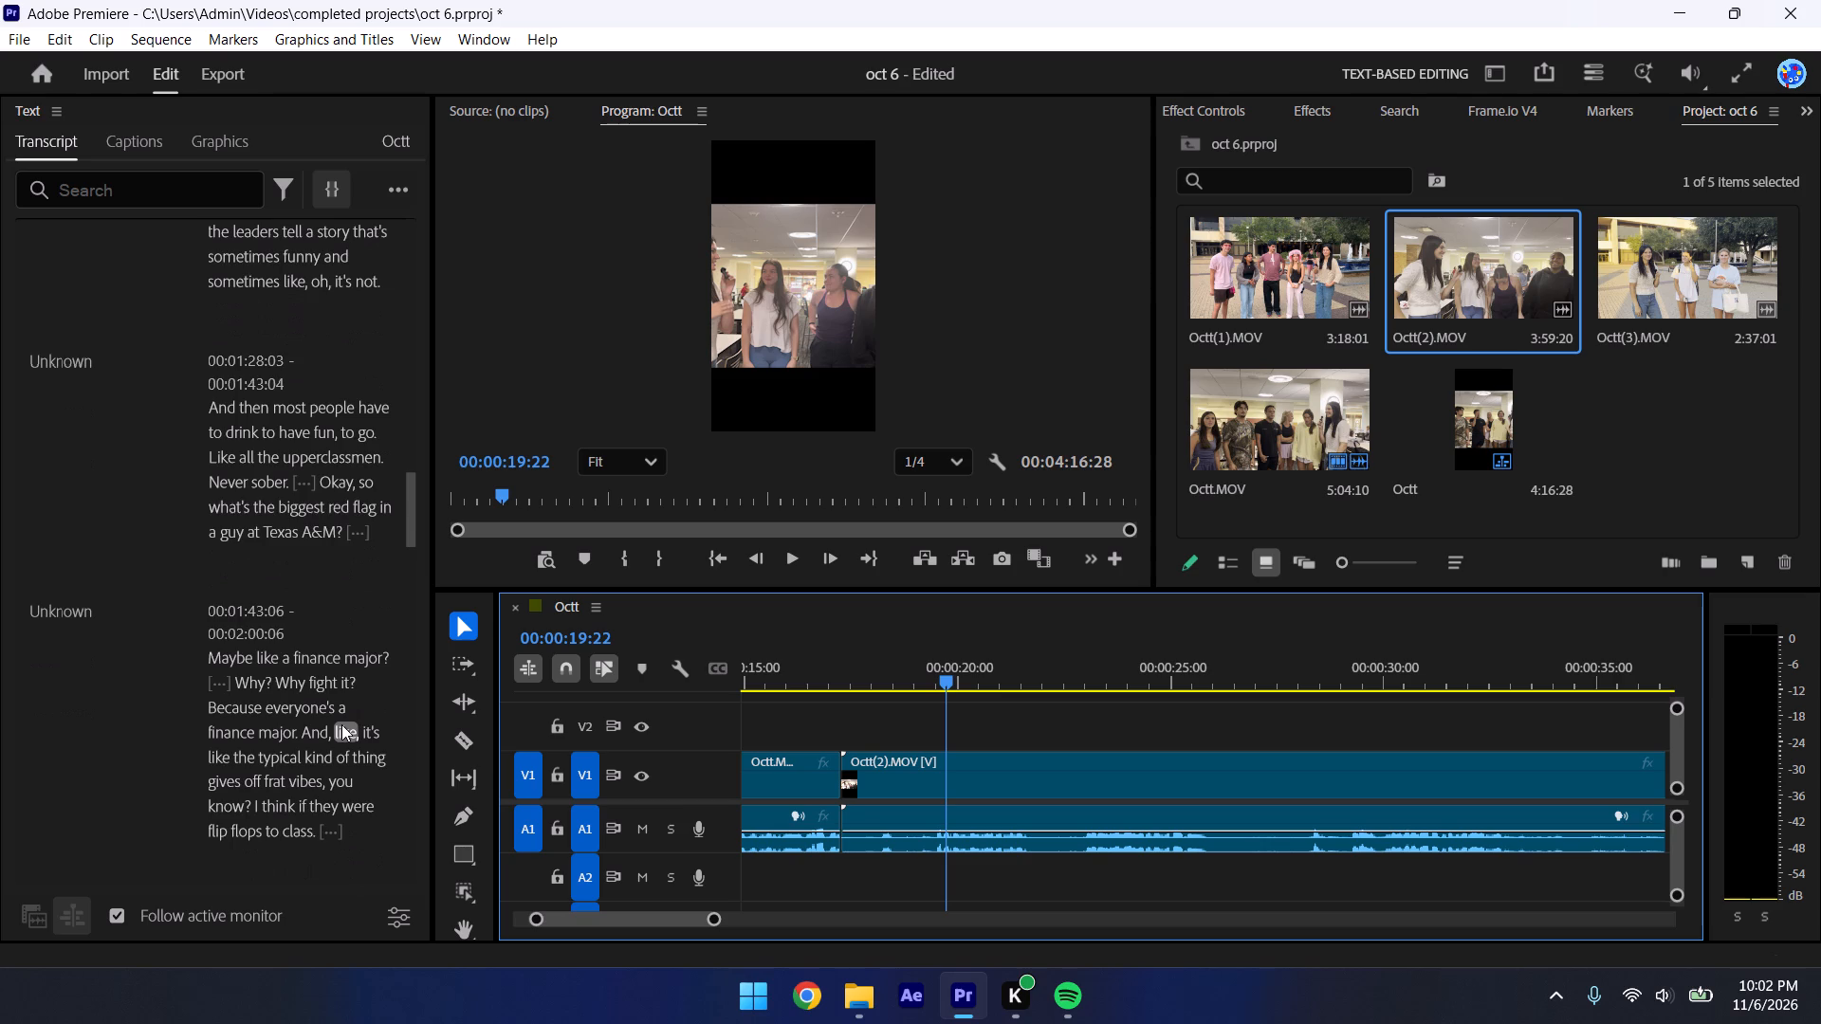
{"action": "scroll", "coordinate": [341, 724], "scroll_direction": "down", "scroll_amount": 6}
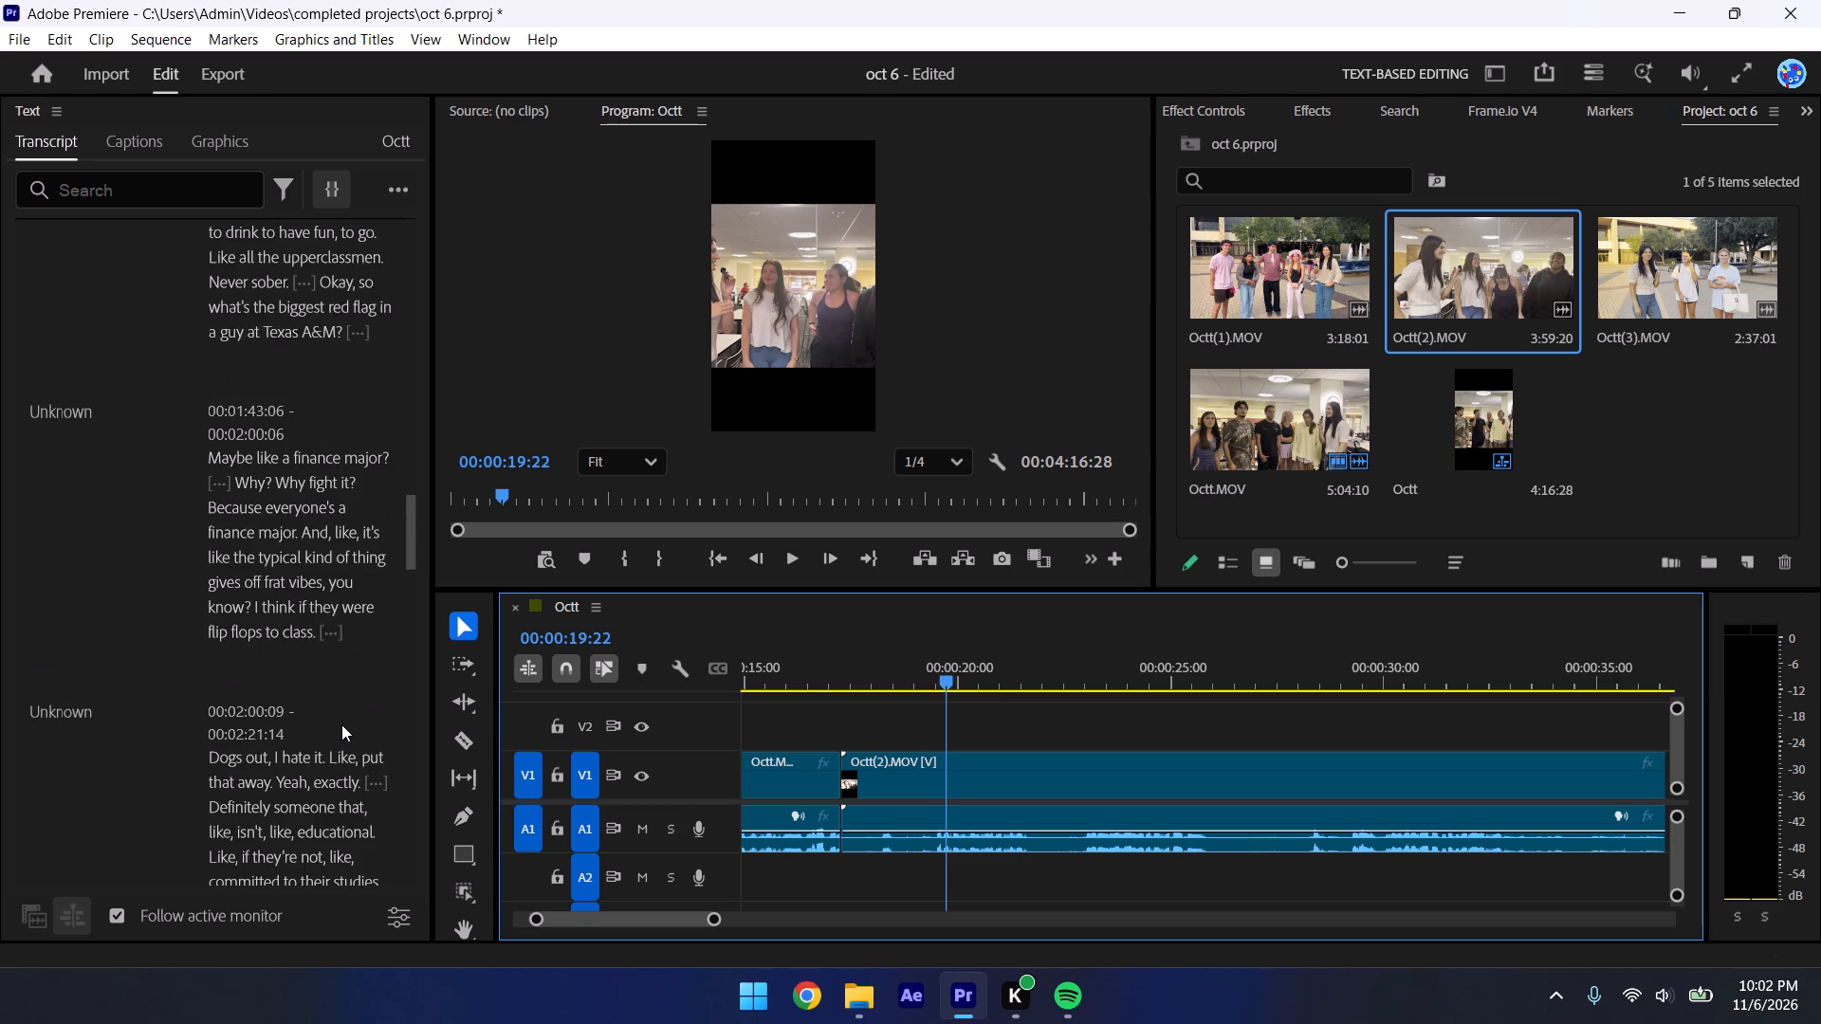
{"action": "scroll", "coordinate": [341, 724], "scroll_direction": "down", "scroll_amount": 16}
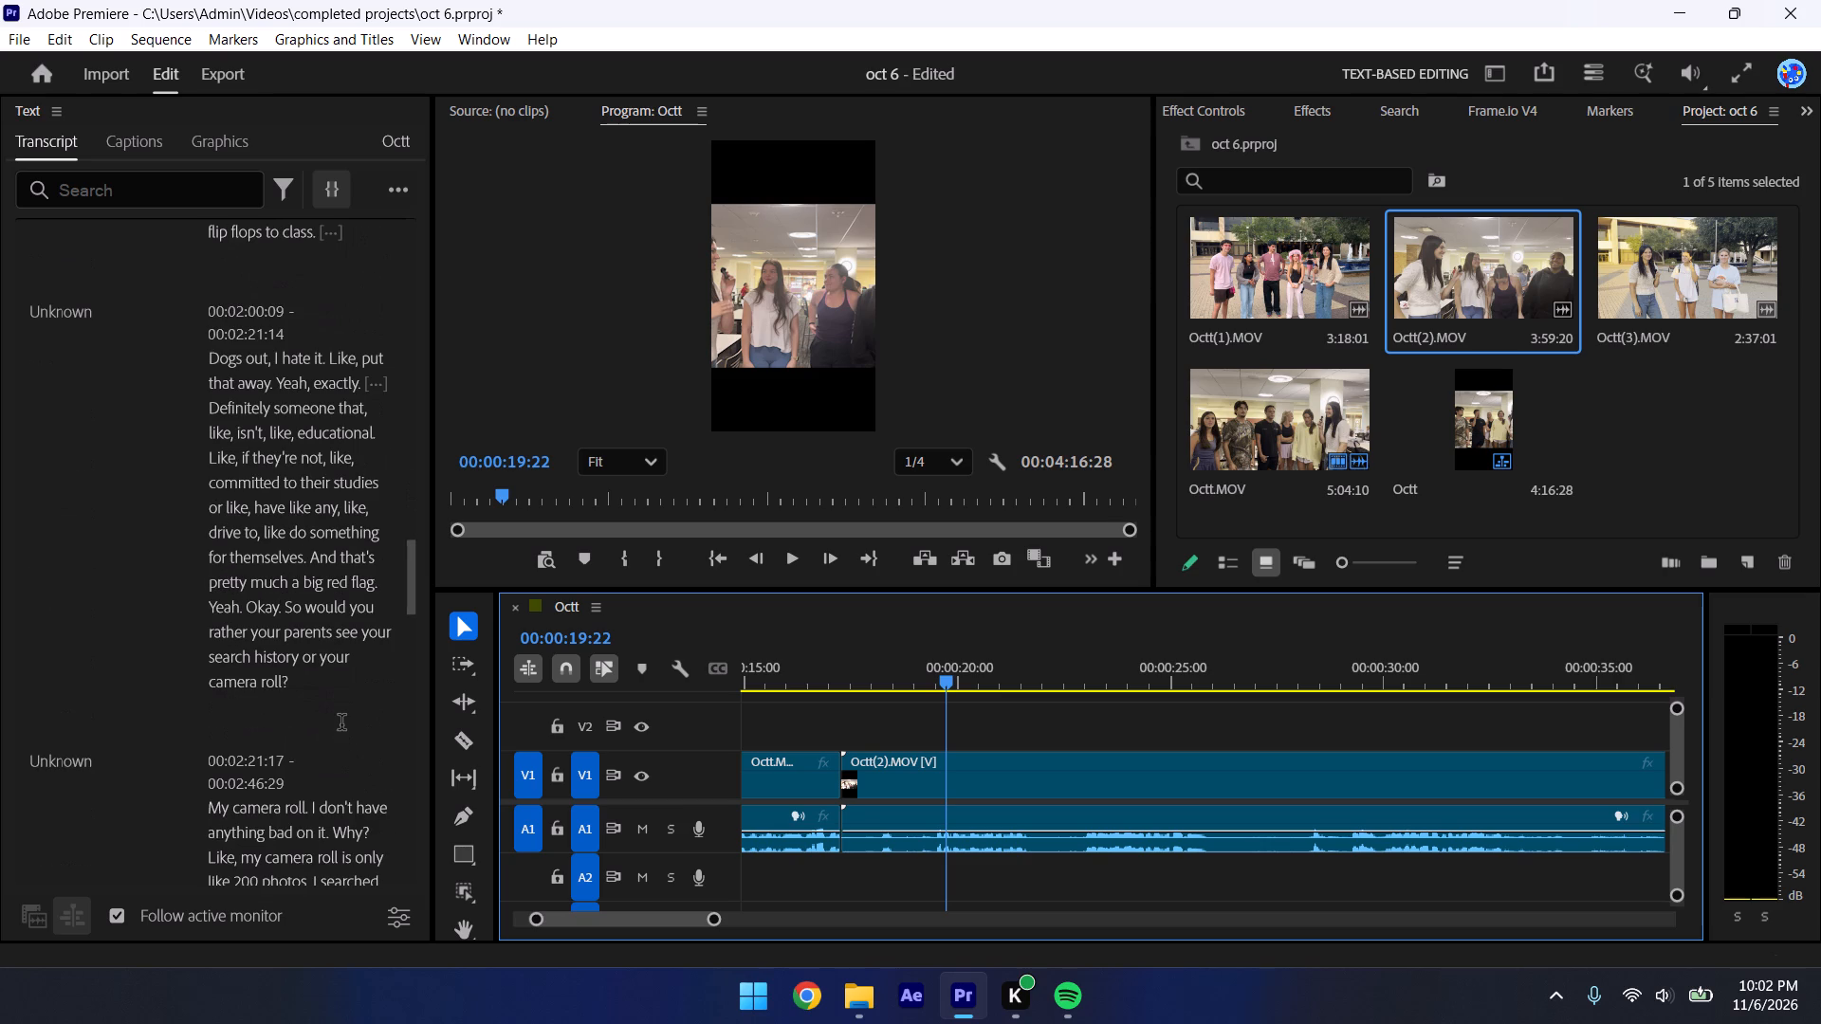
{"action": "scroll", "coordinate": [341, 724], "scroll_direction": "down", "scroll_amount": 16}
{"action": "scroll", "coordinate": [341, 724], "scroll_direction": "down", "scroll_amount": 8}
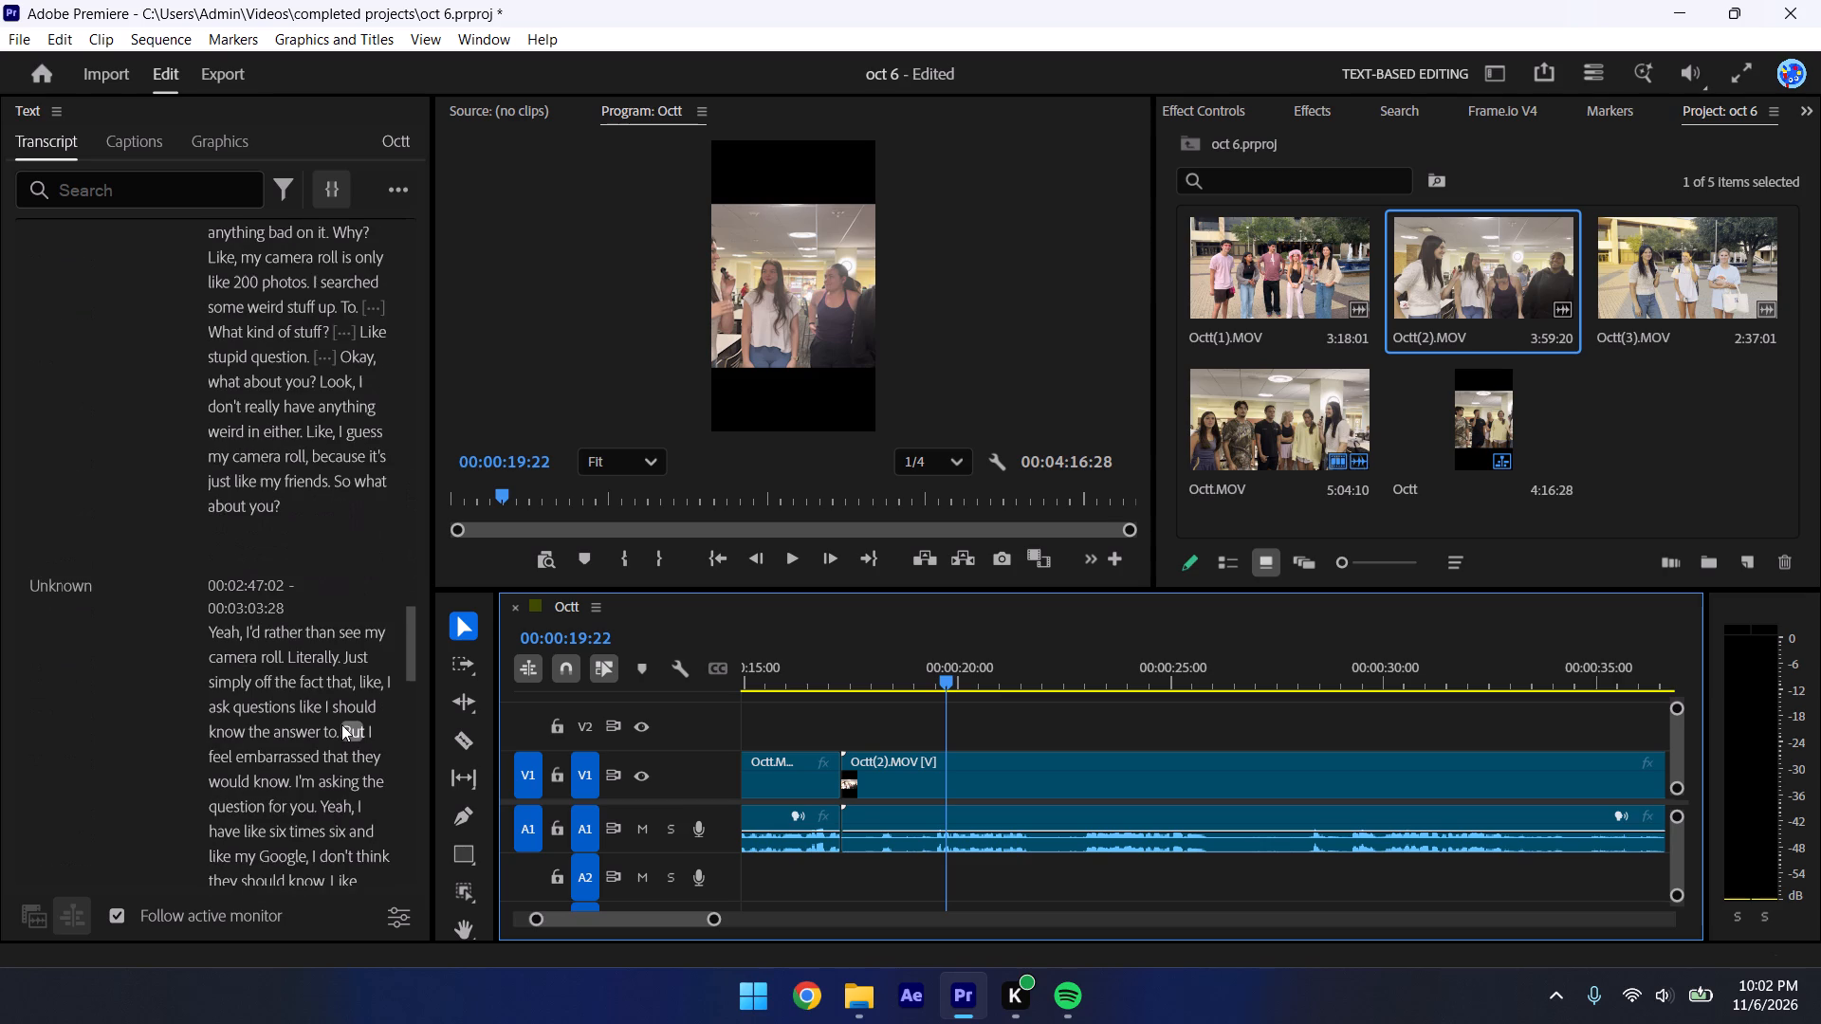
{"action": "scroll", "coordinate": [341, 724], "scroll_direction": "down", "scroll_amount": 14}
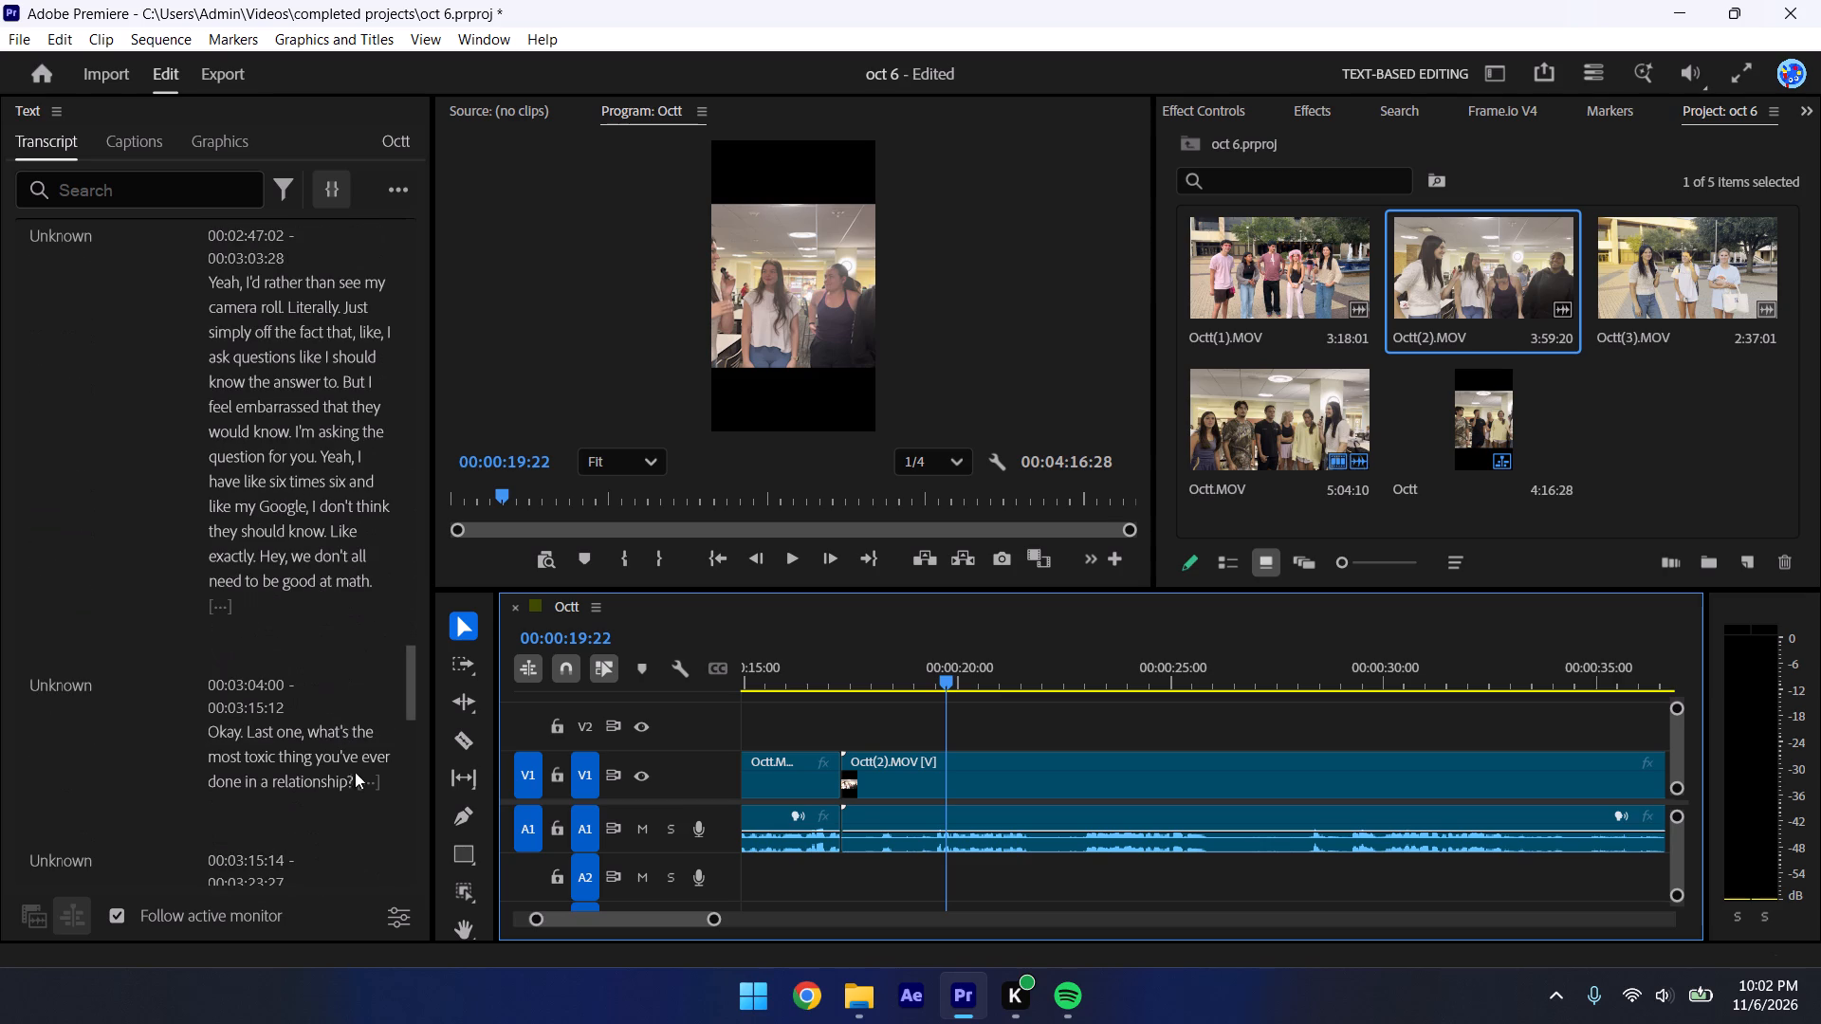
Ripple-trim the Octt(2).MOV clip's start up to about 00:03:05:09 so it opens on "what's the most toxic thing".
{"action": "left_click", "coordinate": [259, 732]}
{"action": "key", "text": "space"}
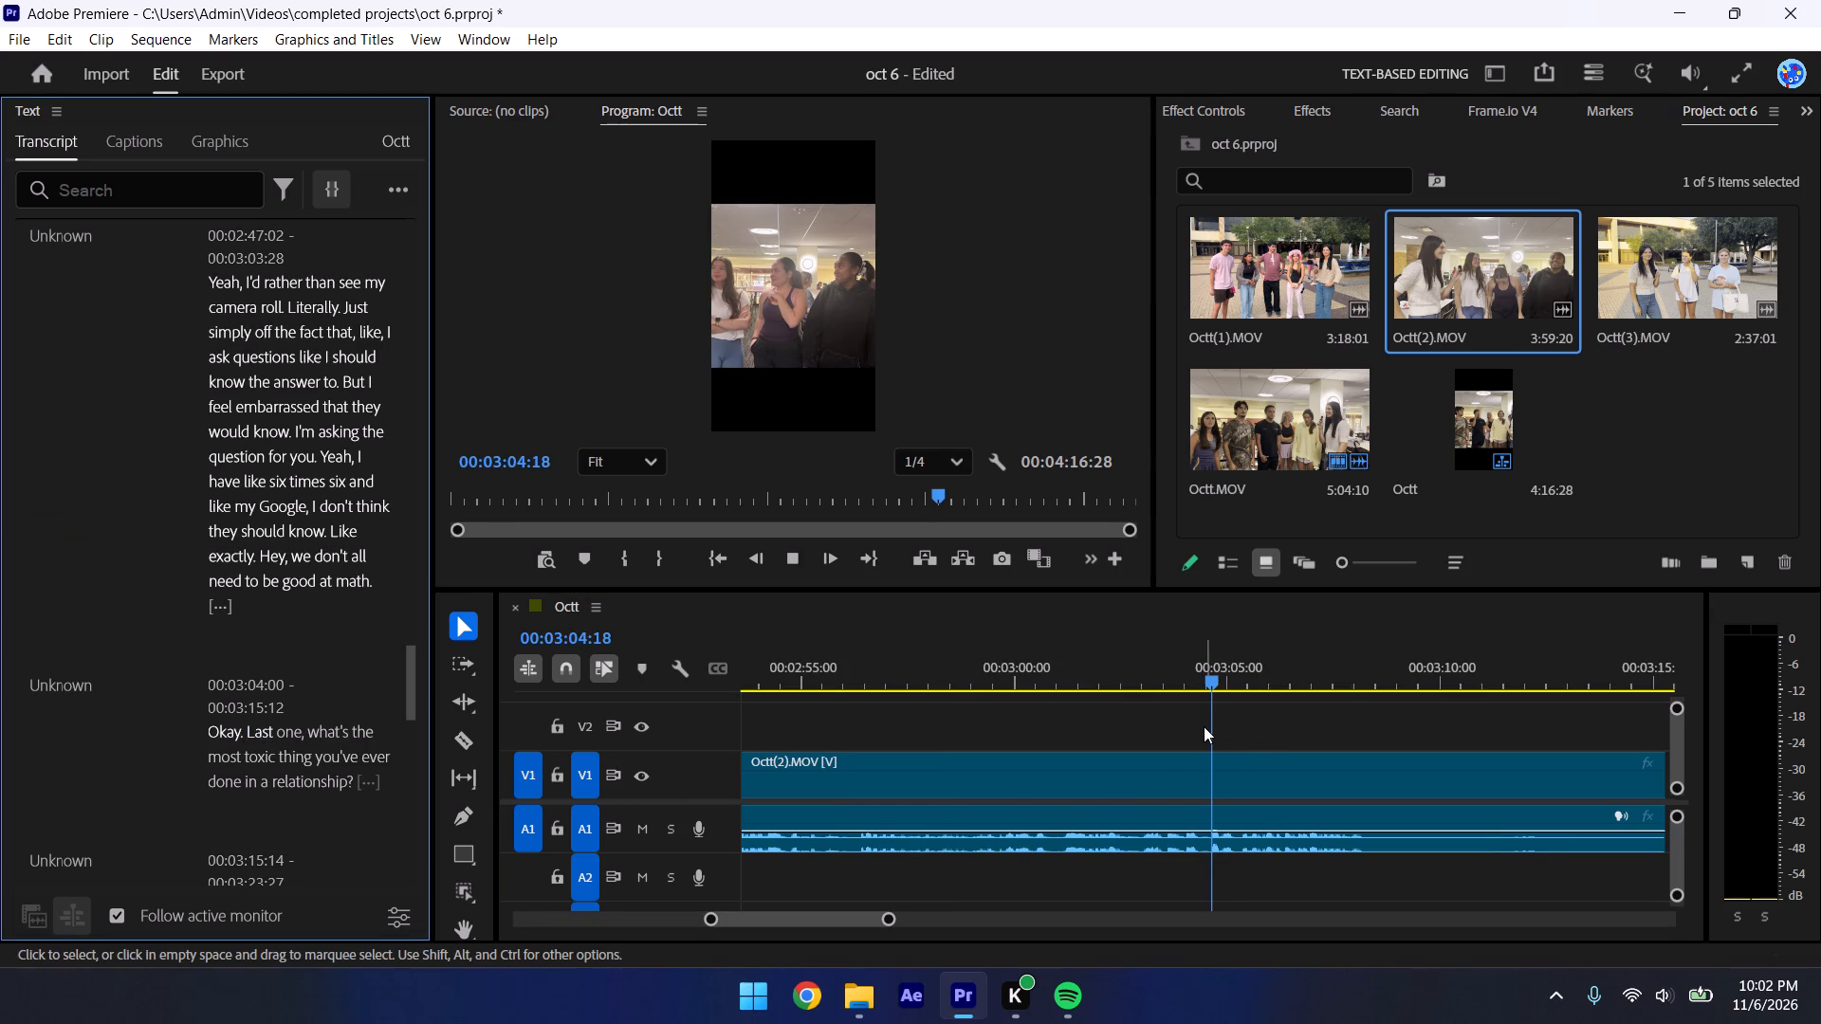
{"action": "left_click_drag", "start_coordinate": [1216, 679], "coordinate": [1206, 679]}
{"action": "key", "text": "space"}
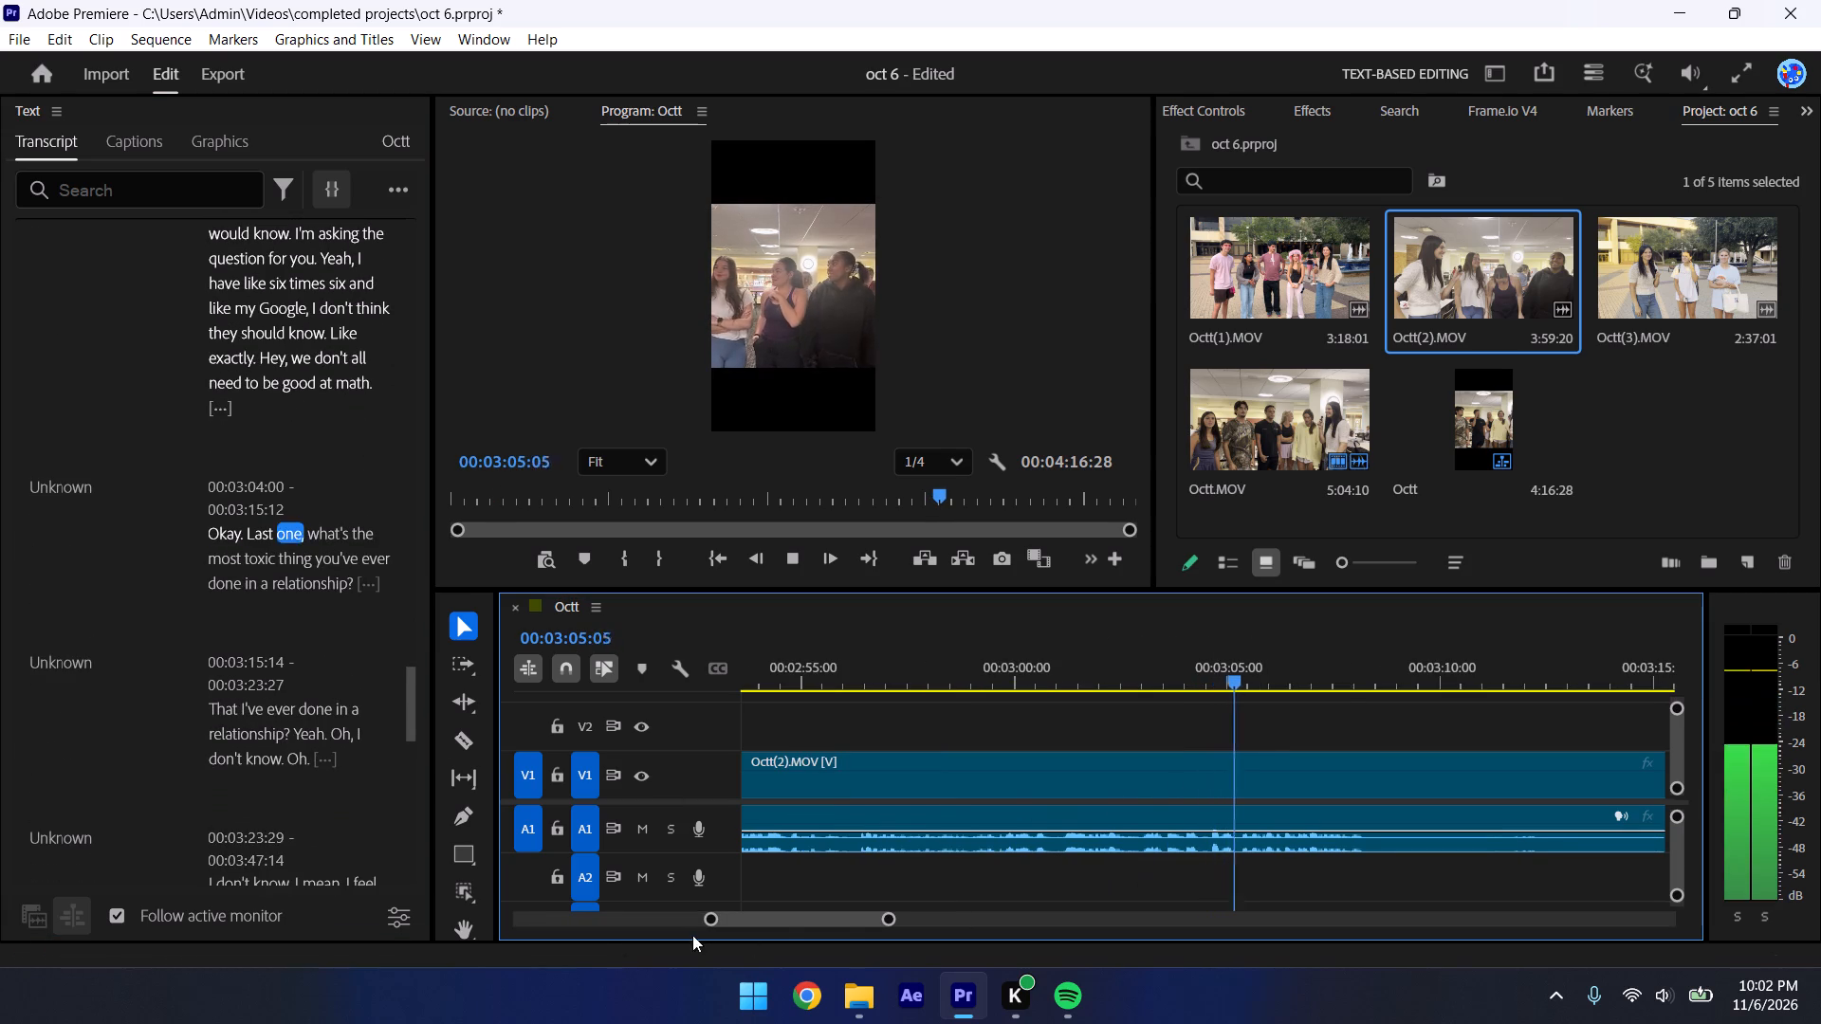
{"action": "left_click_drag", "start_coordinate": [711, 921], "coordinate": [780, 941]}
{"action": "key", "text": "space"}
{"action": "left_click_drag", "start_coordinate": [1224, 649], "coordinate": [1170, 648]}
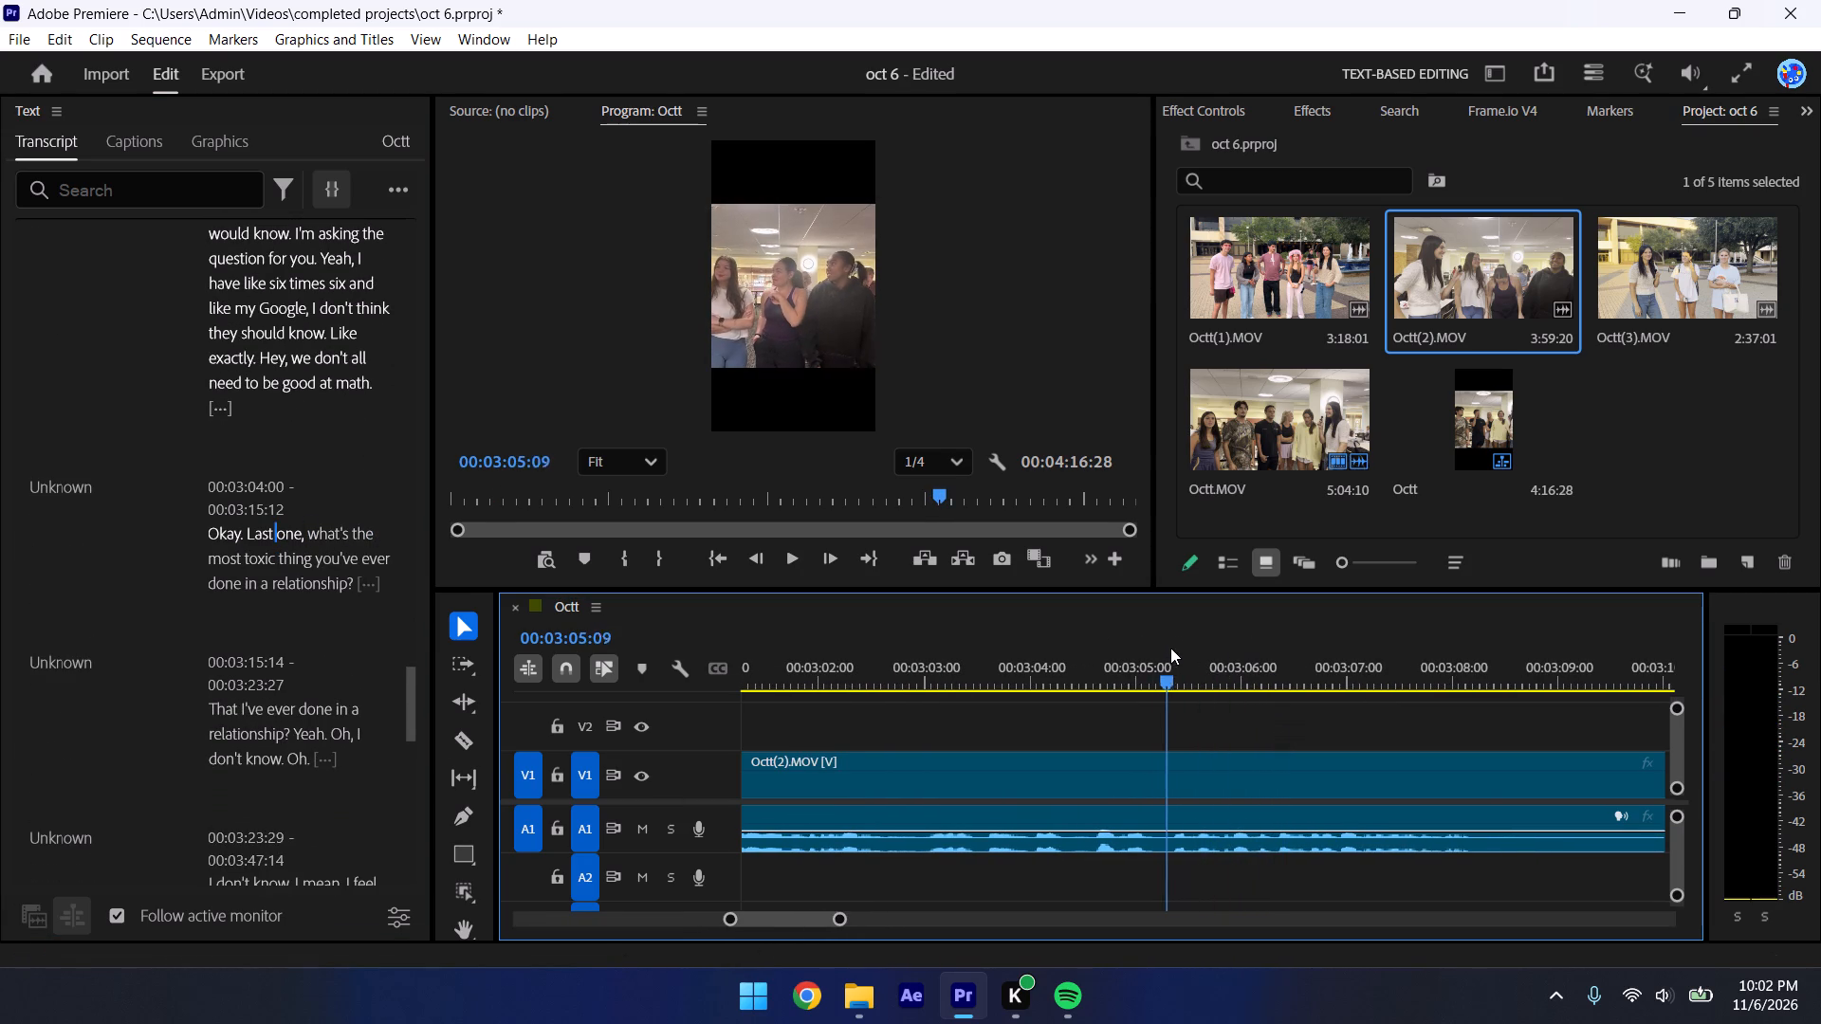
{"action": "left_click_drag", "start_coordinate": [1170, 648], "coordinate": [1173, 649]}
{"action": "left_click", "coordinate": [1238, 763]}
{"action": "type", "text": "q"}
{"action": "key", "text": "space"}
{"action": "key", "text": "space"}
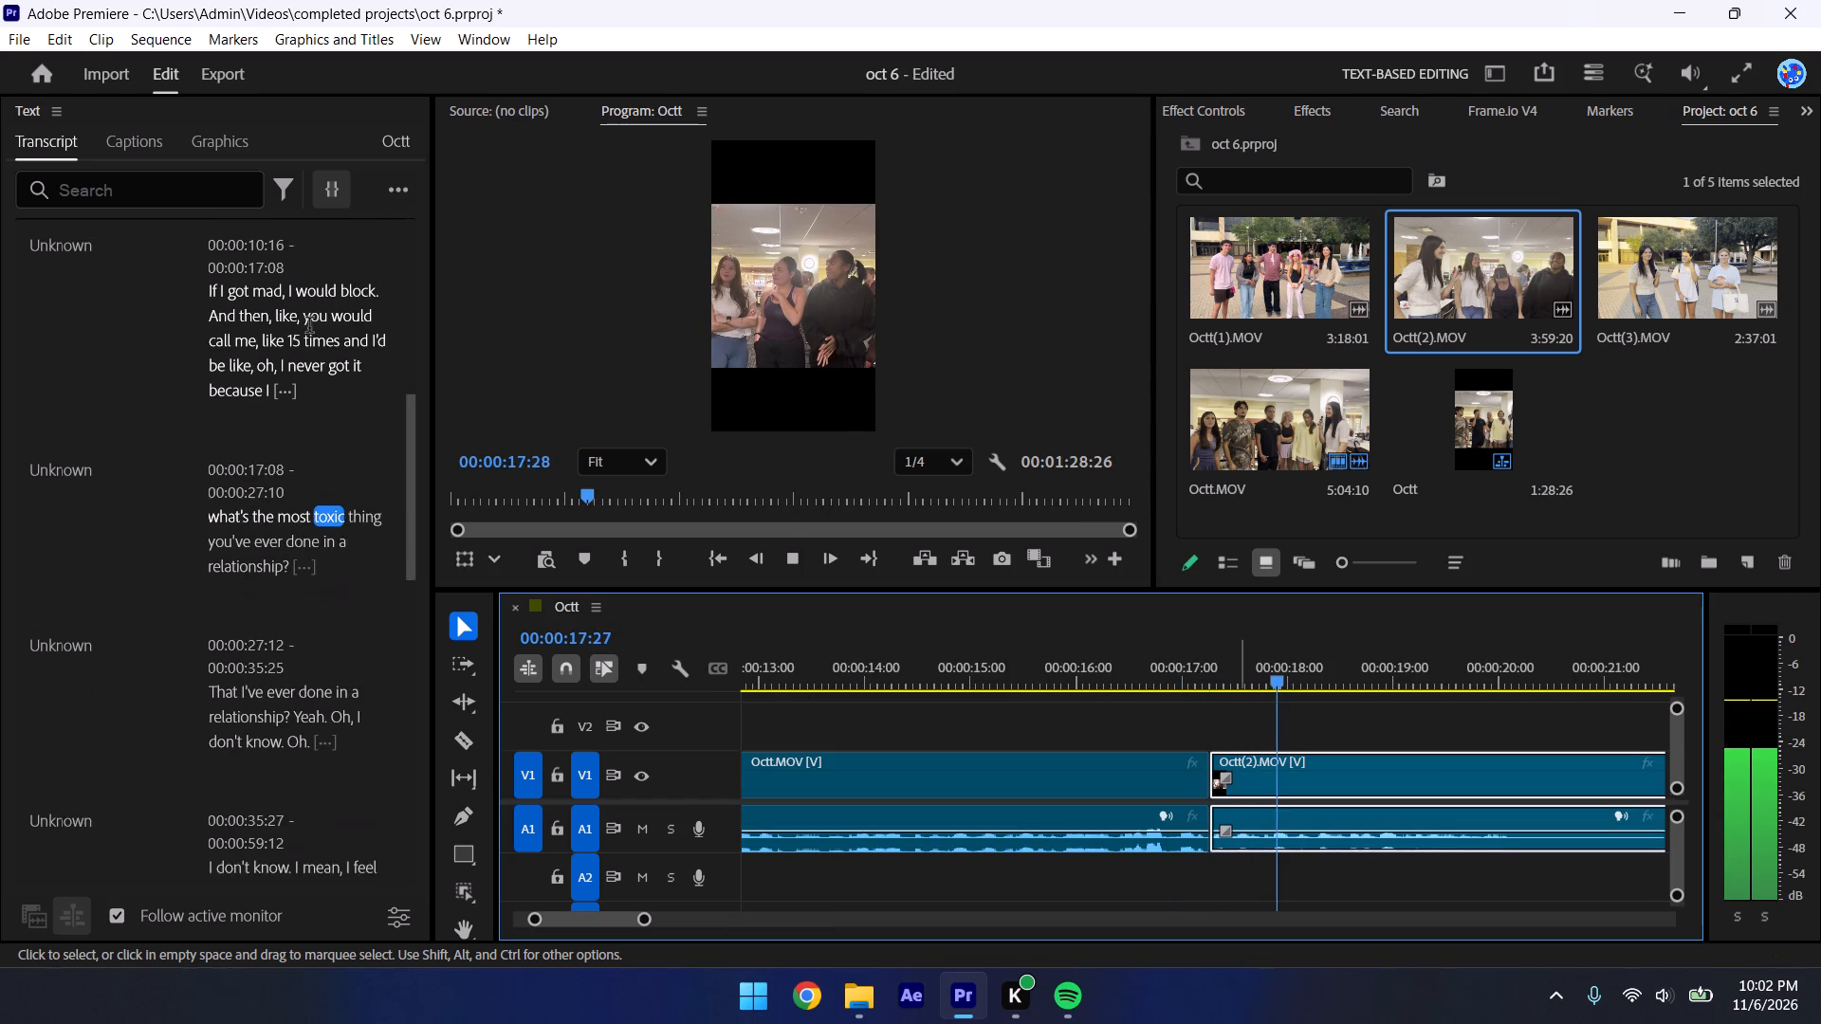
Find all pauses in the sequence transcript, delete them all with Extract, and play the result.
{"action": "left_click", "coordinate": [274, 171]}
{"action": "left_click", "coordinate": [341, 355]}
{"action": "left_click", "coordinate": [204, 231]}
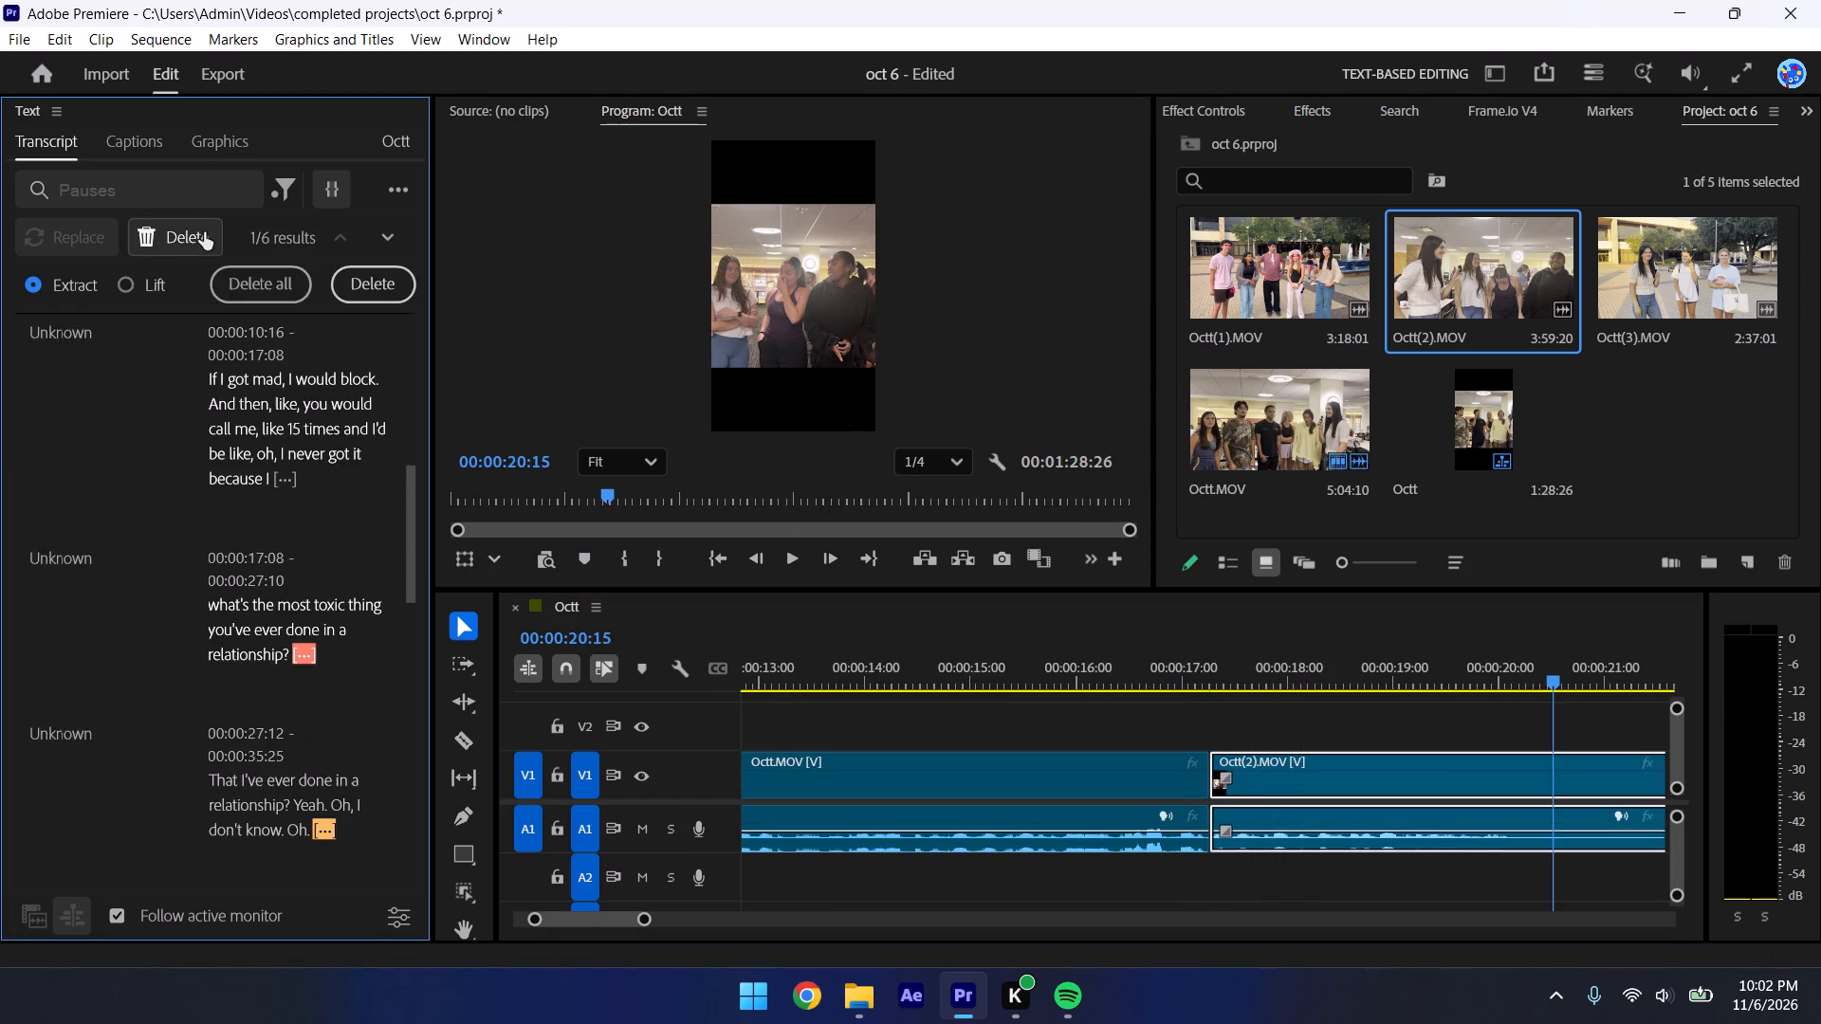
{"action": "left_click", "coordinate": [306, 288]}
{"action": "left_click", "coordinate": [1372, 698]}
{"action": "key", "text": "space"}
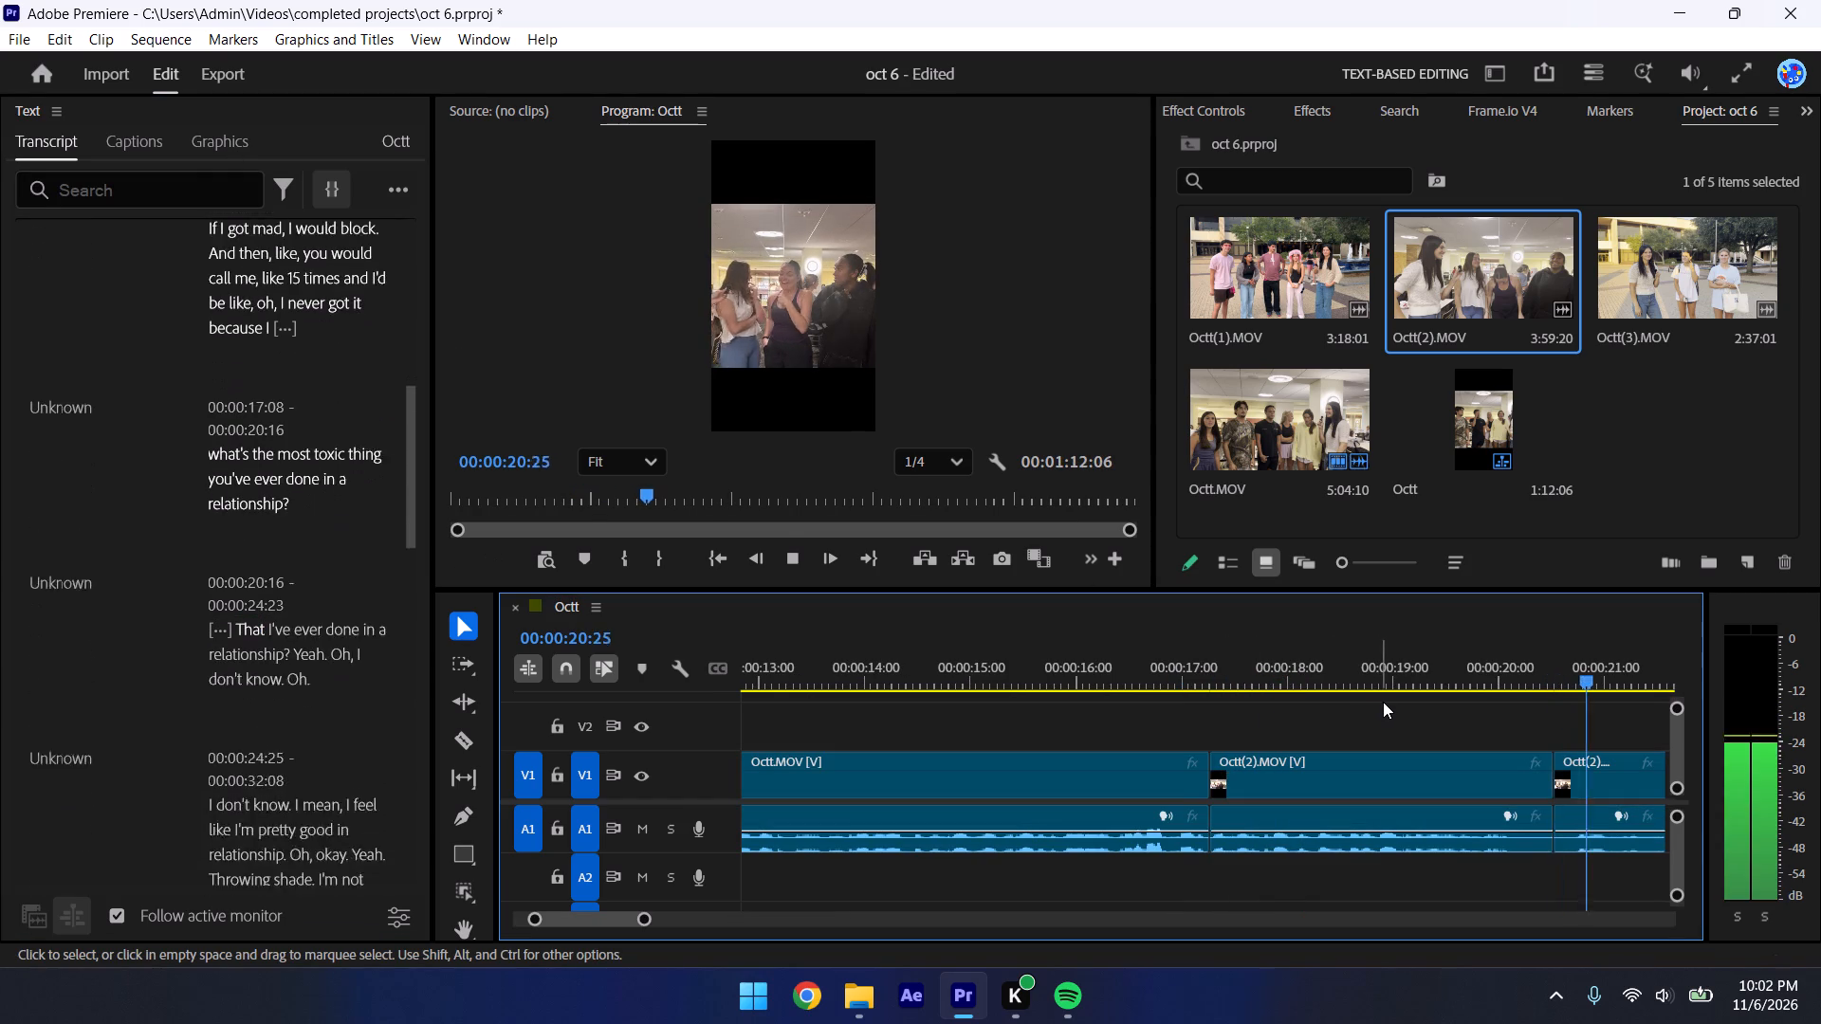
{"action": "key", "text": "space"}
Ripple-trim the end of the "most toxic thing" question clip to 00:00:20:09, just after "relationship?", and play on.
{"action": "left_click_drag", "start_coordinate": [879, 696], "coordinate": [593, 668]}
{"action": "left_click_drag", "start_coordinate": [1050, 654], "coordinate": [889, 654]}
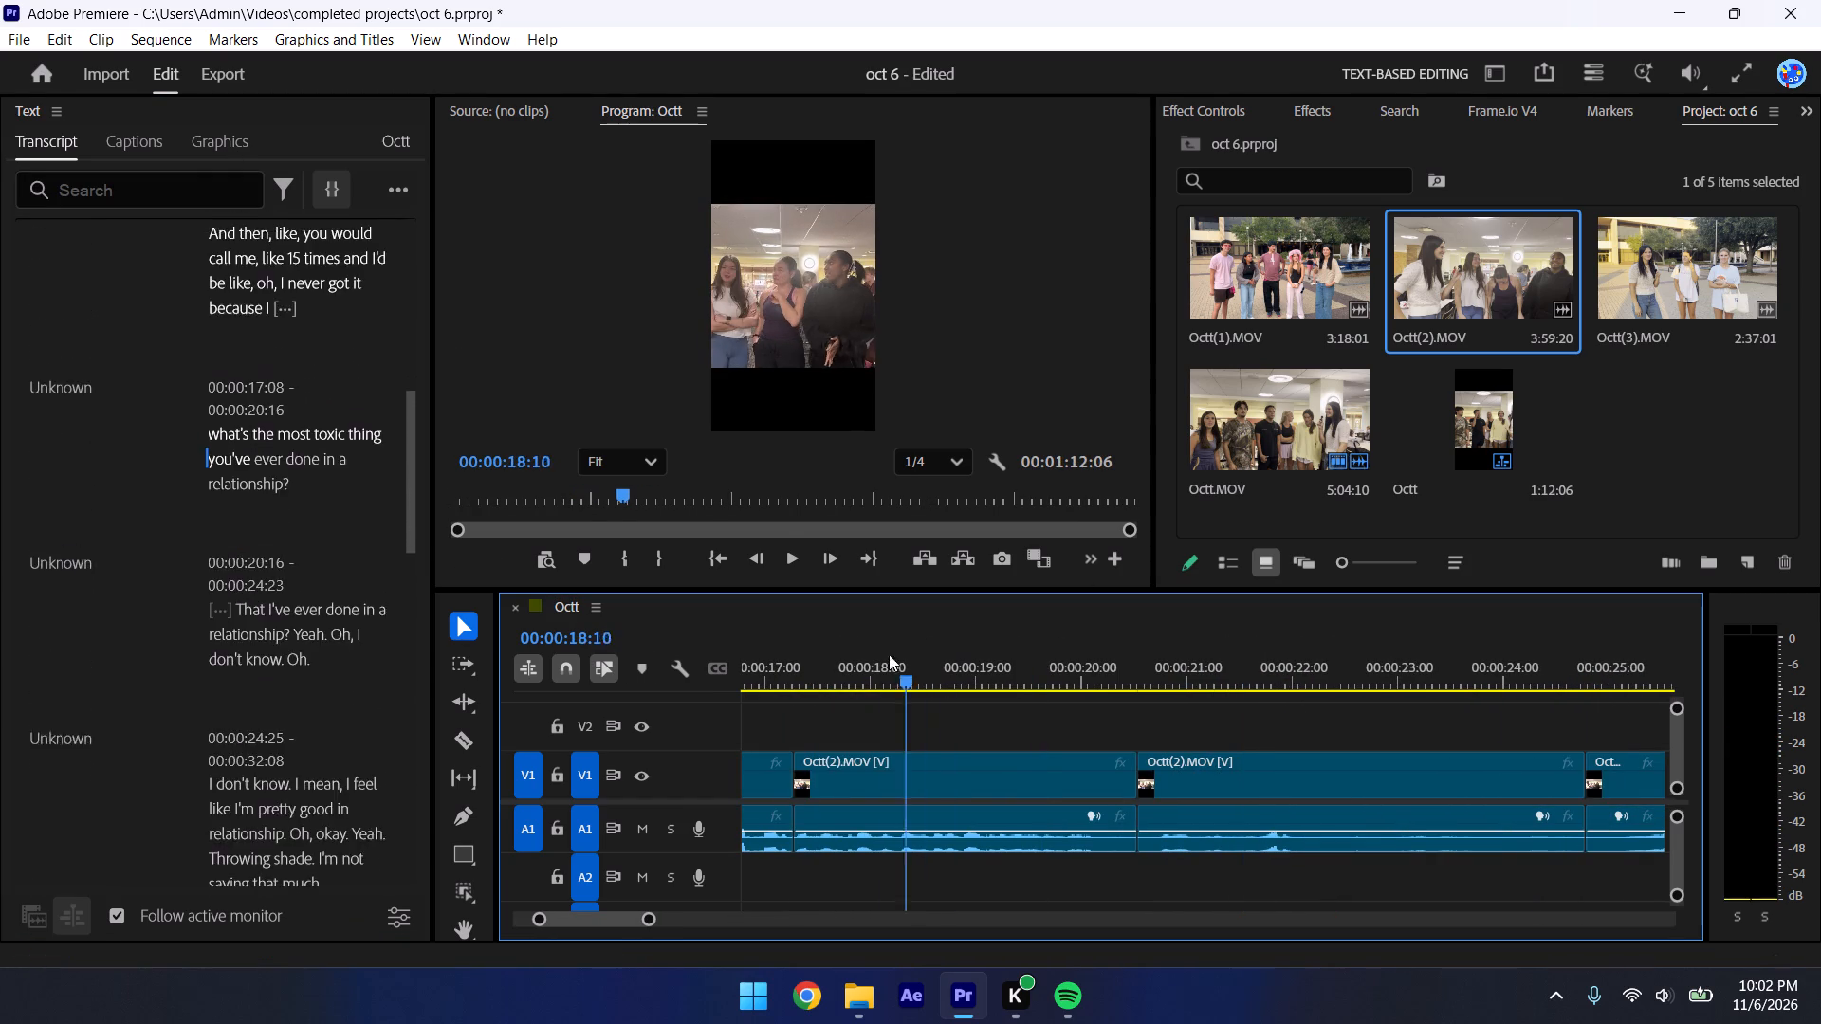
{"action": "left_click_drag", "start_coordinate": [889, 654], "coordinate": [838, 654]}
{"action": "key", "text": "space"}
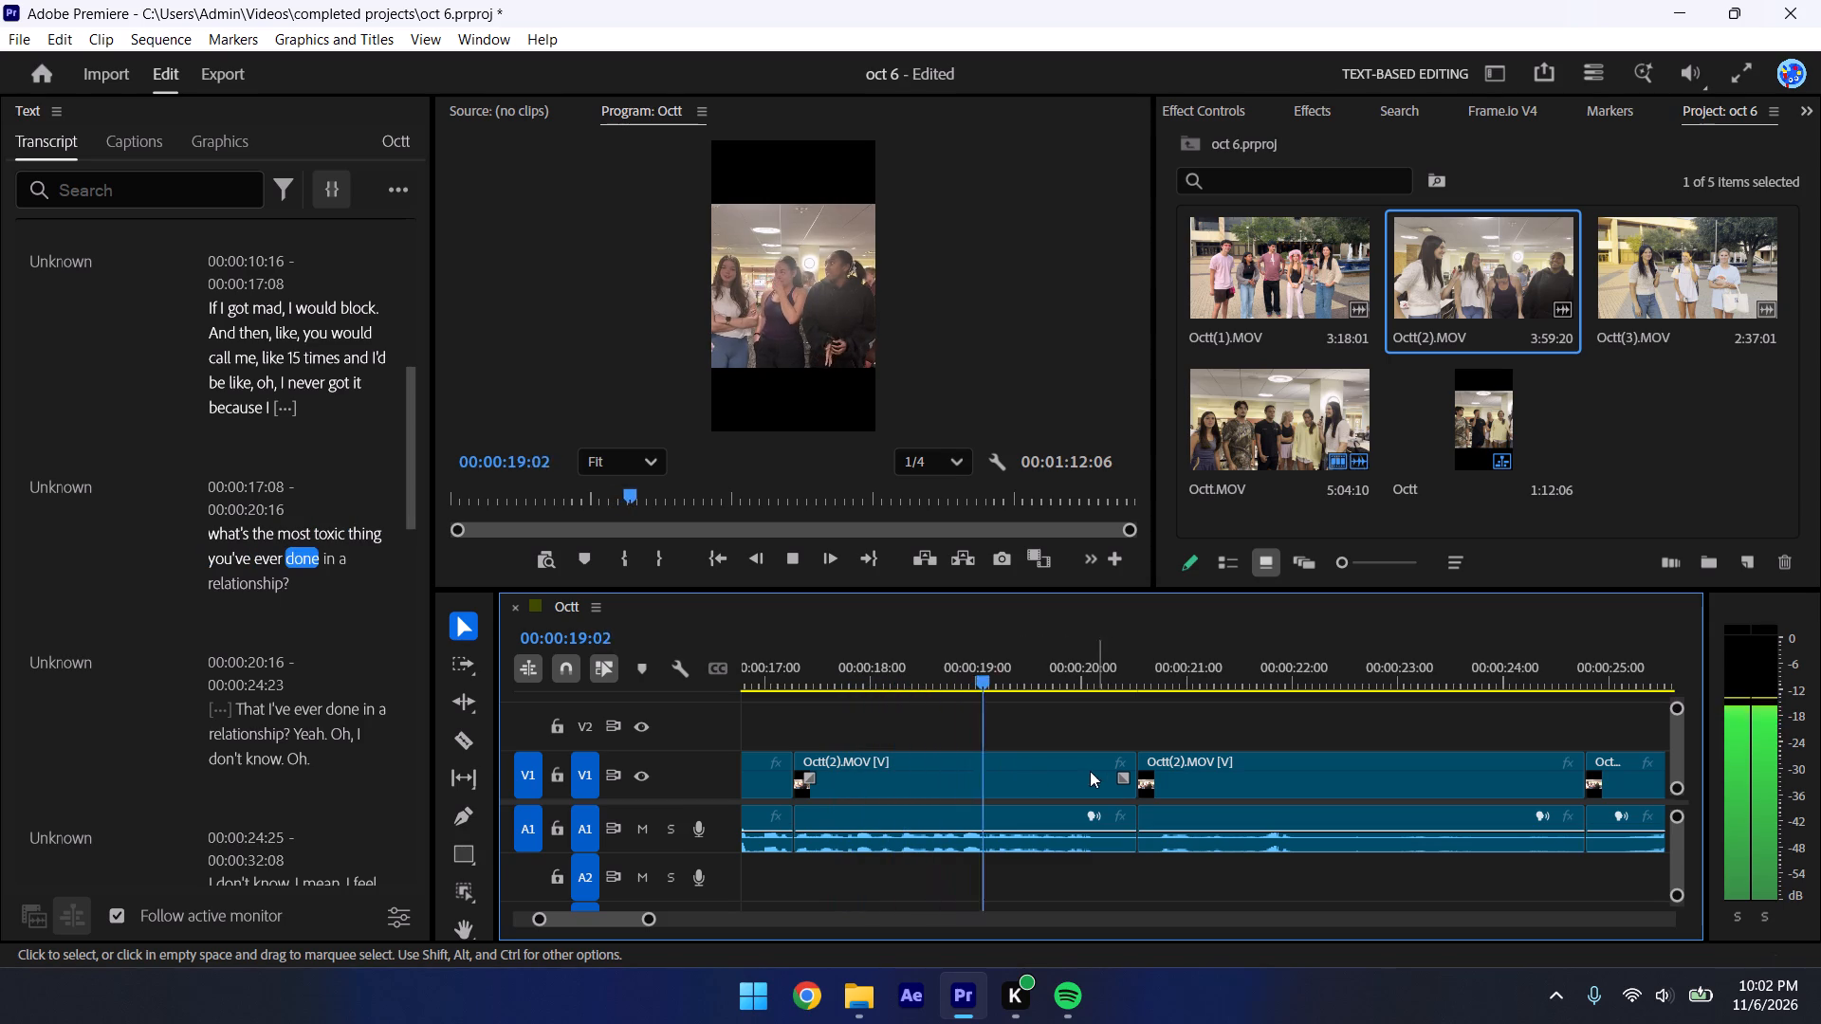
{"action": "key", "text": "space"}
{"action": "left_click", "coordinate": [1043, 786]}
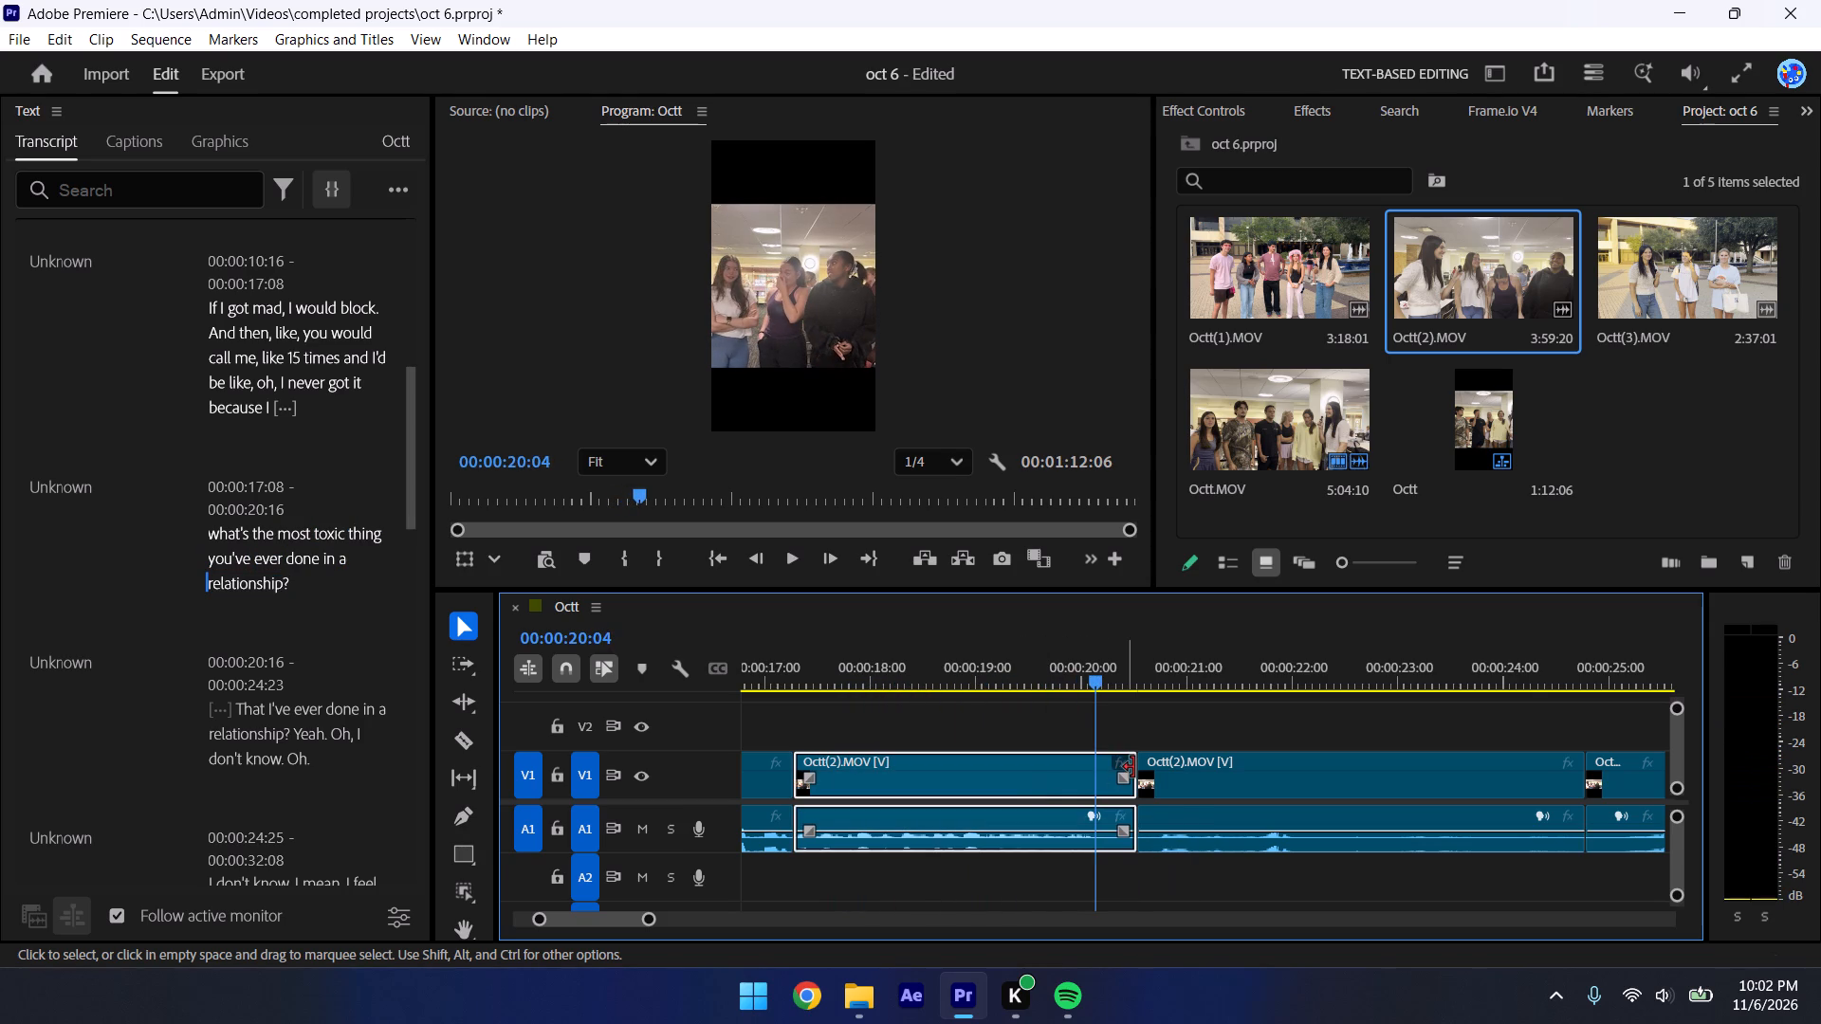
{"action": "key", "text": "space"}
{"action": "key", "text": "space"}
{"action": "type", "text": "w"}
{"action": "key", "text": "space"}
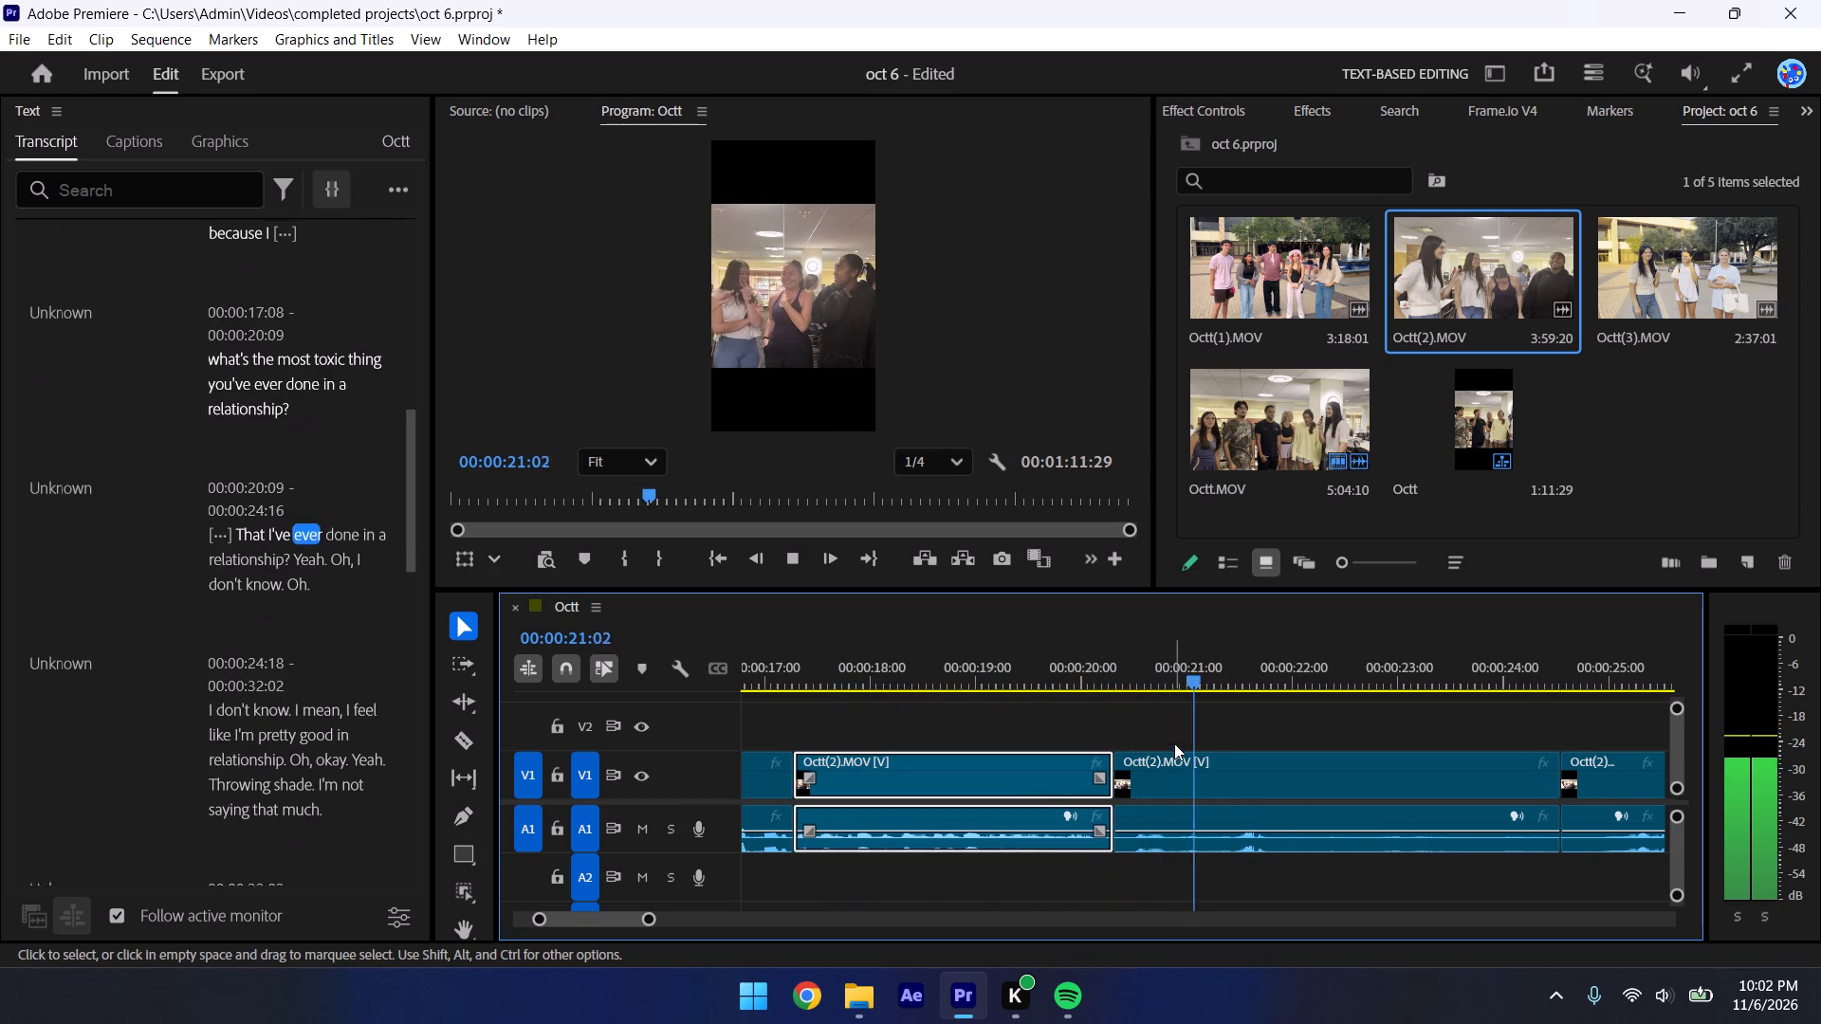
Delete the clip containing "That I've ever done in a relationship?" after 00:00:20:09 and save the project.
{"action": "left_click", "coordinate": [1235, 770]}
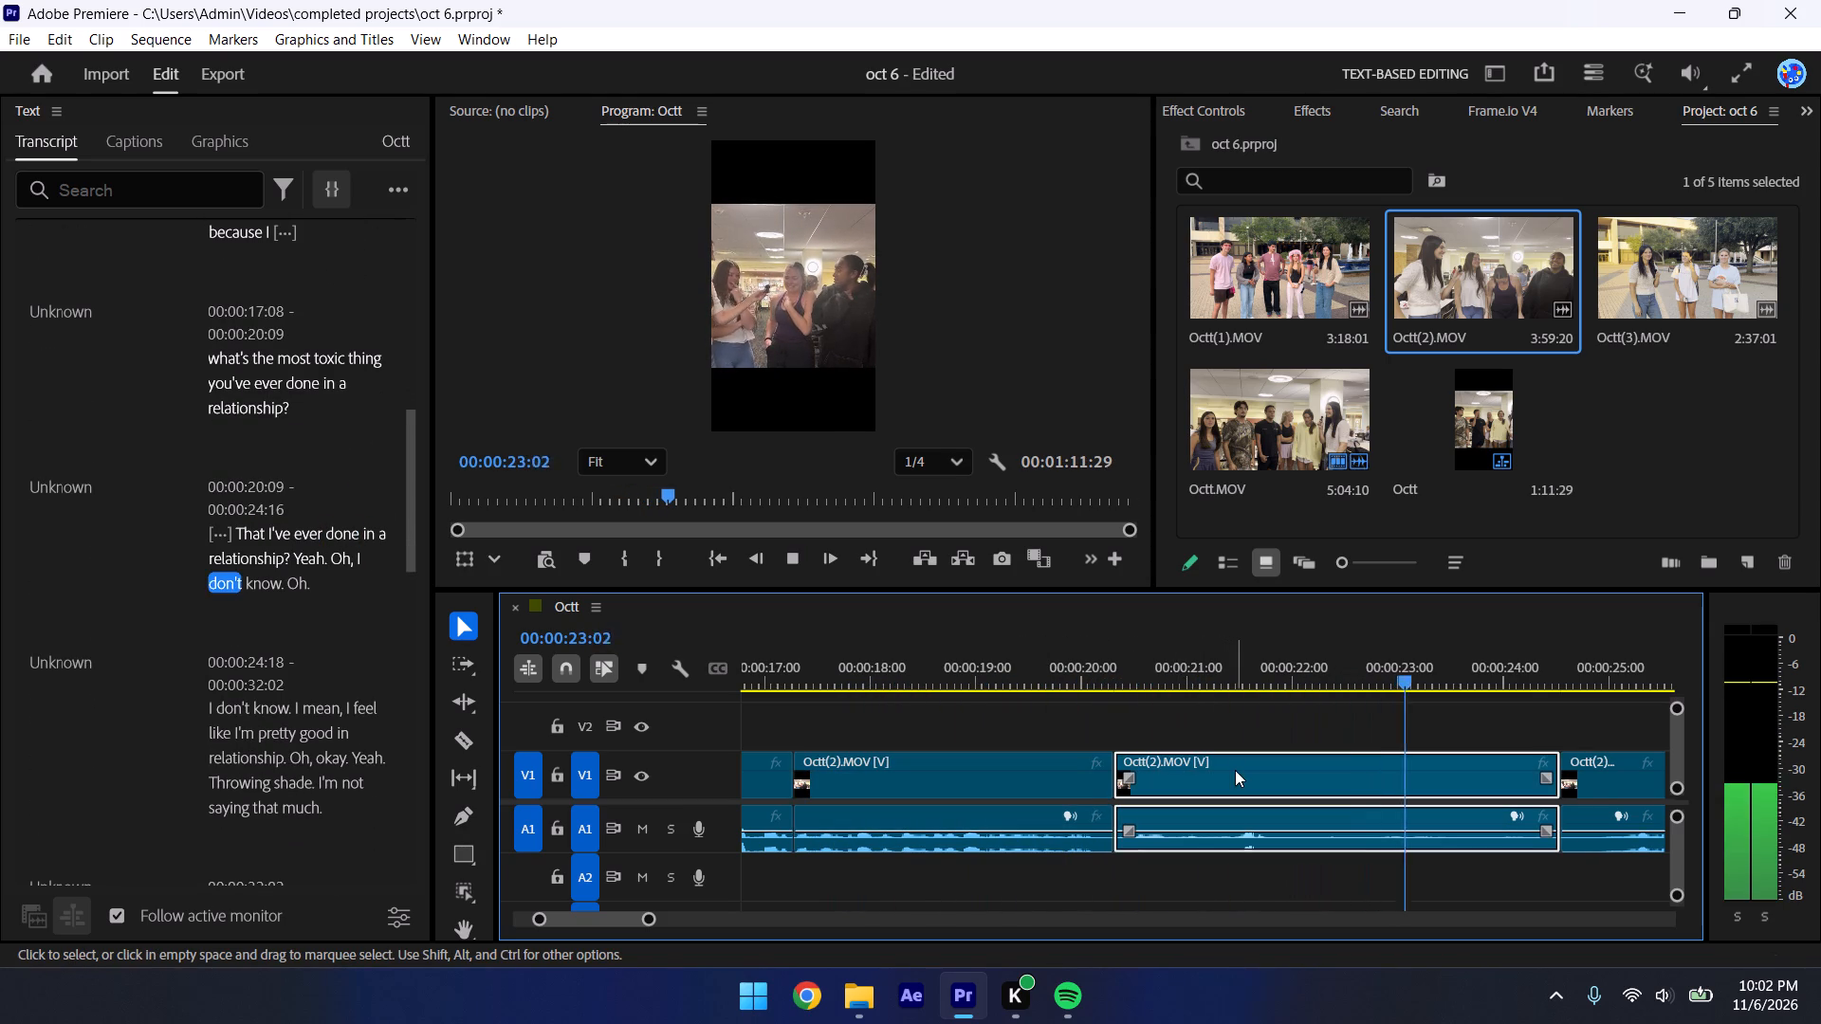
{"action": "key", "text": "Delete"}
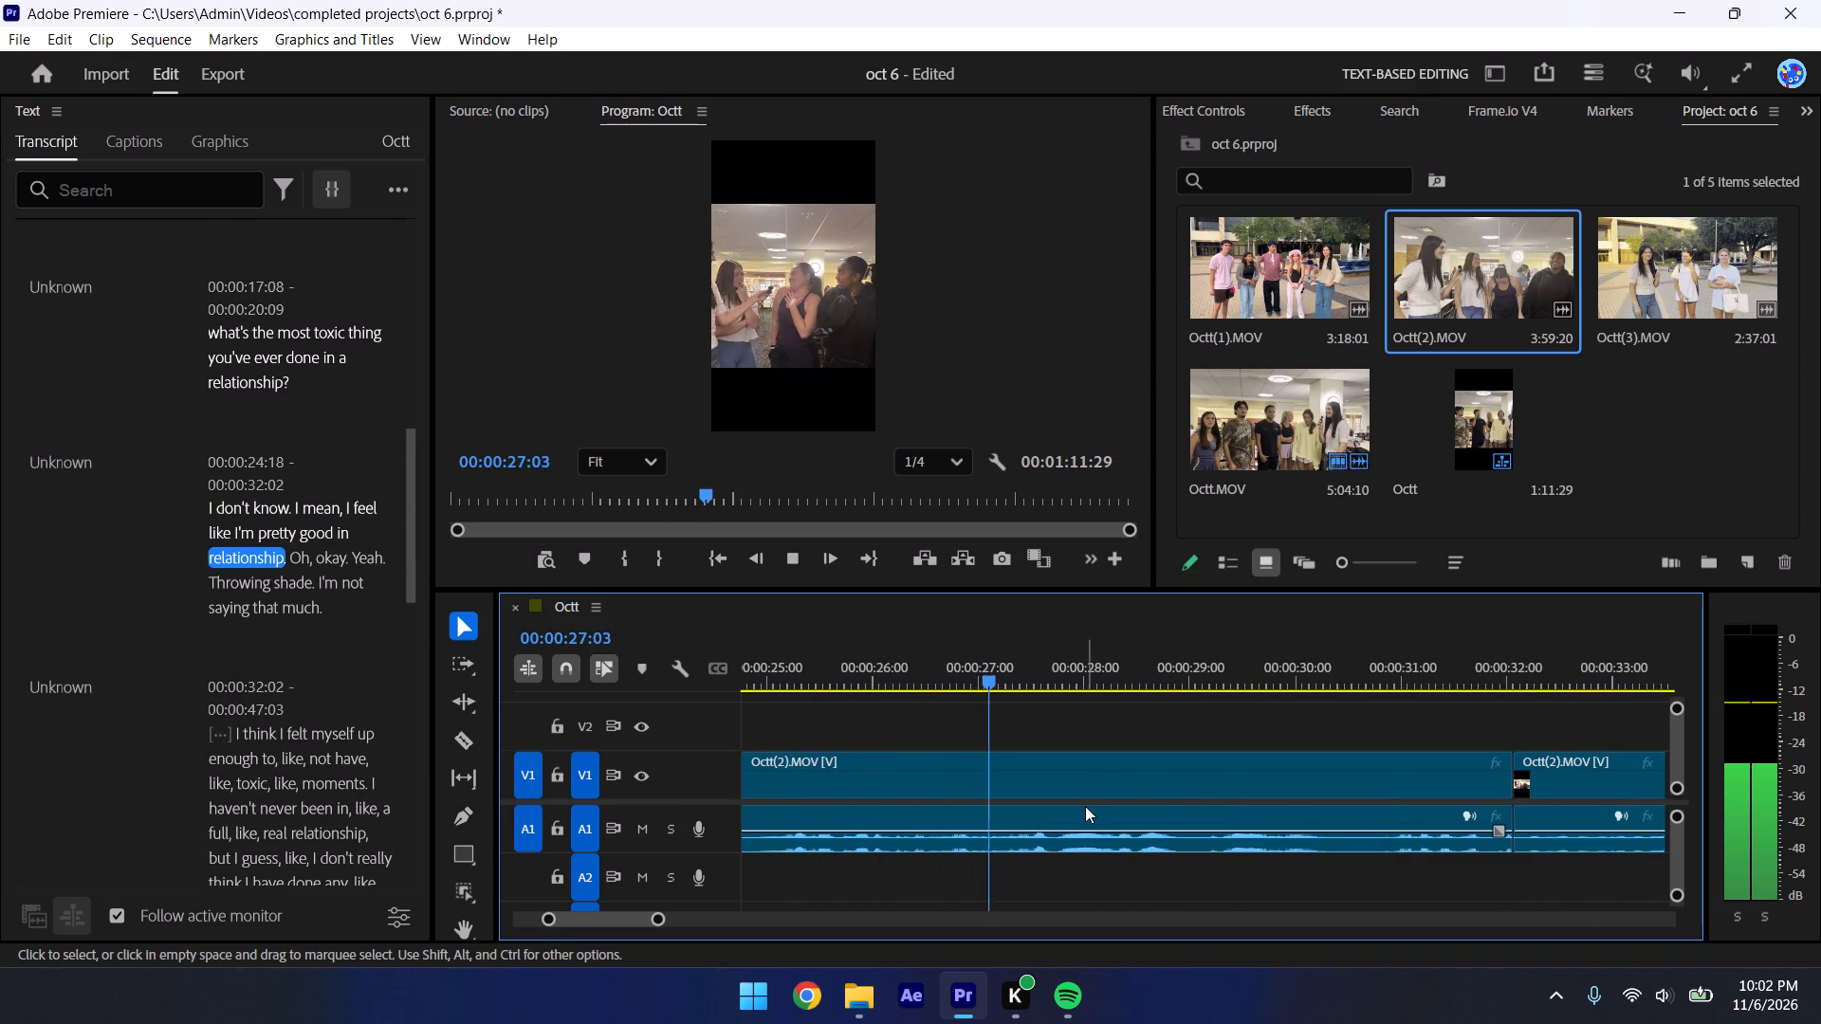
{"action": "key", "text": "ctrl+s"}
{"action": "key", "text": "space"}
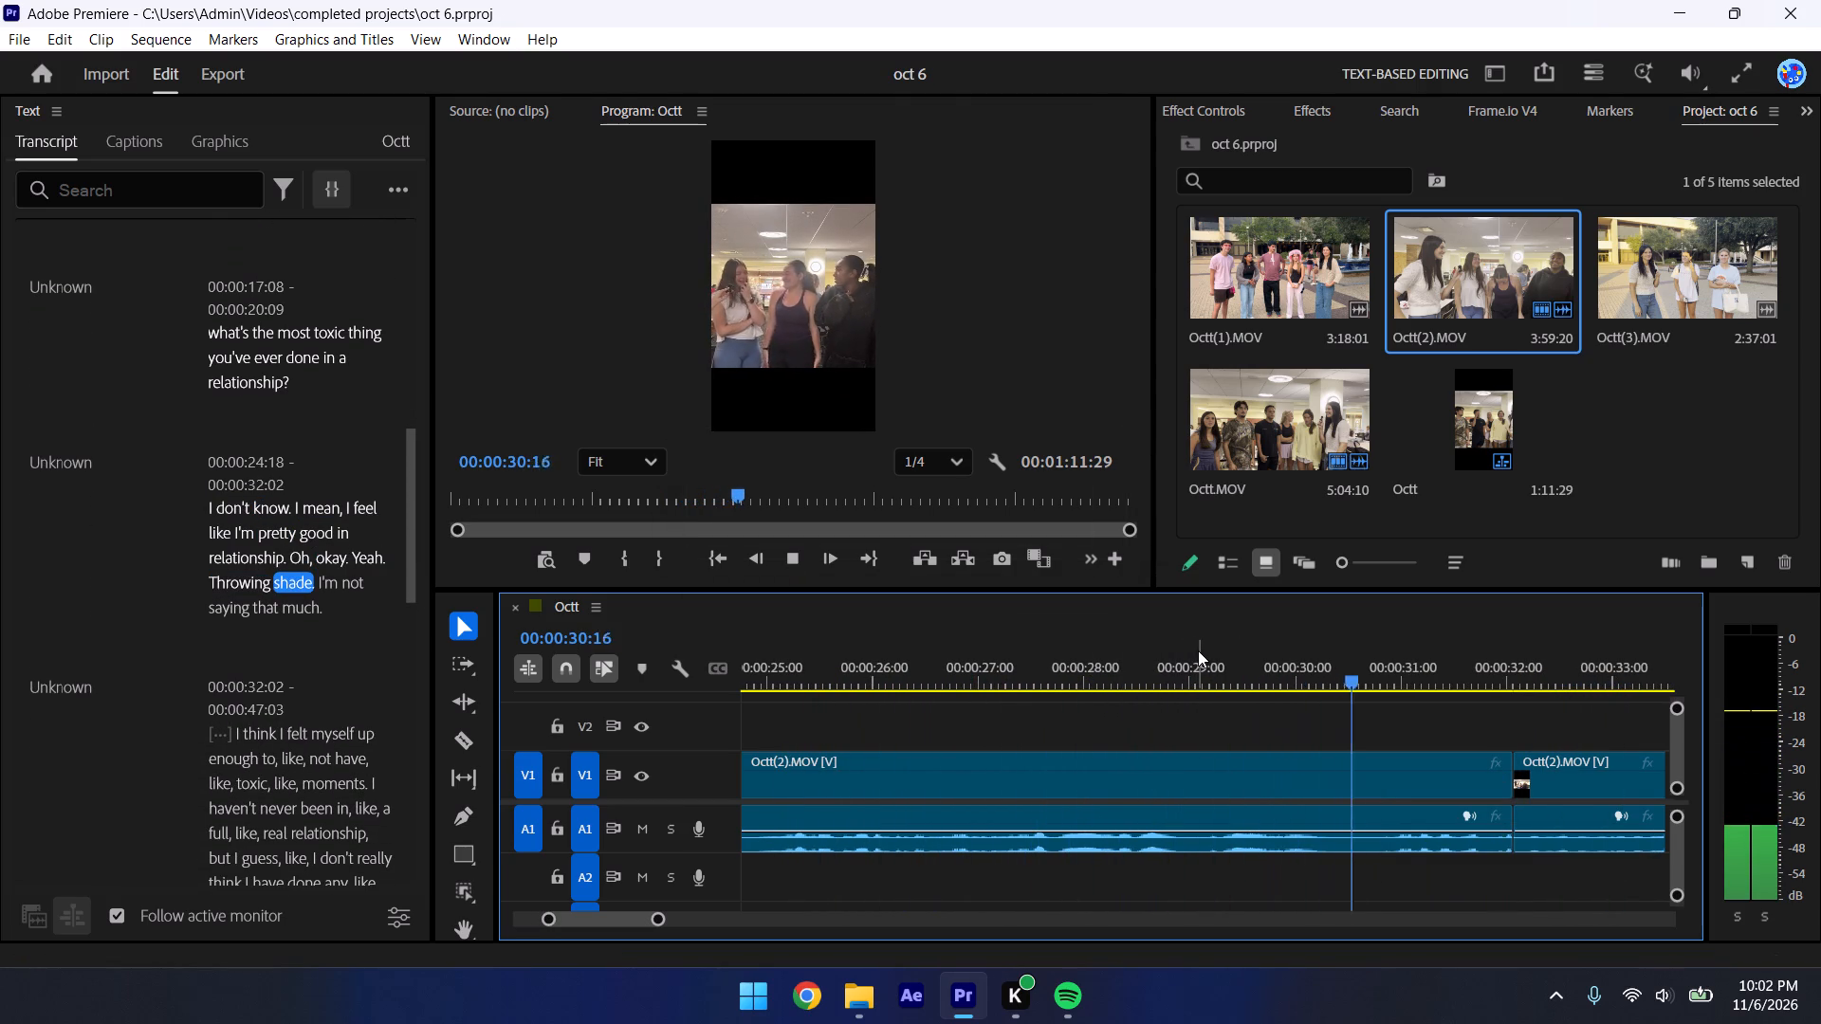
Delete the "I mean, I feel like I'm pretty good" clip, close the gap back to 00:00:20:09, and save the project.
{"action": "left_click_drag", "start_coordinate": [658, 917], "coordinate": [688, 922]}
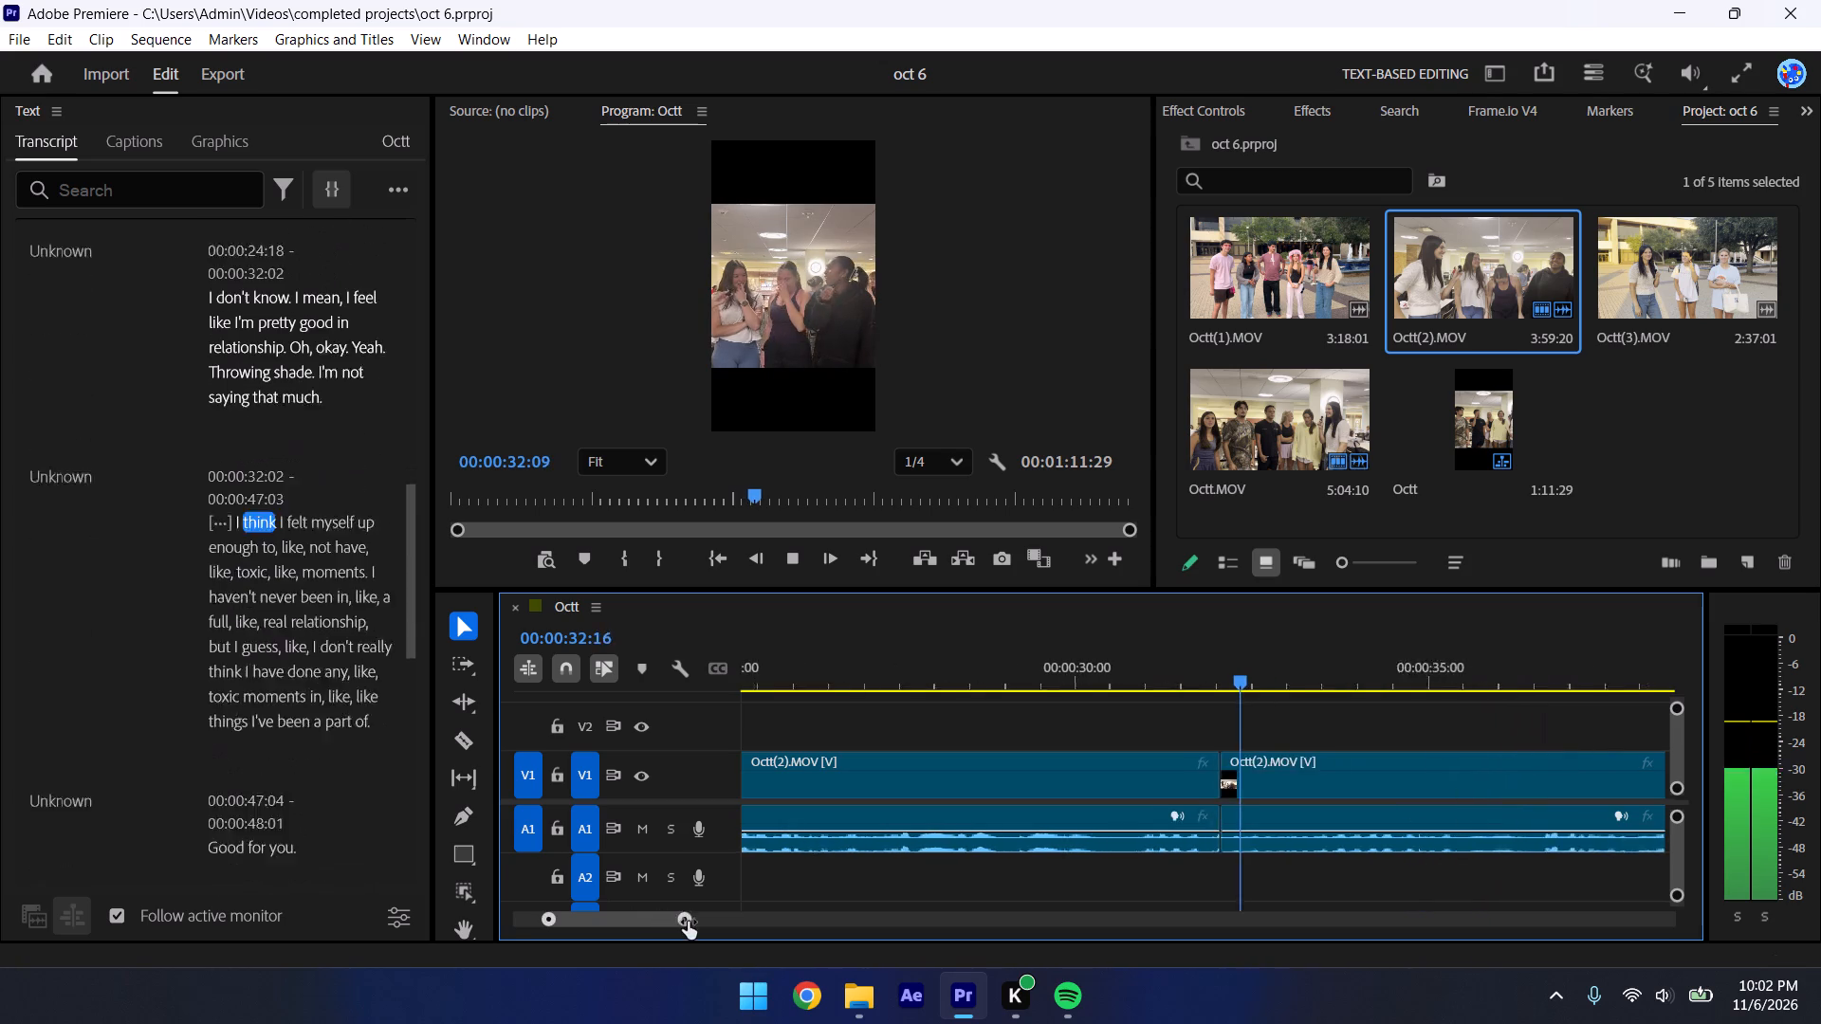
{"action": "left_click_drag", "start_coordinate": [688, 922], "coordinate": [735, 927]}
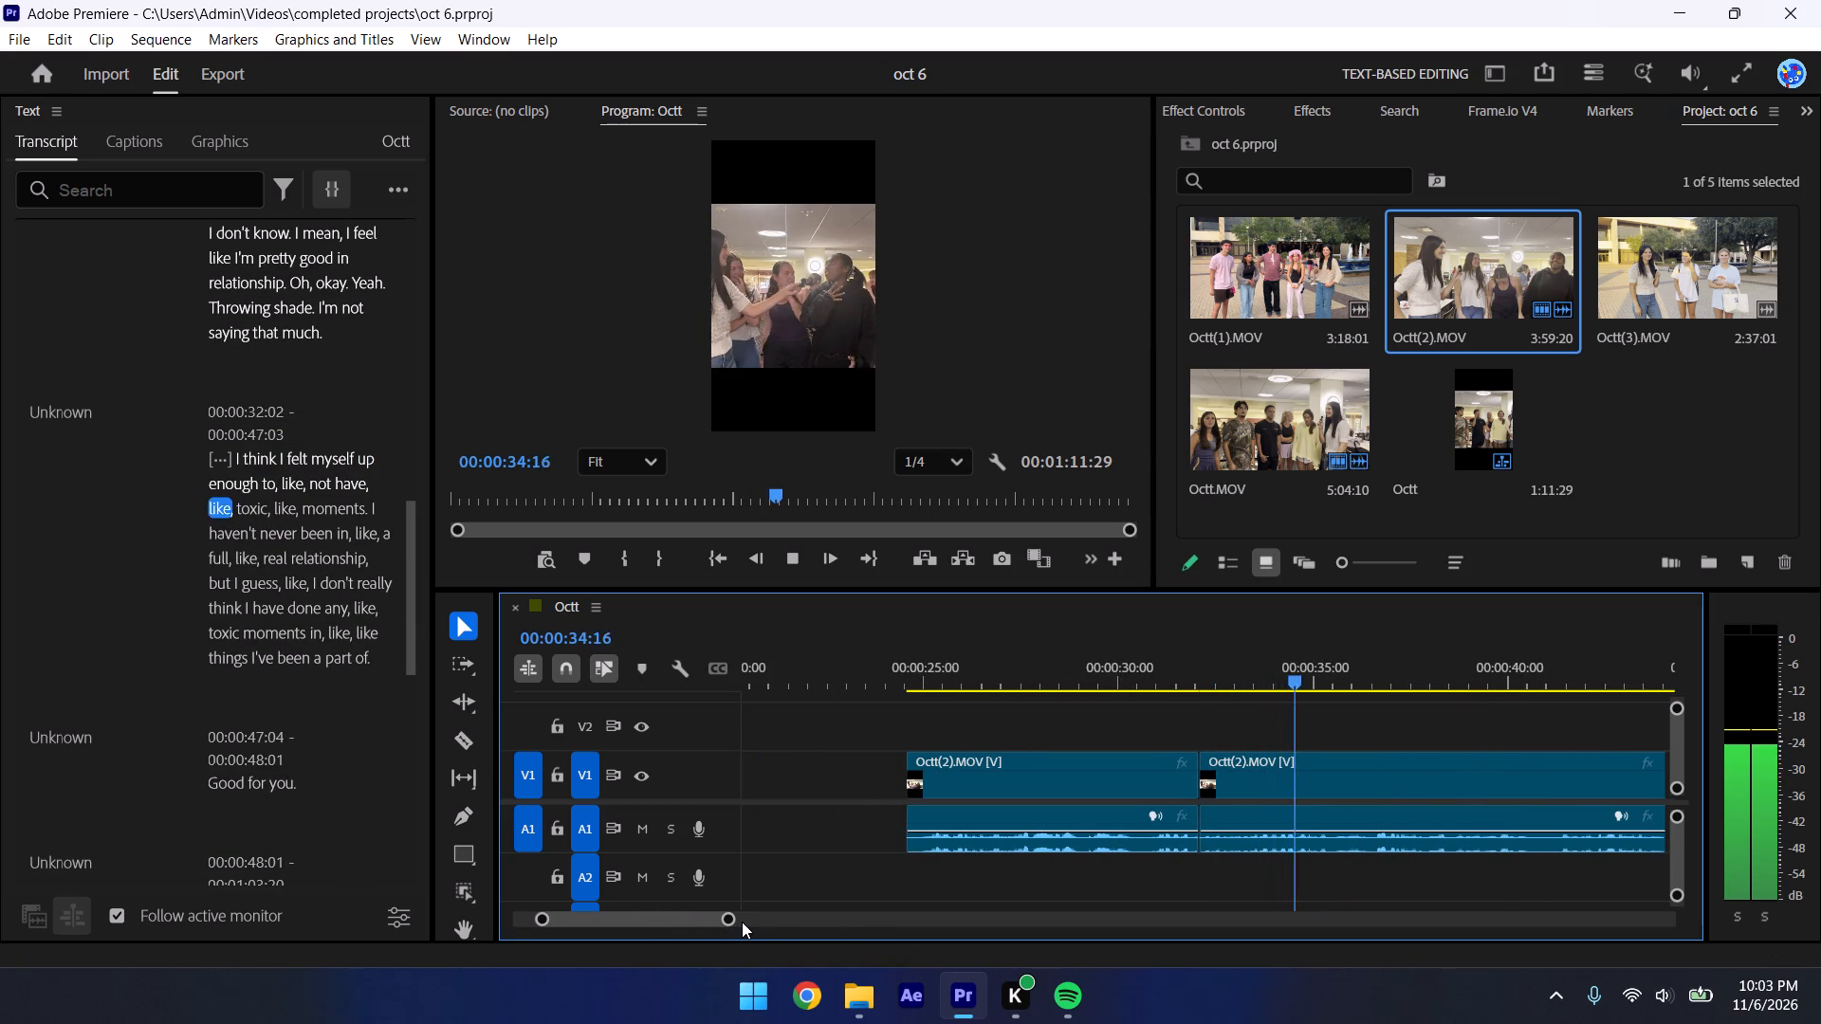
{"action": "key", "text": "space"}
{"action": "left_click", "coordinate": [1088, 771]}
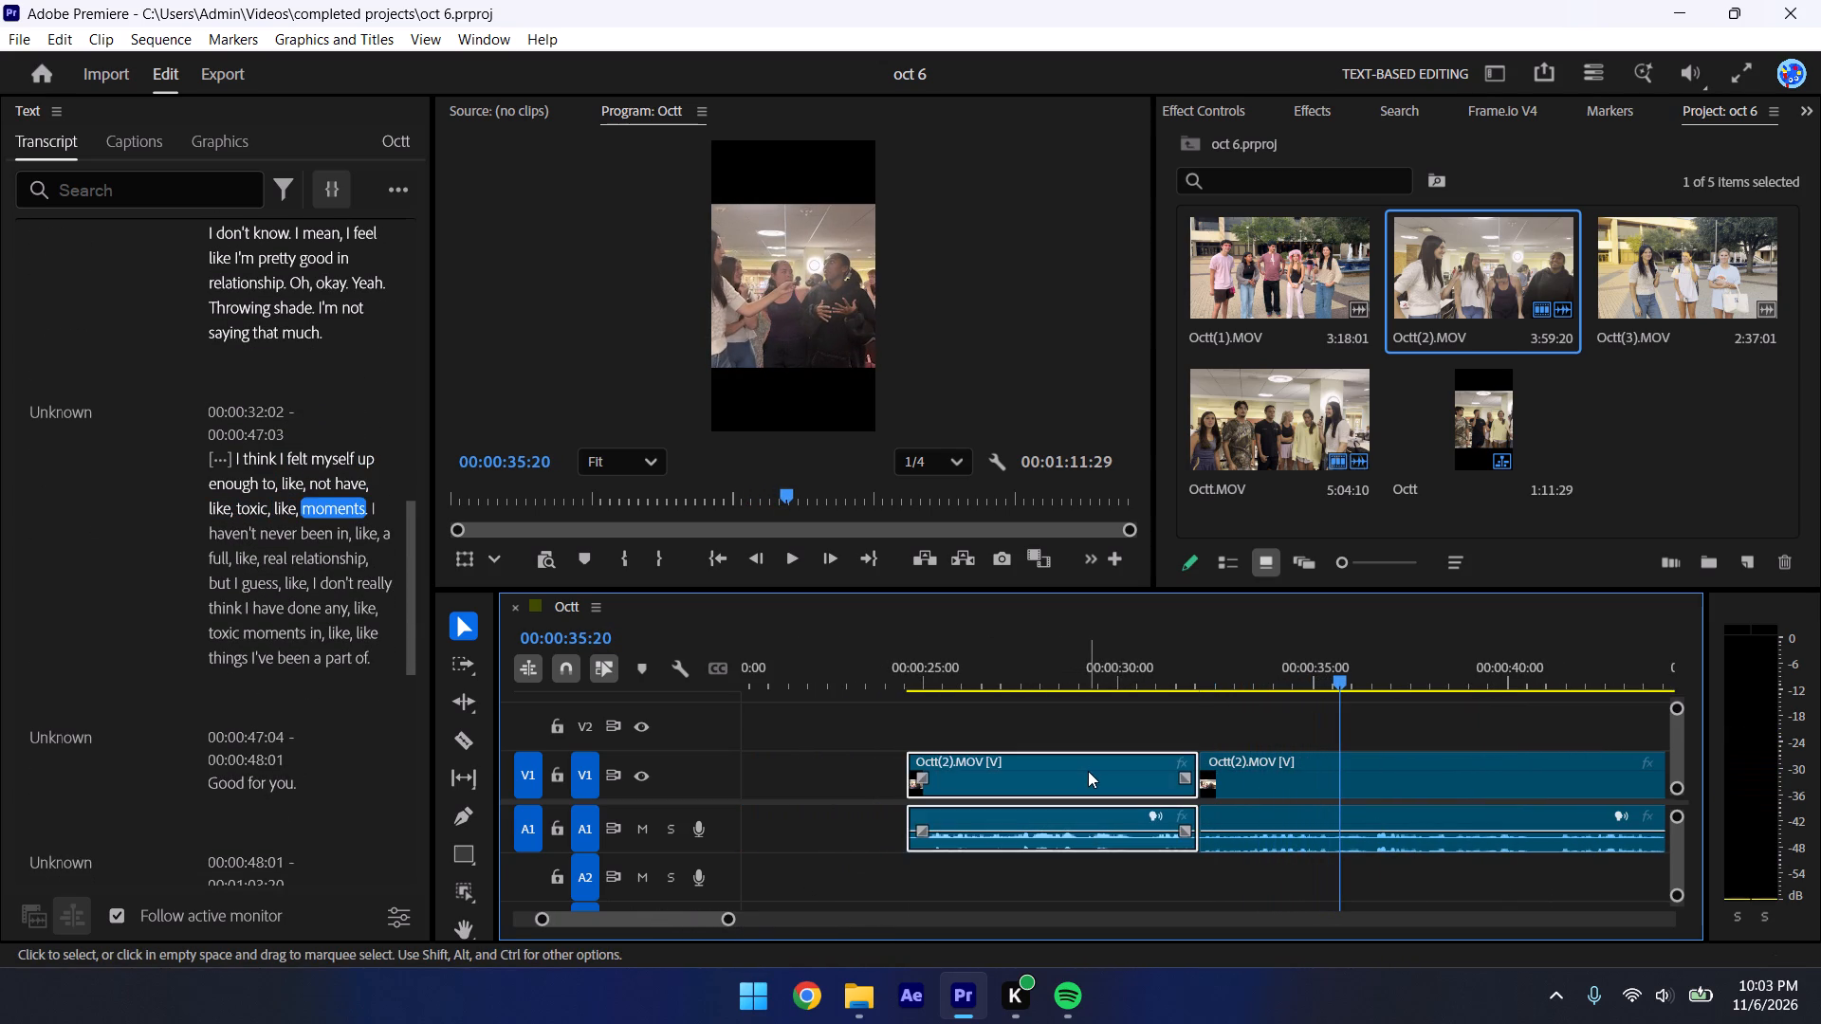
{"action": "key", "text": "Delete"}
{"action": "right_click", "coordinate": [1087, 771]}
{"action": "left_click", "coordinate": [1177, 773]}
{"action": "left_click", "coordinate": [1173, 780]}
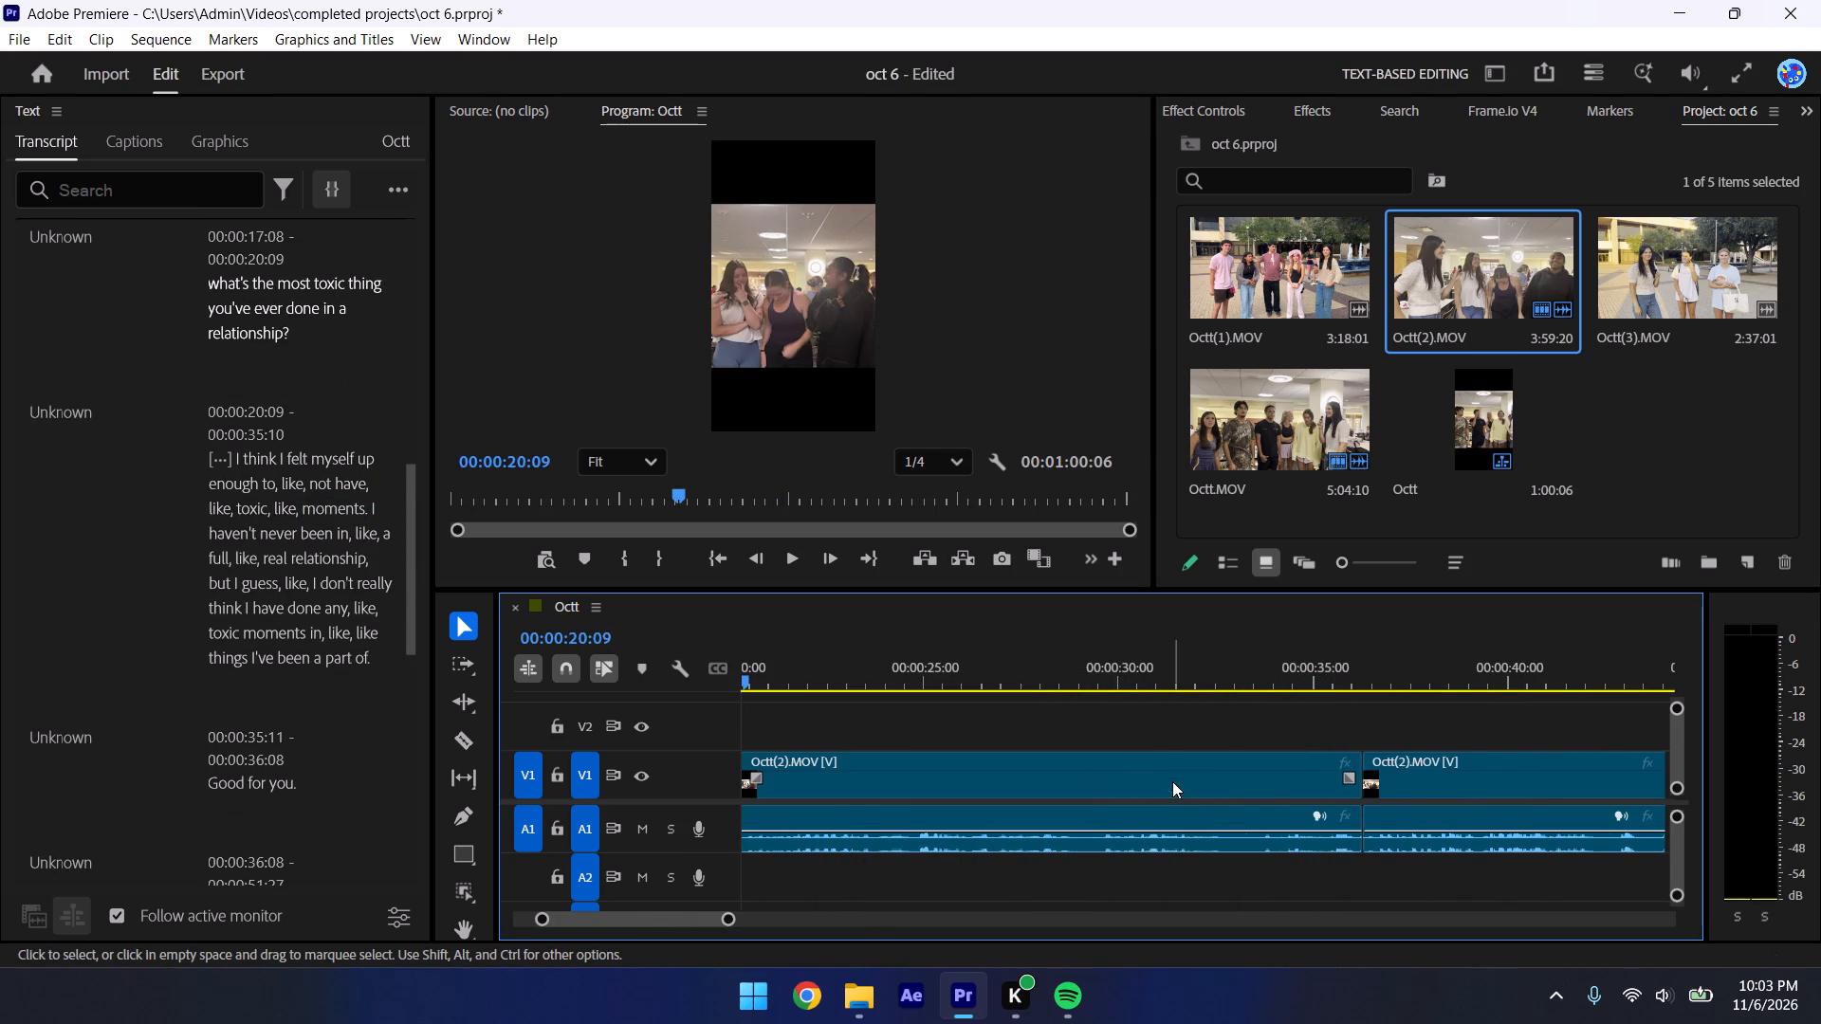
{"action": "key", "text": "space"}
{"action": "key", "text": "ctrl+s"}
Ripple-trim the "I think I felt myself up enough" clip's end to about 00:00:35:10, cutting "Good for you", and play on.
{"action": "key", "text": "space"}
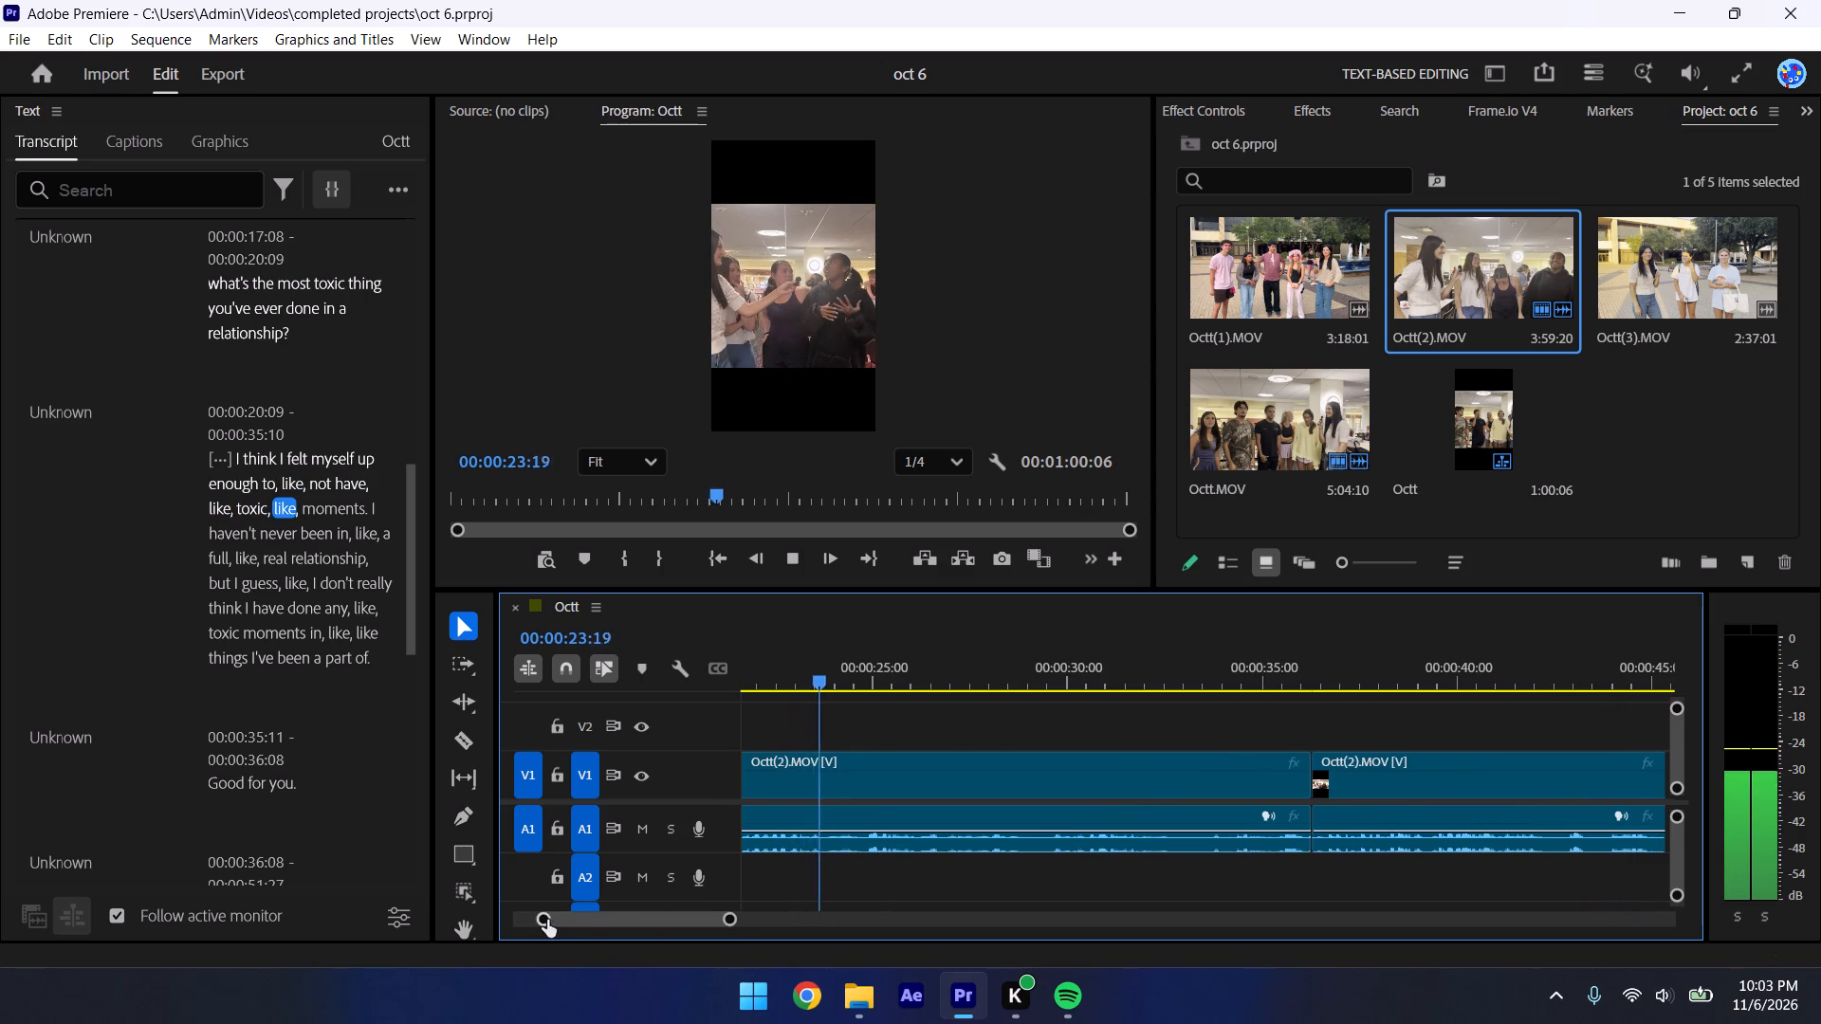
{"action": "left_click_drag", "start_coordinate": [543, 920], "coordinate": [616, 921]}
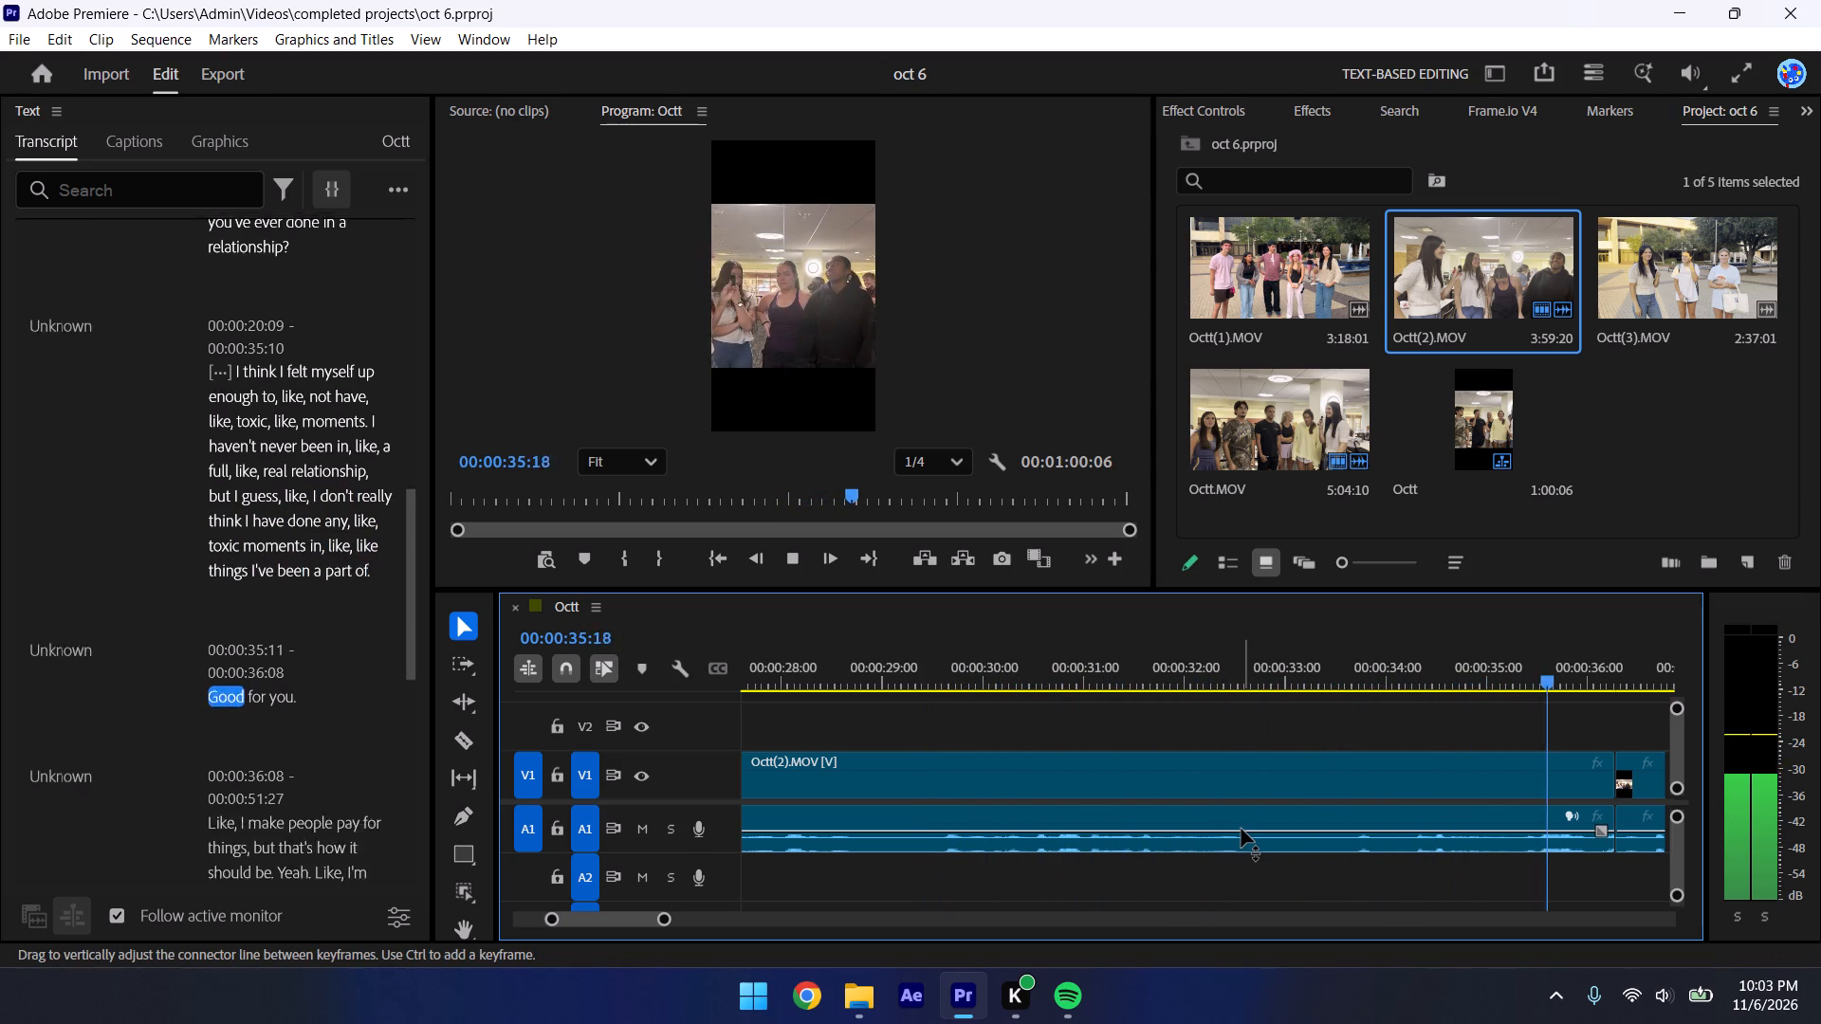
{"action": "key", "text": "space"}
{"action": "left_click_drag", "start_coordinate": [1531, 661], "coordinate": [1470, 646]}
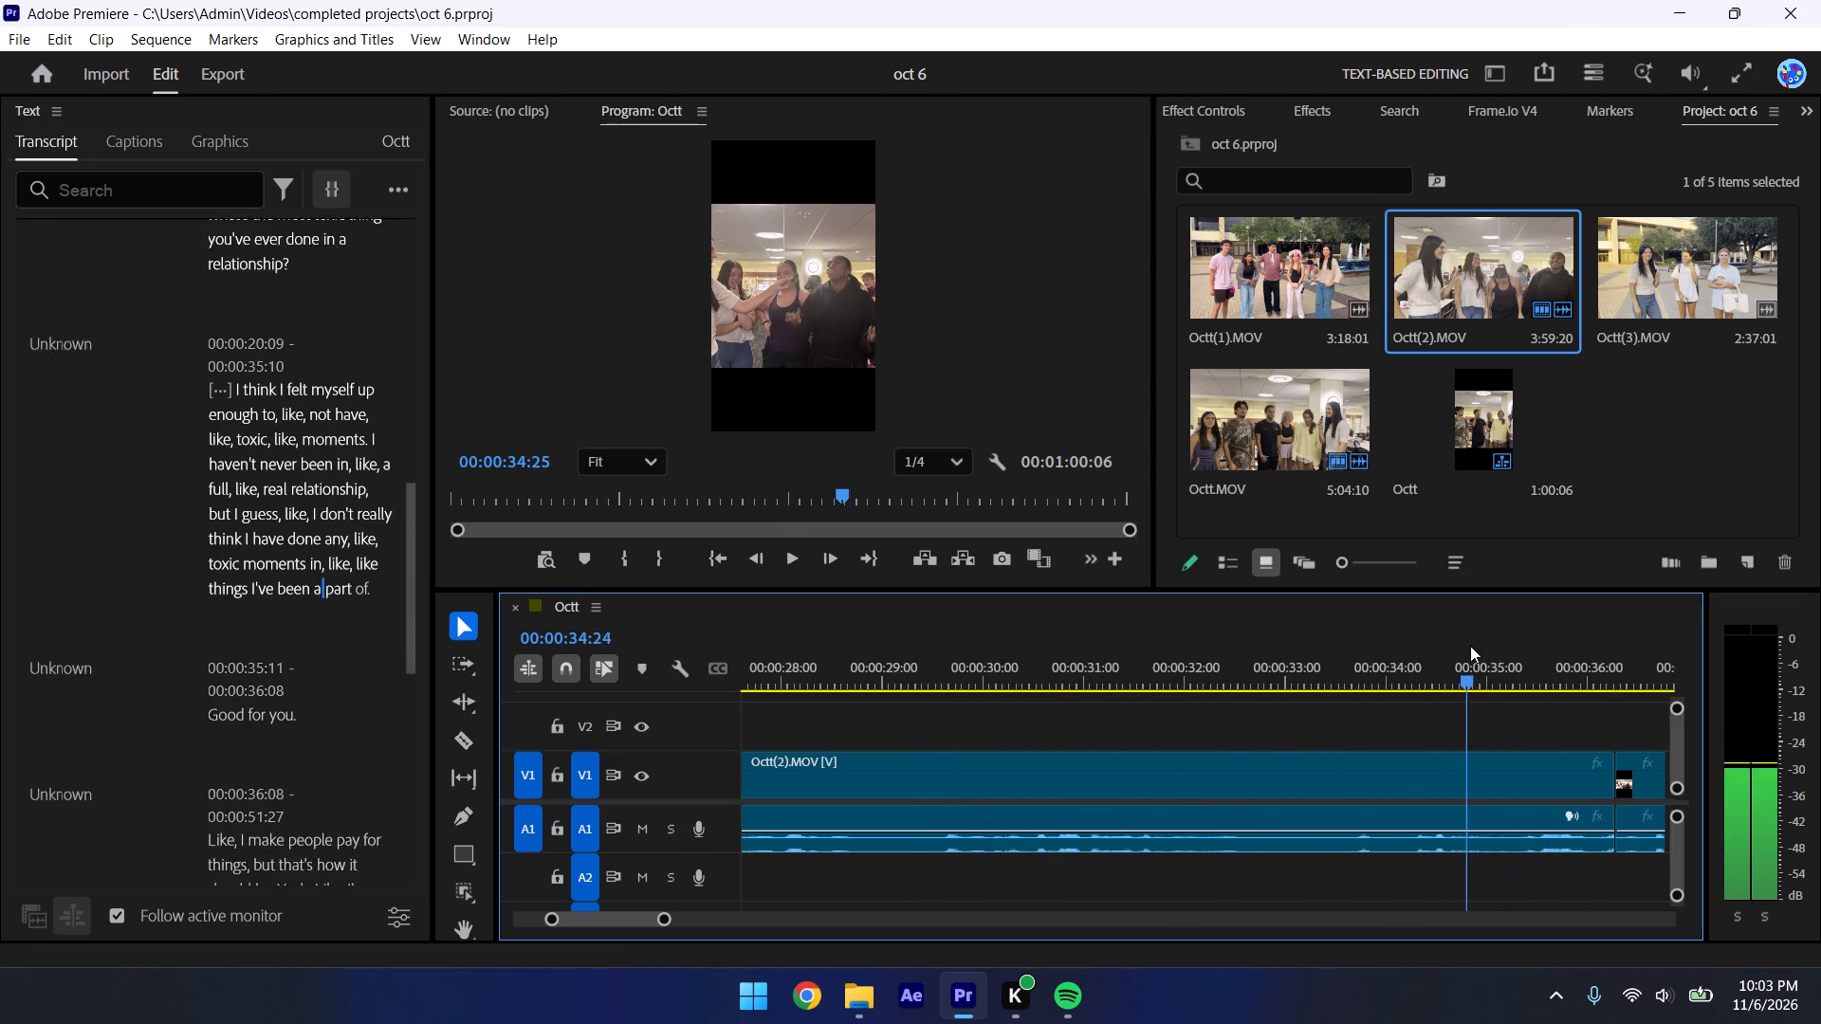
{"action": "left_click_drag", "start_coordinate": [1470, 646], "coordinate": [1470, 647]}
{"action": "key", "text": "space"}
{"action": "key", "text": "space"}
{"action": "left_click_drag", "start_coordinate": [1545, 667], "coordinate": [1536, 663]}
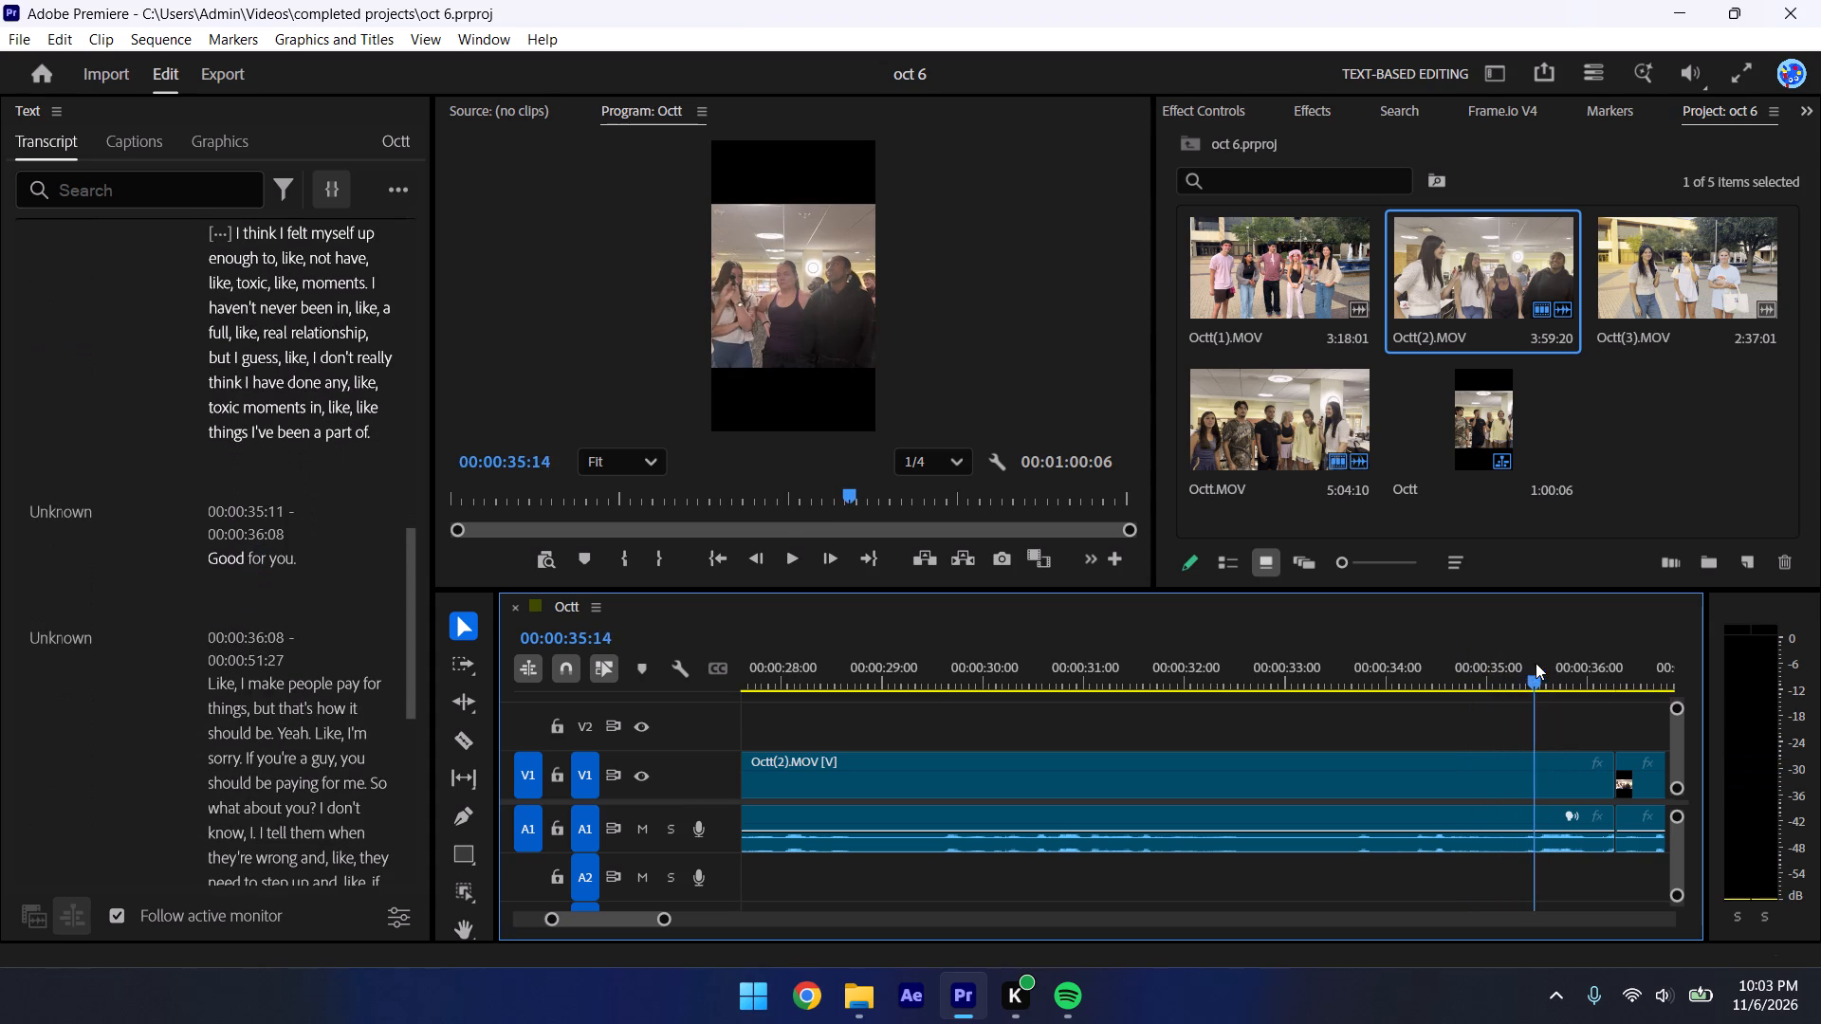
{"action": "left_click_drag", "start_coordinate": [1536, 663], "coordinate": [1522, 654]}
{"action": "left_click", "coordinate": [1536, 765]}
{"action": "type", "text": "w"}
{"action": "key", "text": "space"}
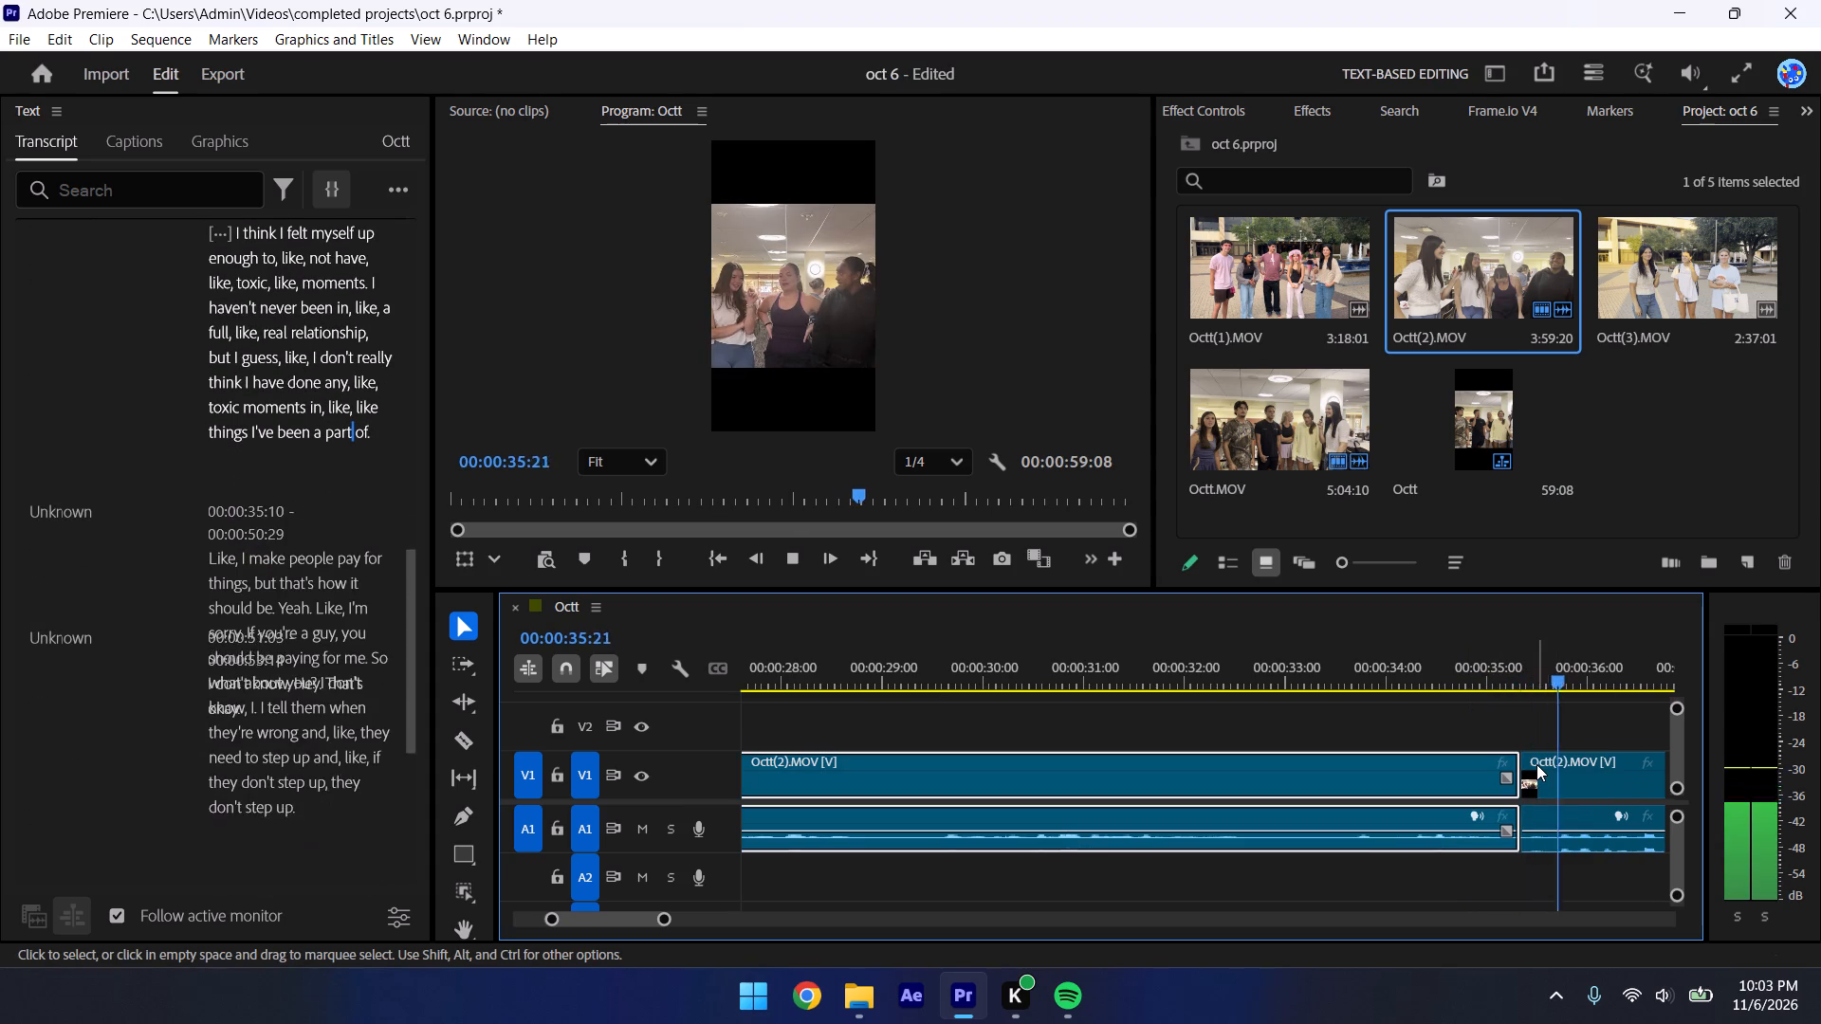
Save the project and split the "I make people pay for things" clip at 00:00:41:08, after "you should be paying for me".
{"action": "left_click", "coordinate": [1166, 746]}
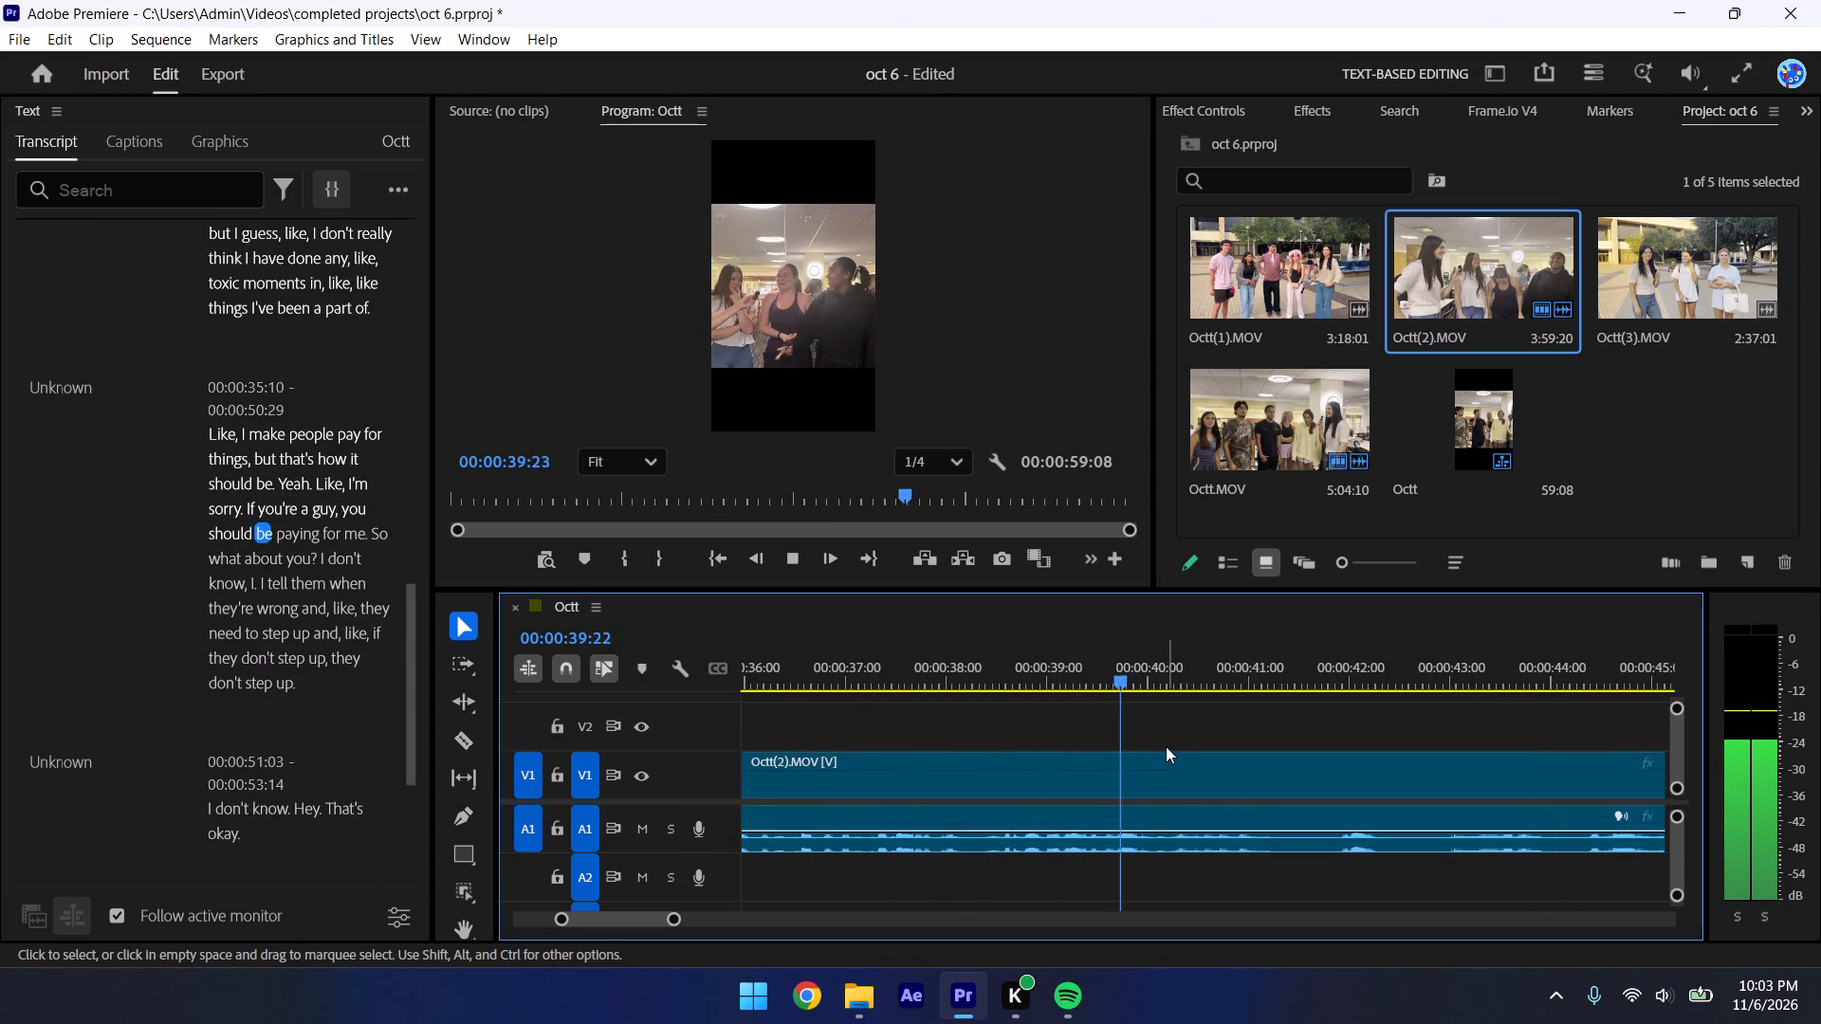
{"action": "key", "text": "space"}
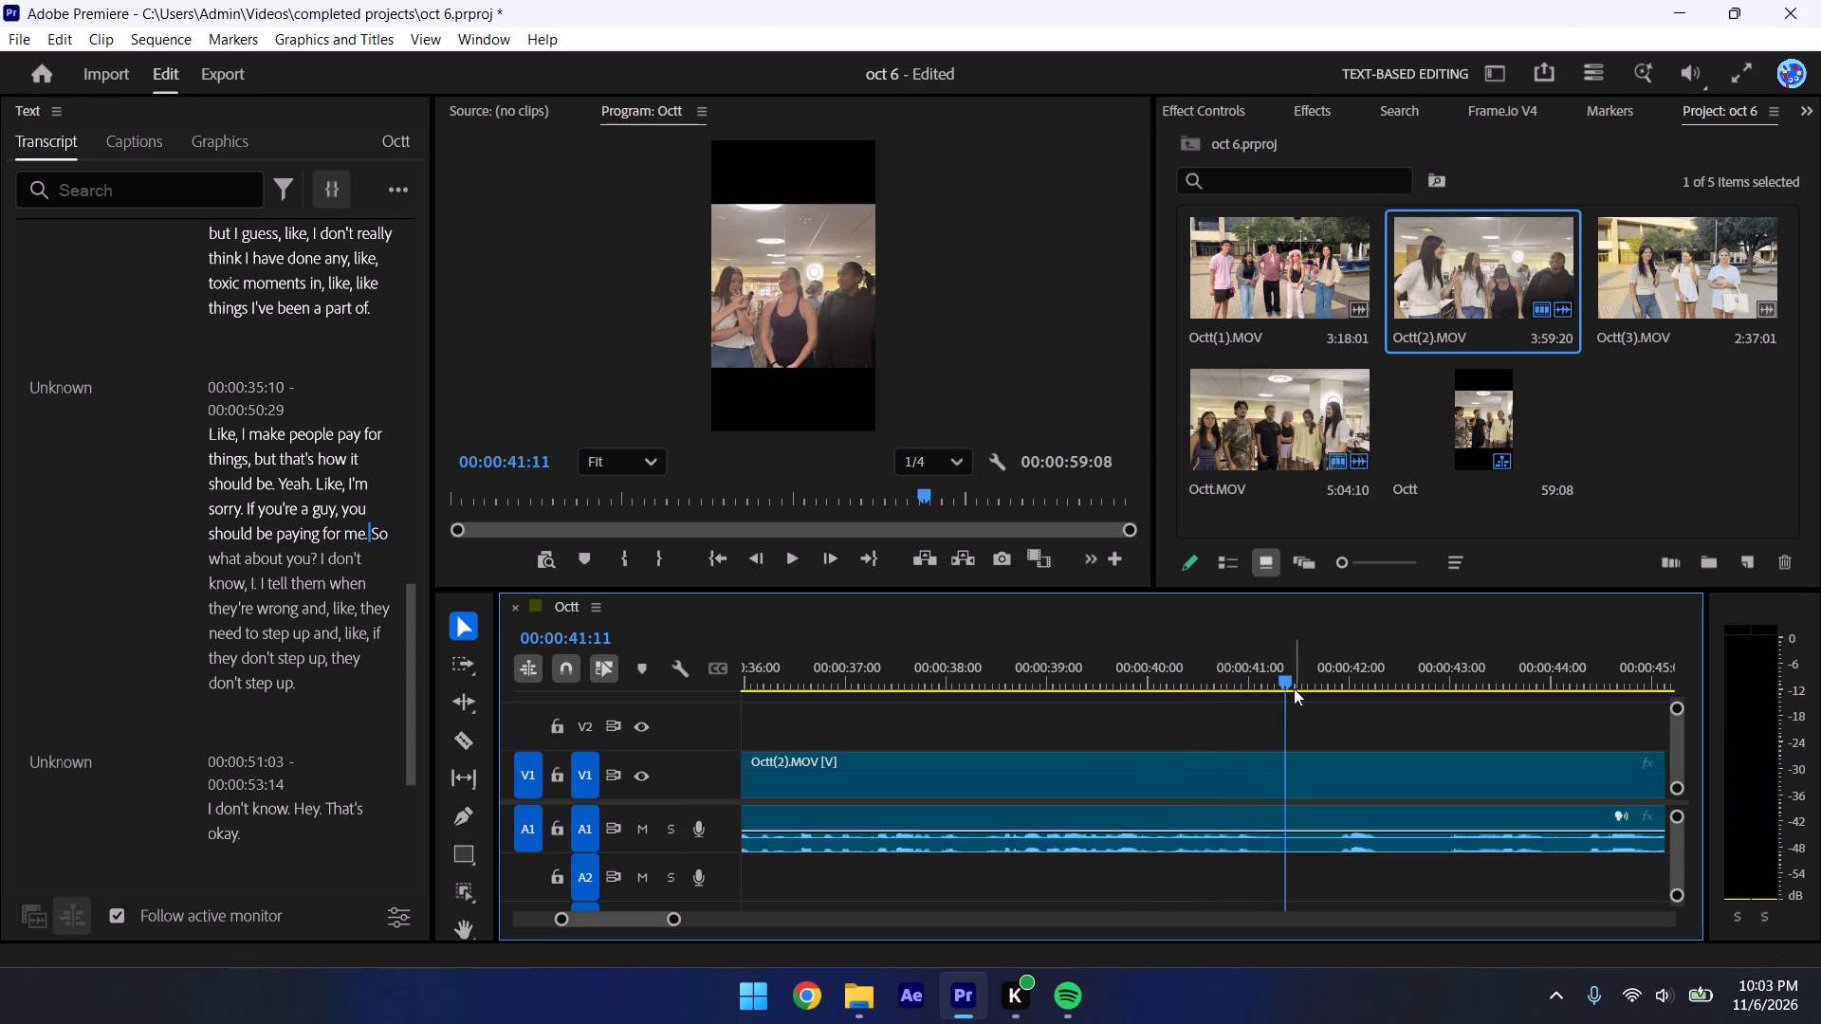
{"action": "left_click_drag", "start_coordinate": [1299, 675], "coordinate": [1279, 661]}
{"action": "key", "text": "ctrl+s"}
{"action": "left_click", "coordinate": [1293, 760], "text": "ctrl"}
{"action": "key", "text": "ctrl+k"}
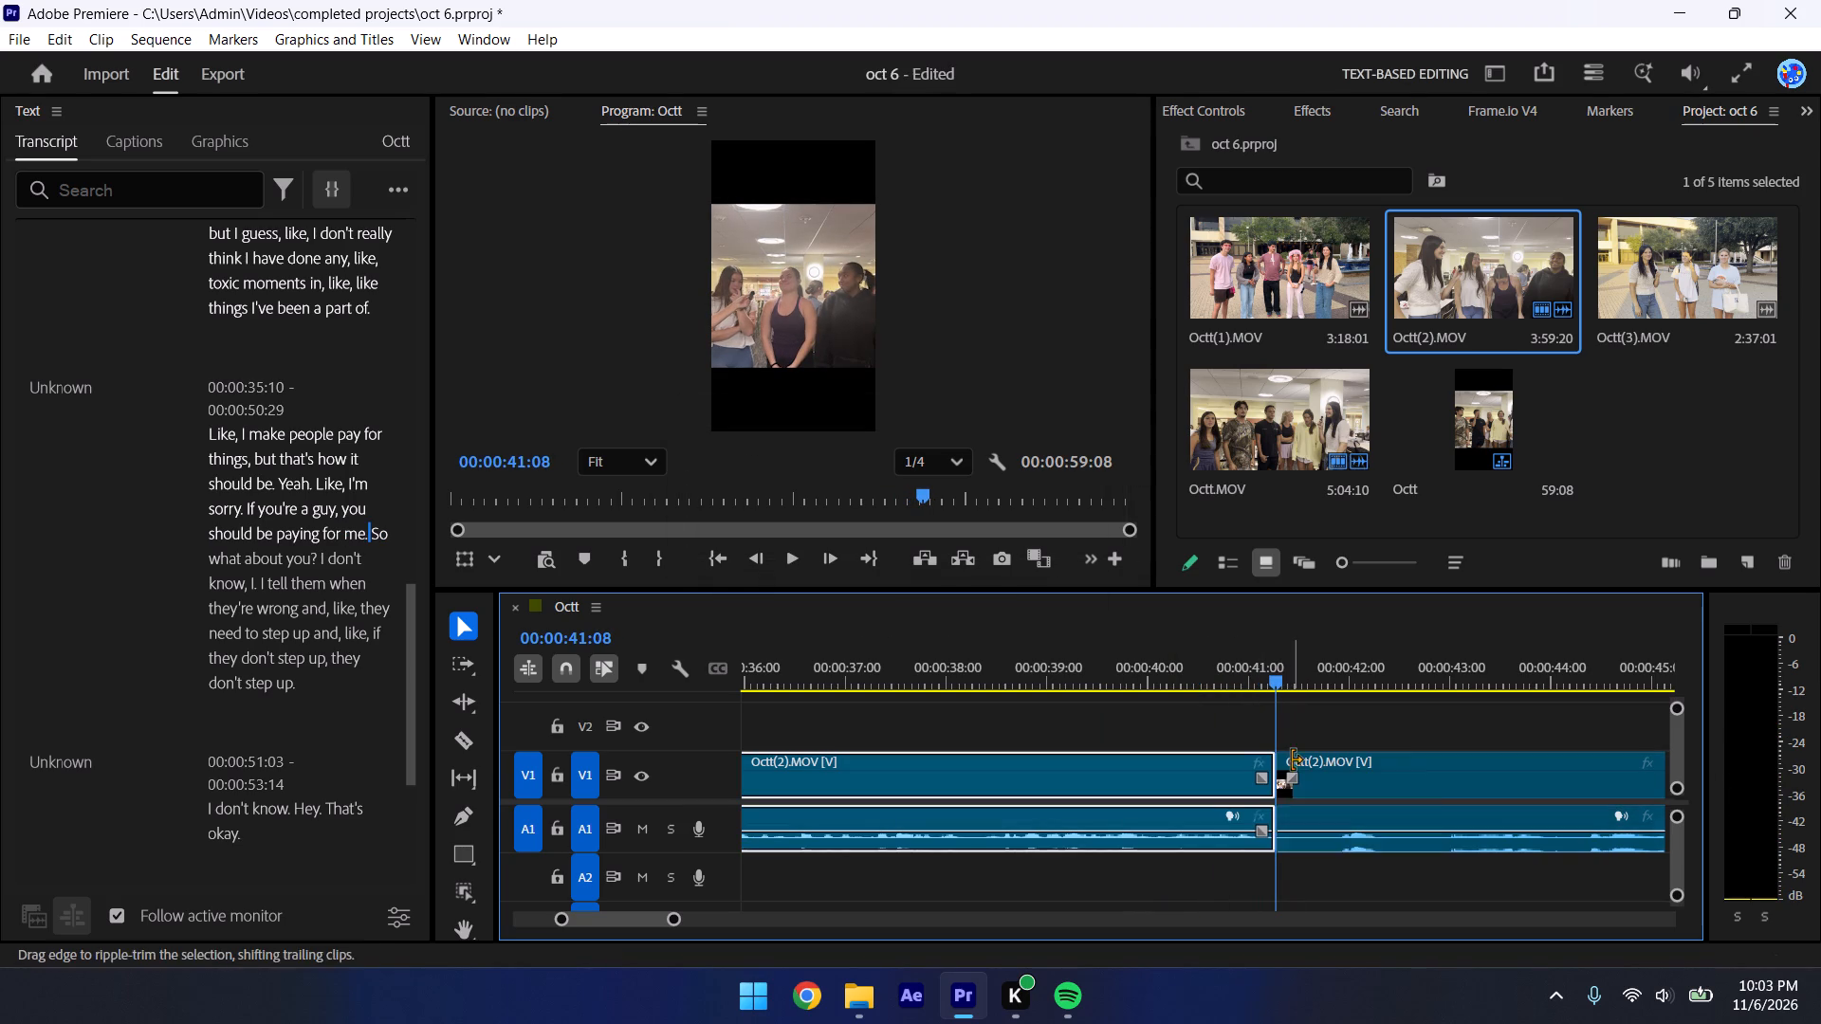
Ripple-trim a short stretch off the start of the clip after the 00:00:41:08 cut and play on from there.
{"action": "key", "text": "space"}
{"action": "key", "text": "space"}
{"action": "left_click", "coordinate": [1363, 757]}
{"action": "type", "text": "q"}
{"action": "key", "text": "space"}
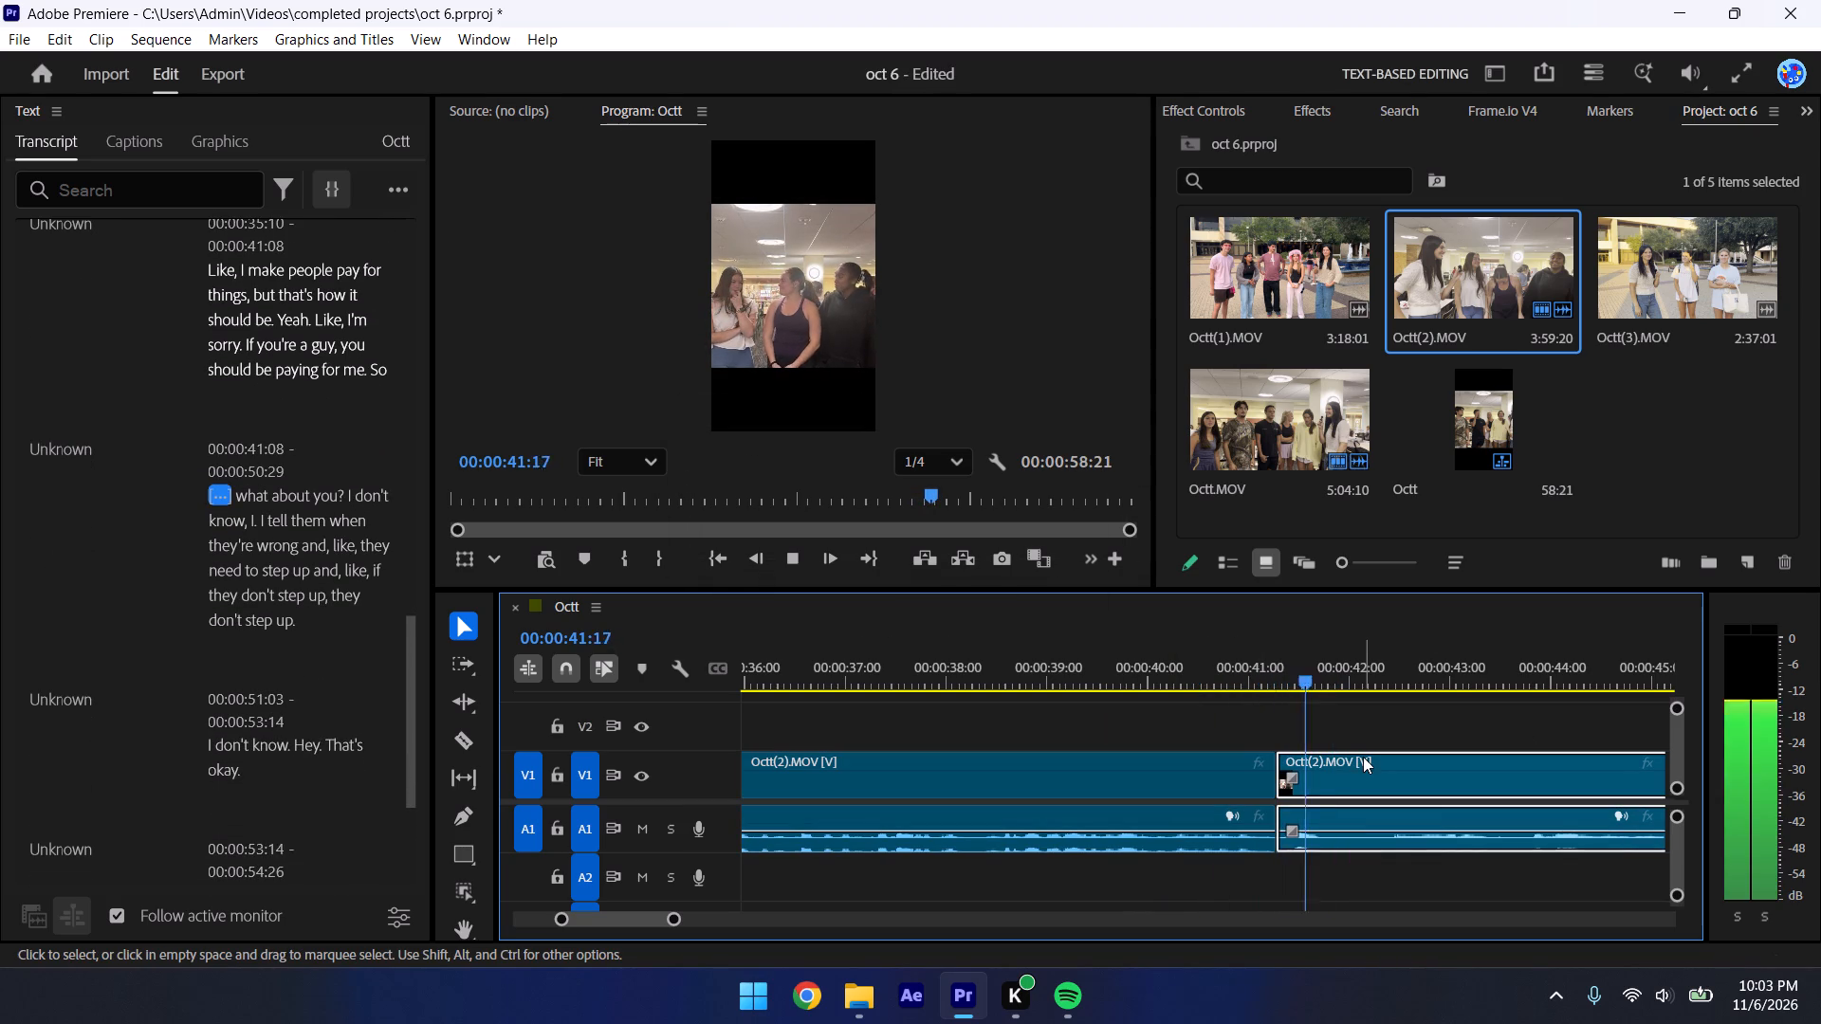
Ripple-trim "what about you?" off the start of the clip after the 00:00:41:08 cut, up to about 00:00:42:11, and play on.
{"action": "key", "text": "space"}
{"action": "left_click_drag", "start_coordinate": [1423, 675], "coordinate": [1389, 656]}
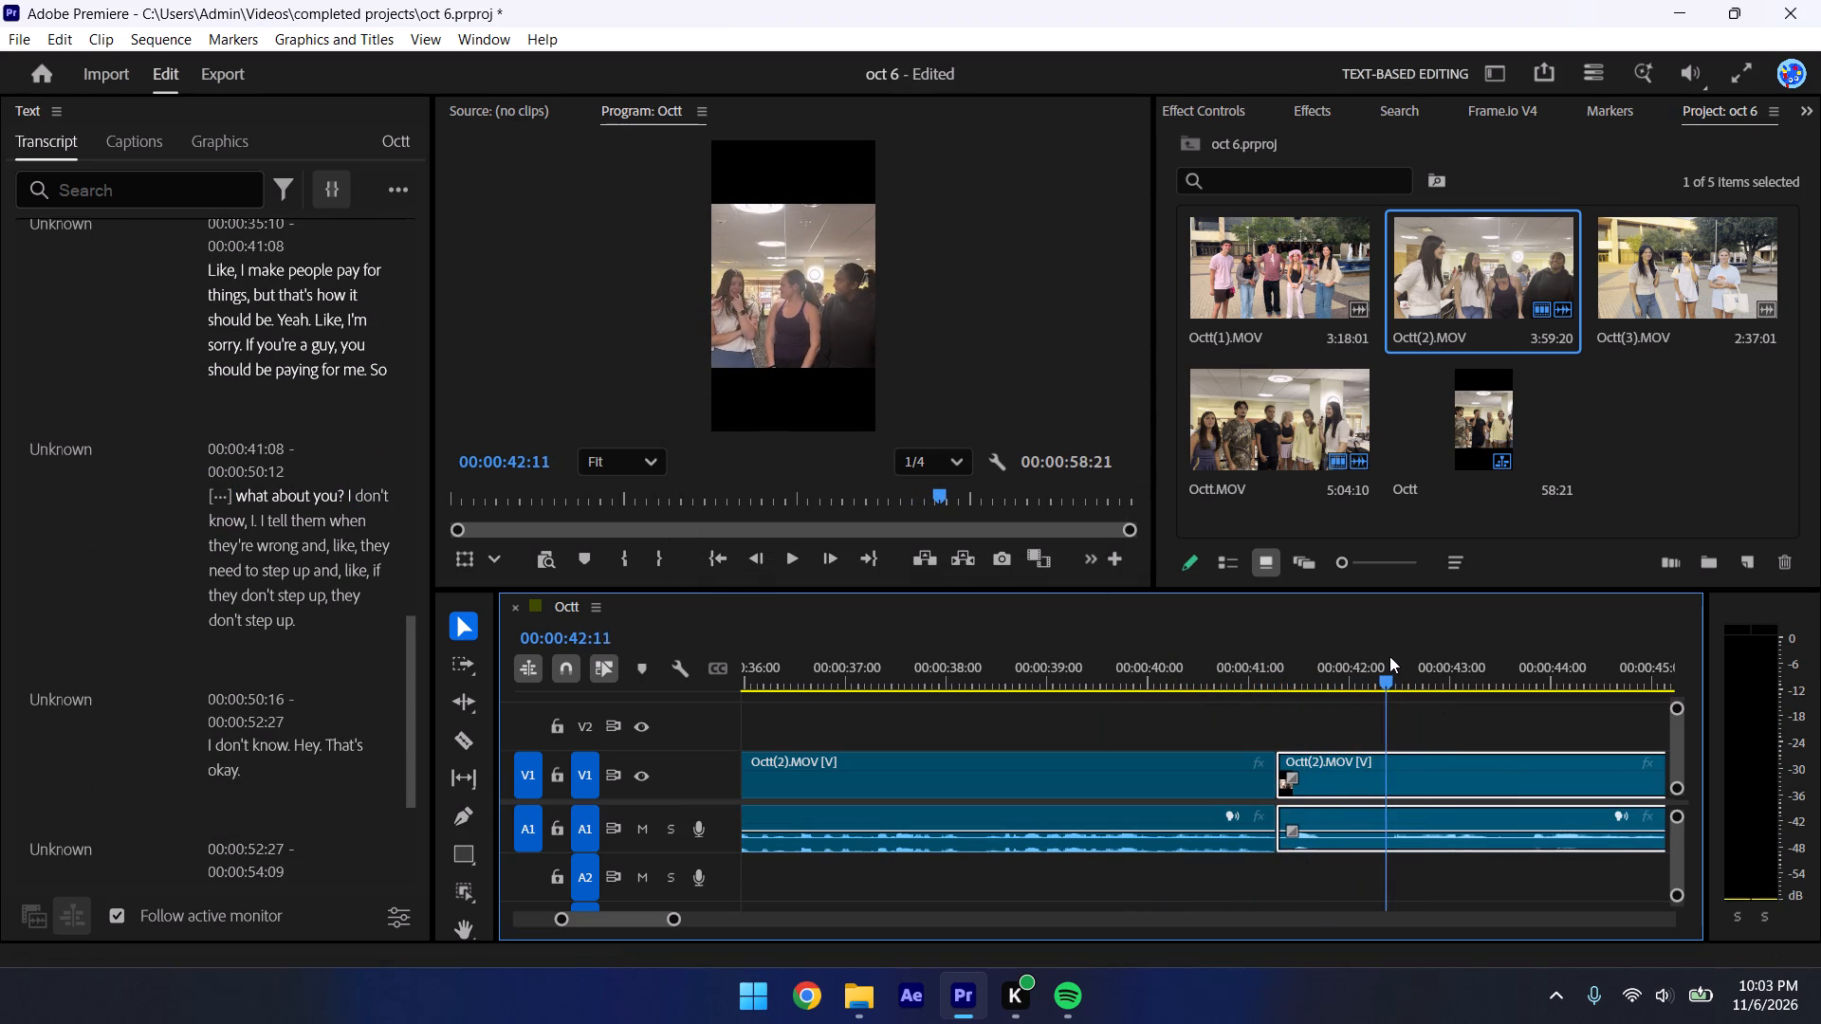
{"action": "left_click_drag", "start_coordinate": [1389, 656], "coordinate": [1387, 655]}
{"action": "type", "text": "q"}
{"action": "key", "text": "space"}
{"action": "left_click", "coordinate": [1366, 720]}
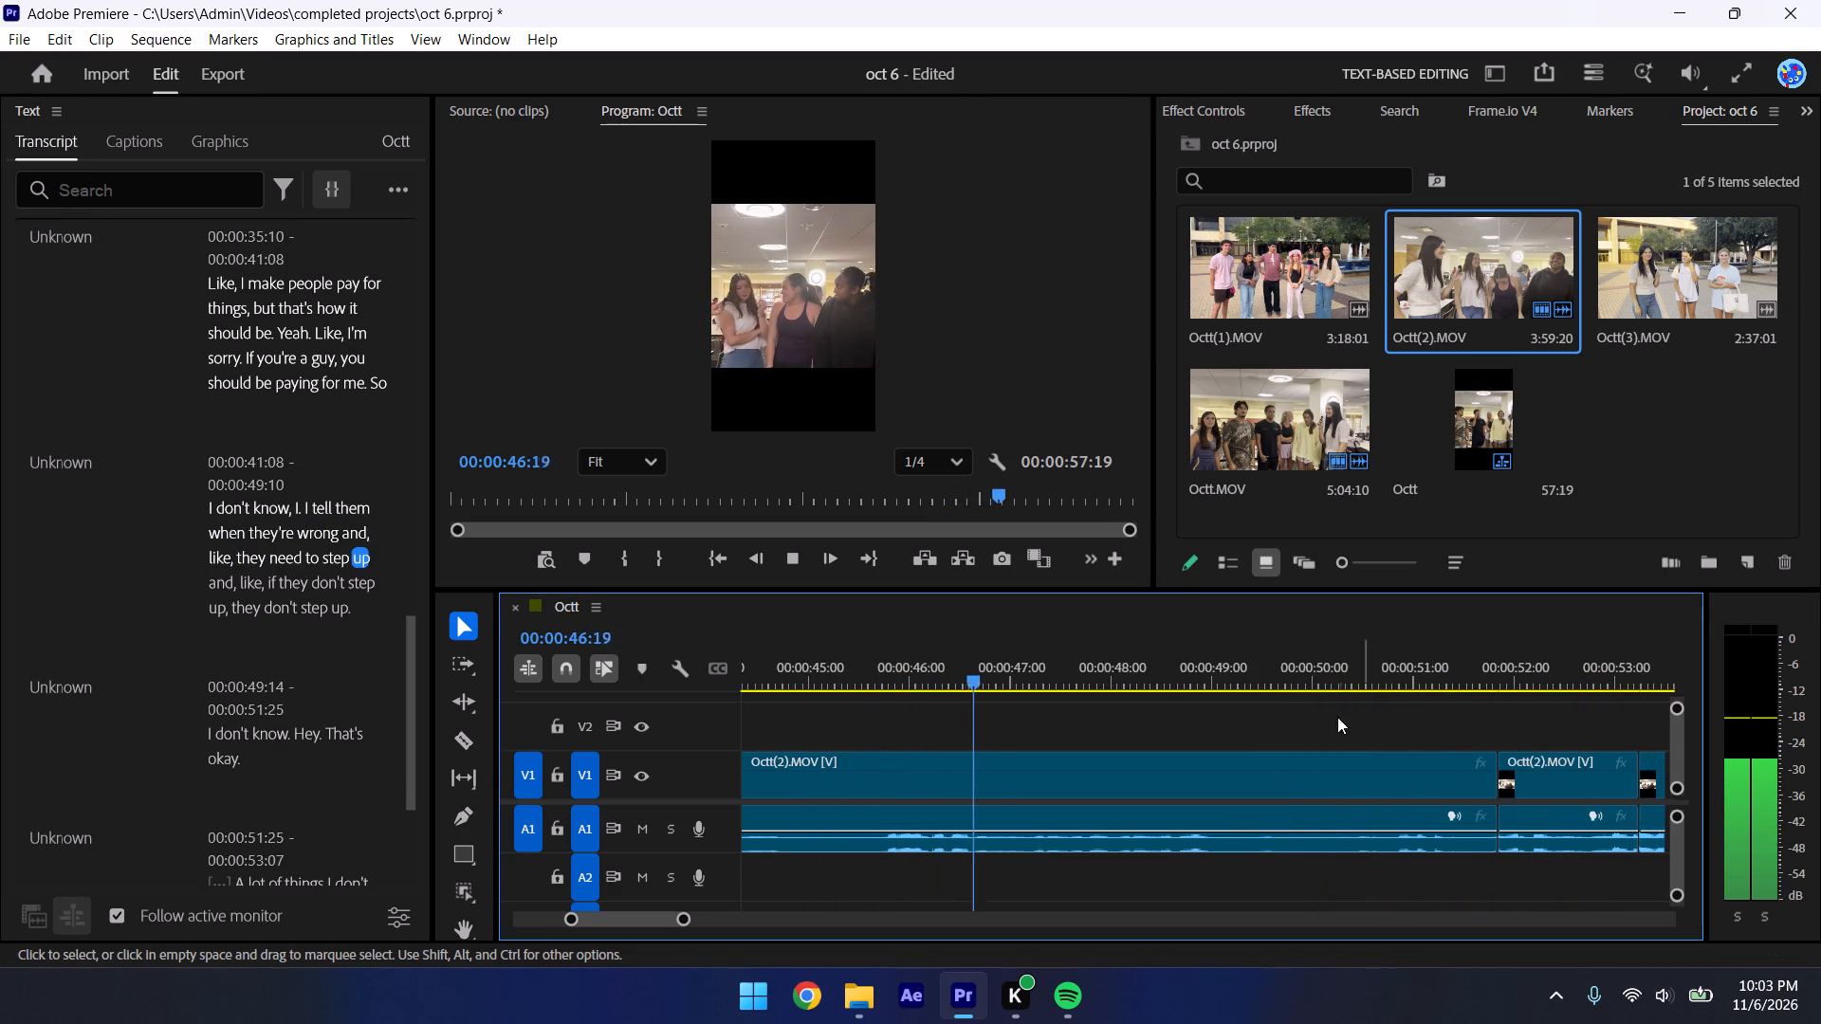
Save the project and split the "I tell them when they're wrong" clip at 00:00:44:23.
{"action": "left_click_drag", "start_coordinate": [967, 648], "coordinate": [792, 647]}
{"action": "key", "text": "ctrl+s"}
{"action": "left_click", "coordinate": [820, 768]}
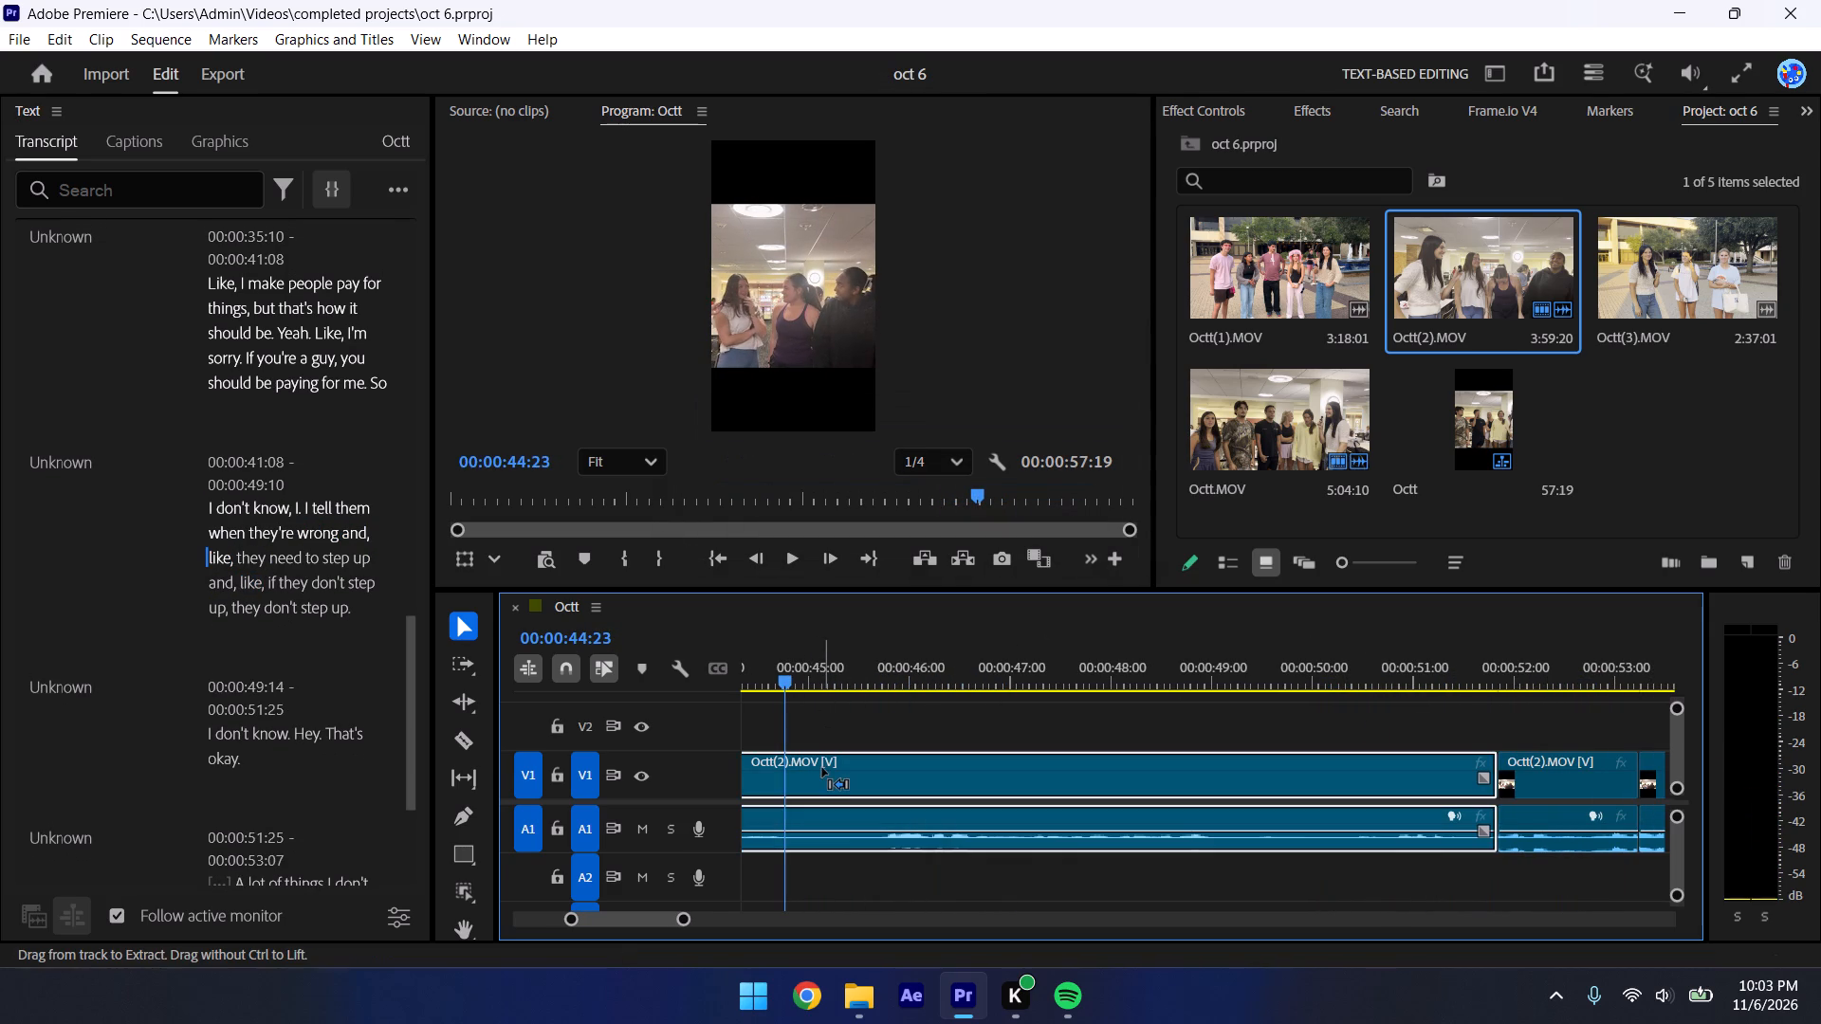
{"action": "key", "text": "ctrl+k"}
Ripple-trim "like," off the start of the clip after the 00:00:44:23 cut so it opens on "they need to step up", and play on.
{"action": "key", "text": "space"}
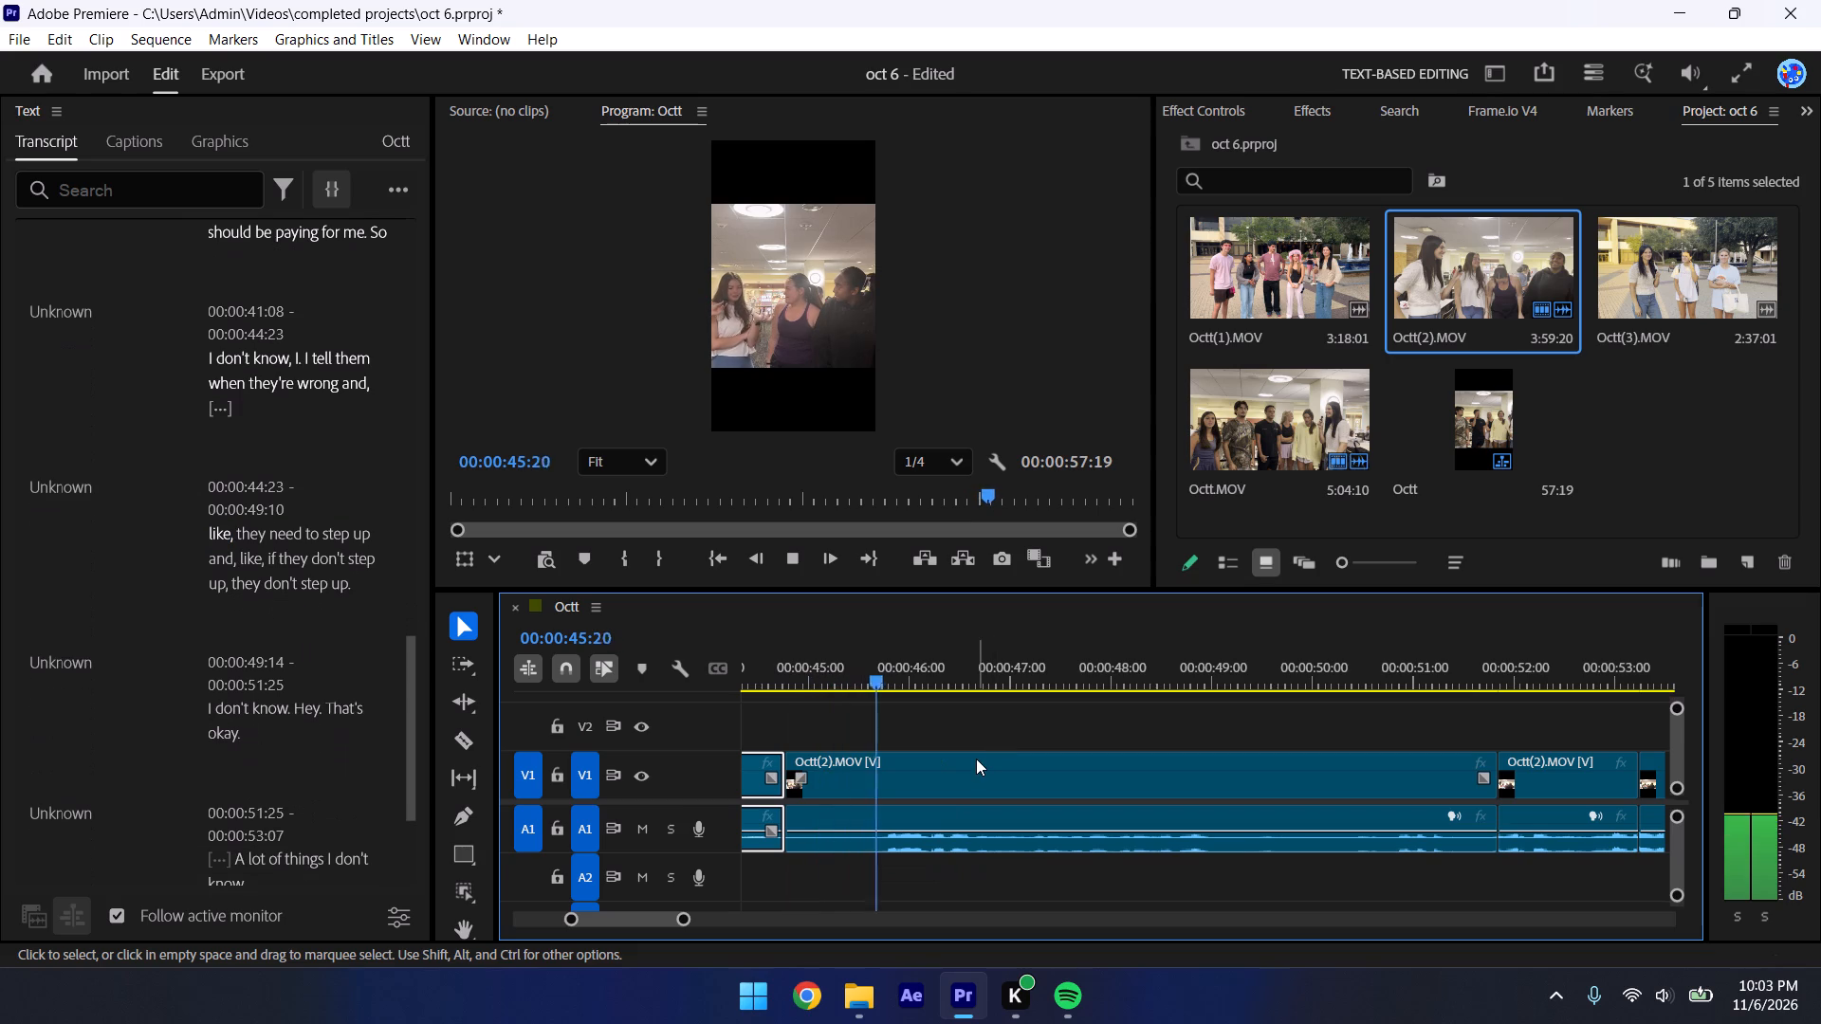
{"action": "key", "text": "space"}
{"action": "type", "text": "q"}
{"action": "key", "text": "space"}
{"action": "left_click", "coordinate": [1000, 730]}
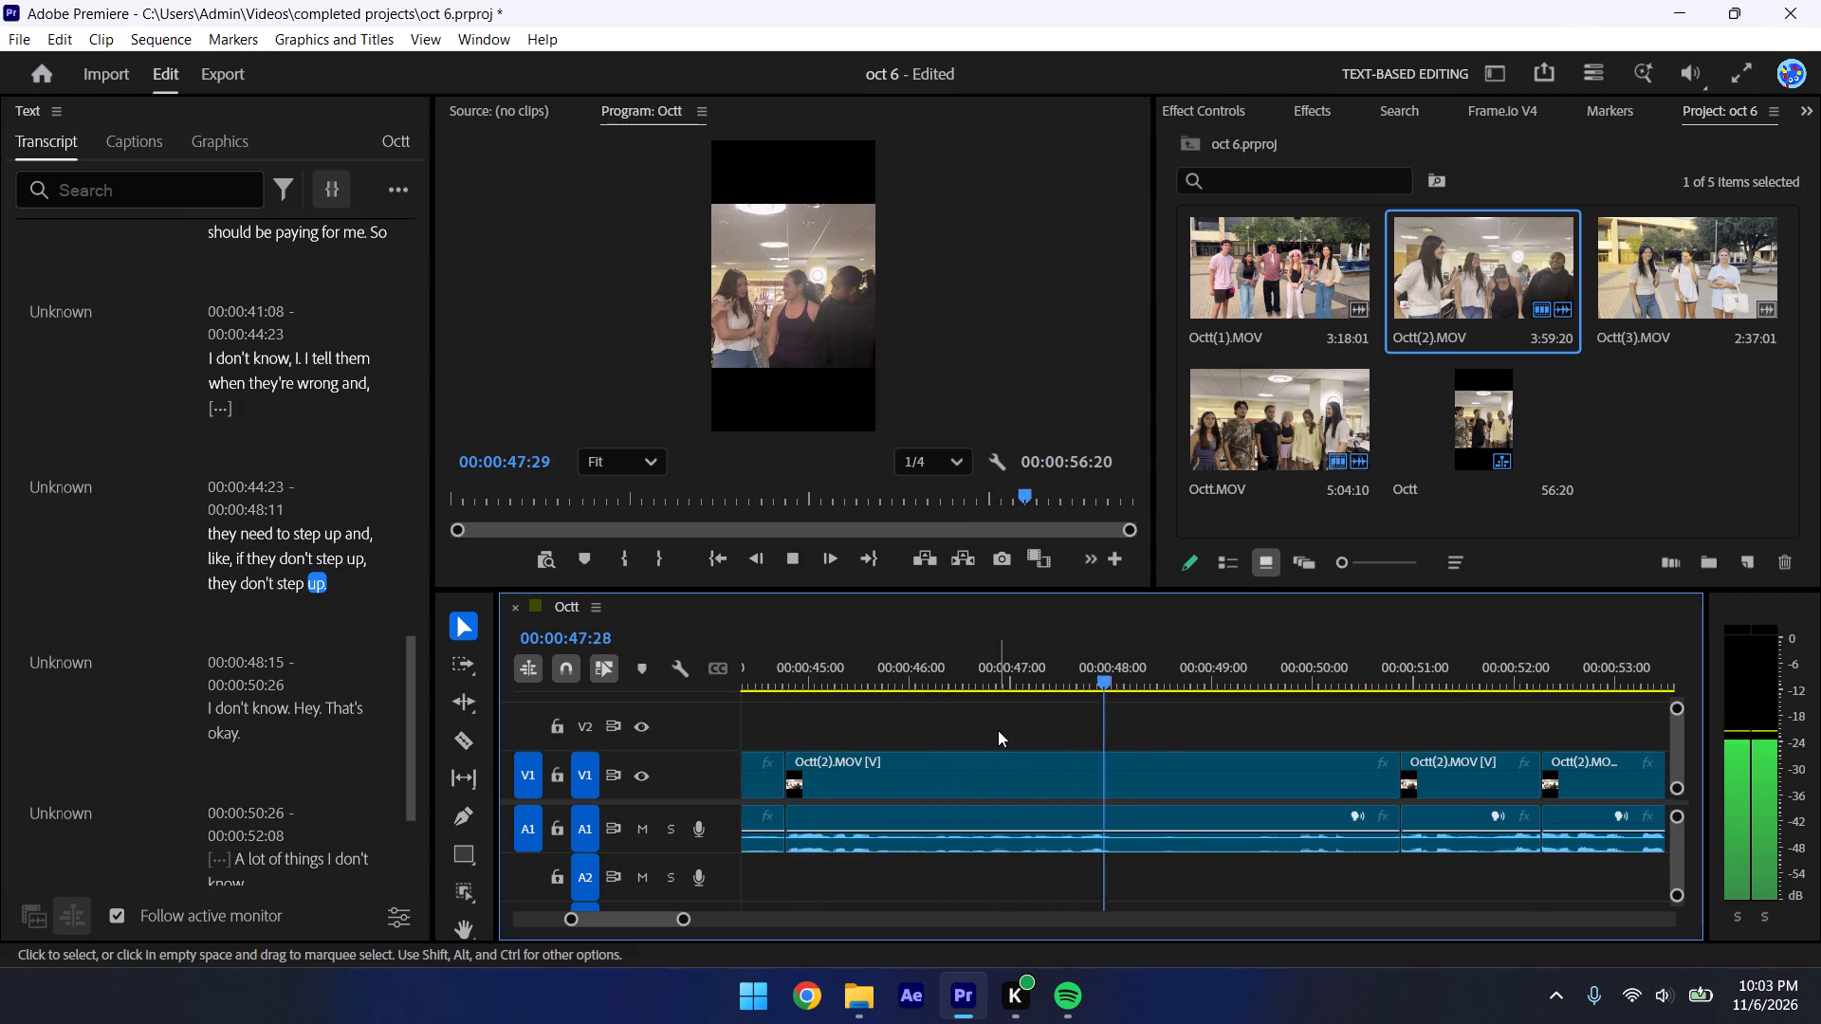
Split the "they need to step up" clip at 00:00:48:07, after "they don't step up".
{"action": "key", "text": "space"}
{"action": "left_click_drag", "start_coordinate": [1137, 674], "coordinate": [1104, 661]}
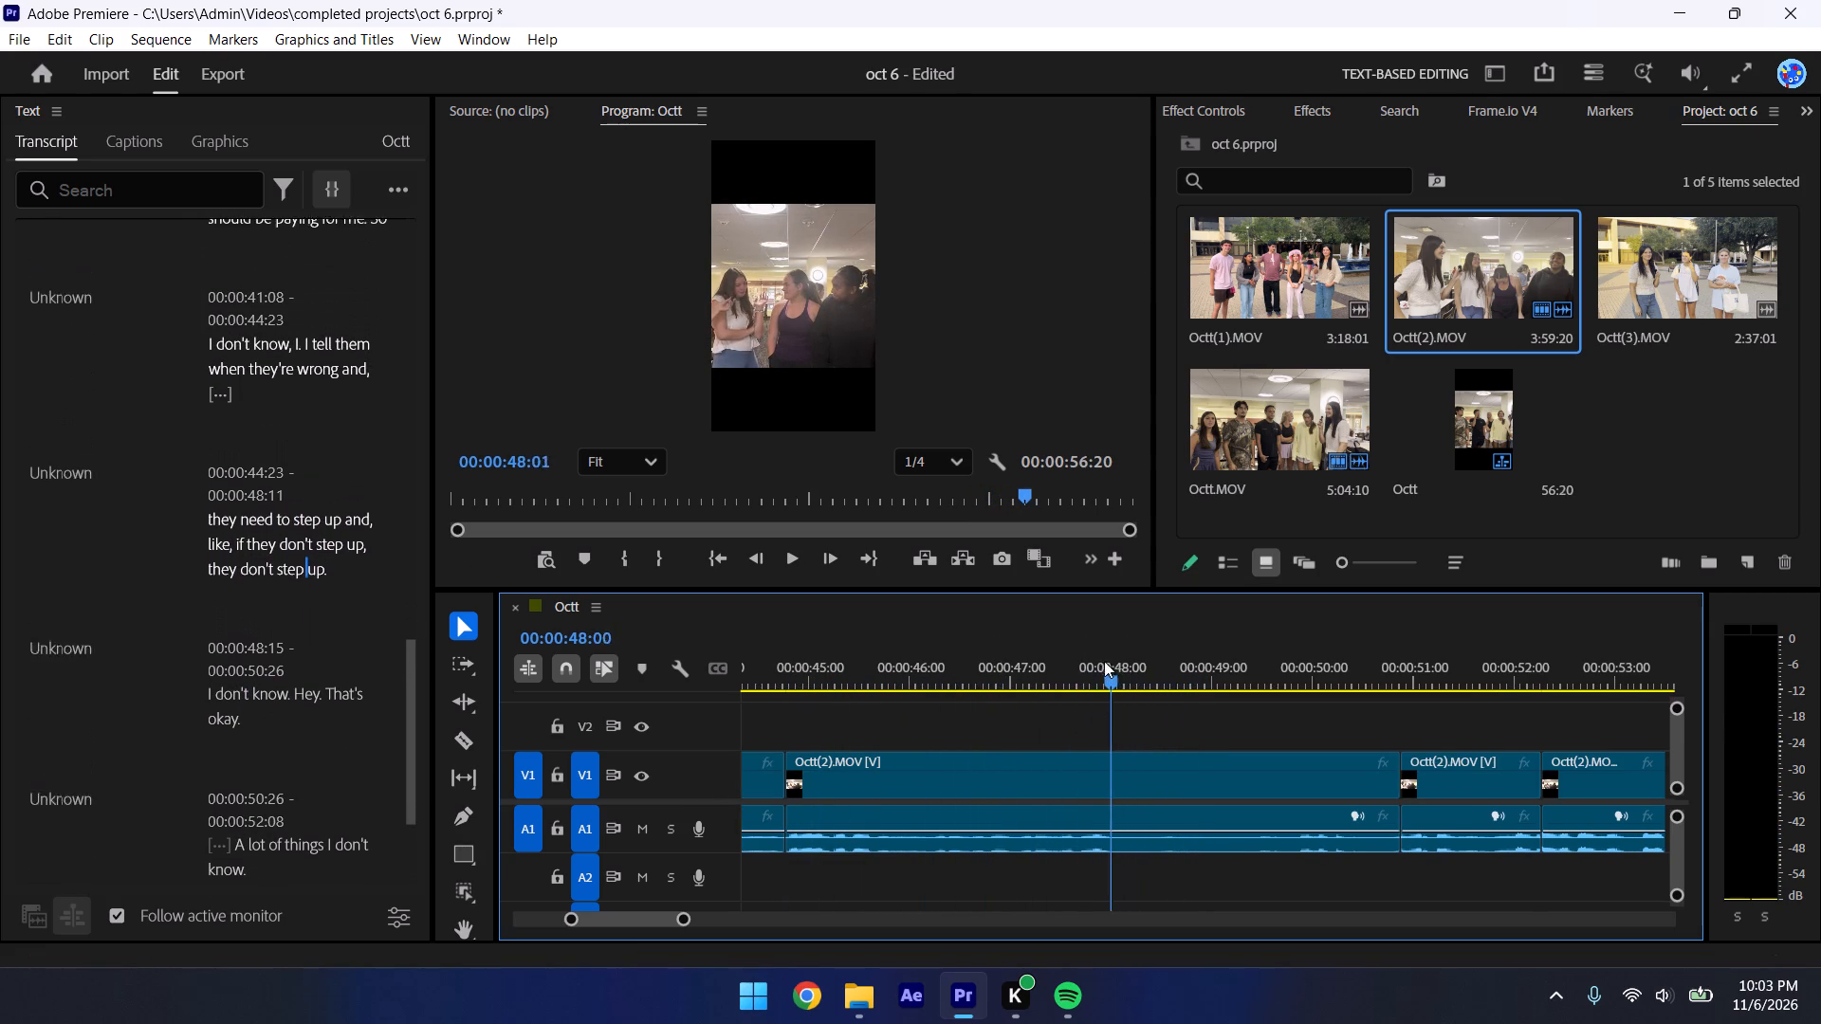
{"action": "left_click_drag", "start_coordinate": [1104, 661], "coordinate": [1094, 655]}
{"action": "key", "text": "space"}
{"action": "left_click_drag", "start_coordinate": [1103, 677], "coordinate": [1126, 686]}
{"action": "left_click", "coordinate": [1165, 777]}
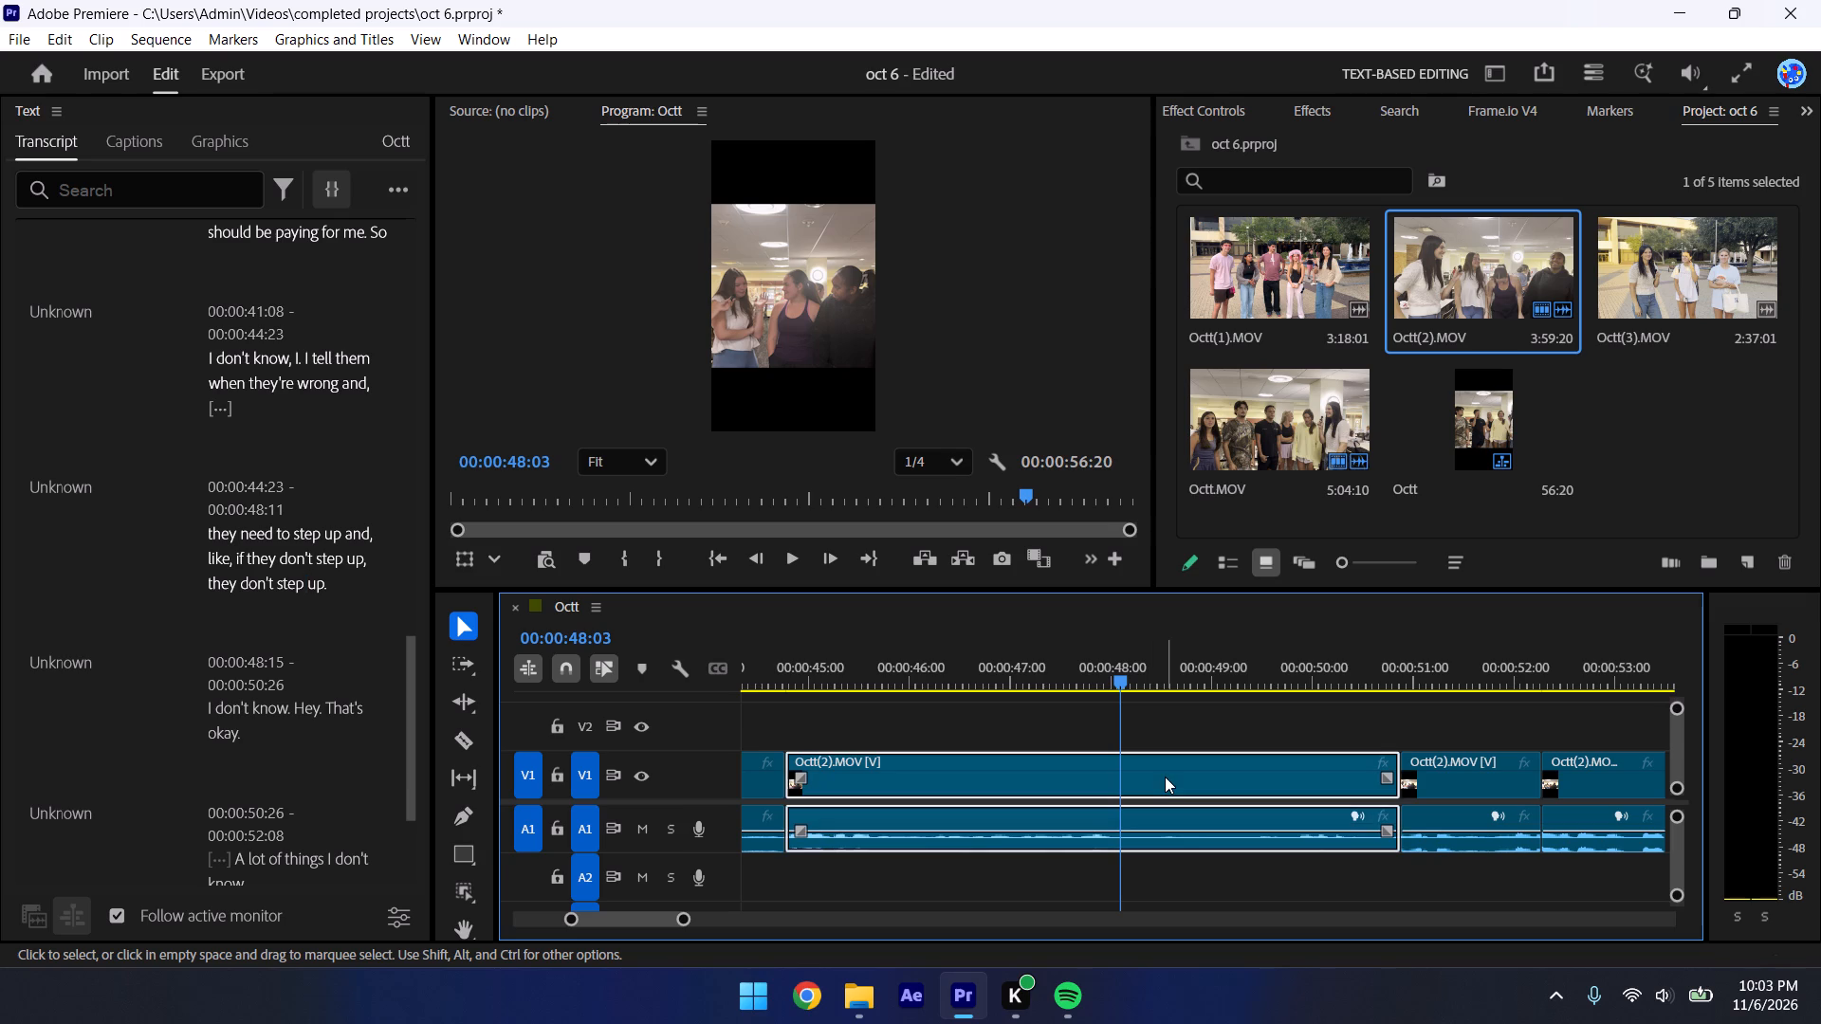
{"action": "key", "text": "Right"}
{"action": "key", "text": "Right"}
{"action": "key", "text": "Right"}
{"action": "key", "text": "Right"}
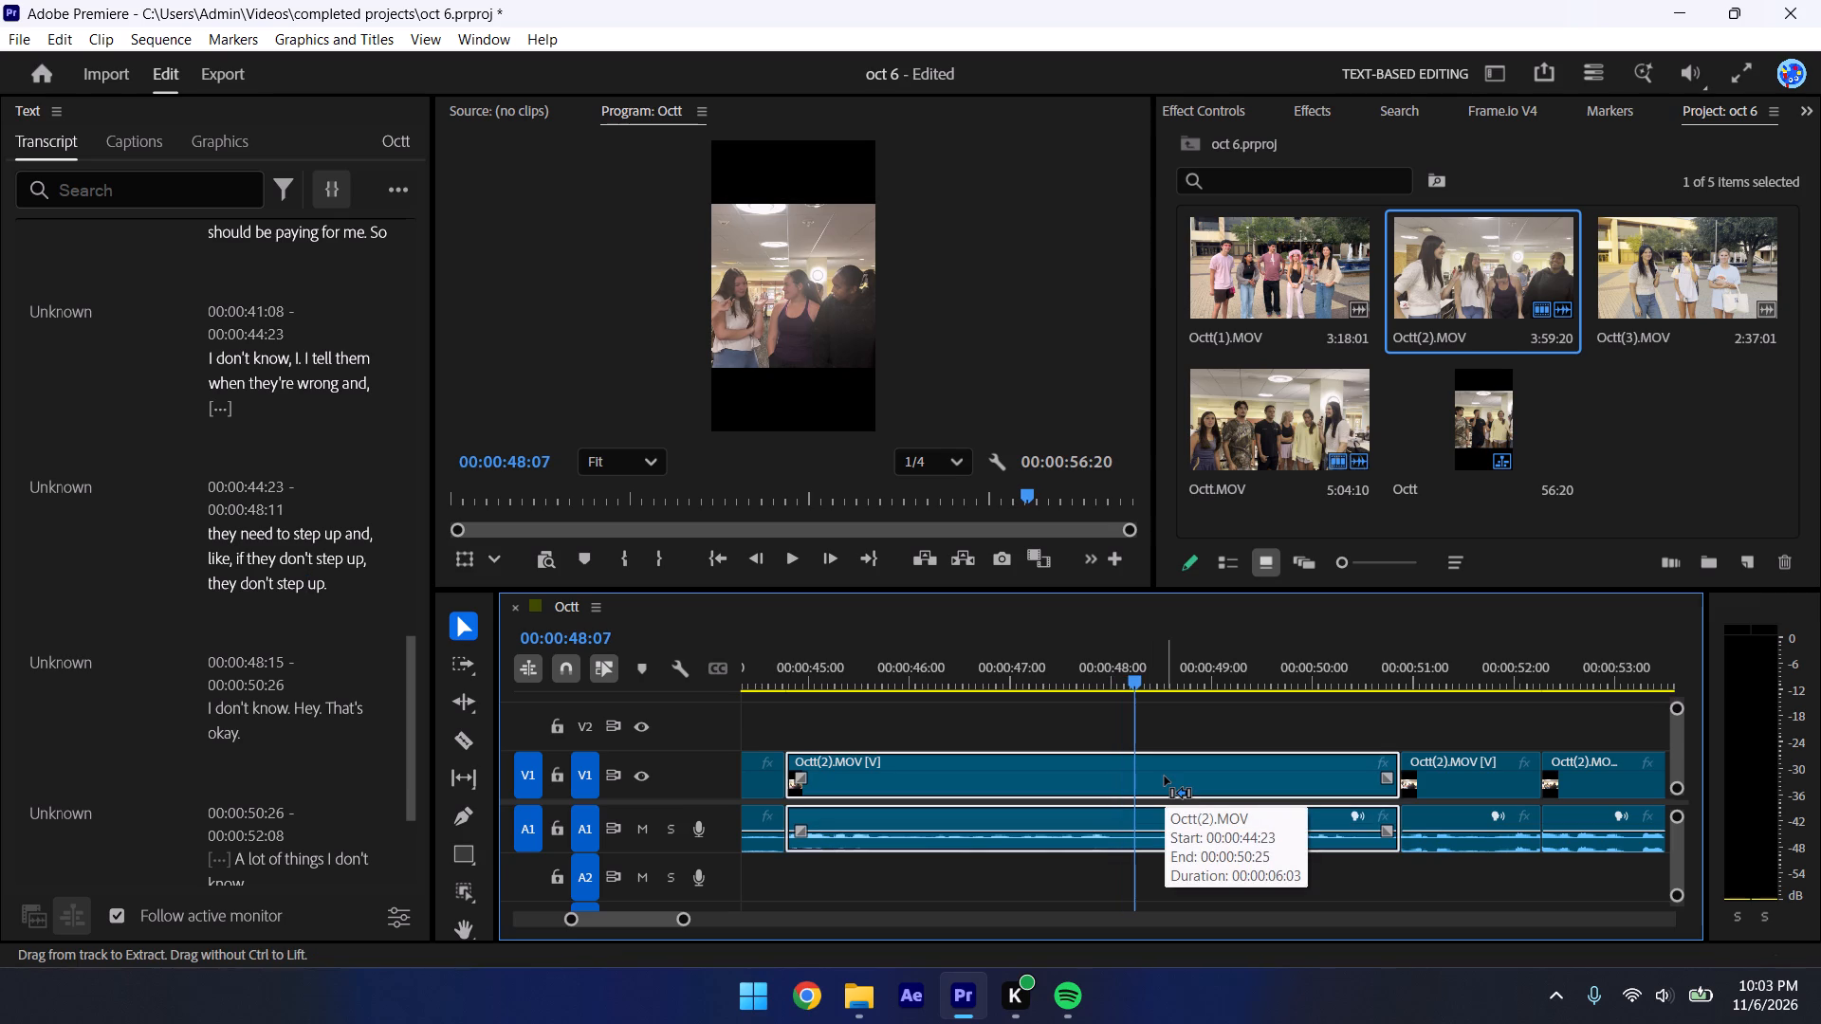
{"action": "key", "text": "ctrl+k"}
Delete the three Octt(2).MOV clips after the 00:00:48:07 cut, play the new ending, and save the project.
{"action": "key", "text": "space"}
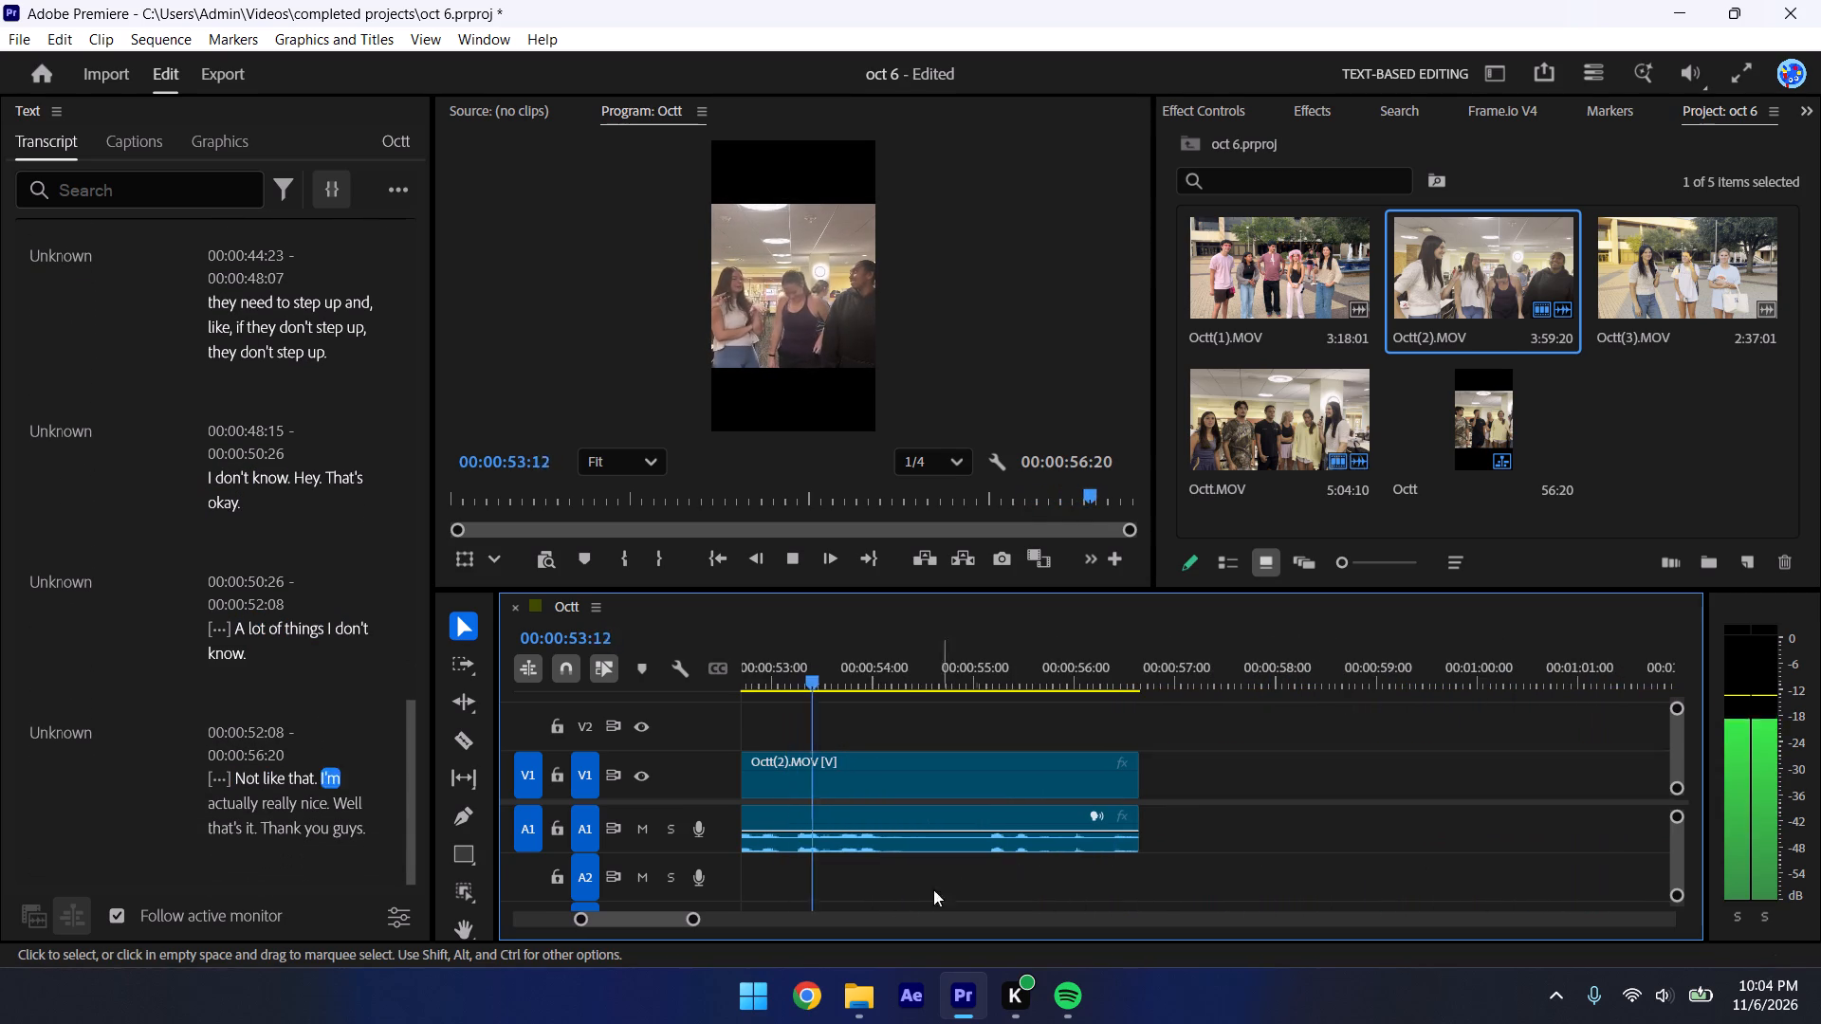
{"action": "left_click_drag", "start_coordinate": [697, 924], "coordinate": [792, 933]}
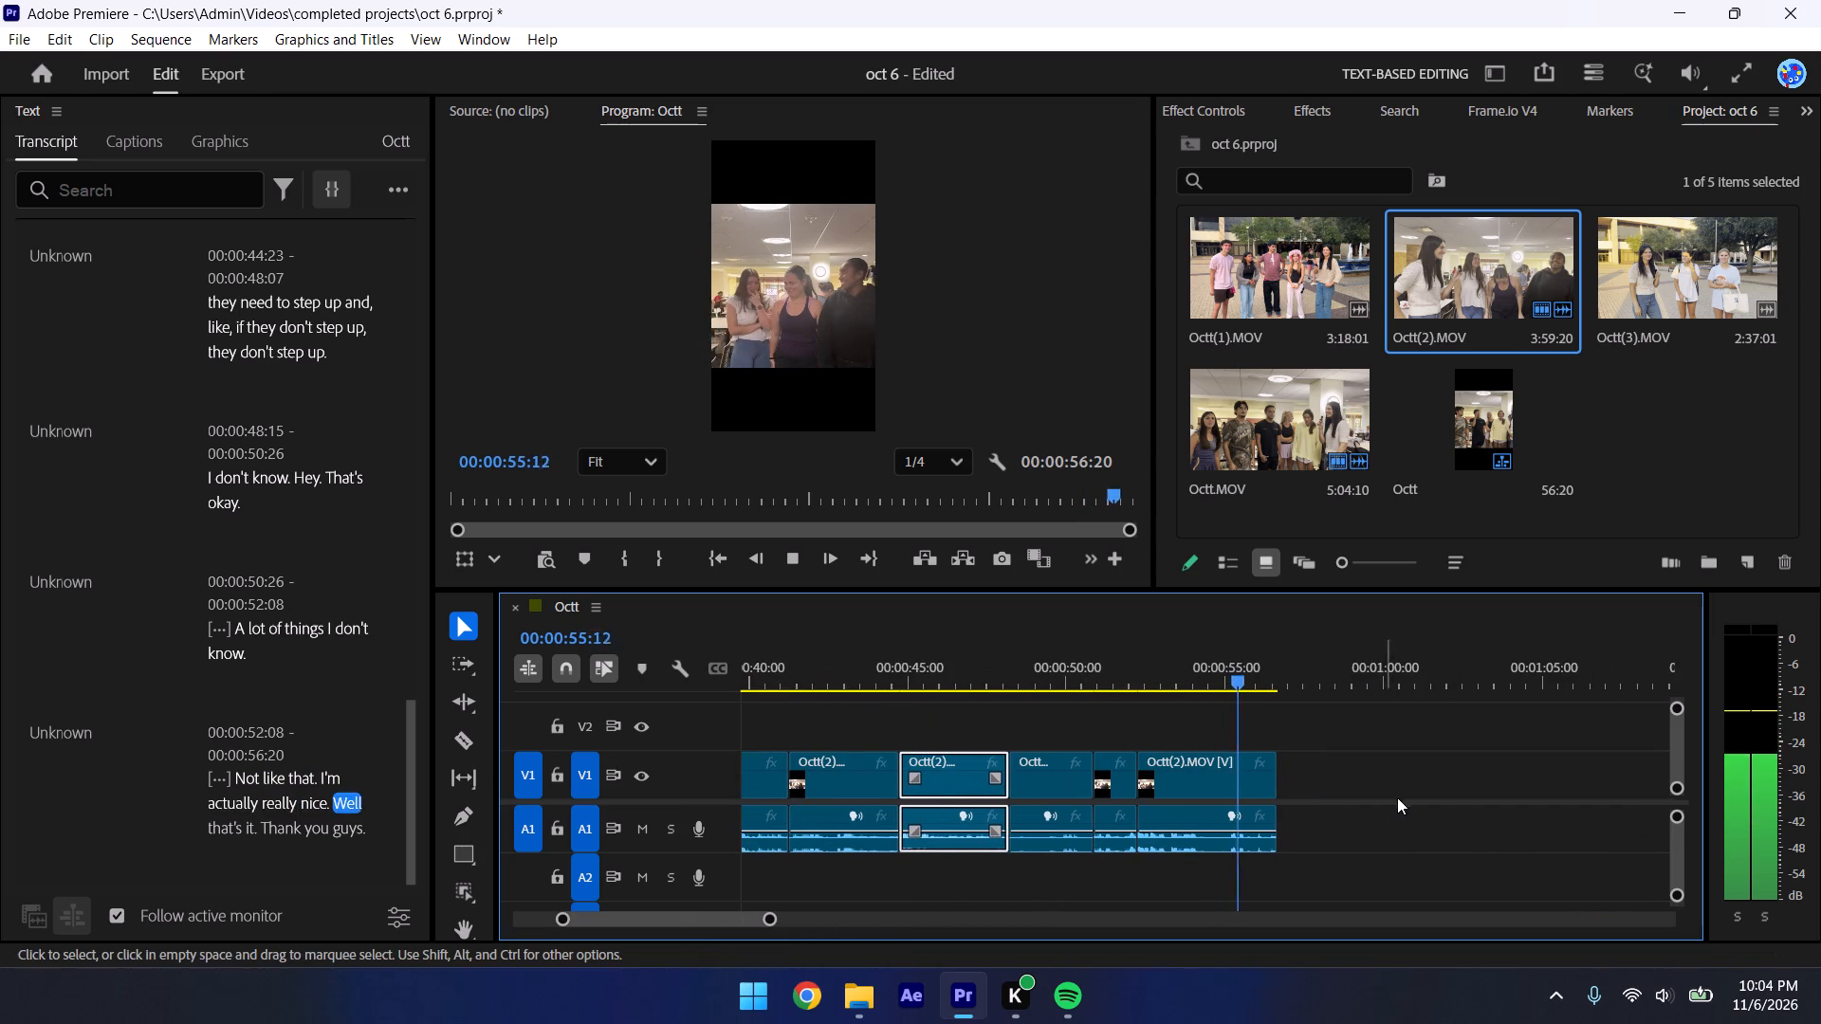
{"action": "left_click_drag", "start_coordinate": [1389, 791], "coordinate": [1060, 810]}
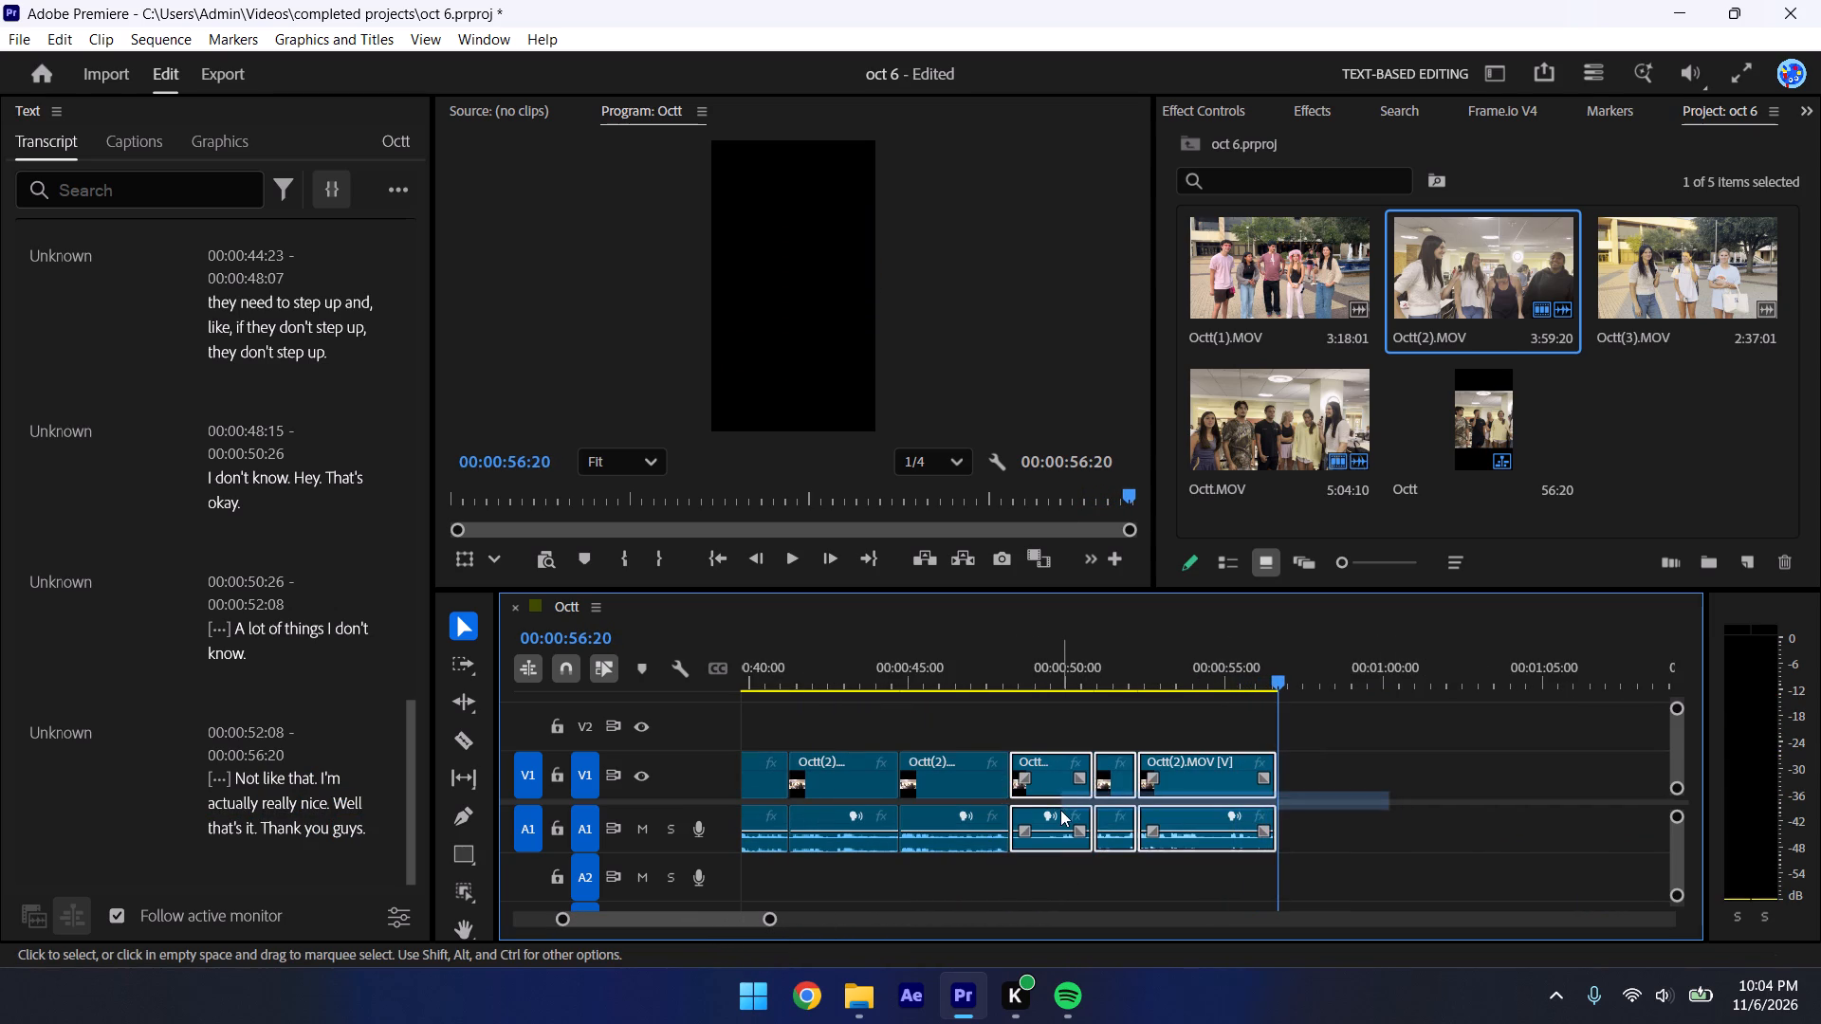
{"action": "key", "text": "Delete"}
{"action": "left_click_drag", "start_coordinate": [962, 680], "coordinate": [972, 685]}
{"action": "key", "text": "space"}
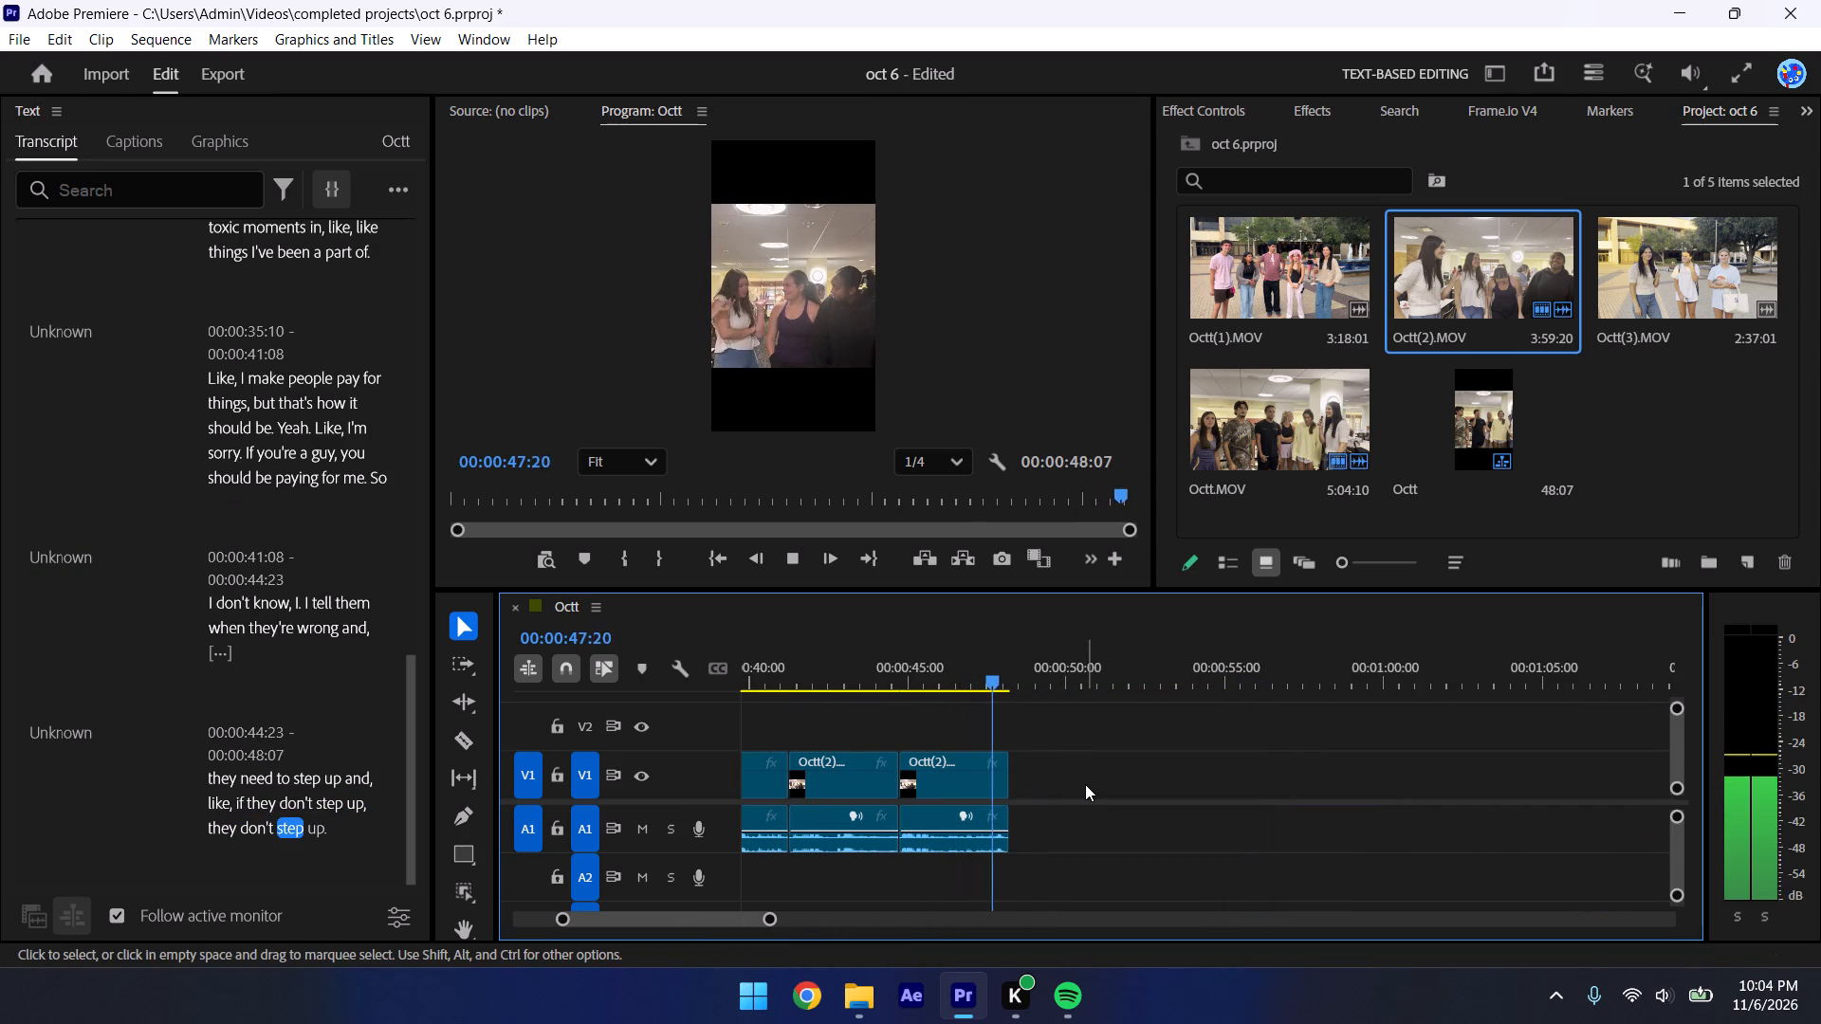
{"action": "key", "text": "ctrl+s"}
Add Octt(1).MOV to the sequence directly after the last clip at 00:00:48:07 and play up to it.
{"action": "left_click_drag", "start_coordinate": [987, 683], "coordinate": [969, 683]}
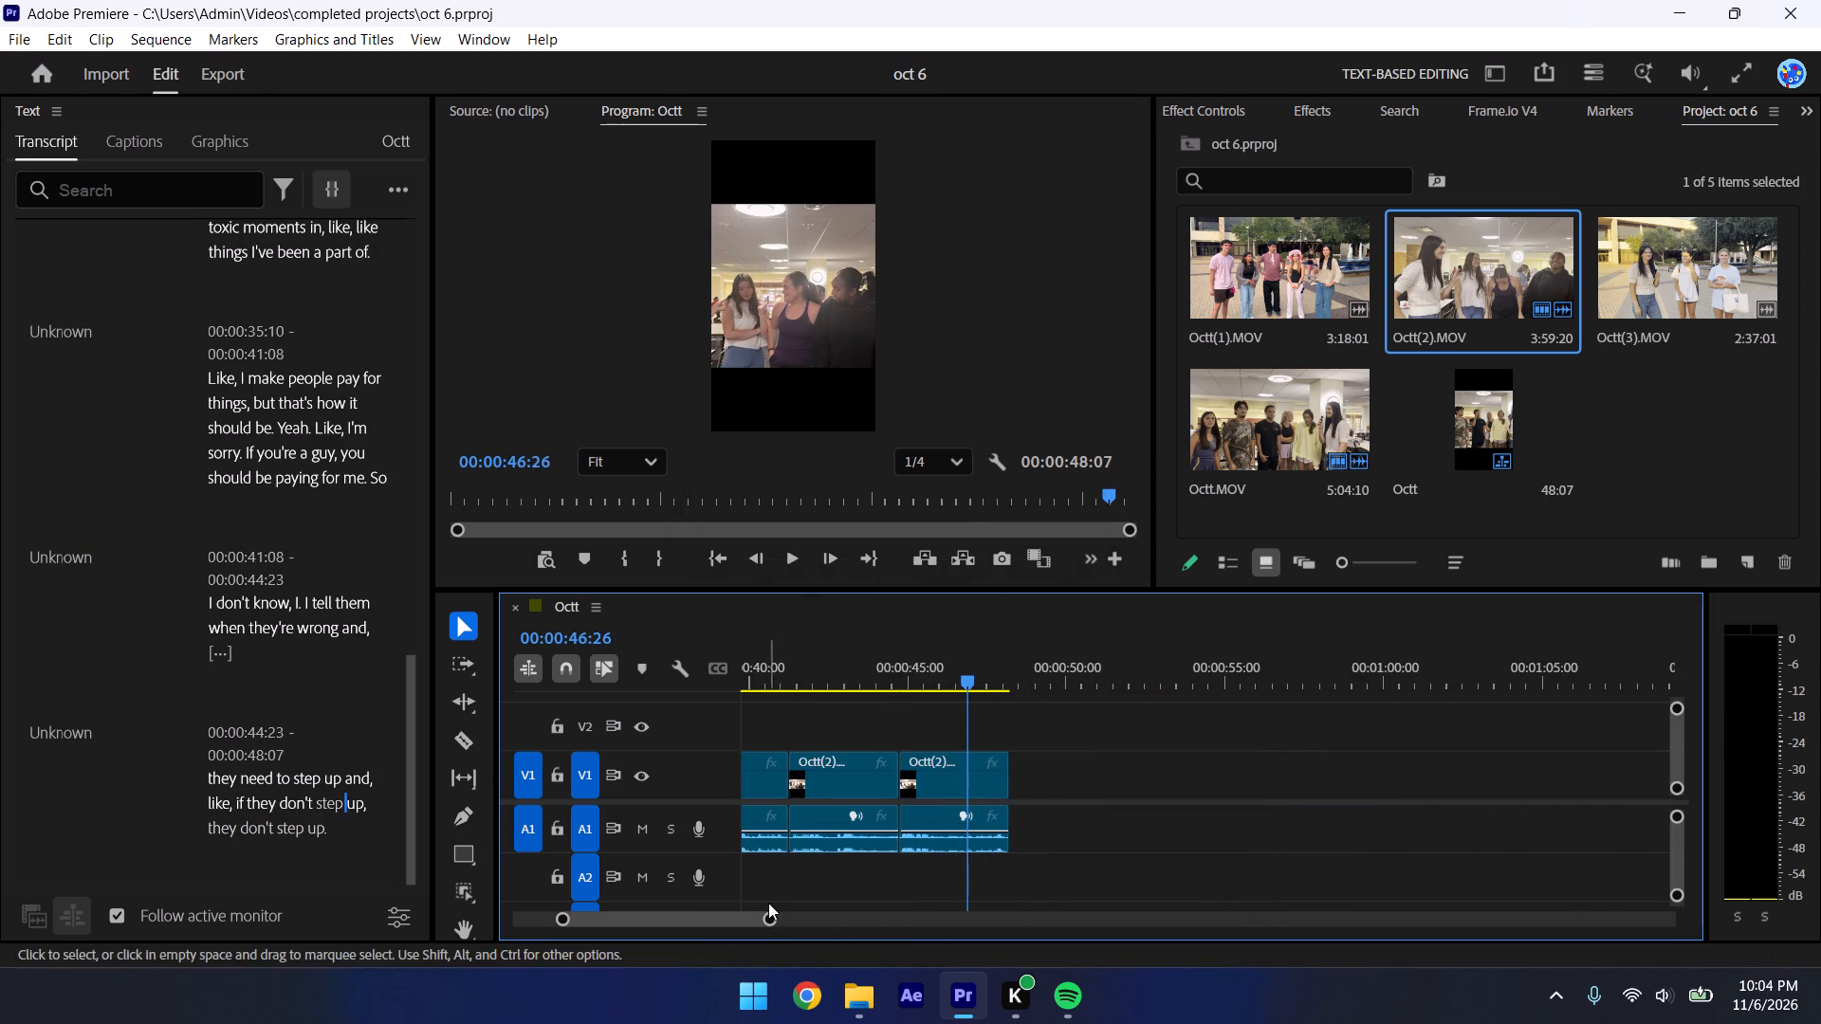
{"action": "left_click_drag", "start_coordinate": [770, 920], "coordinate": [860, 923]}
{"action": "scroll", "coordinate": [1278, 307], "scroll_direction": "up", "scroll_amount": 3}
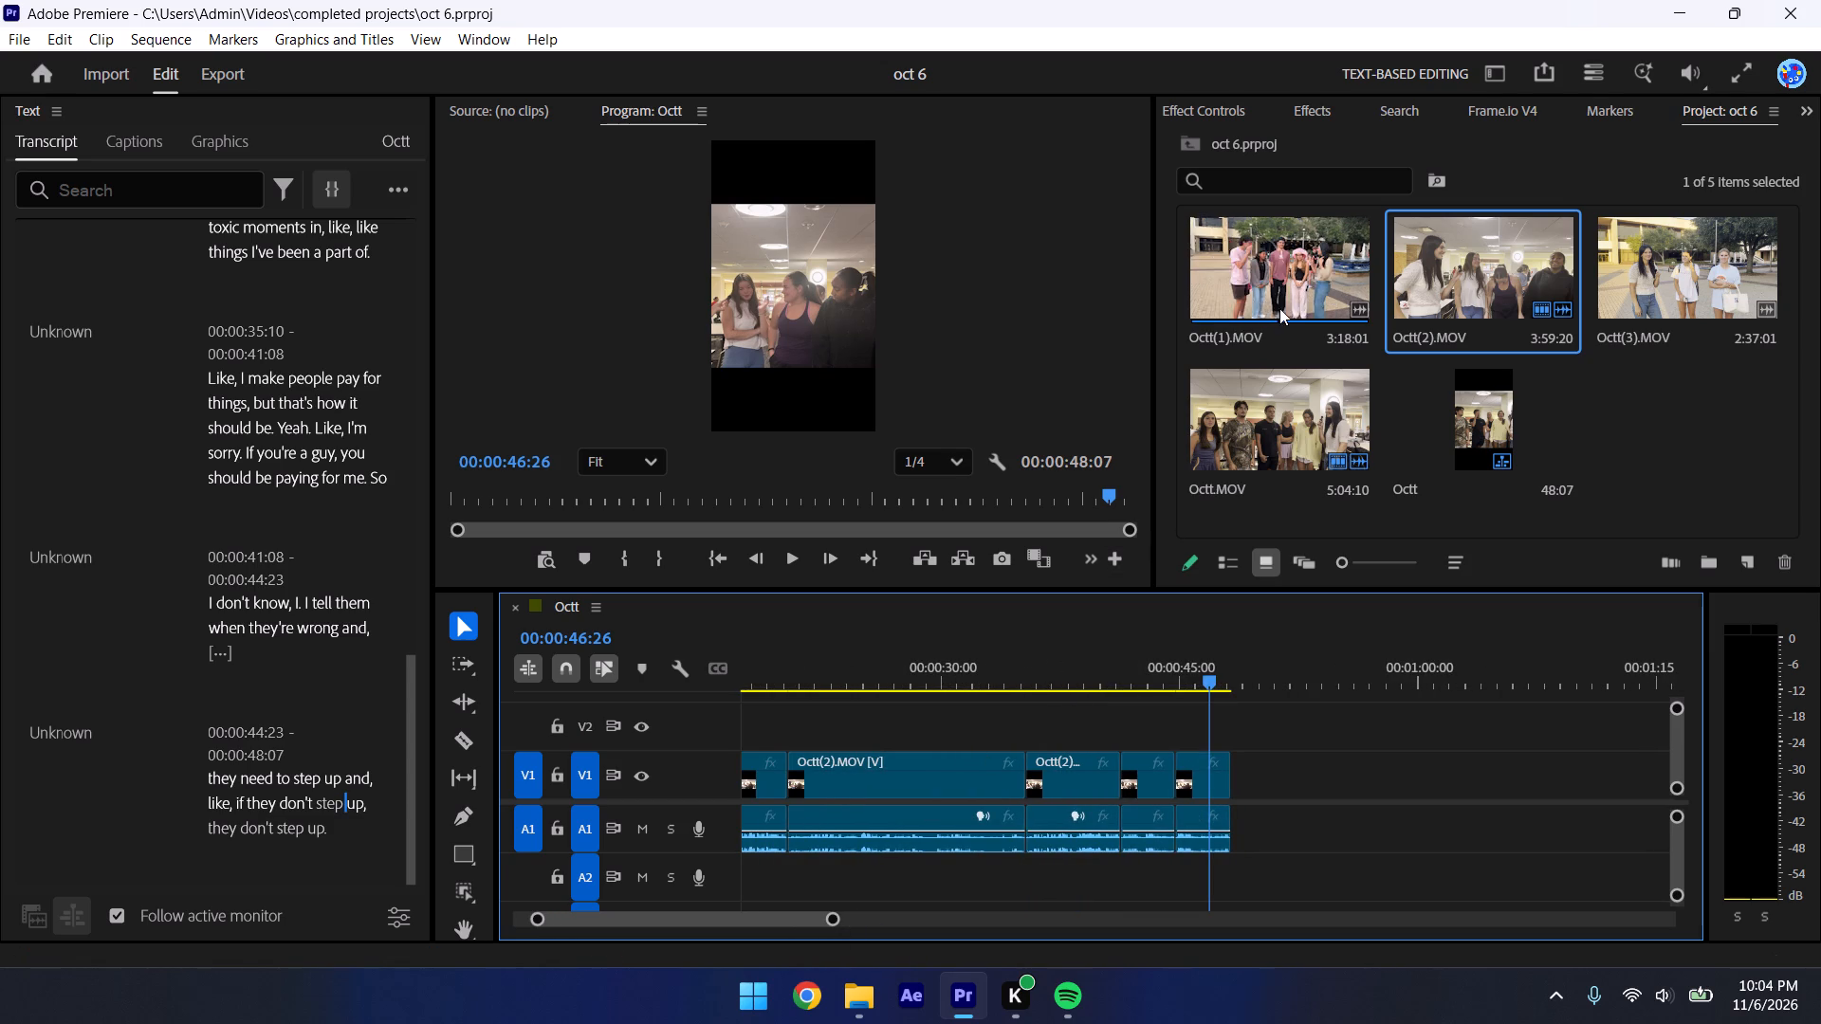
{"action": "scroll", "coordinate": [1279, 308], "scroll_direction": "up", "scroll_amount": 3}
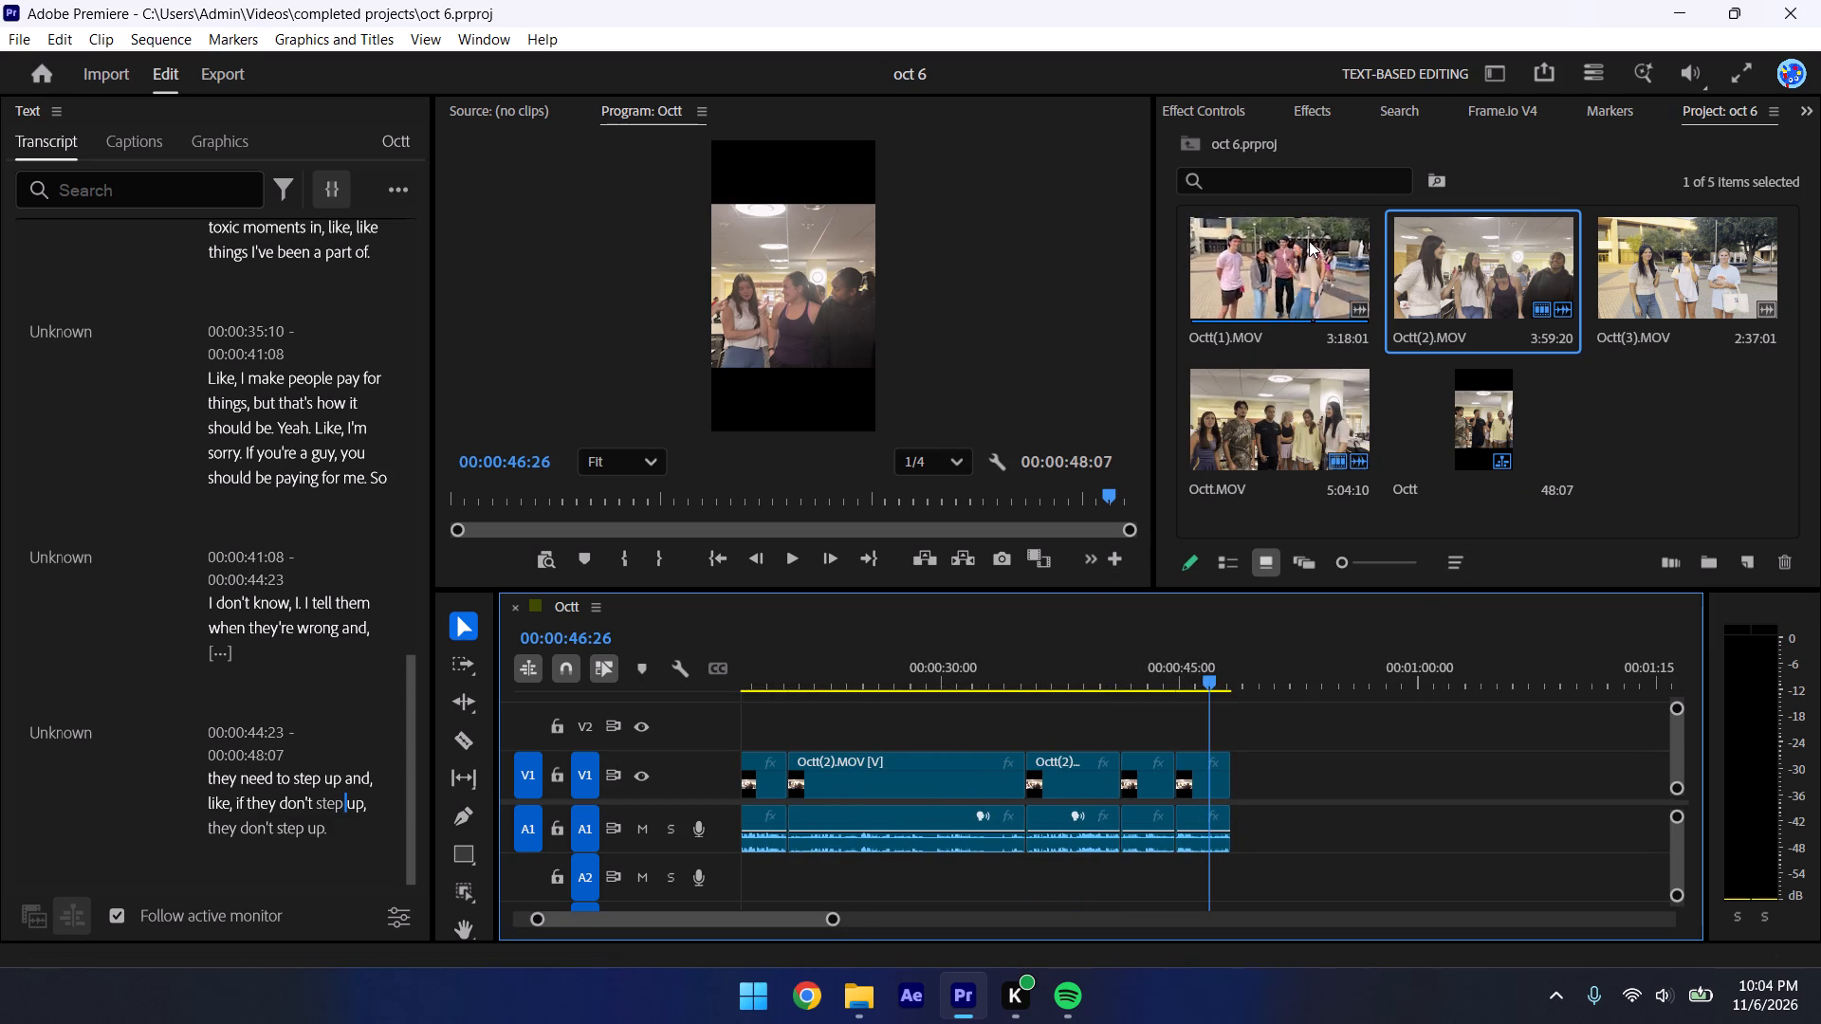
{"action": "left_click_drag", "start_coordinate": [1292, 242], "coordinate": [1232, 774]}
{"action": "key", "text": "space"}
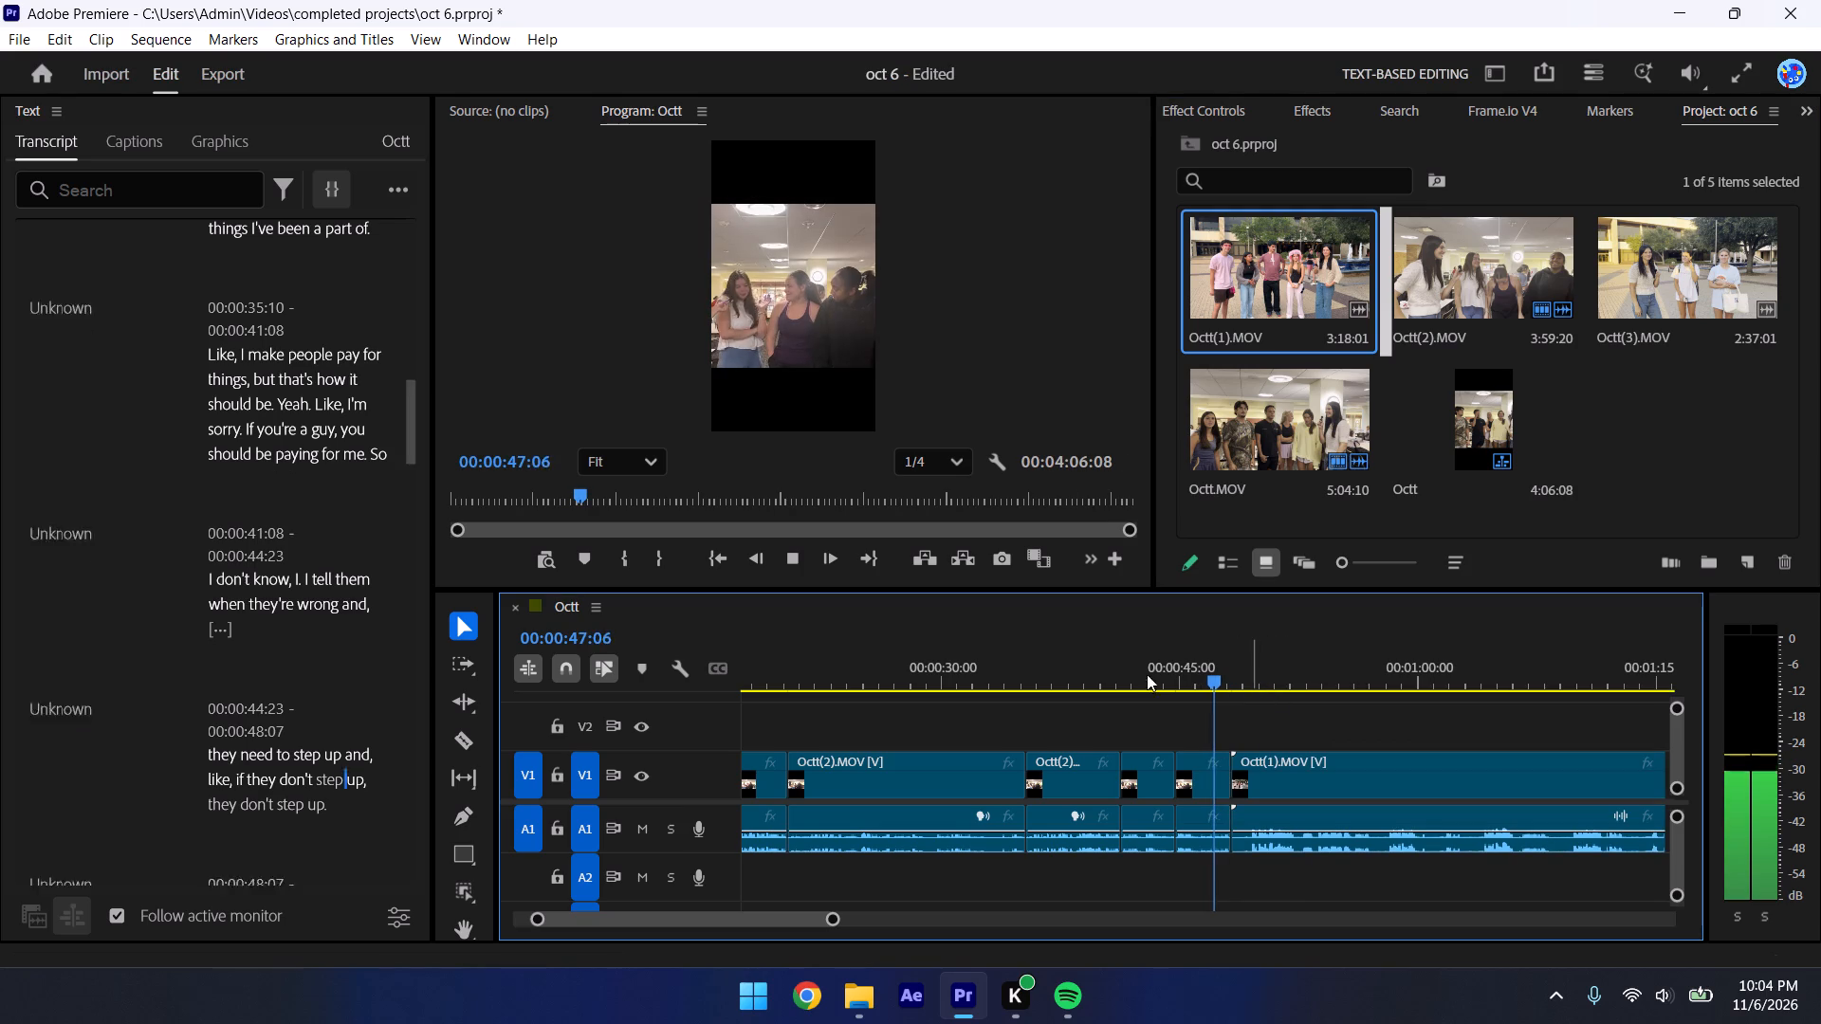
Find "What's the most toxic thing" in the Octt(1).MOV transcript and ripple-trim everything before it off the clip's start, at 00:03:16:03.
{"action": "key", "text": "space"}
{"action": "scroll", "coordinate": [327, 637], "scroll_direction": "down", "scroll_amount": 10}
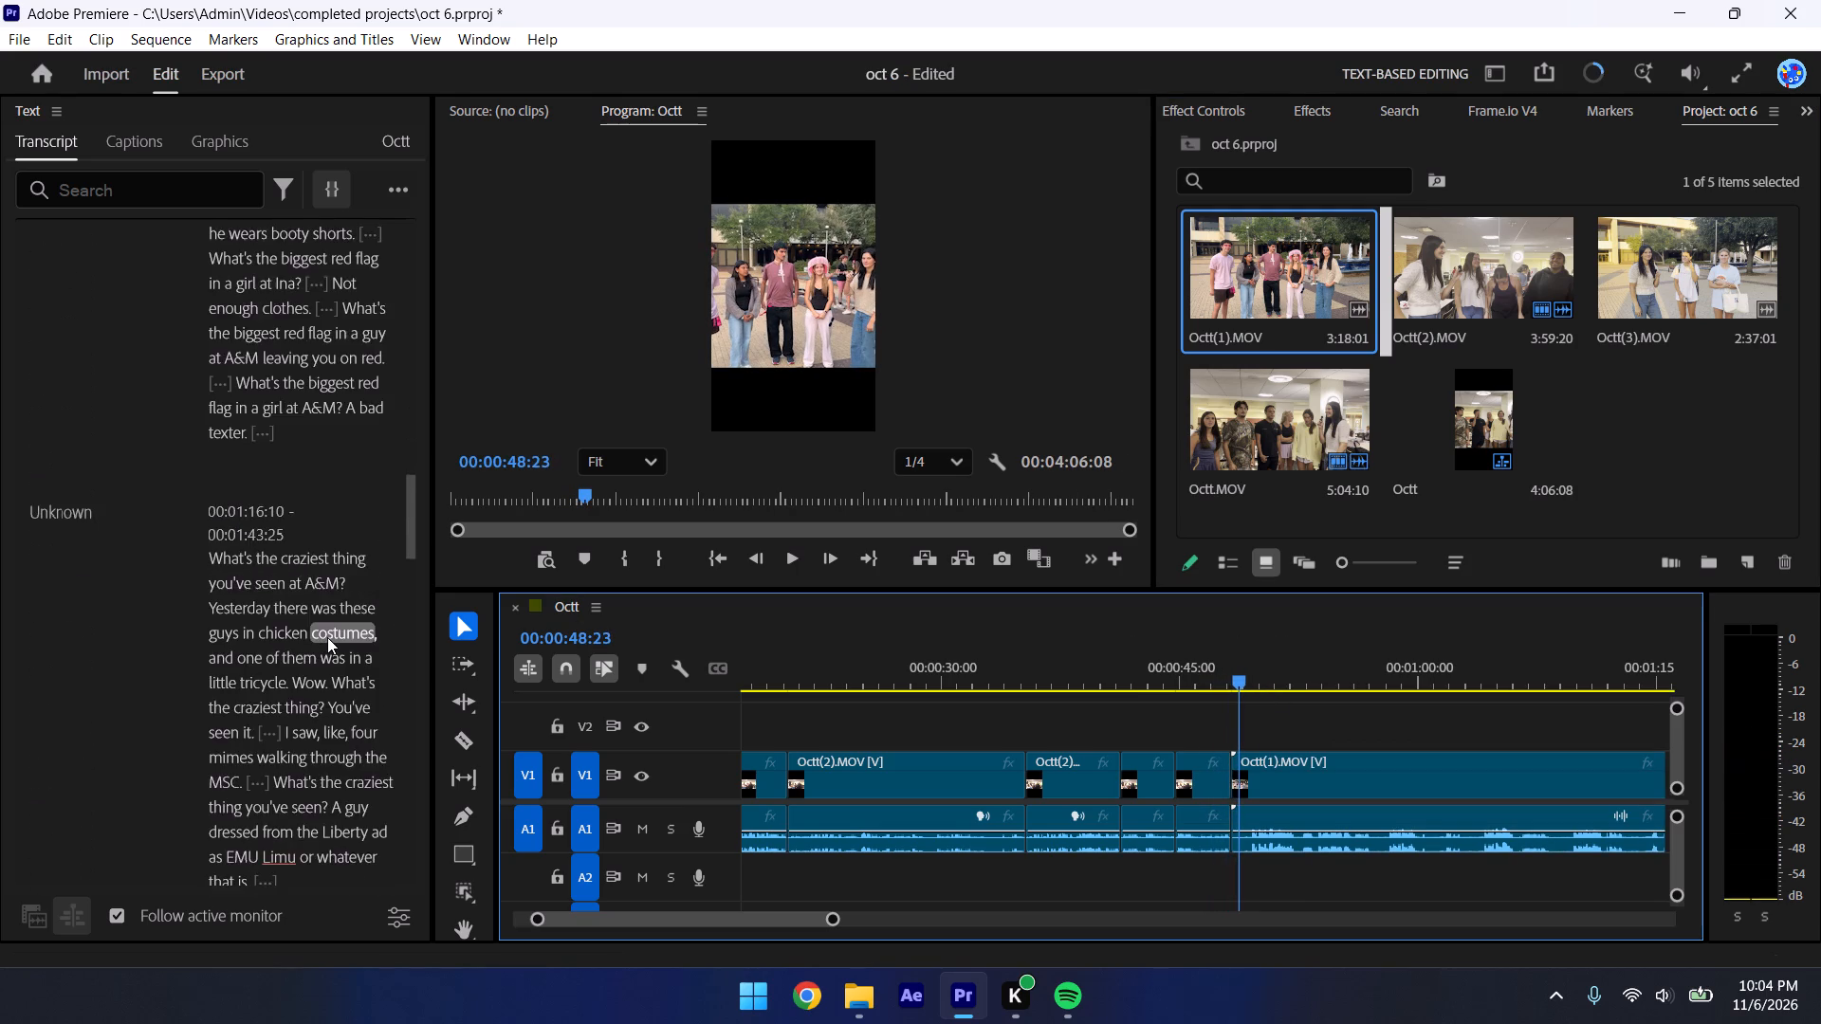
{"action": "scroll", "coordinate": [327, 637], "scroll_direction": "down", "scroll_amount": 20}
{"action": "scroll", "coordinate": [327, 637], "scroll_direction": "down", "scroll_amount": 14}
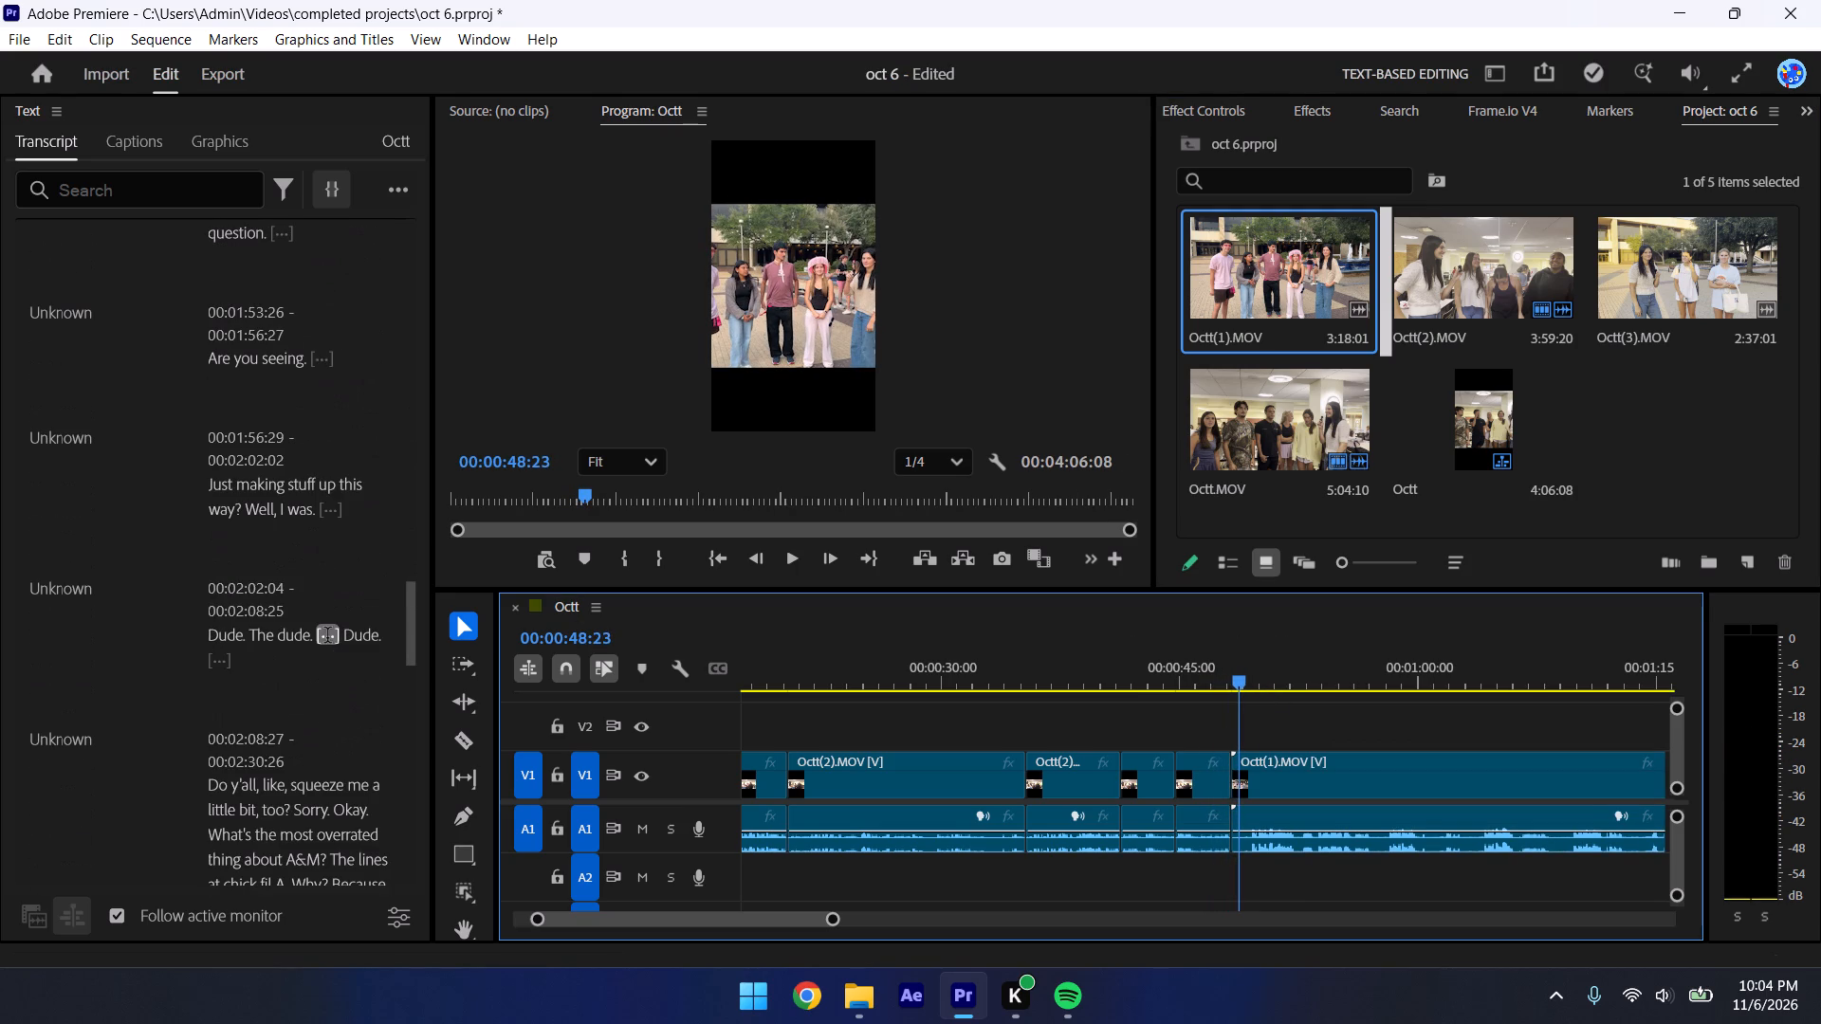
{"action": "scroll", "coordinate": [288, 694], "scroll_direction": "down", "scroll_amount": 10}
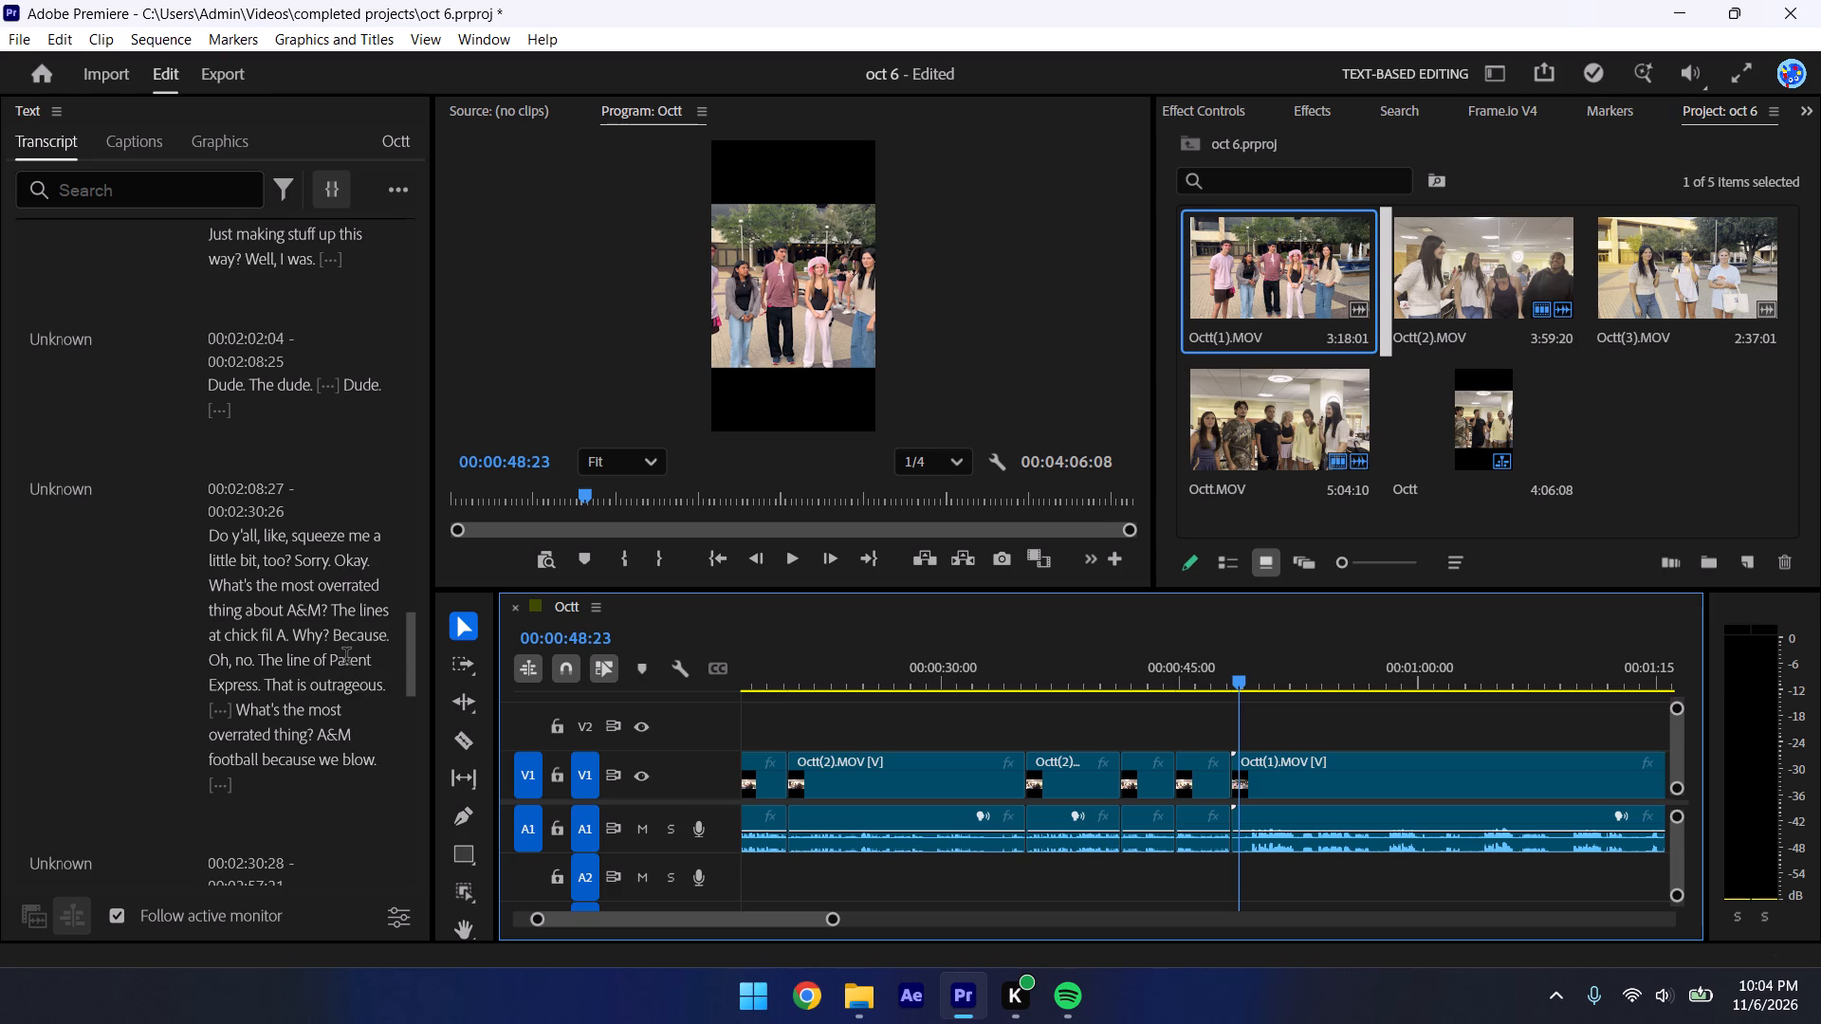
{"action": "scroll", "coordinate": [357, 672], "scroll_direction": "down", "scroll_amount": 8}
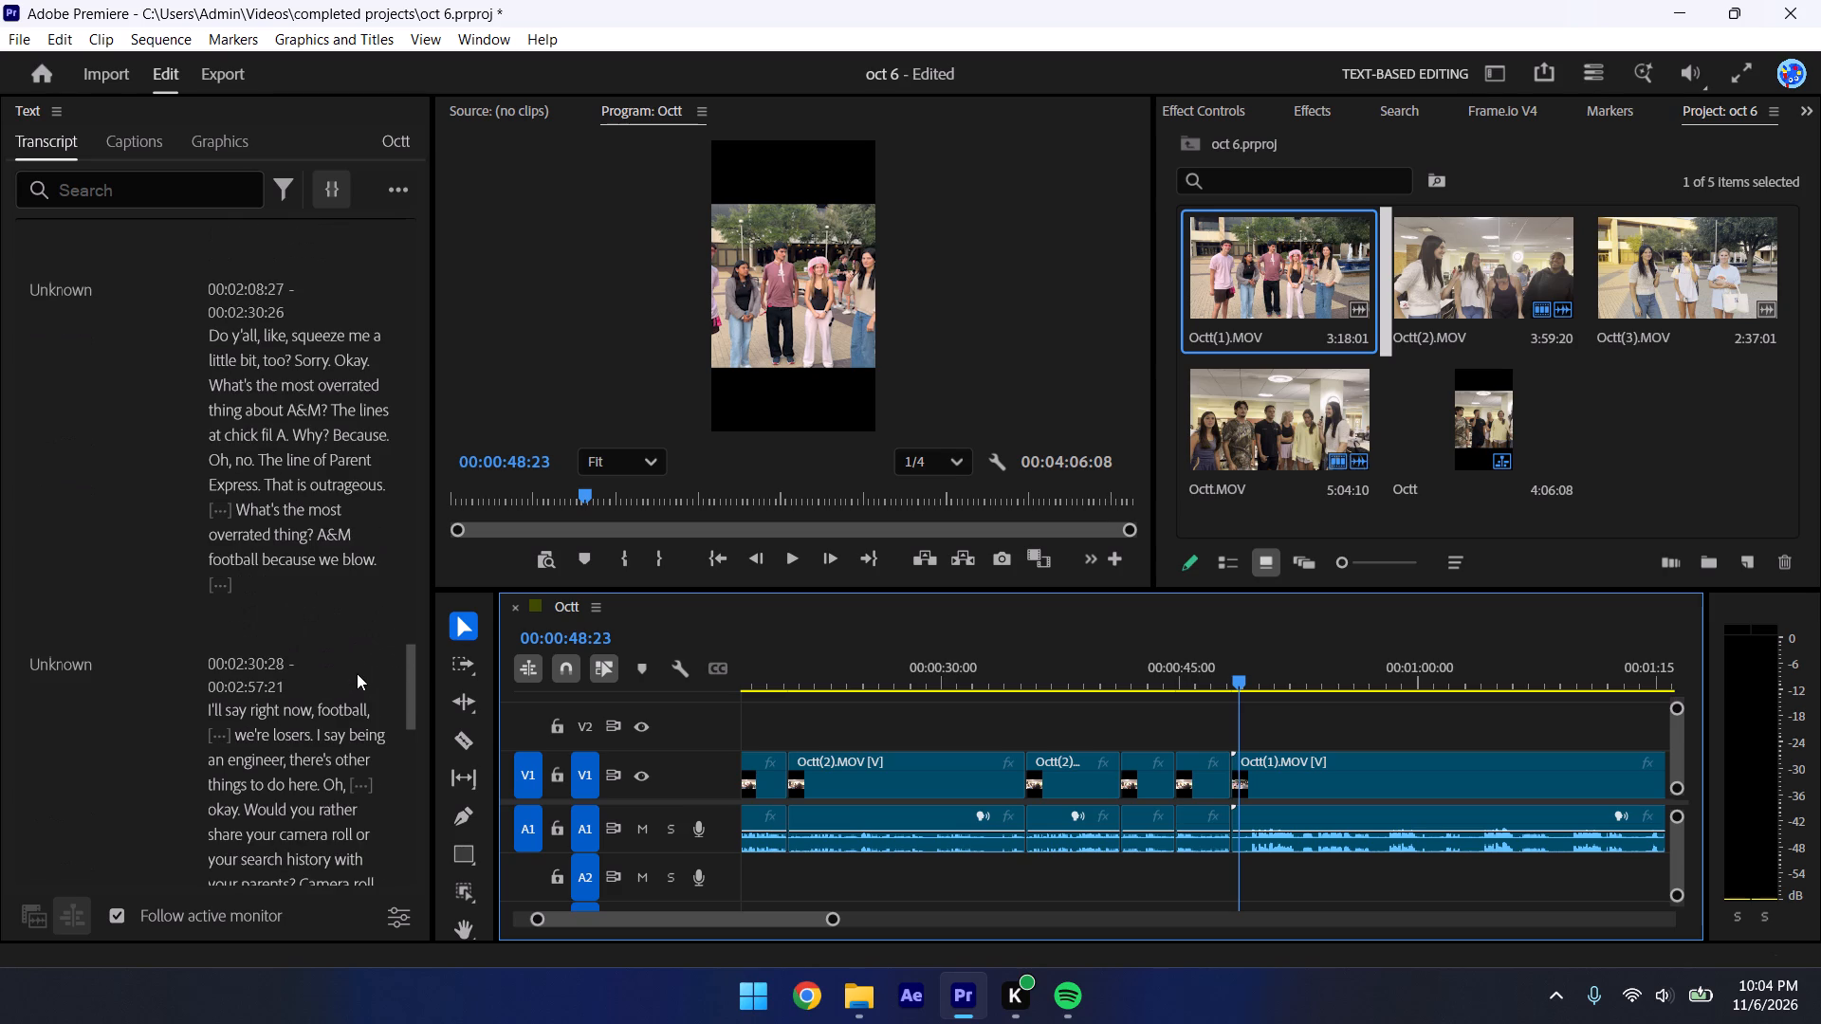
{"action": "scroll", "coordinate": [357, 673], "scroll_direction": "down", "scroll_amount": 20}
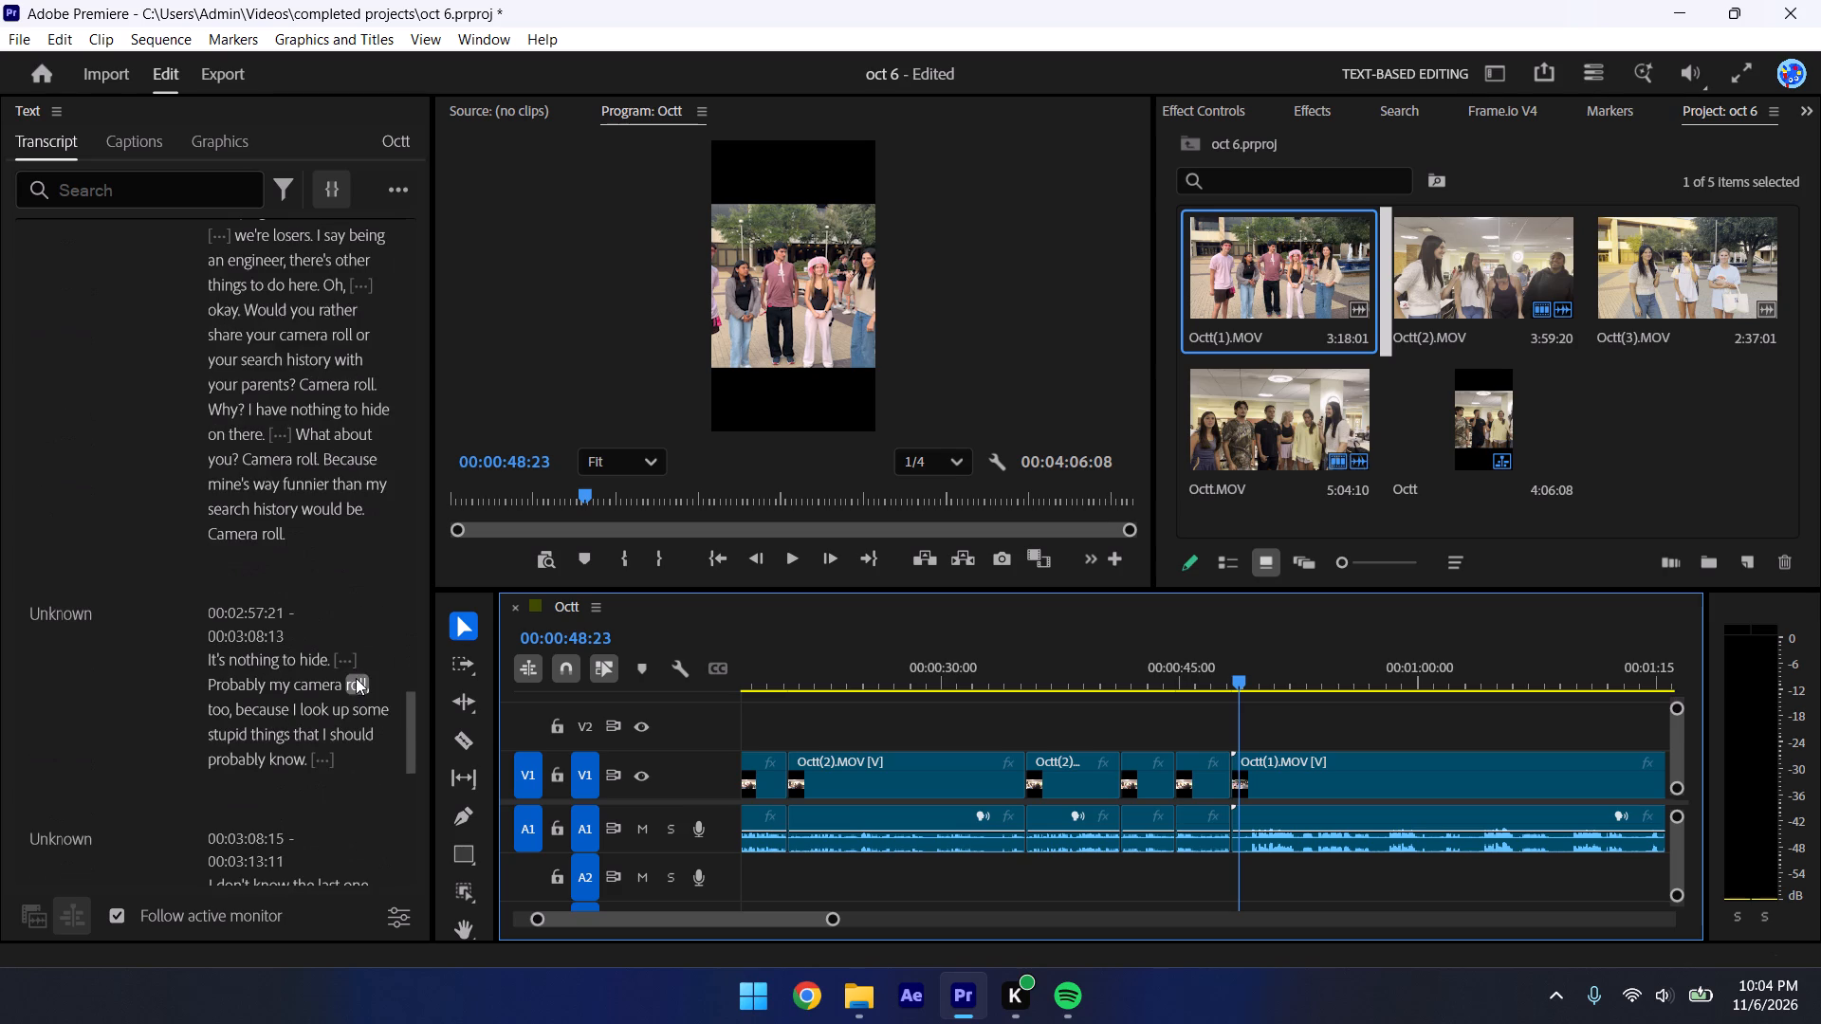
{"action": "scroll", "coordinate": [356, 678], "scroll_direction": "down", "scroll_amount": 8}
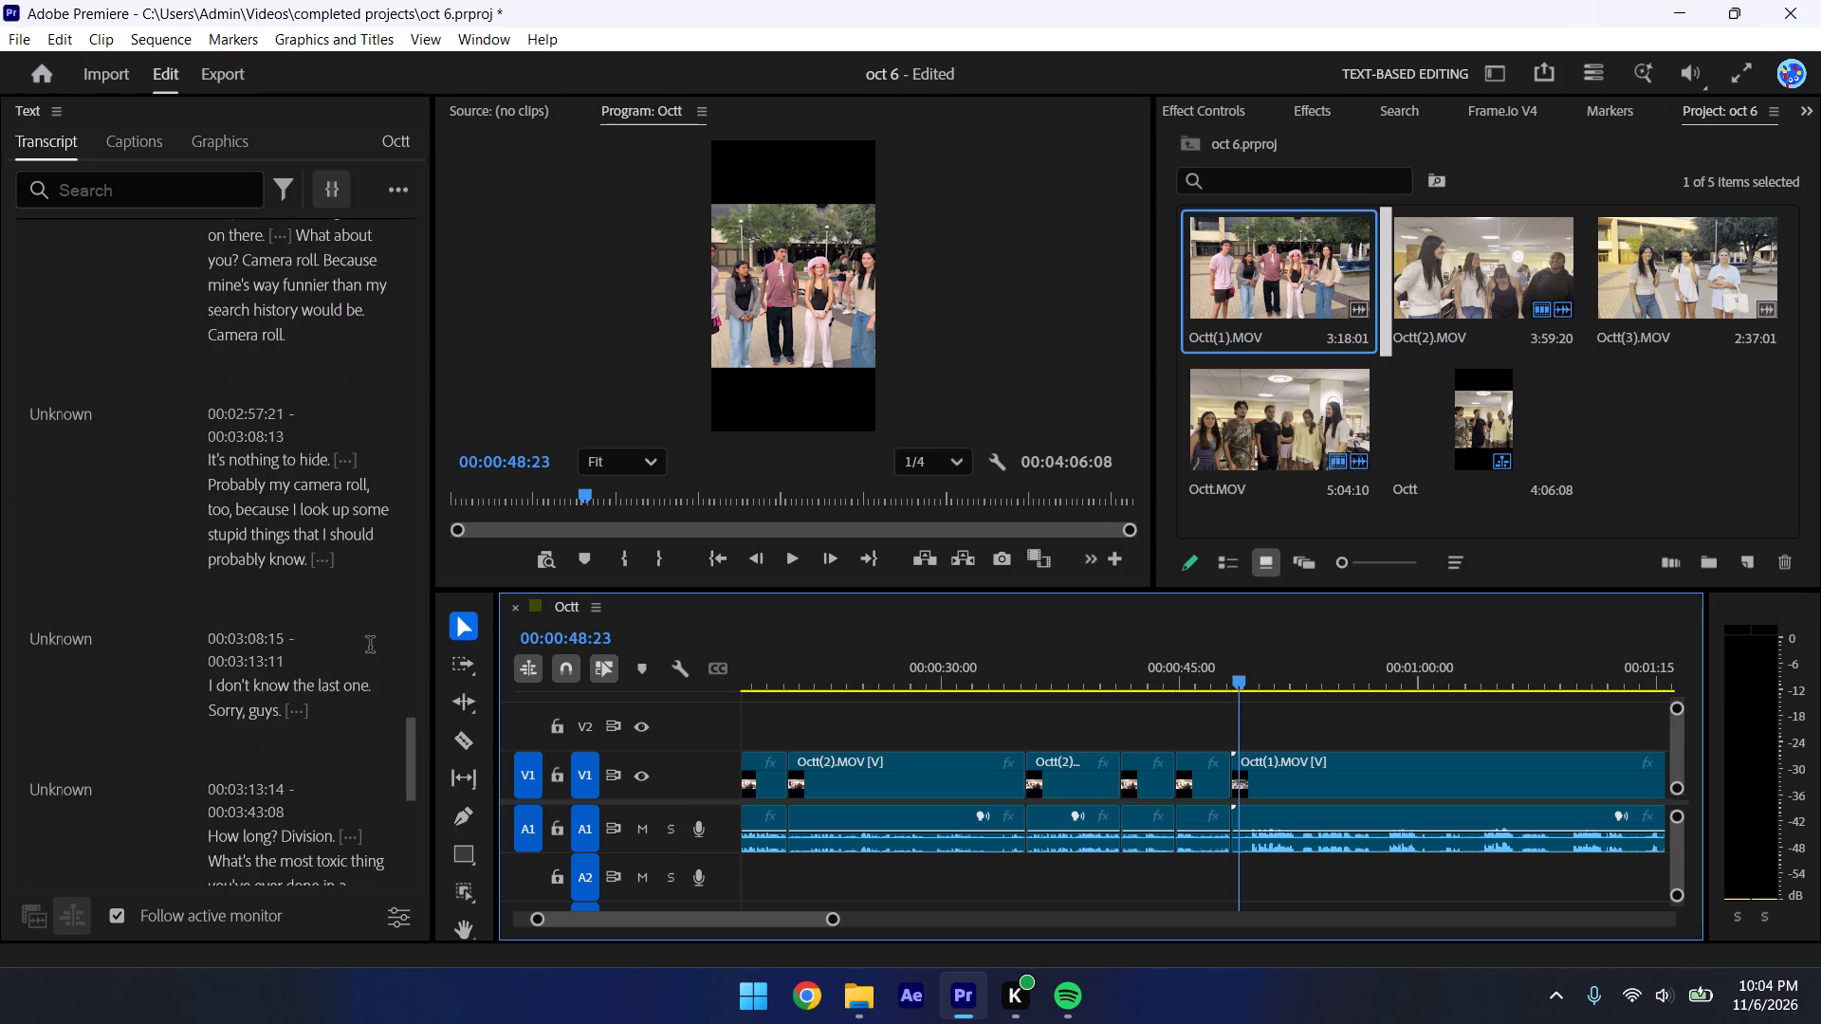
{"action": "scroll", "coordinate": [369, 647], "scroll_direction": "down", "scroll_amount": 4}
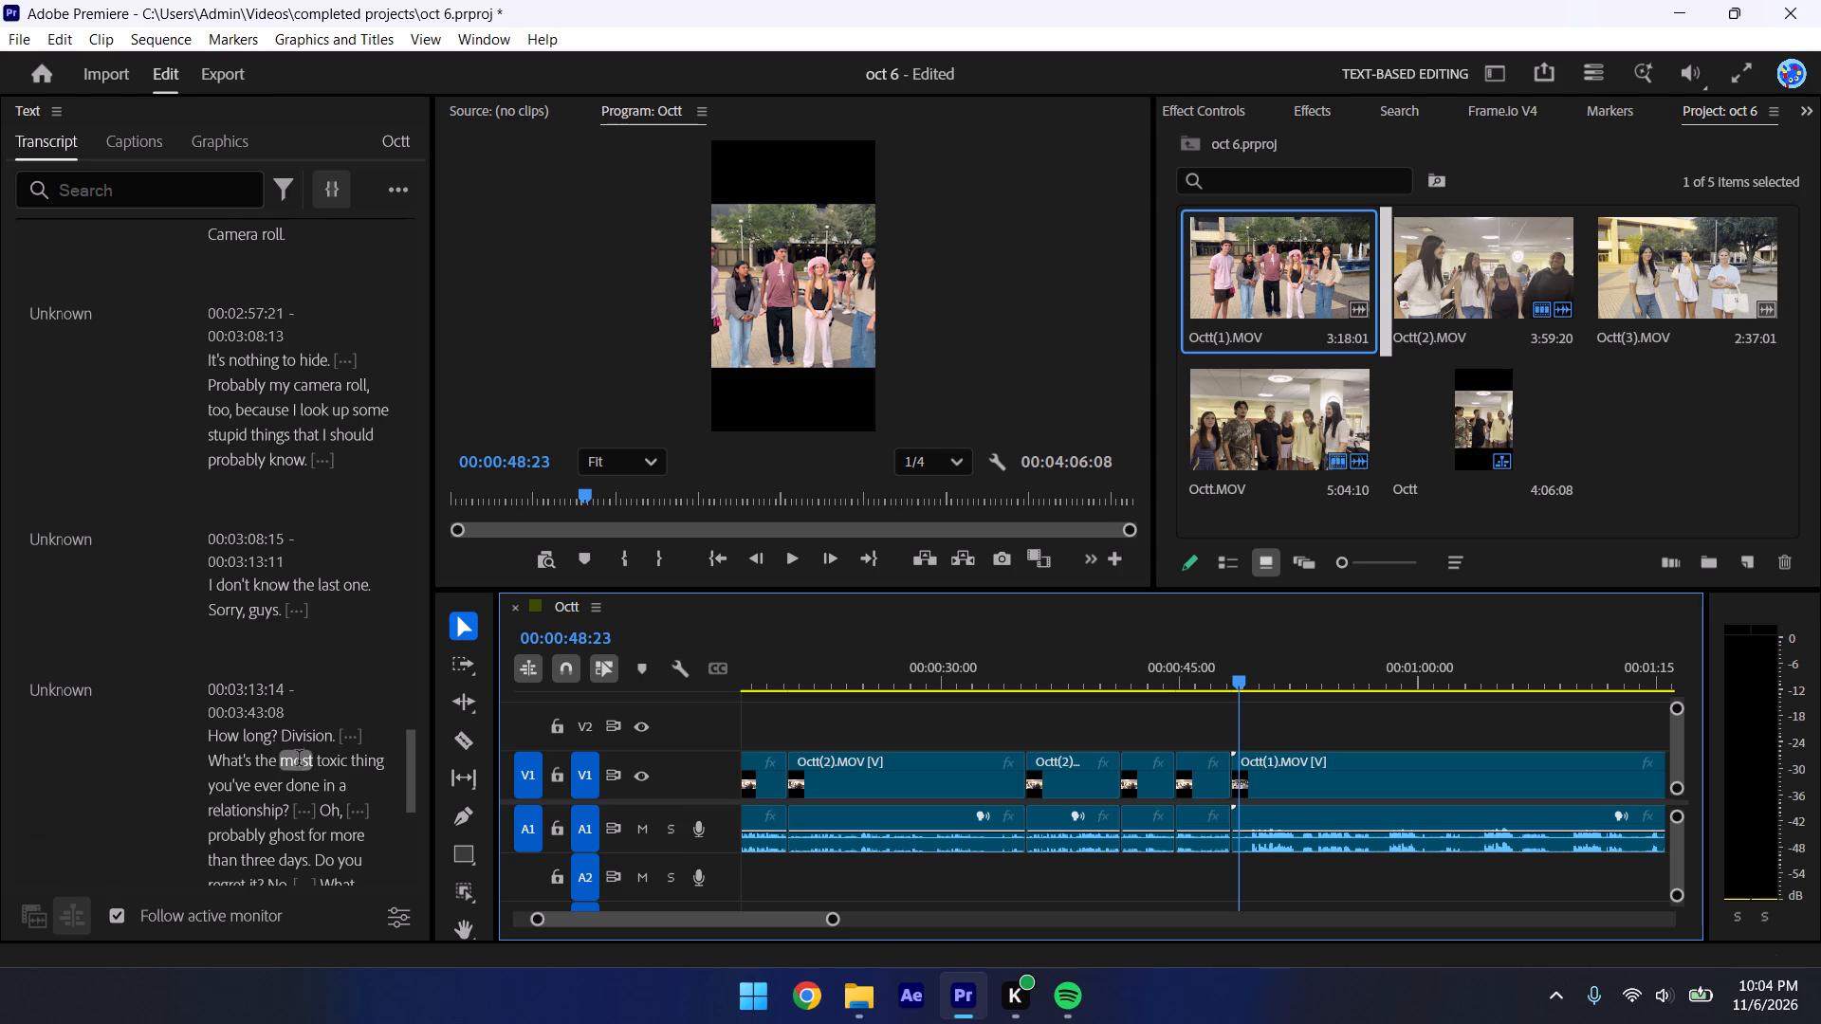
{"action": "left_click", "coordinate": [225, 753]}
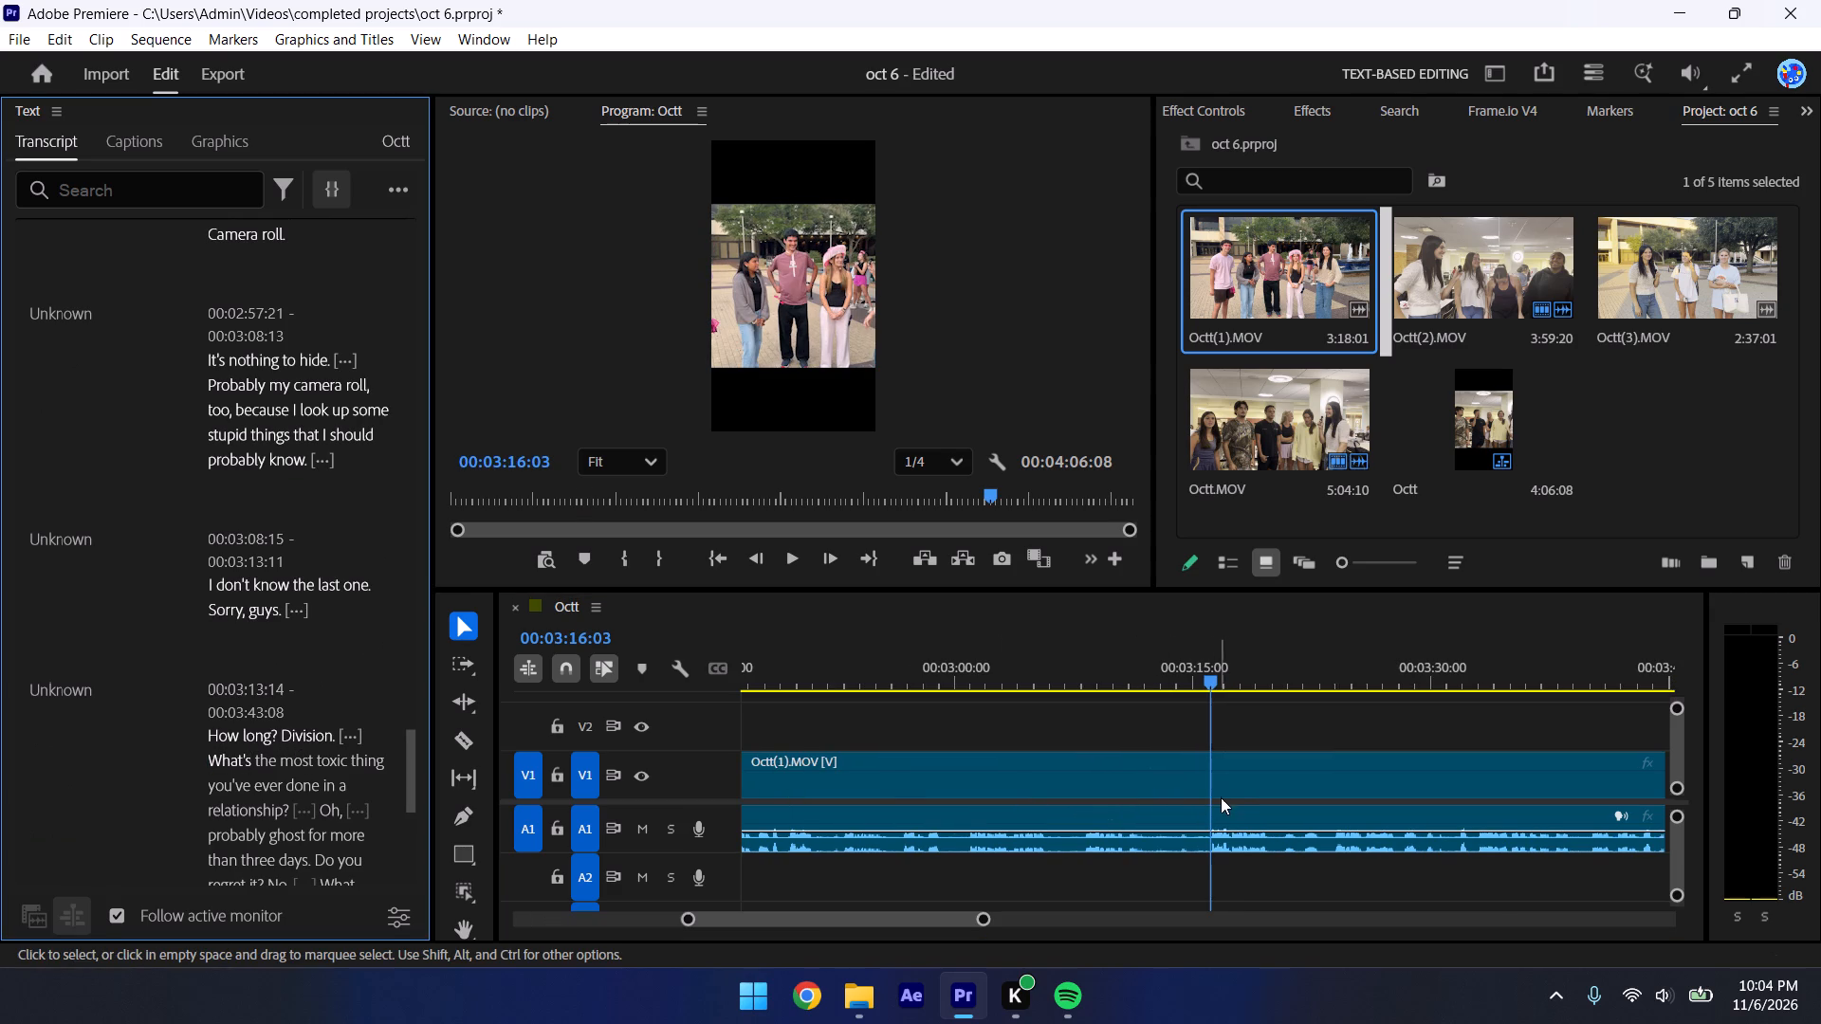
{"action": "left_click", "coordinate": [1222, 795]}
{"action": "type", "text": "q"}
{"action": "key", "text": "space"}
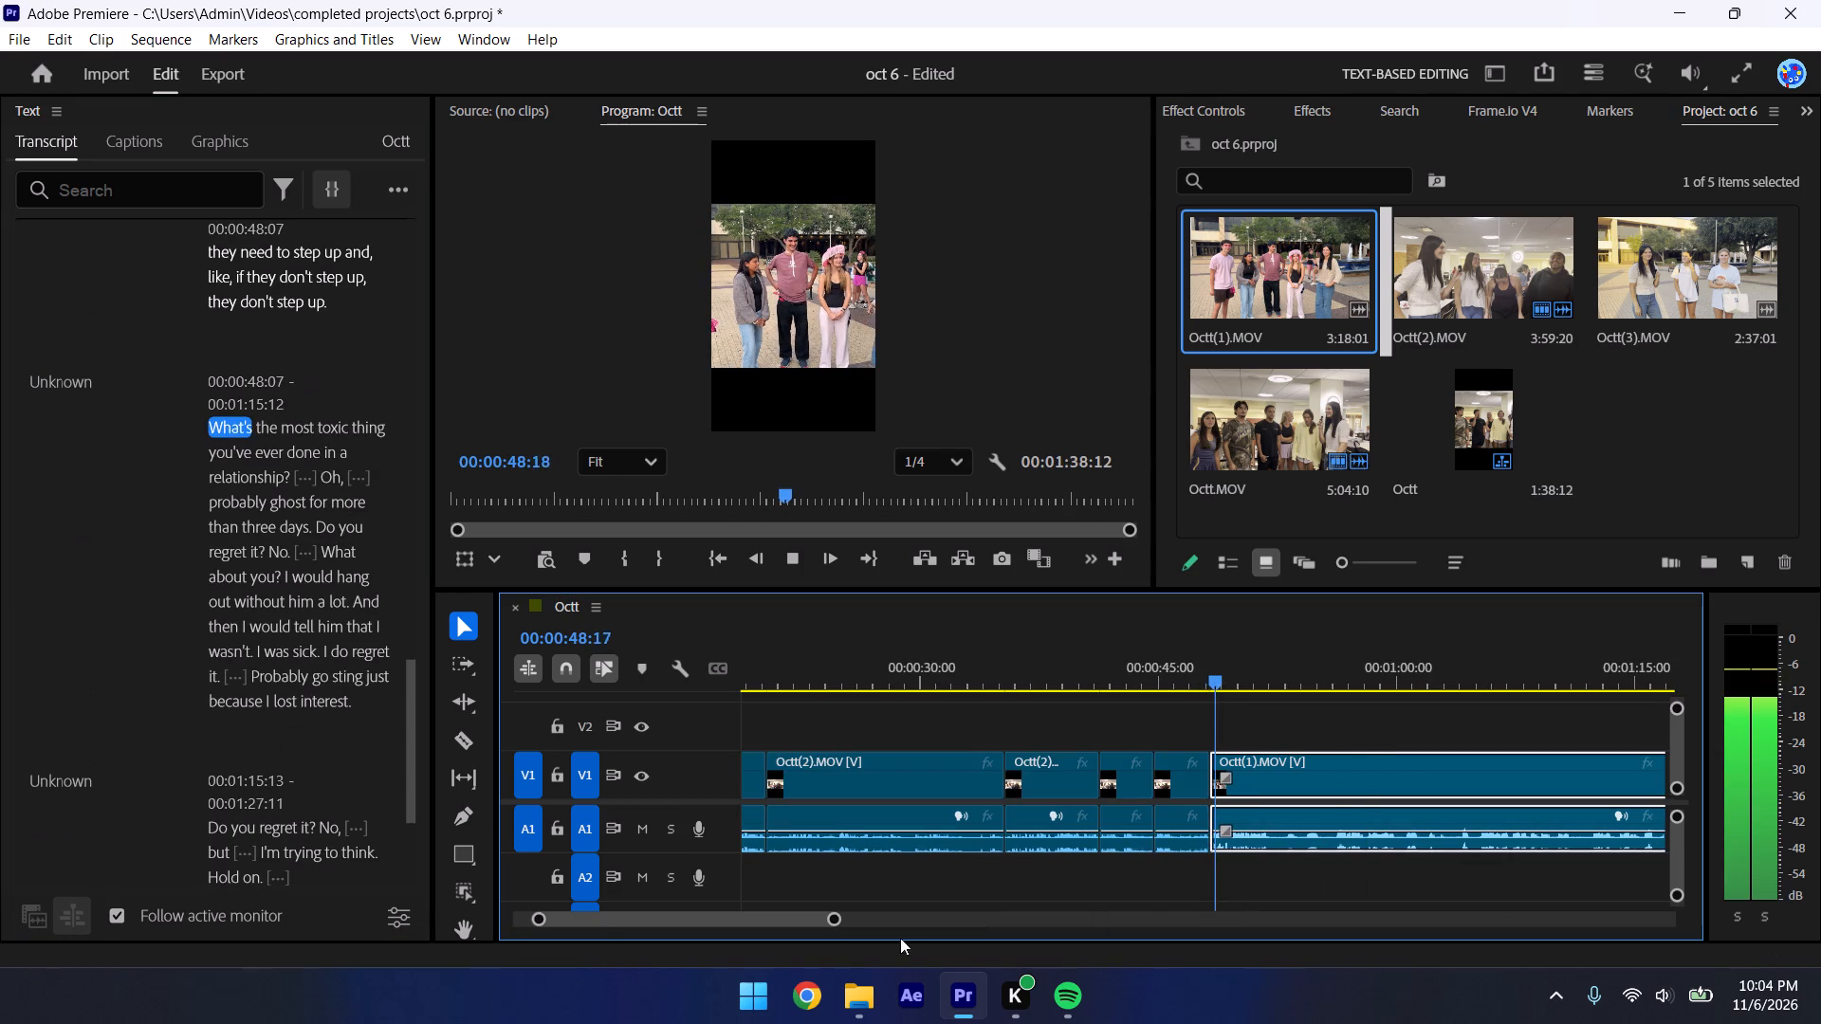
Ripple-trim the question and "Oh," off the Octt(1).MOV clip's start so it opens on "probably ghost for more than three days".
{"action": "left_click_drag", "start_coordinate": [542, 926], "coordinate": [714, 937]}
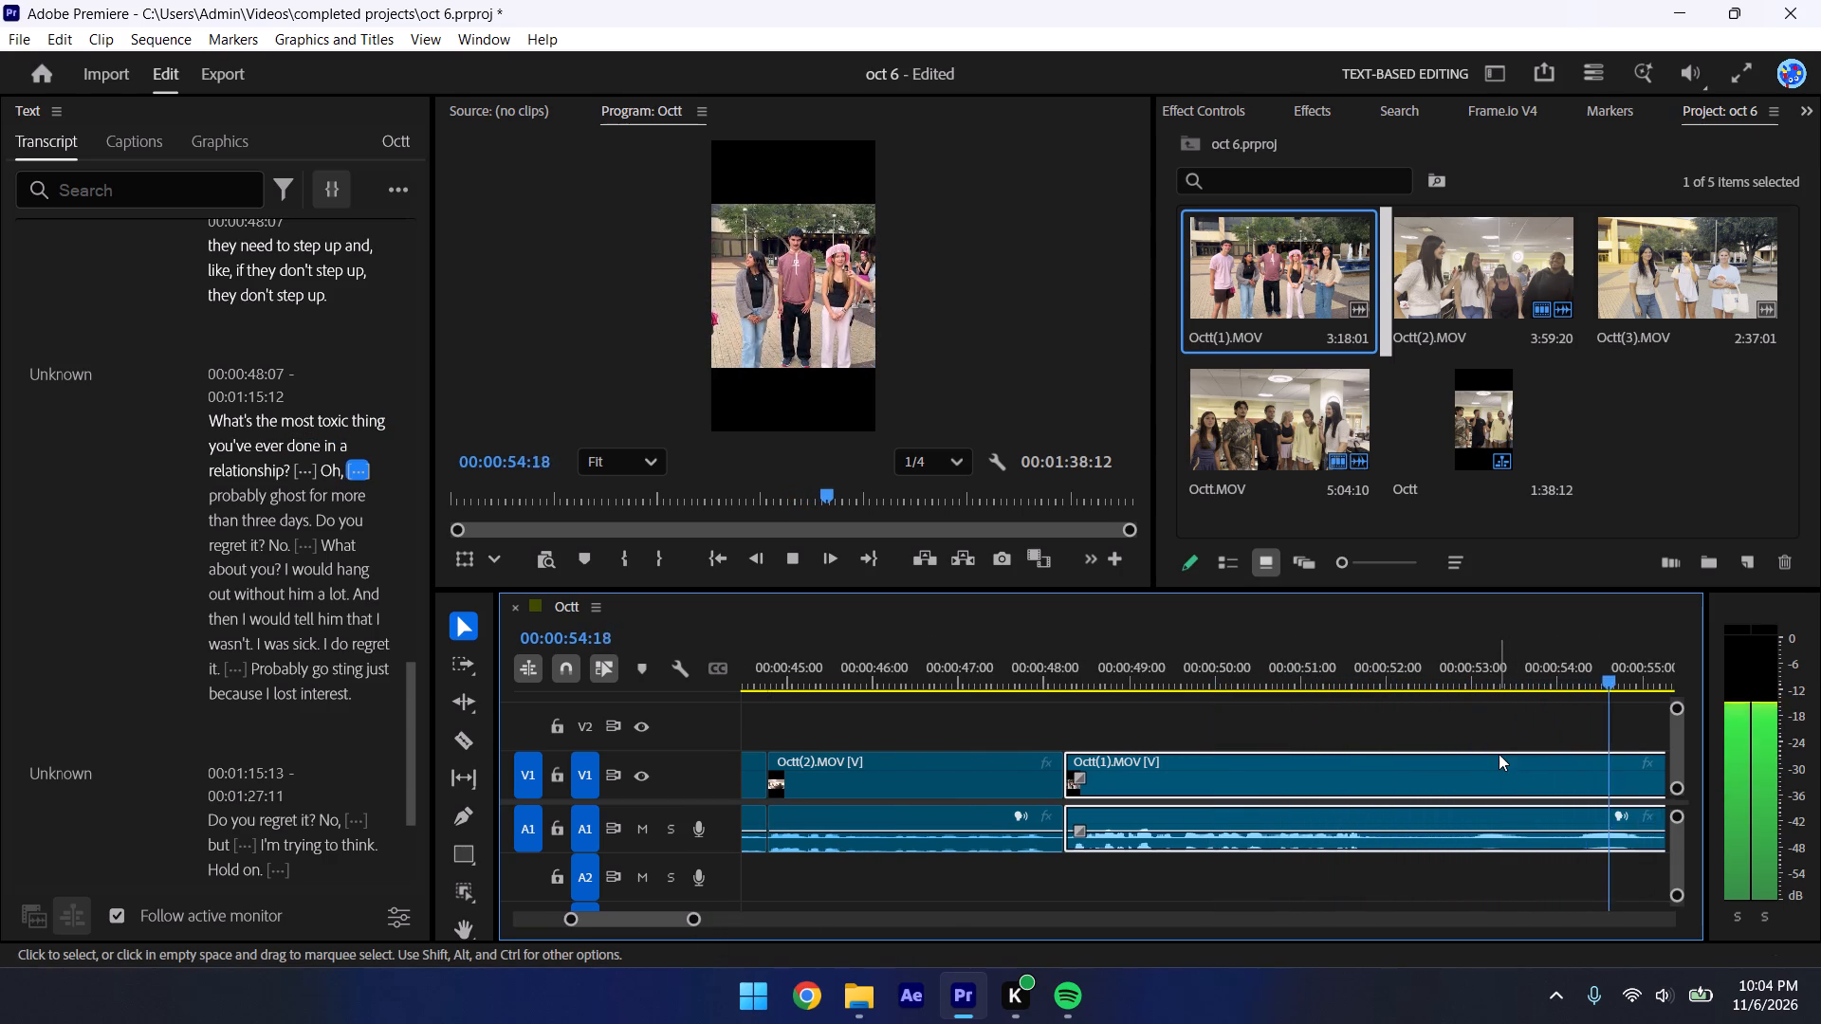
{"action": "key", "text": "space"}
{"action": "type", "text": "q"}
{"action": "key", "text": "space"}
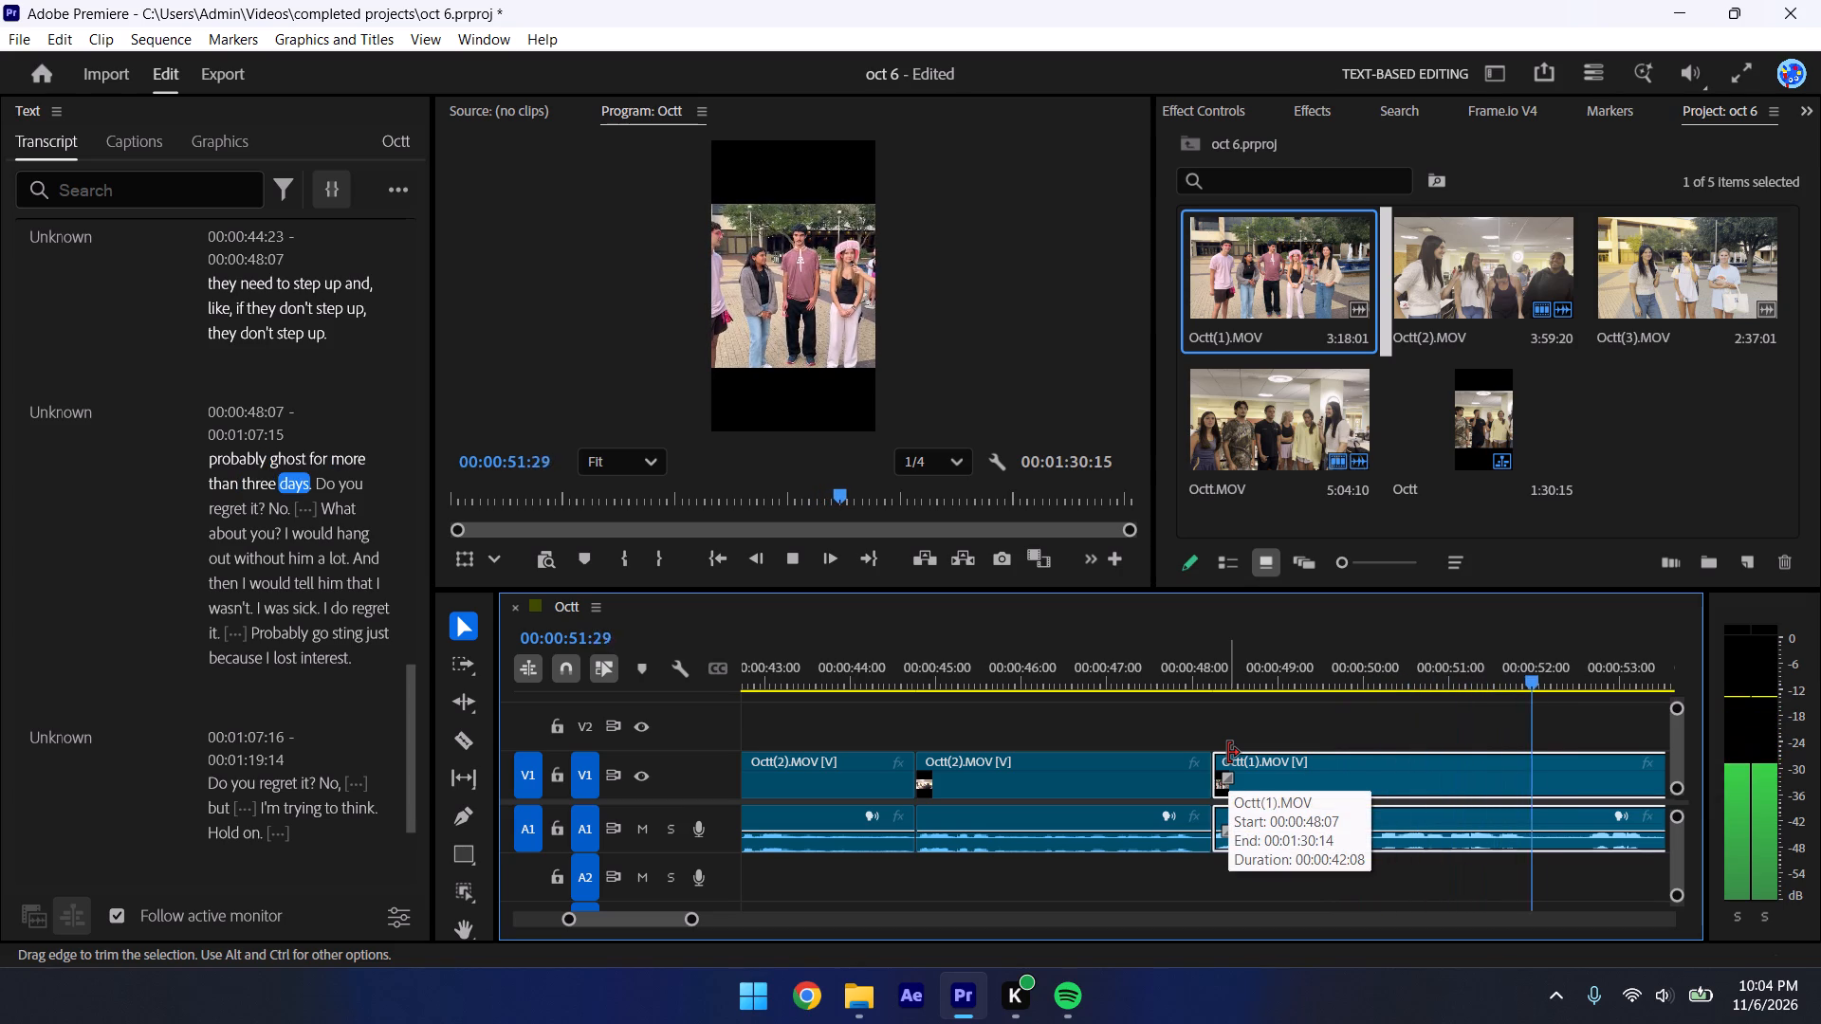
Save the project and split the Octt(1).MOV clip at 00:00:51:29, after "more than three days".
{"action": "key", "text": "space"}
{"action": "left_click_drag", "start_coordinate": [1580, 657], "coordinate": [1536, 661]}
{"action": "key", "text": "ctrl+s"}
{"action": "key", "text": "ctrl+k"}
{"action": "key", "text": "ctrl+k"}
Ripple-trim the pause before "Do you regret it?" off the clip after the 00:00:51:29 cut, up to 00:00:52:15, and play on.
{"action": "key", "text": "space"}
{"action": "key", "text": "space"}
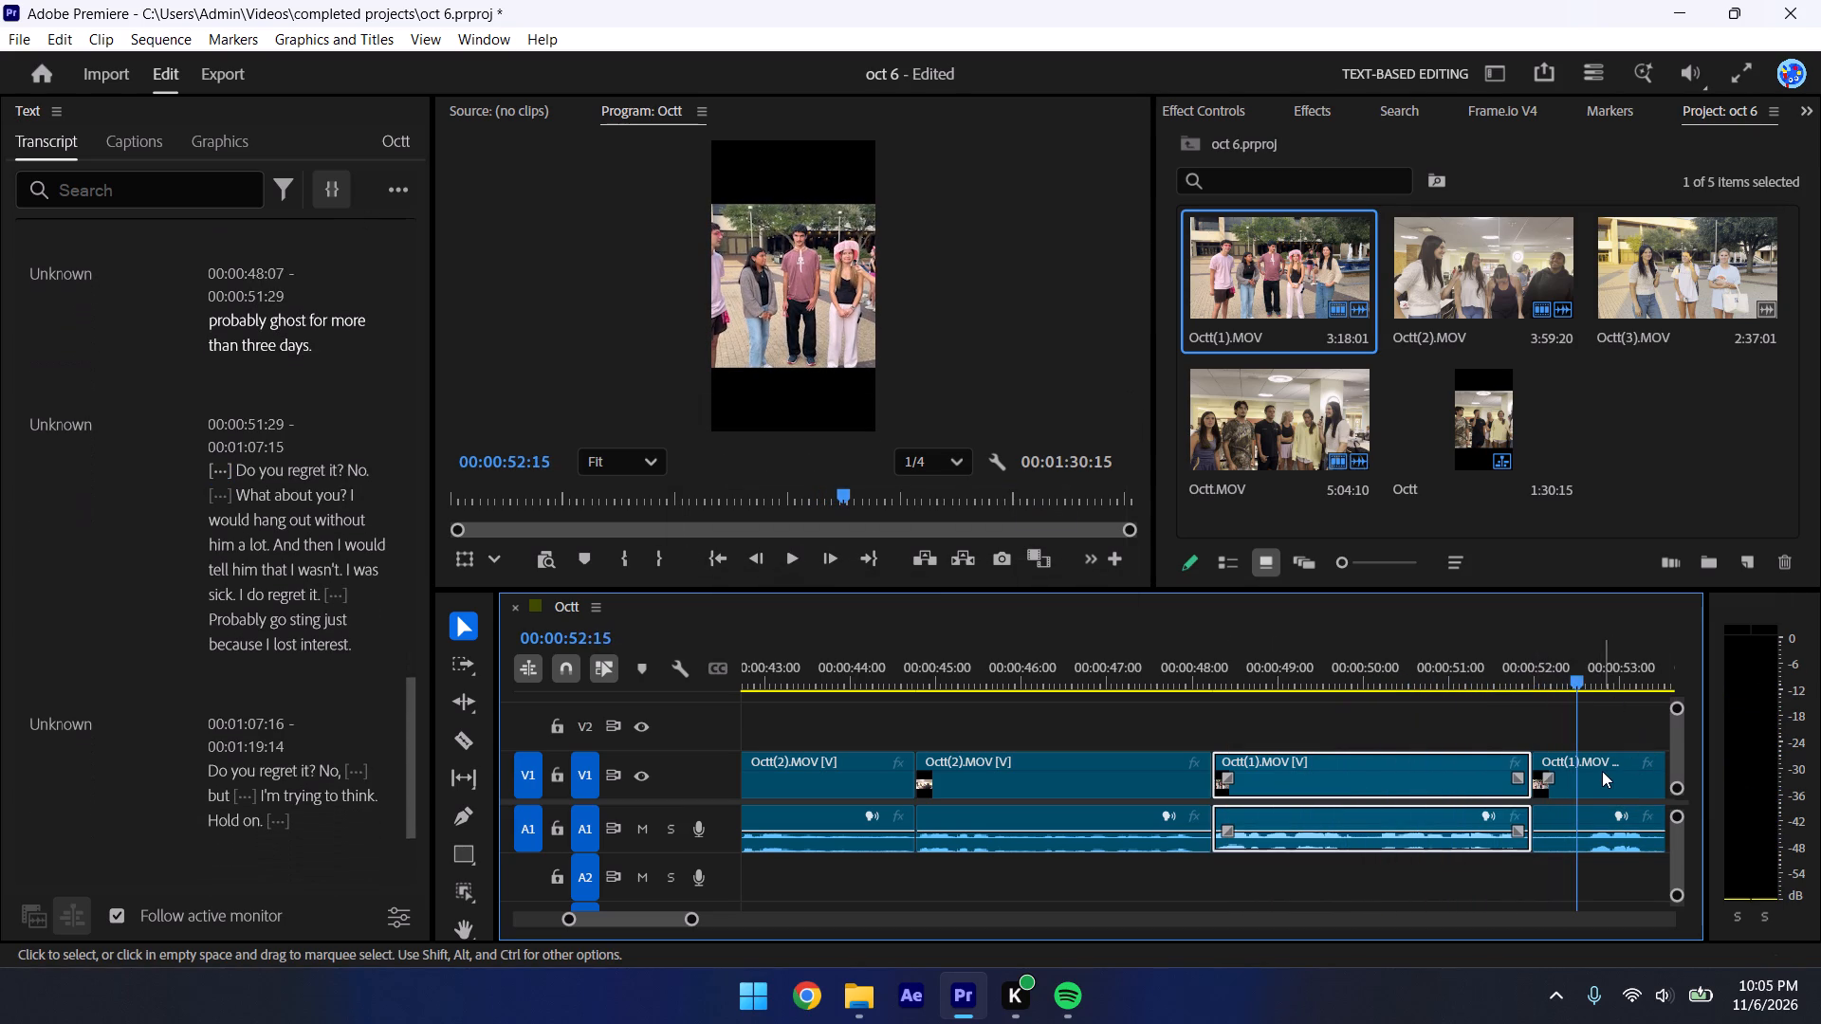
{"action": "type", "text": "q"}
{"action": "key", "text": "space"}
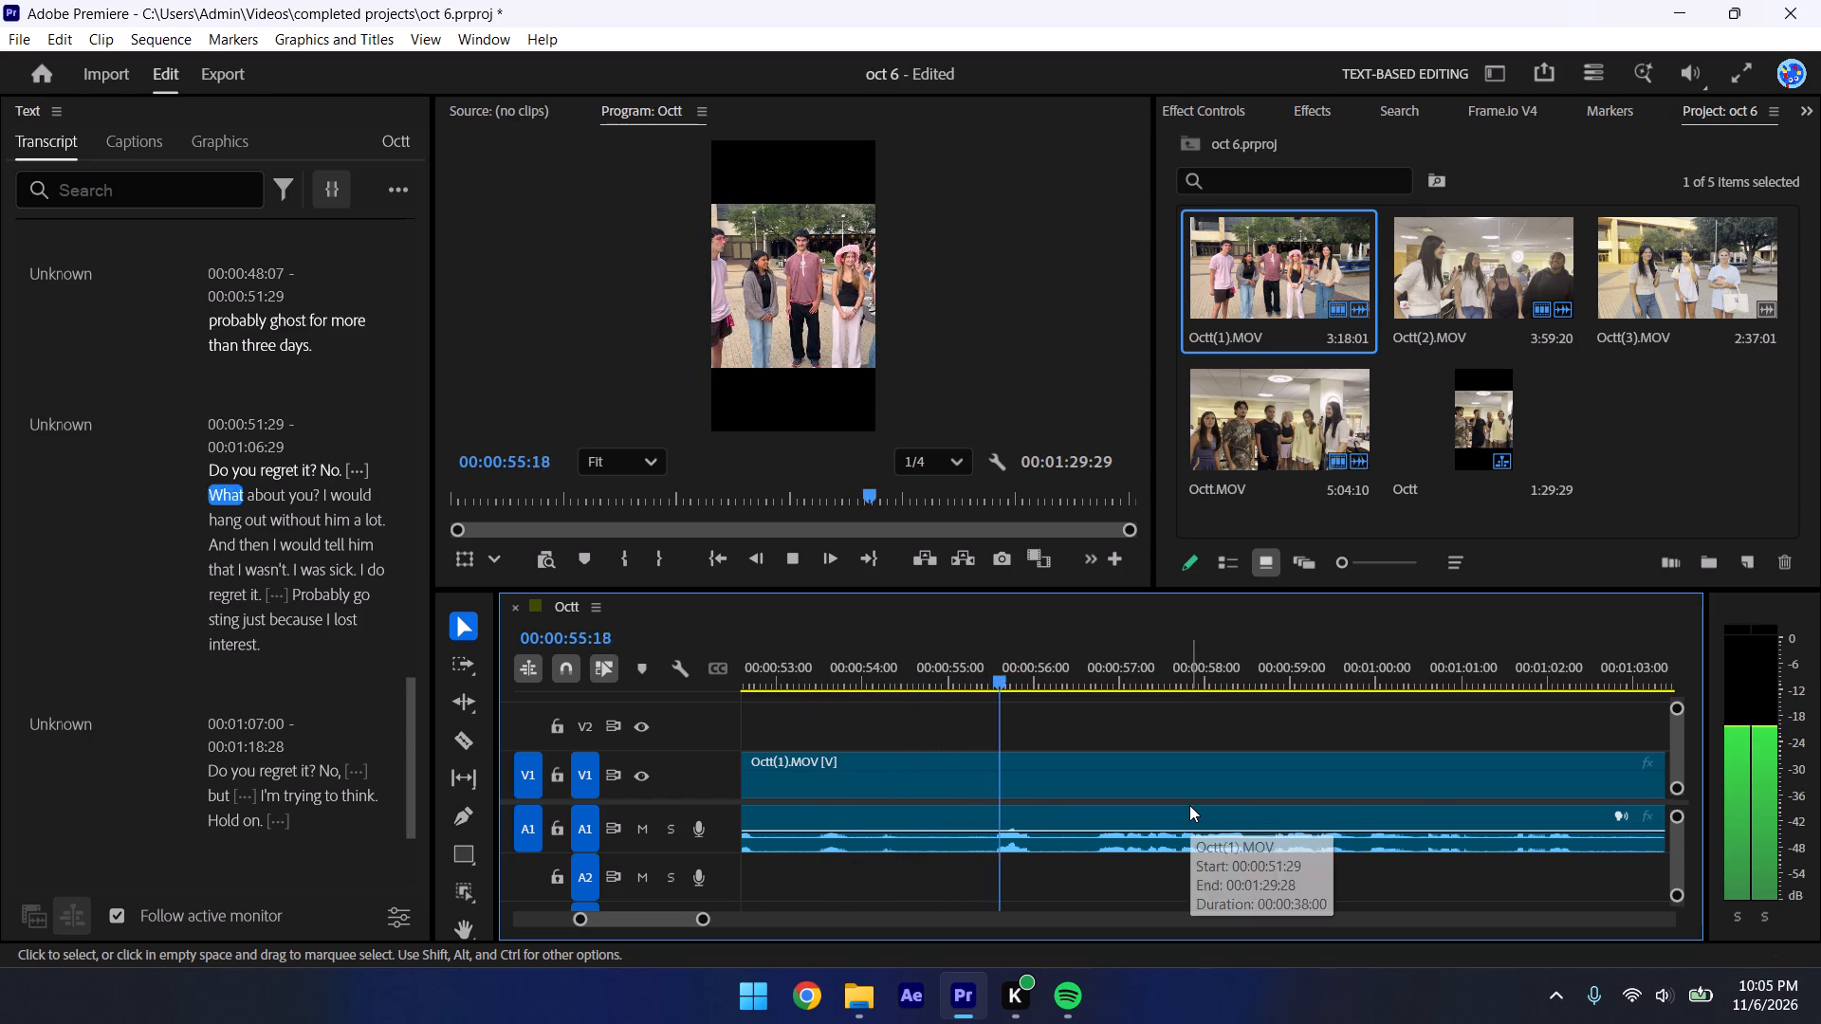
Ripple-trim "Do you regret it? No. What about you?" off the clip's start so it opens on "I would hang out", and play on.
{"action": "key", "text": "space"}
{"action": "key", "text": "space"}
{"action": "key", "text": "space"}
{"action": "key", "text": "space"}
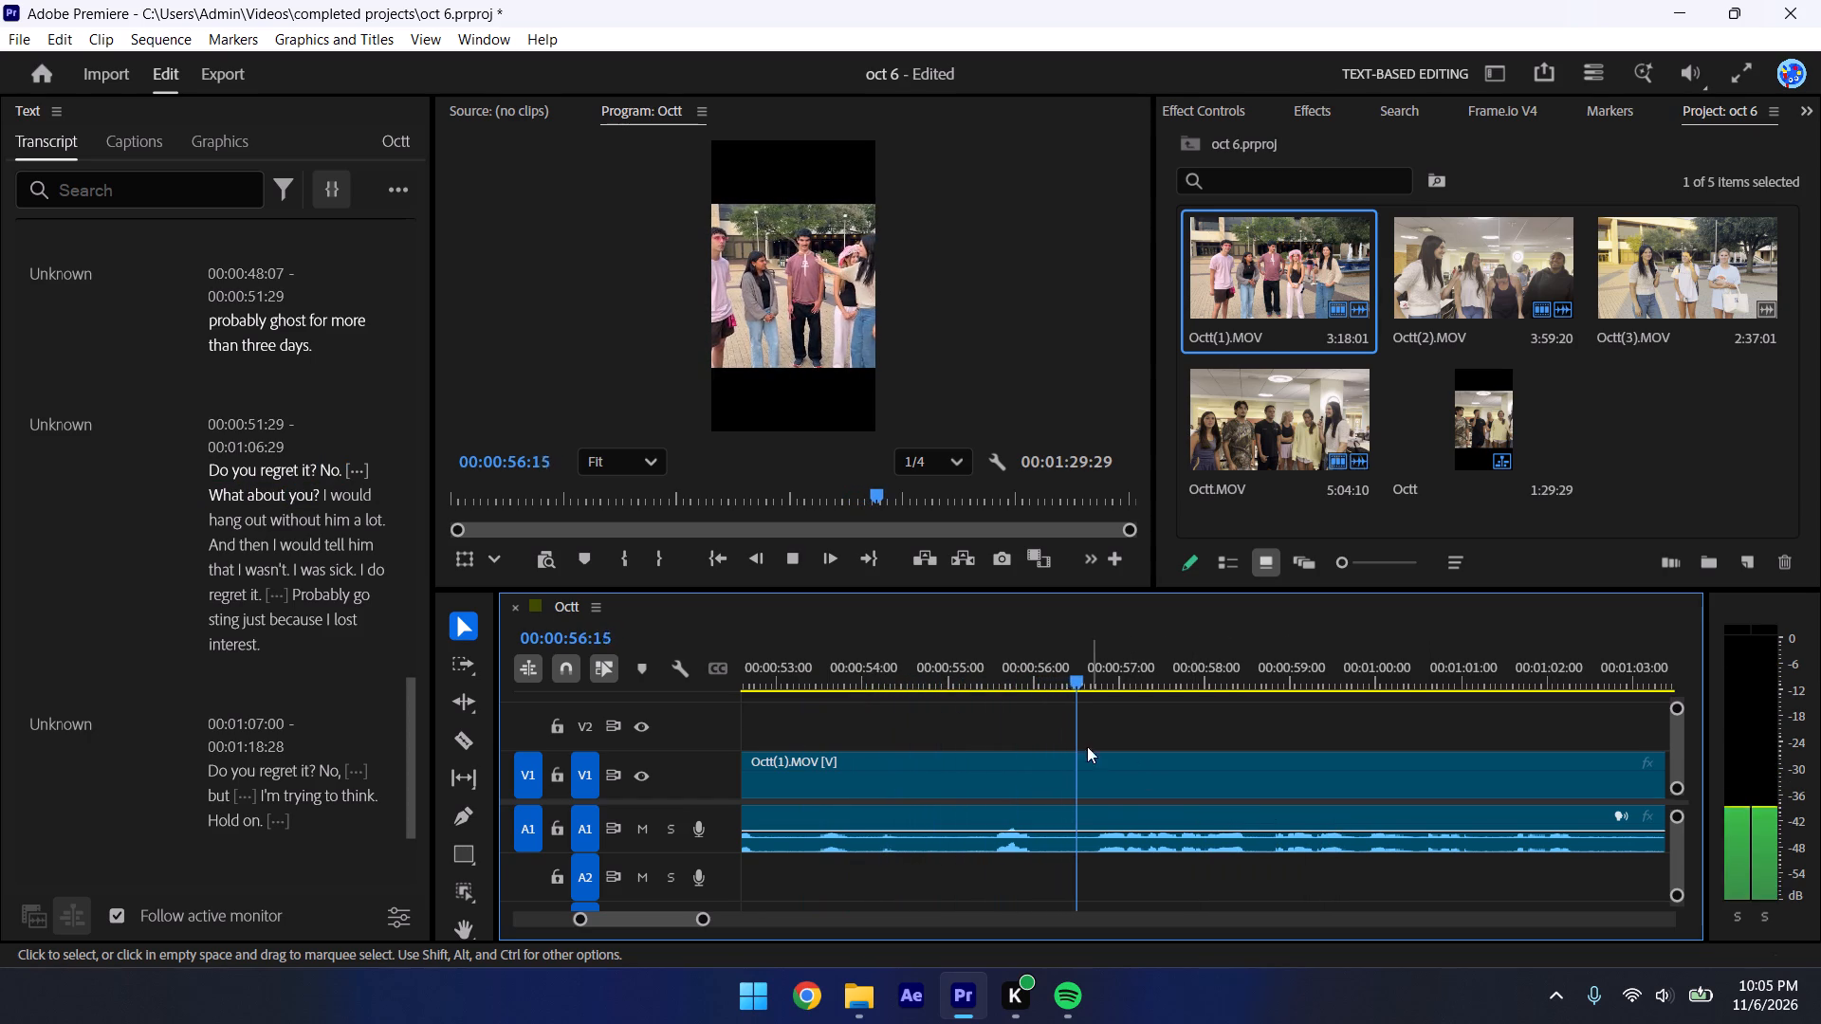
{"action": "key", "text": "space"}
{"action": "left_click", "coordinate": [1114, 785]}
{"action": "type", "text": "q"}
{"action": "key", "text": "space"}
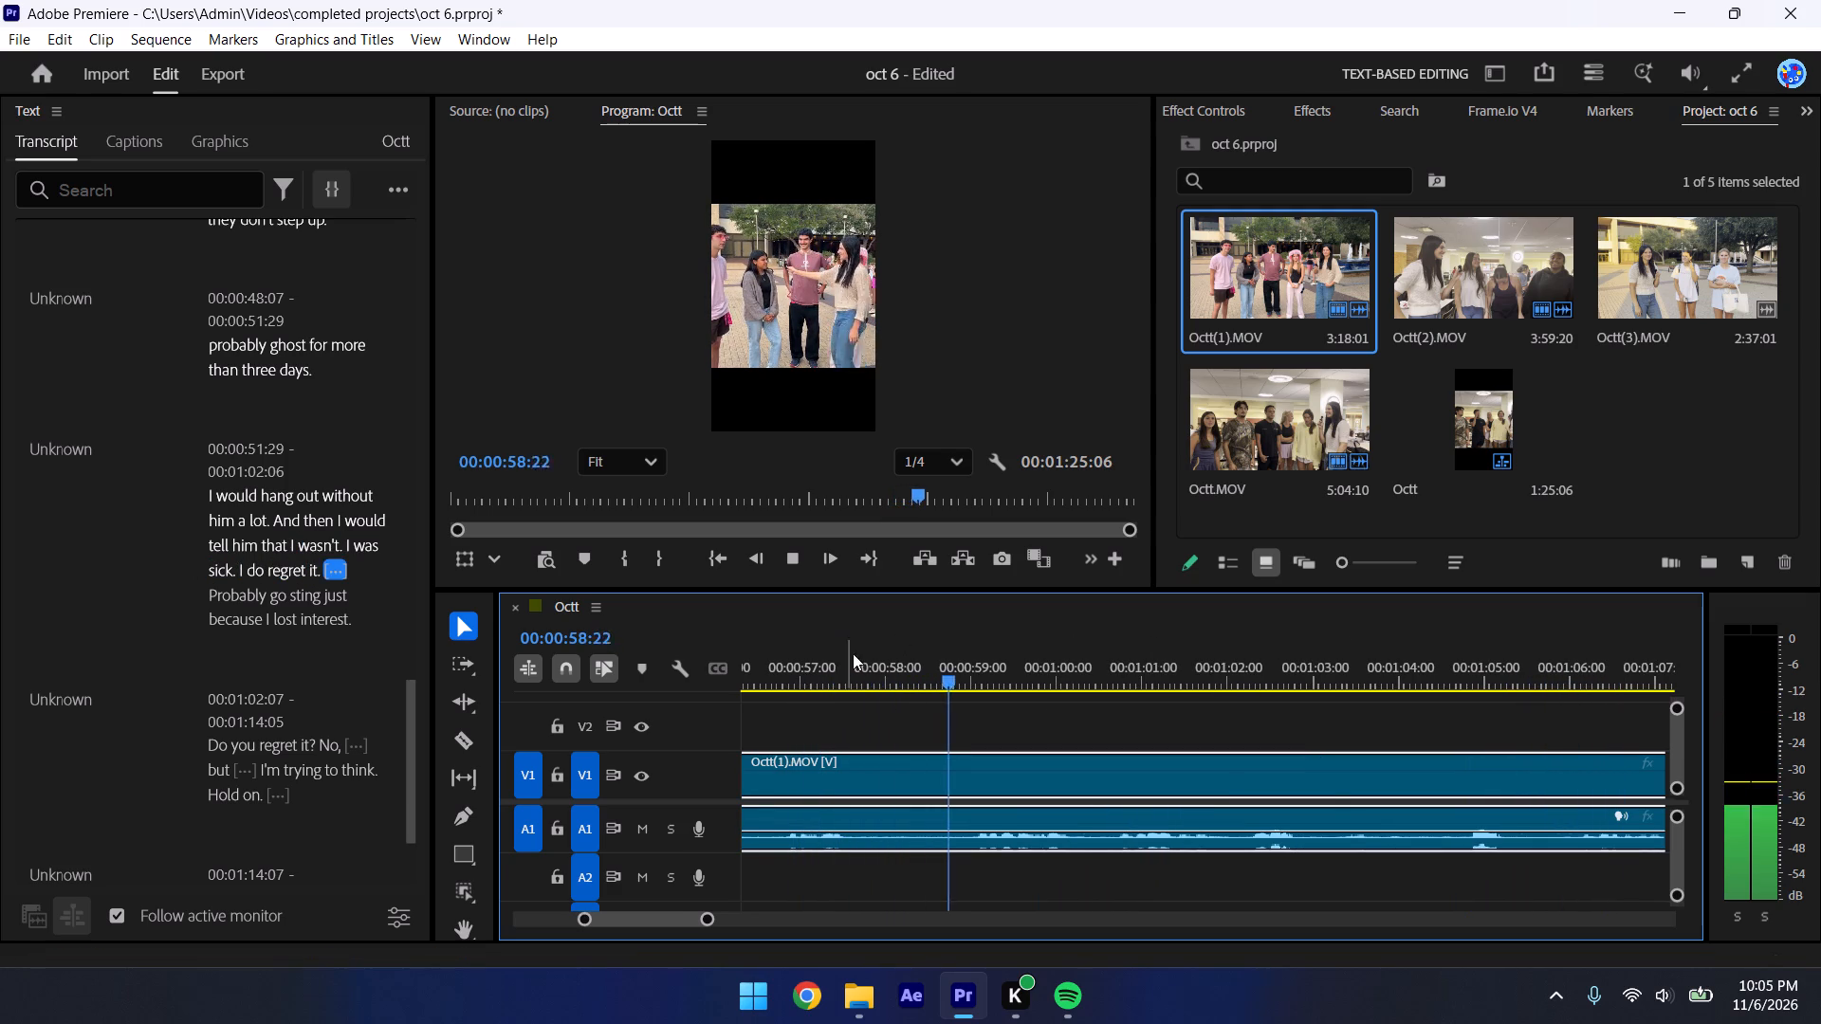
Save the project and split the "I would hang out" clip at 00:00:56:11, before "I do regret it".
{"action": "left_click_drag", "start_coordinate": [860, 649], "coordinate": [1050, 658]}
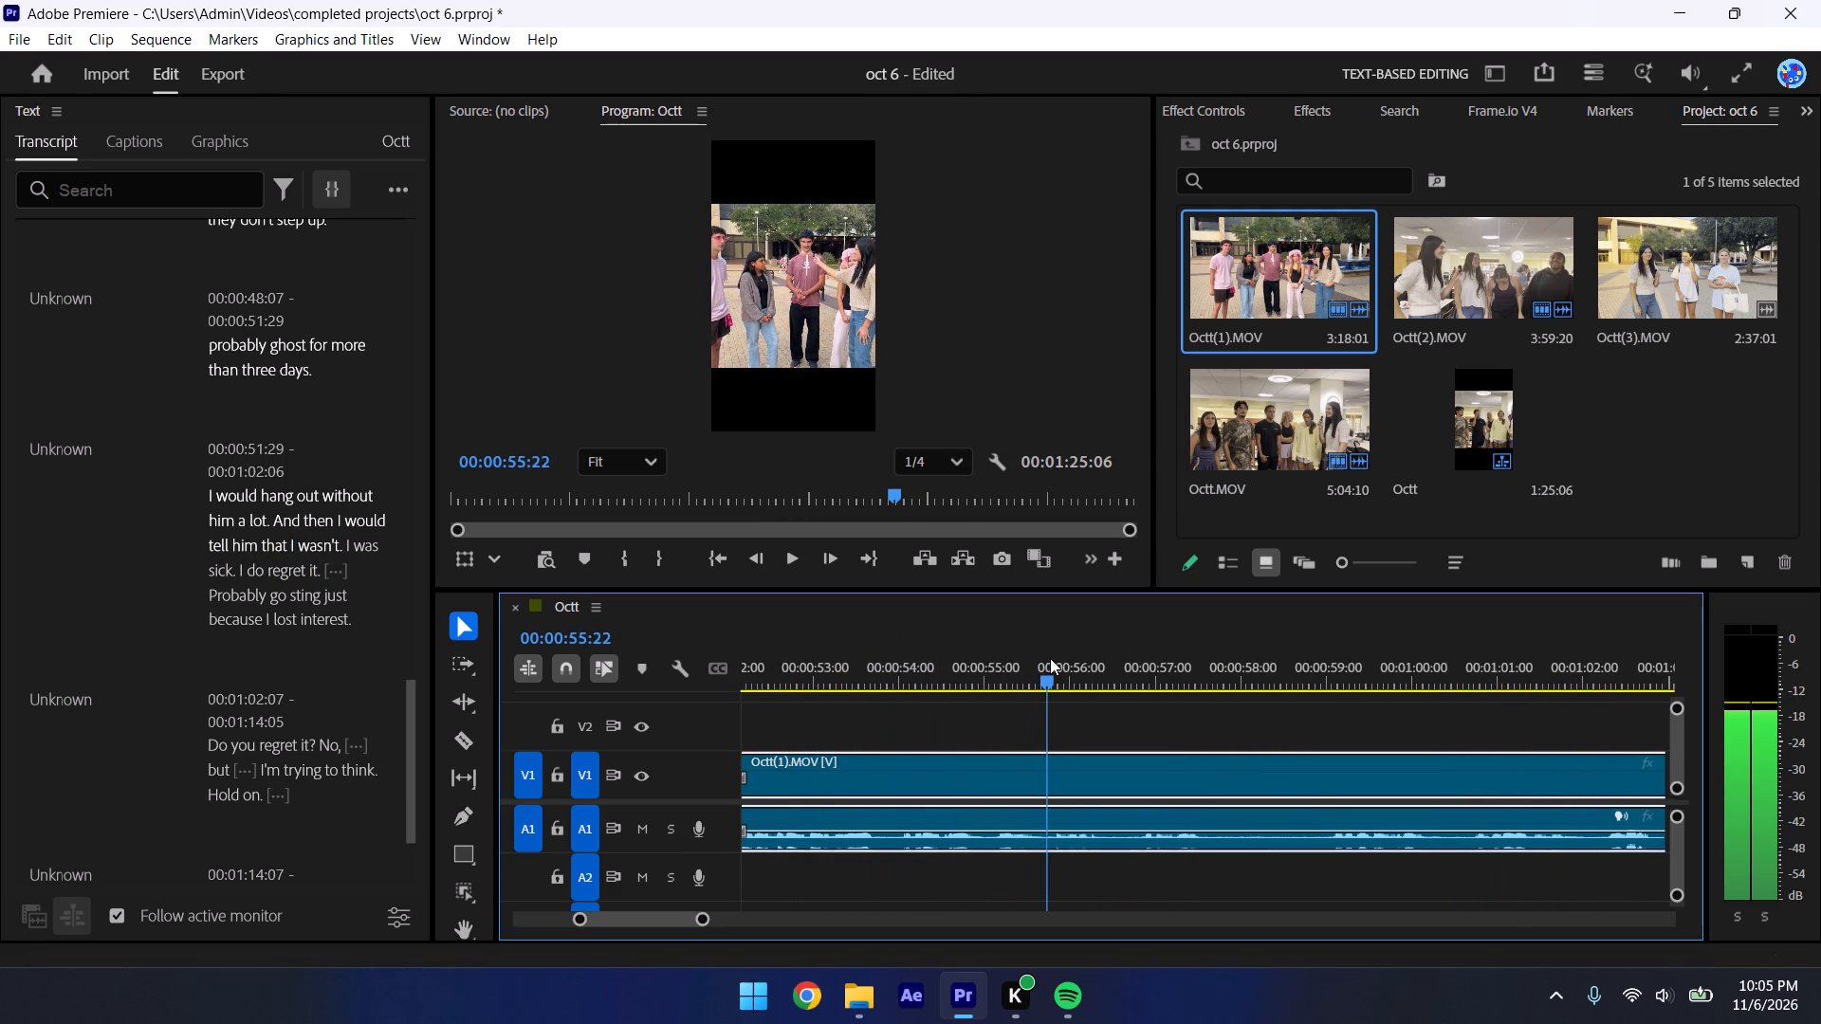
{"action": "left_click_drag", "start_coordinate": [1050, 658], "coordinate": [1049, 658]}
{"action": "key", "text": "space"}
{"action": "key", "text": "space"}
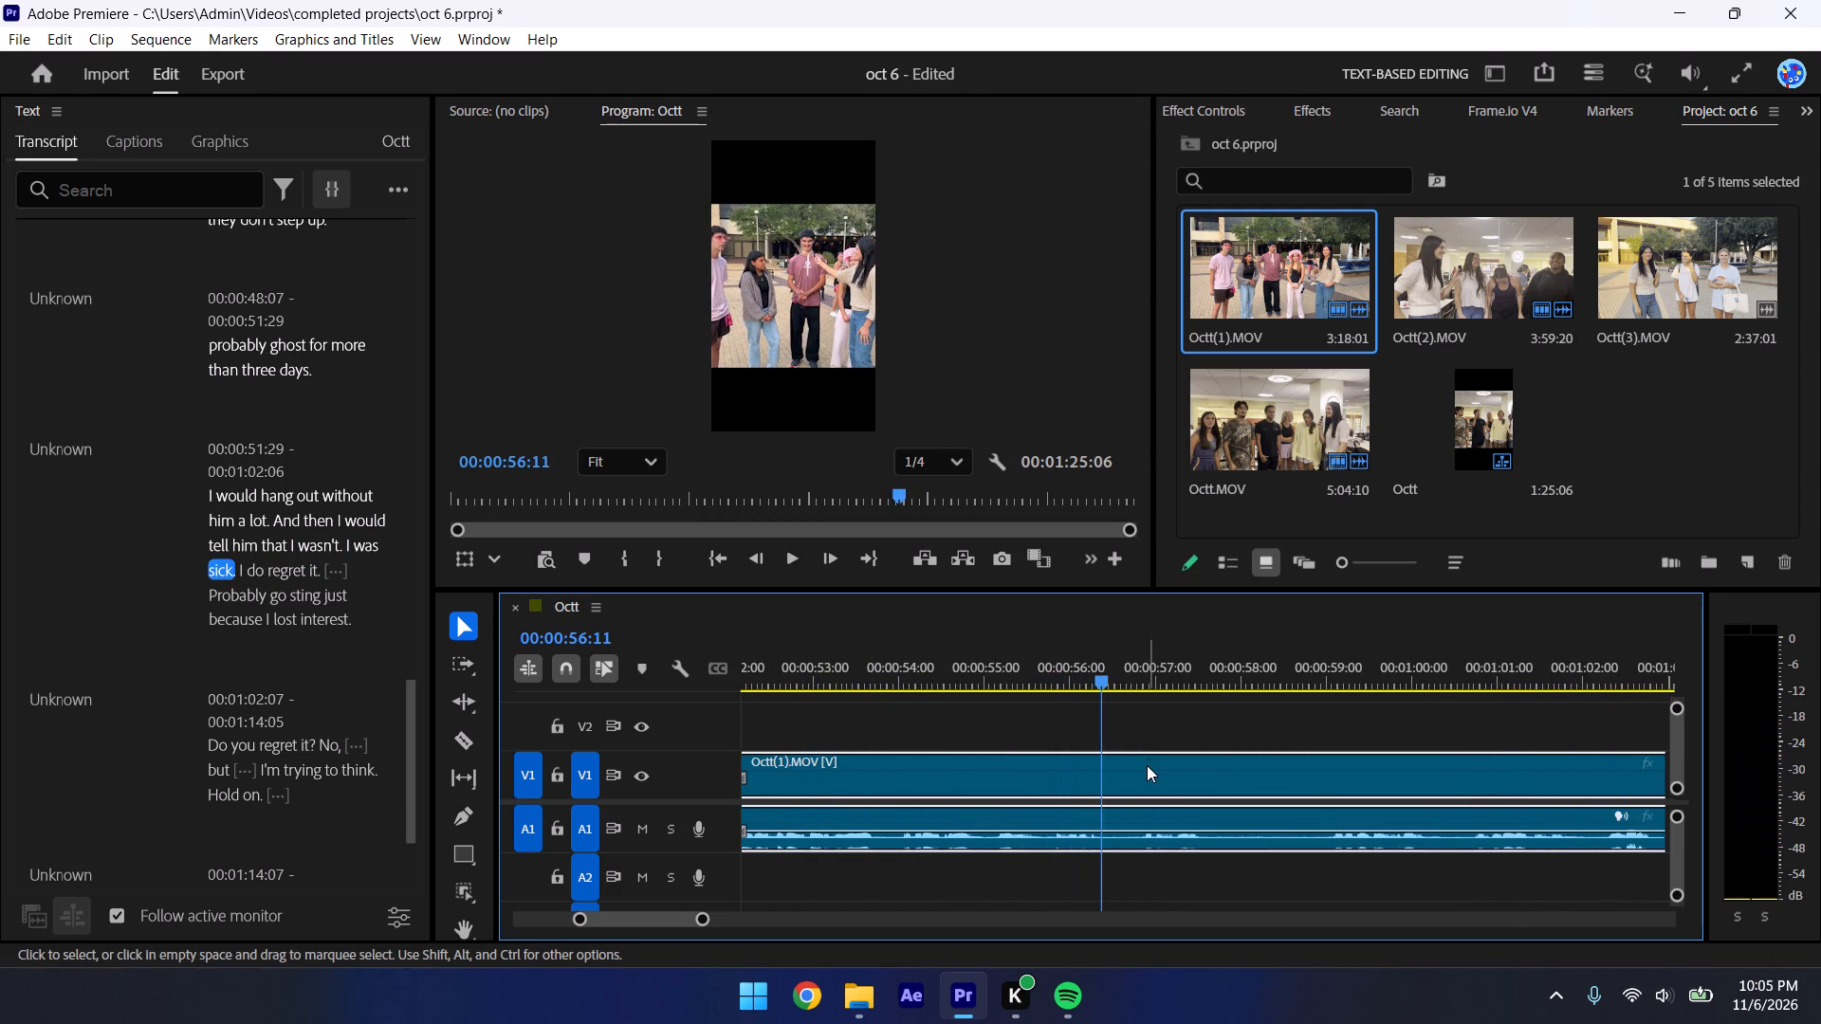
{"action": "key", "text": "ctrl+s"}
{"action": "key", "text": "ctrl+k"}
Ripple-trim the clip after the 00:00:56:11 cut up to 00:00:56:24 so it opens on "I do regret it", and play on.
{"action": "key", "text": "space"}
{"action": "key", "text": "space"}
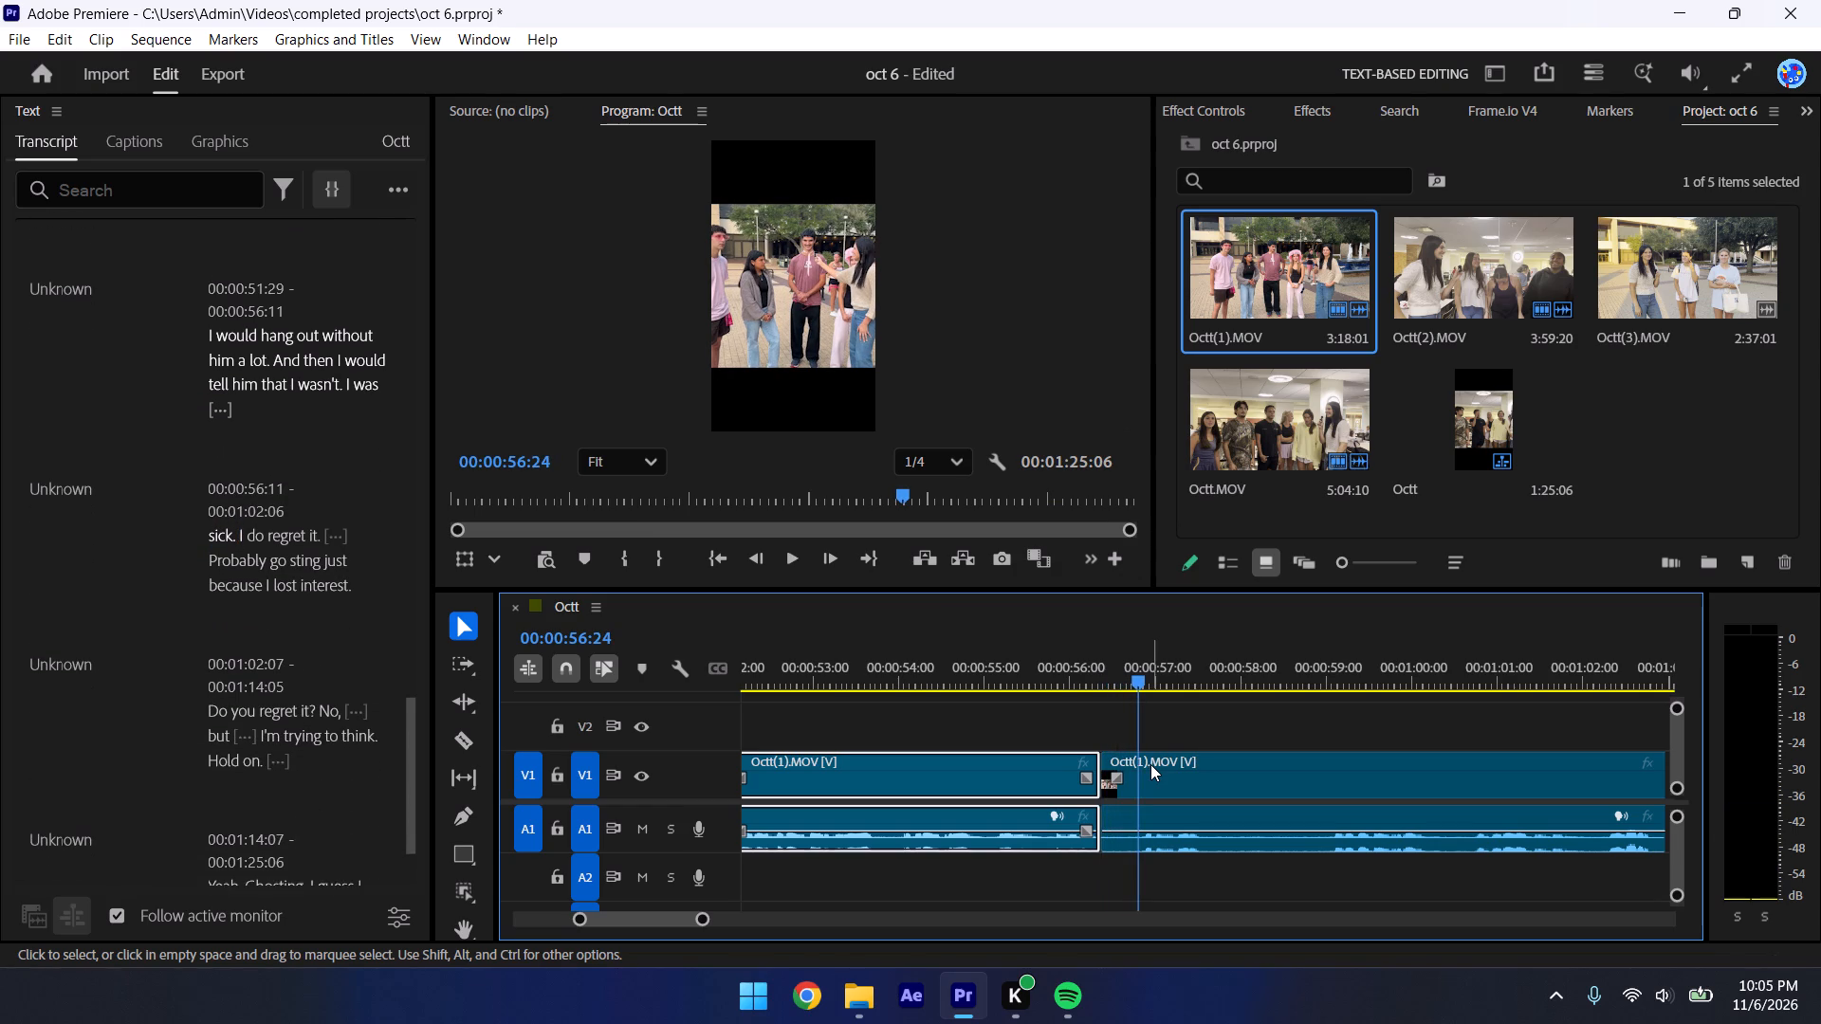
{"action": "left_click", "coordinate": [1154, 777]}
{"action": "key", "text": "q"}
{"action": "key", "text": "space"}
{"action": "key", "text": "space"}
{"action": "key", "text": "space"}
{"action": "key", "text": "space"}
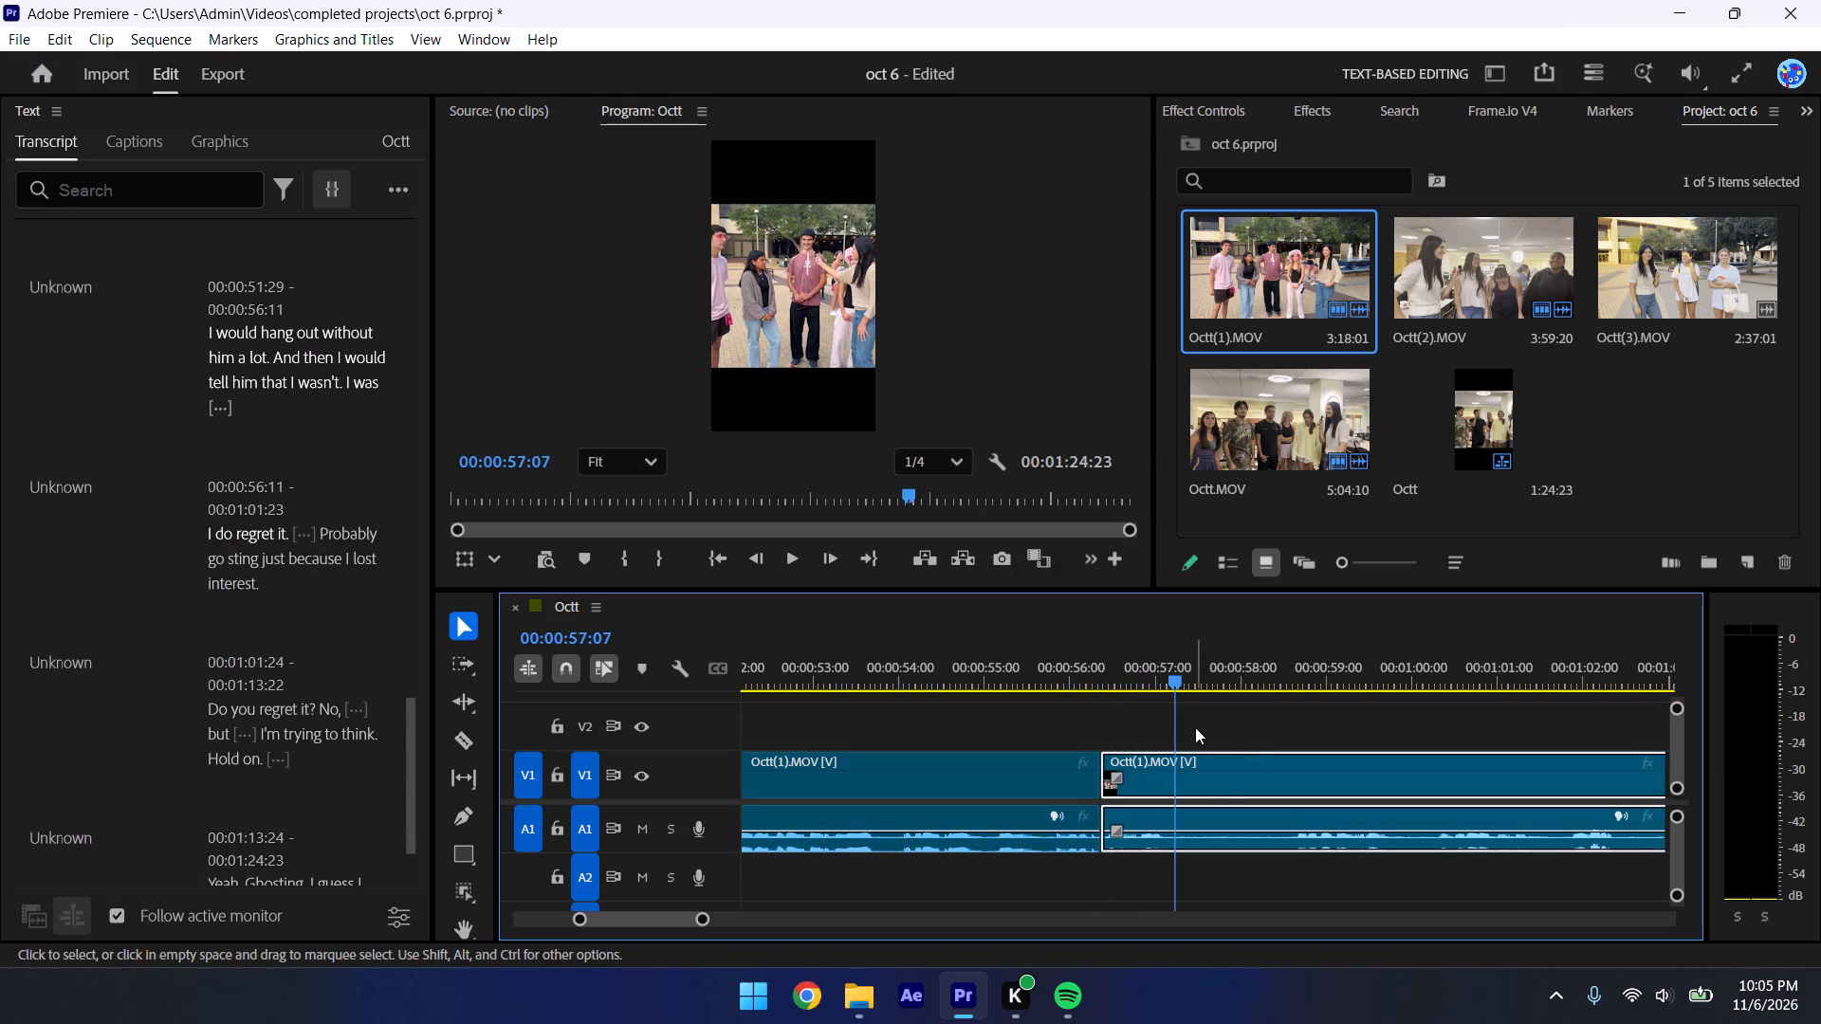
Split the "I do regret it" clip at 00:00:57:07, save the project, and play on briefly.
{"action": "key", "text": "ctrl+k"}
{"action": "key", "text": "ctrl+s"}
{"action": "key", "text": "space"}
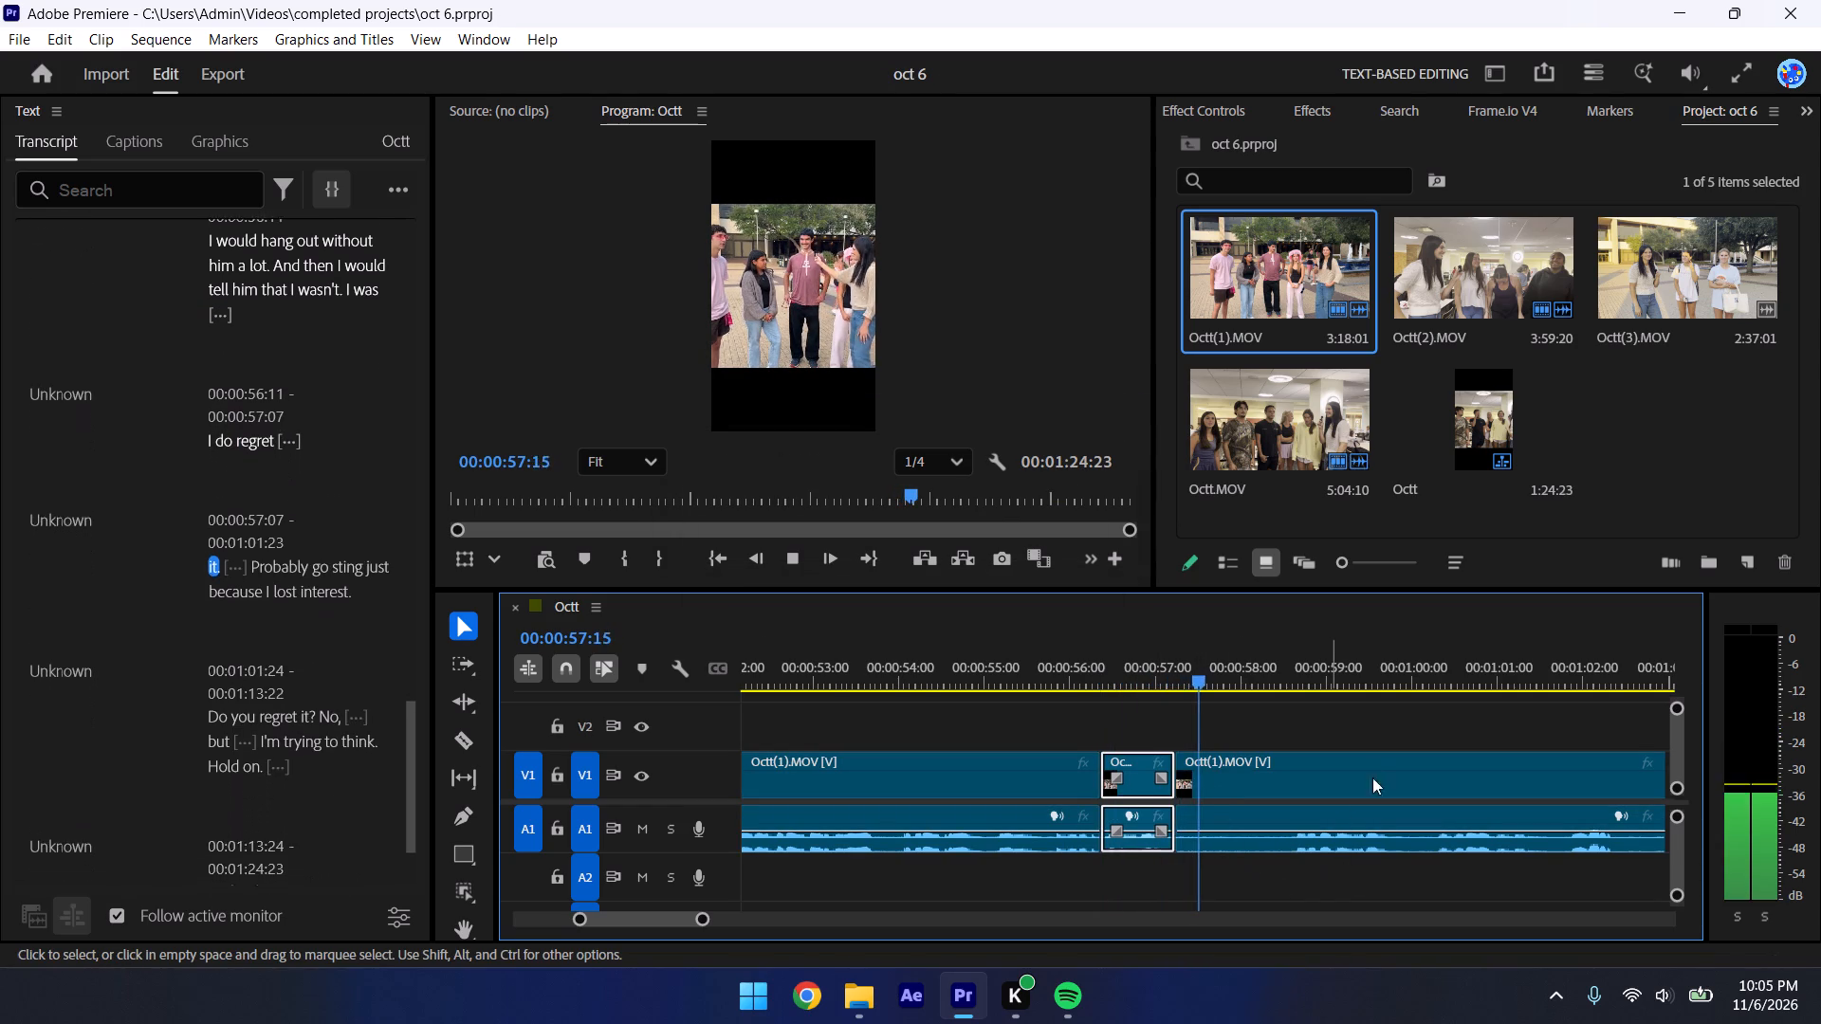
{"action": "key", "text": "space"}
Switch to Spotify, set the music volume to about four-fifths, and return to Premiere.
{"action": "left_click", "coordinate": [1066, 993]}
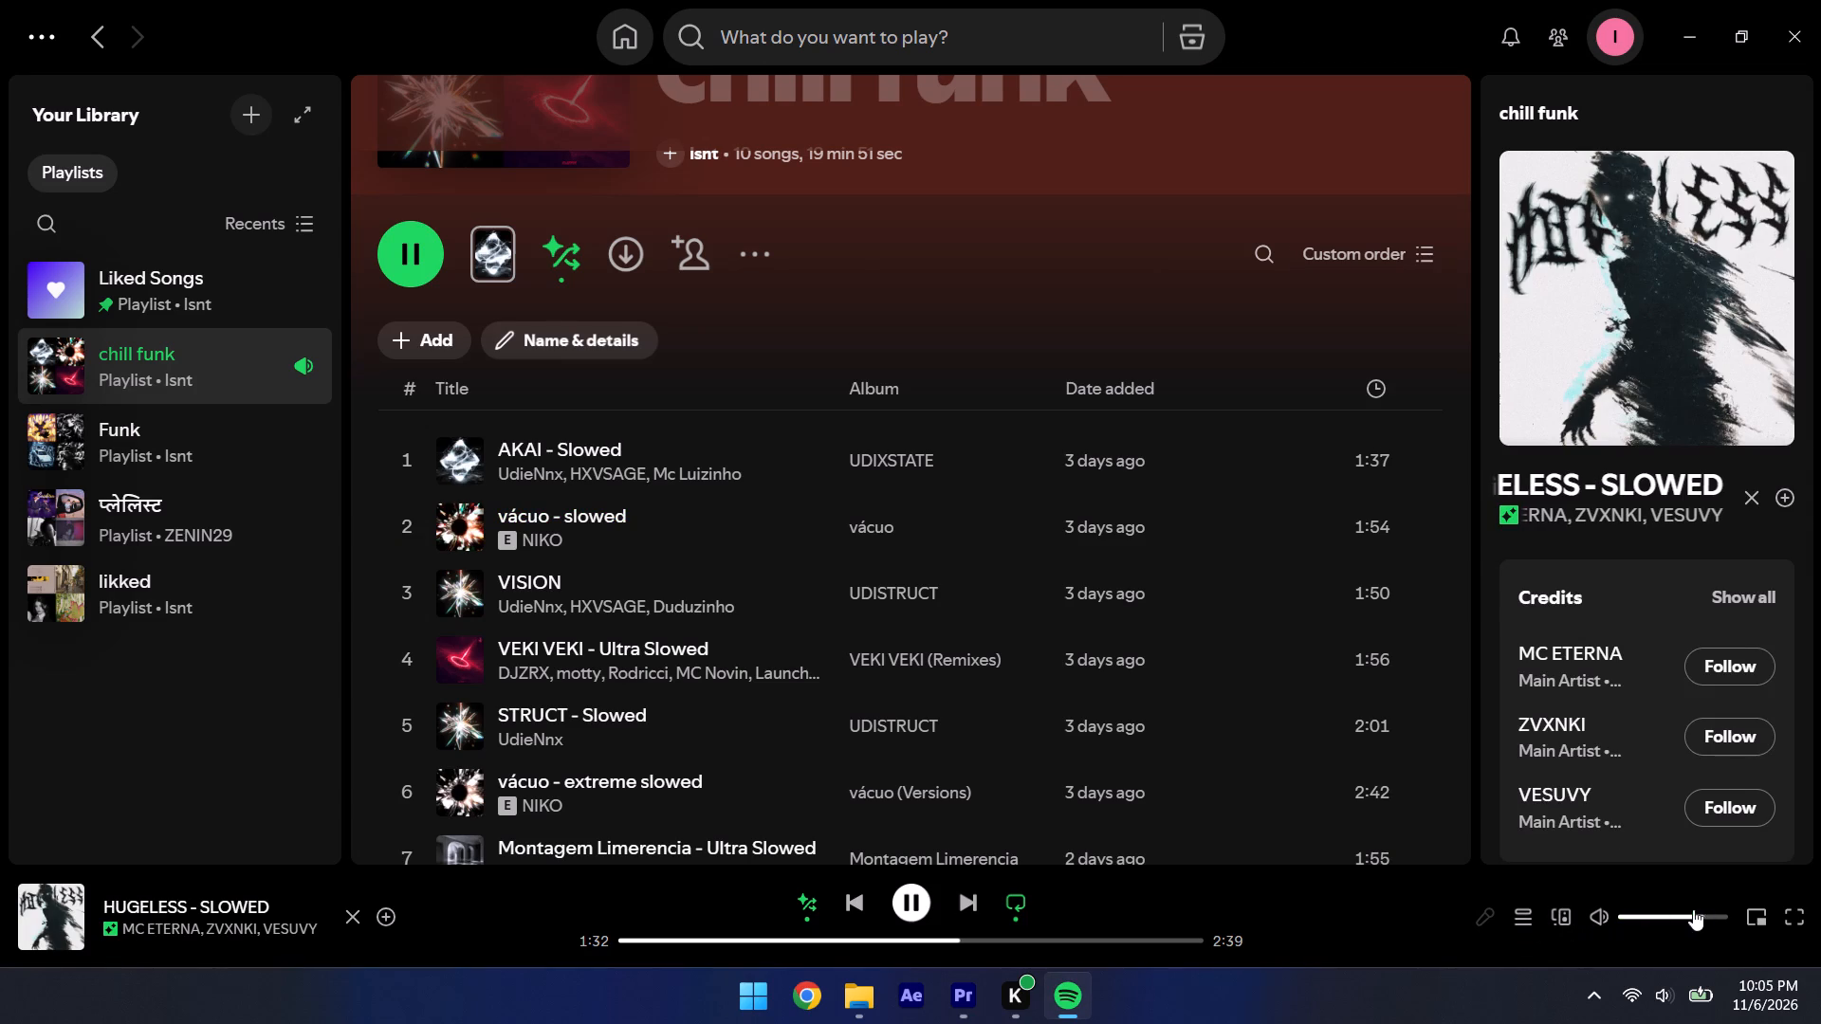
{"action": "left_click_drag", "start_coordinate": [1701, 918], "coordinate": [1820, 913]}
{"action": "left_click", "coordinate": [1707, 915]}
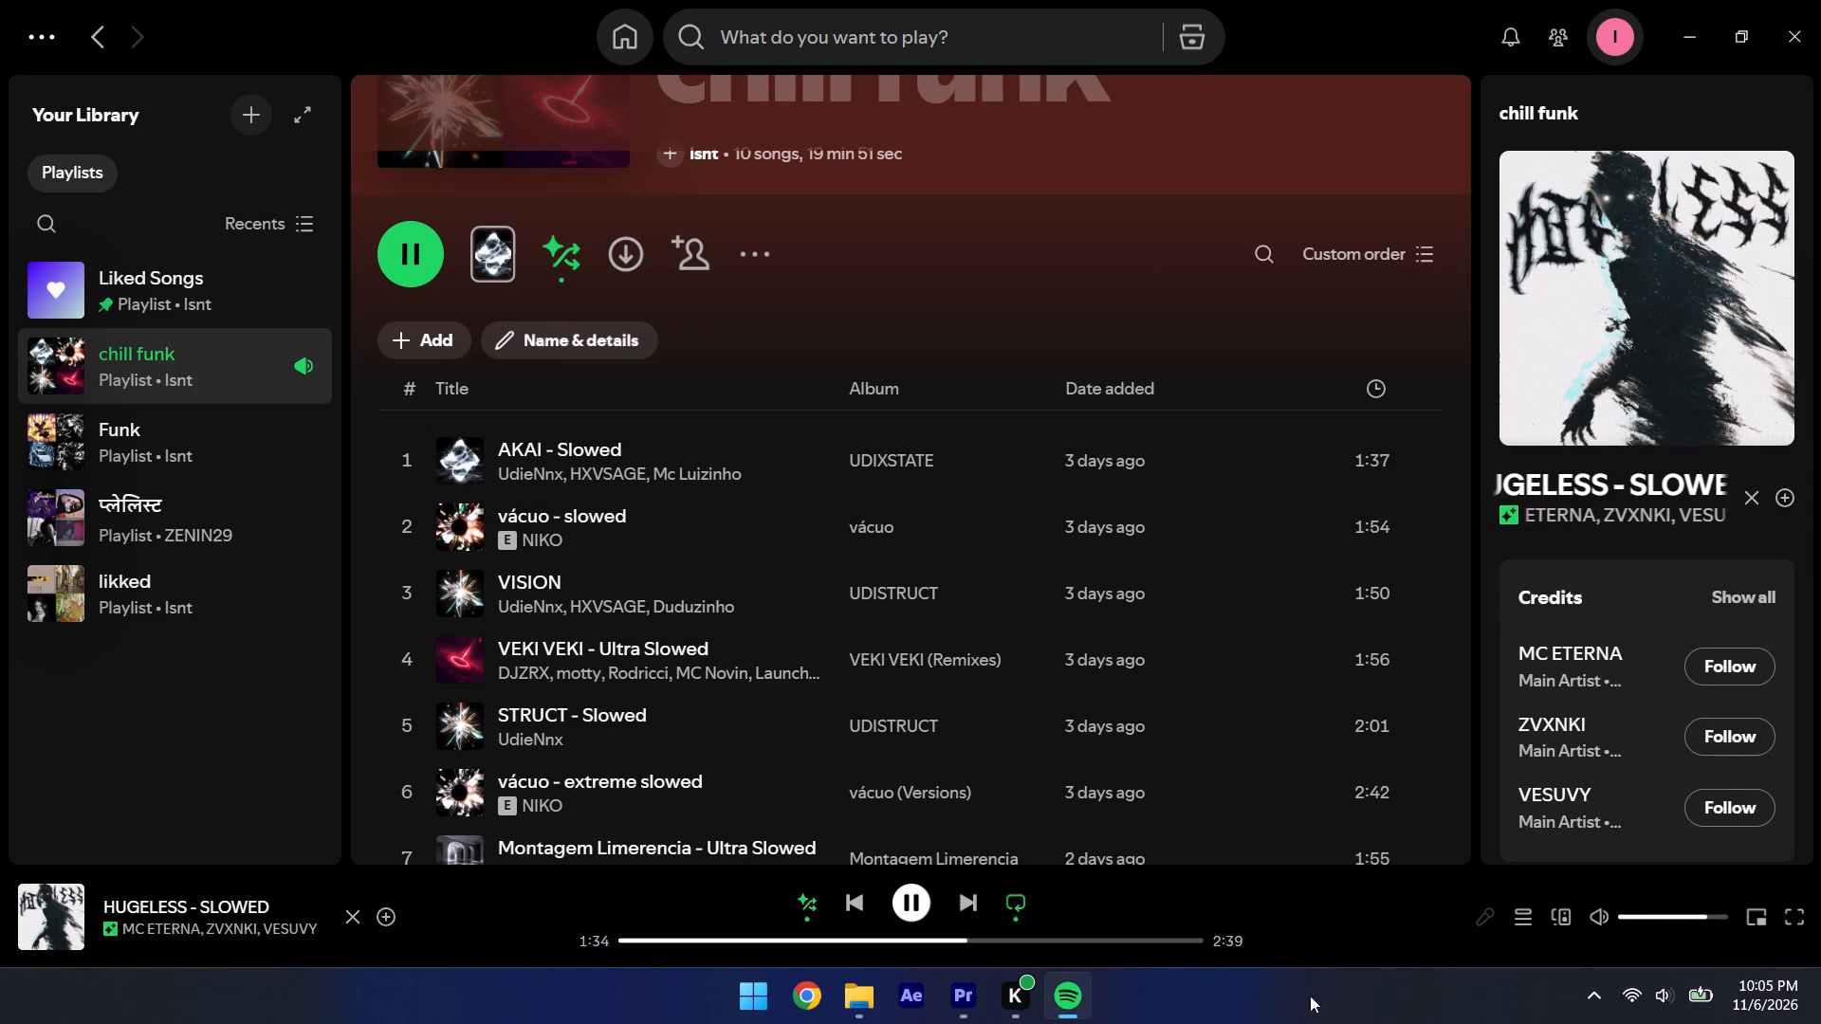
{"action": "left_click", "coordinate": [978, 993]}
Ripple-trim the pause after the 00:00:57:07 cut so the clip opens on "Probably go sting", and play on.
{"action": "key", "text": "space"}
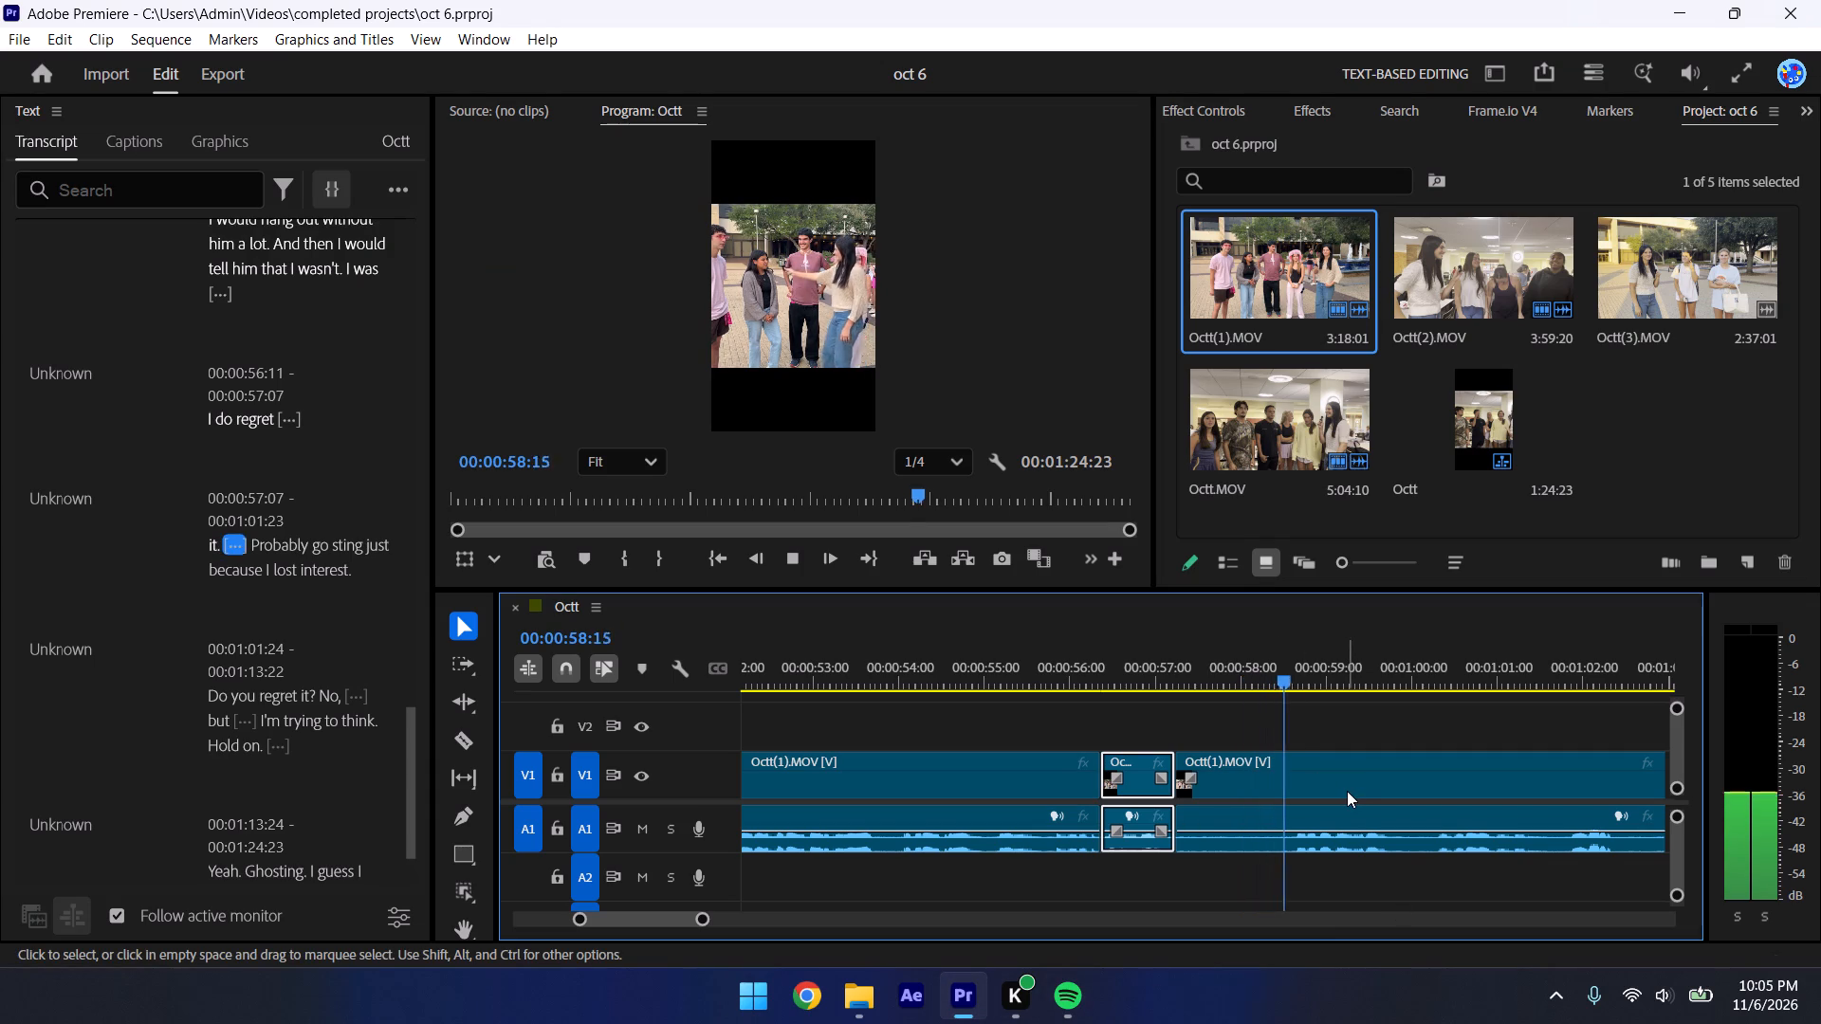
{"action": "left_click_drag", "start_coordinate": [1298, 688], "coordinate": [1295, 677]}
{"action": "type", "text": "q"}
{"action": "key", "text": "space"}
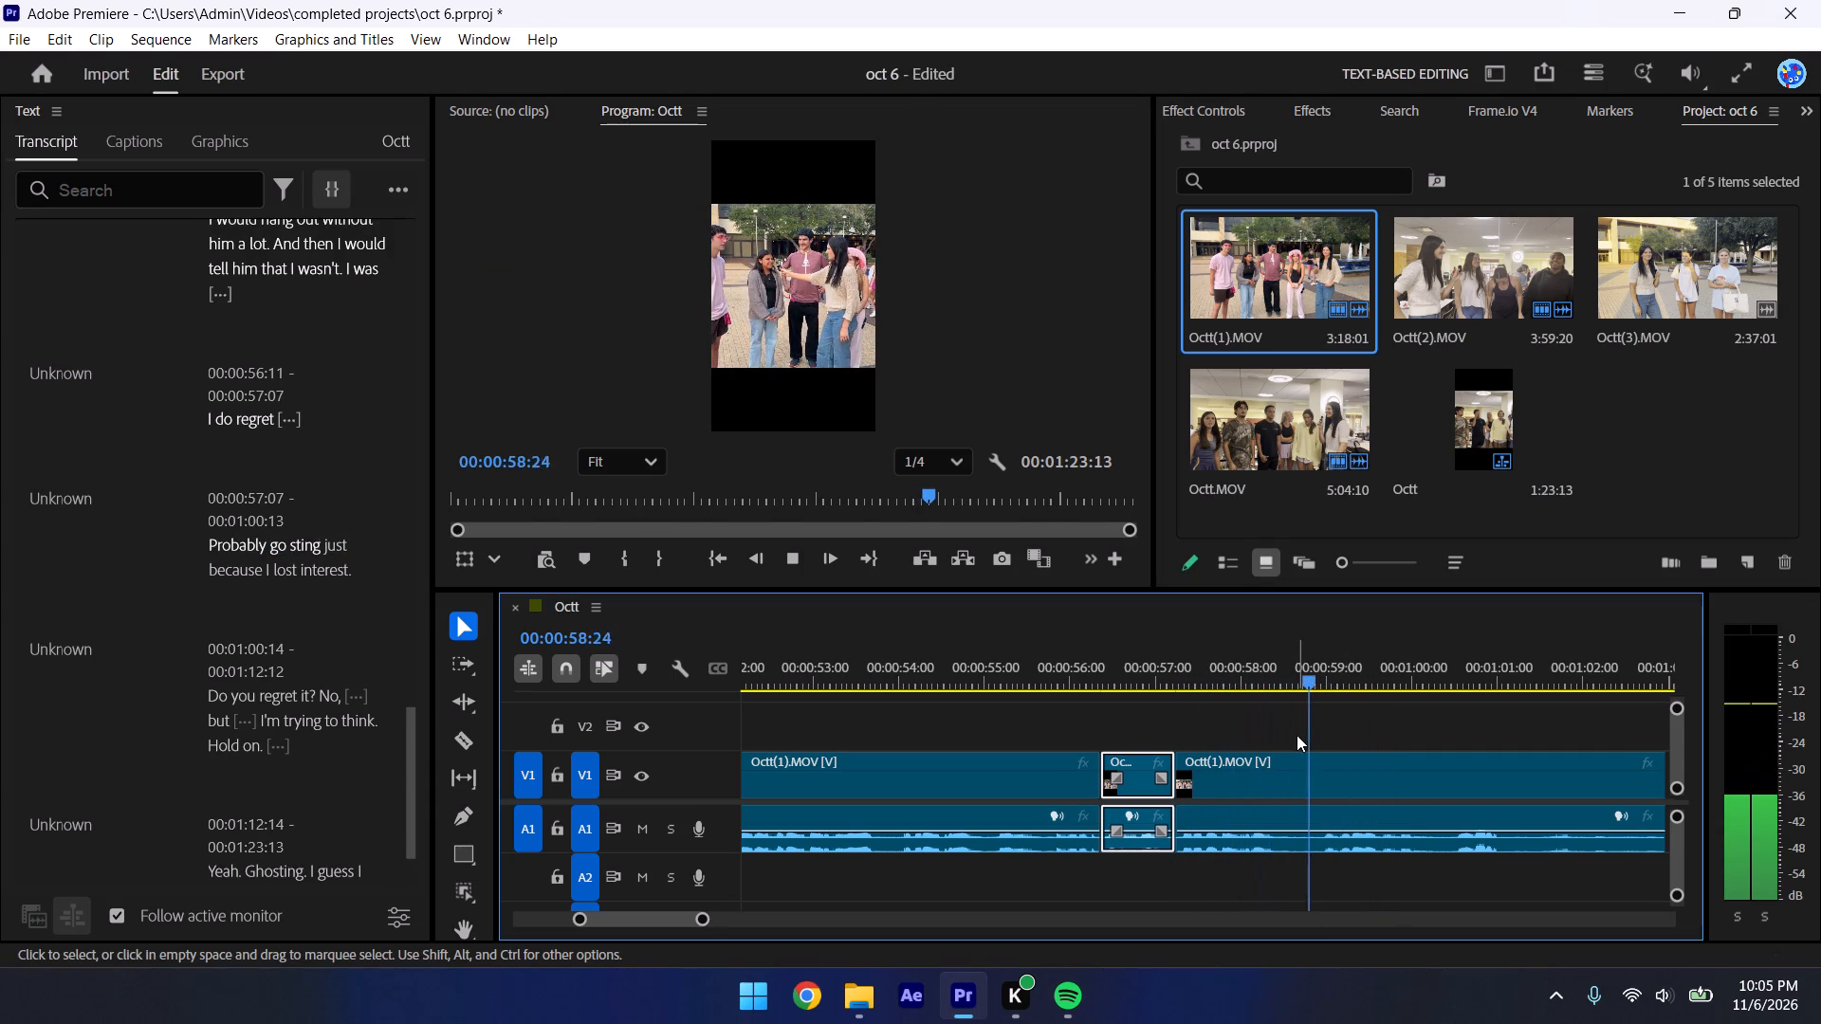
Save the project and split the "Probably go sting" clip at 00:00:58:16, before "just because I lost interest".
{"action": "left_click_drag", "start_coordinate": [1320, 687], "coordinate": [1287, 692]}
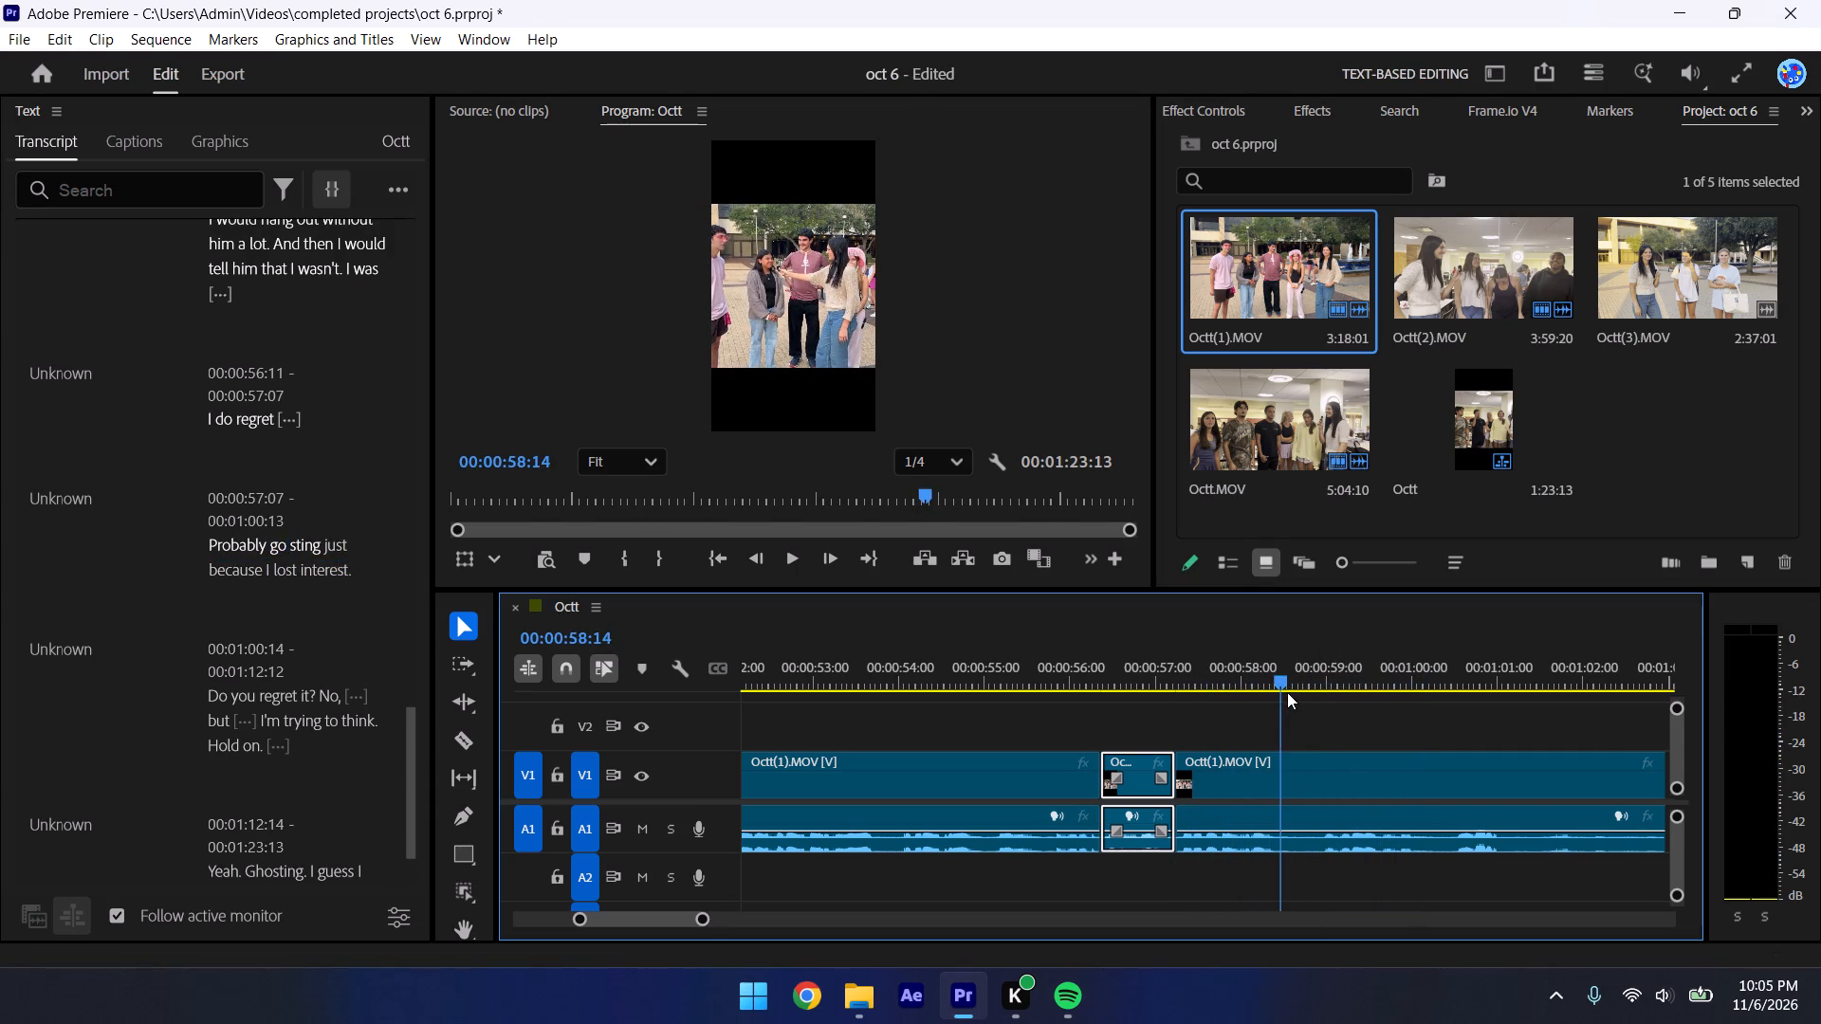
{"action": "left_click_drag", "start_coordinate": [1287, 692], "coordinate": [1288, 692]}
{"action": "key", "text": "ctrl+s"}
{"action": "left_click", "coordinate": [1312, 768]}
{"action": "key", "text": "ctrl+k"}
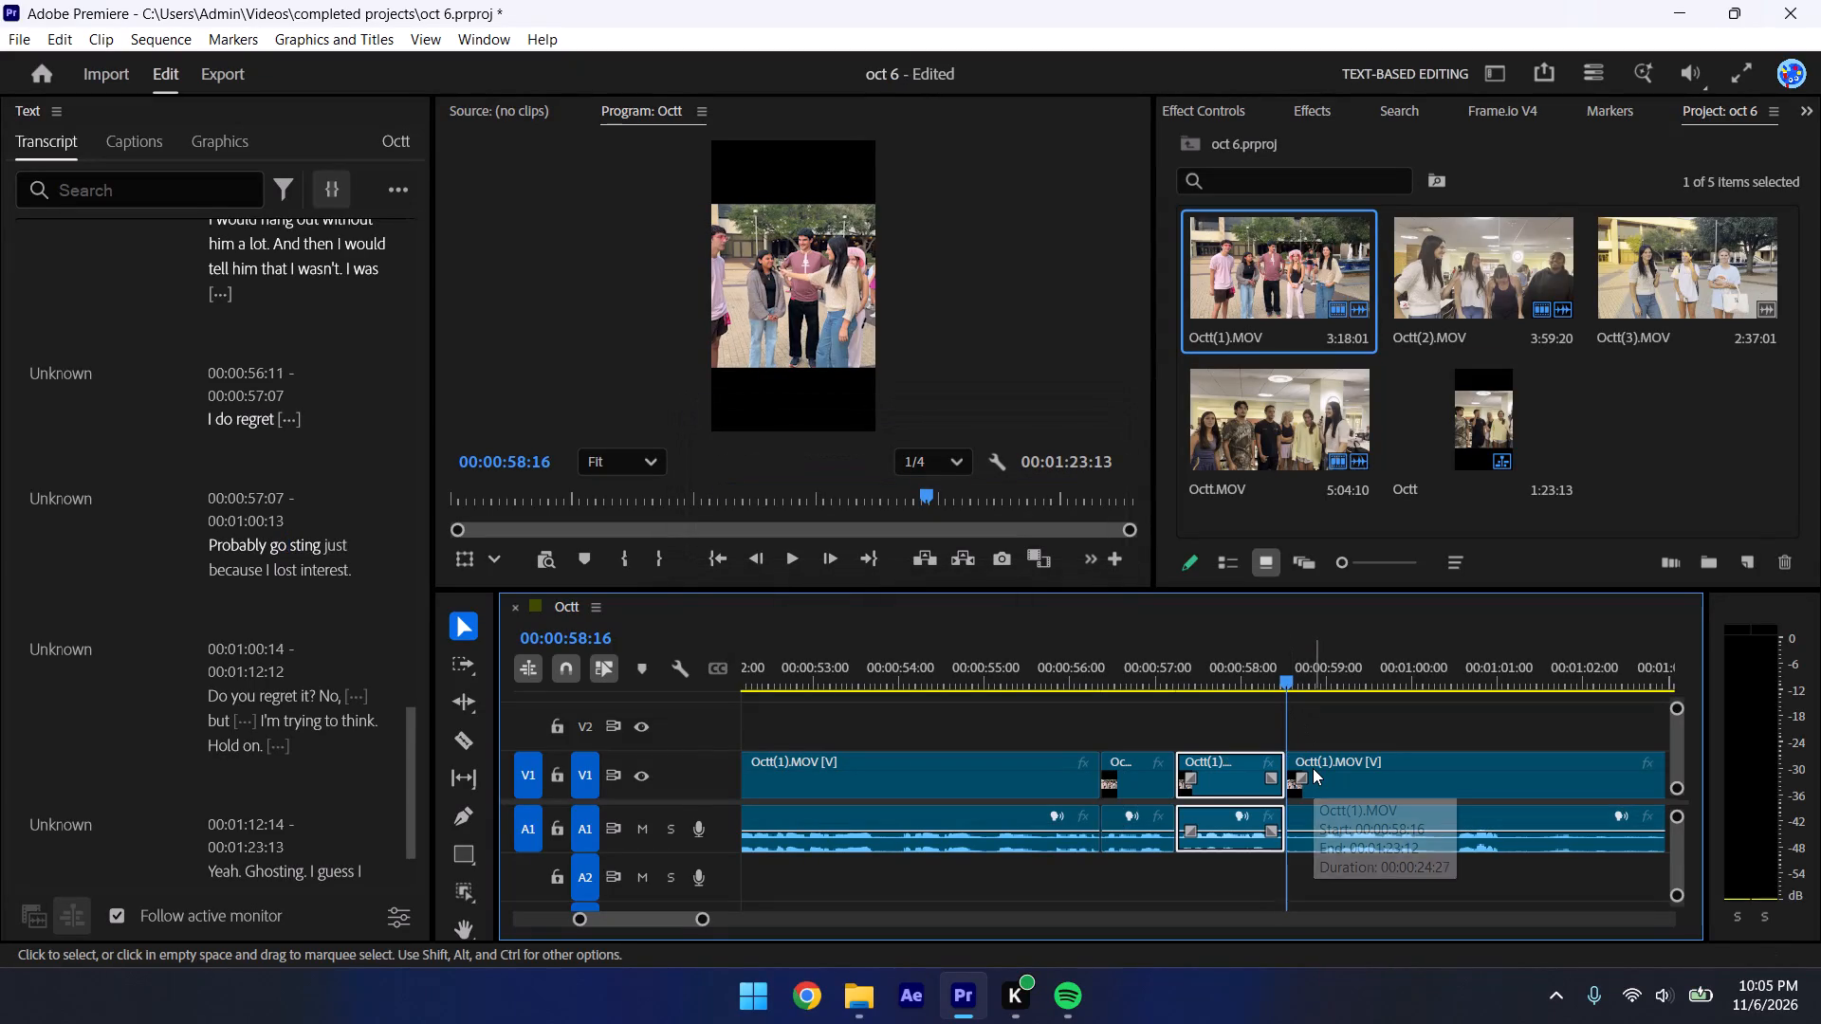
Ripple-trim the pause after the 00:00:58:16 cut so the clip opens on "just because", and play on.
{"action": "key", "text": "space"}
{"action": "key", "text": "space"}
{"action": "left_click", "coordinate": [1324, 677]}
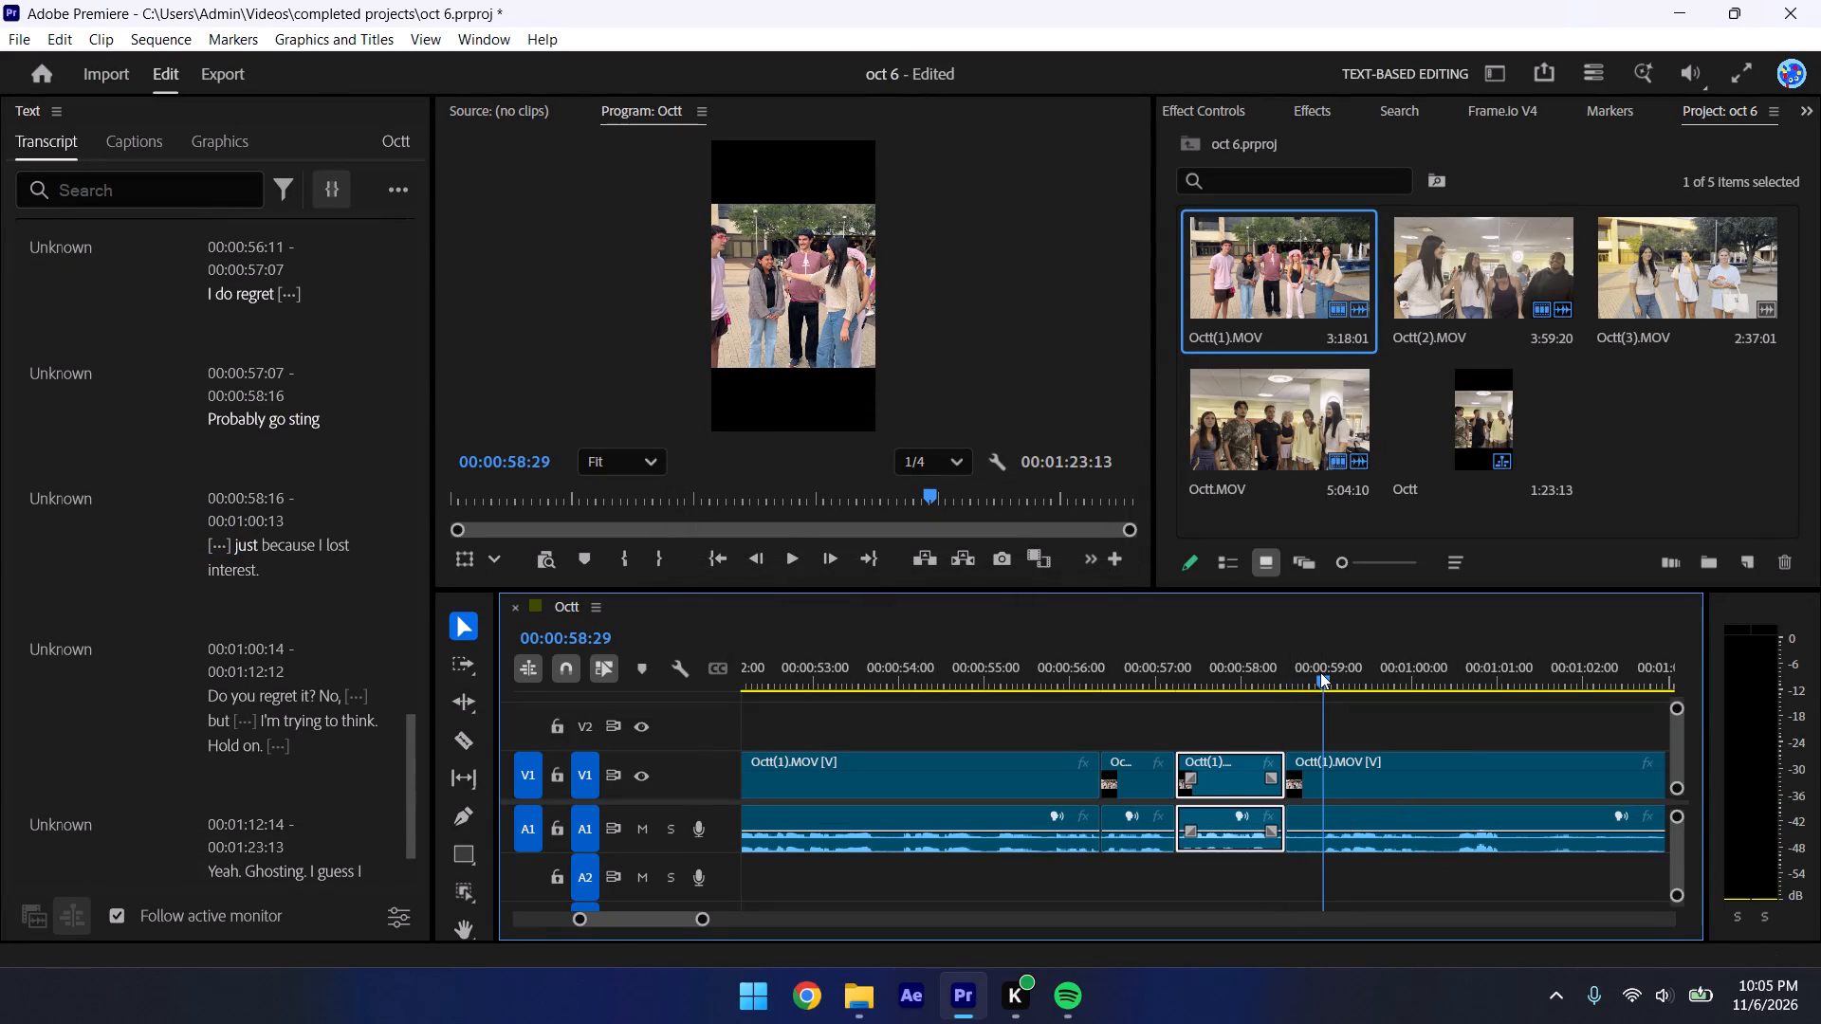
{"action": "key", "text": "q"}
{"action": "key", "text": "space"}
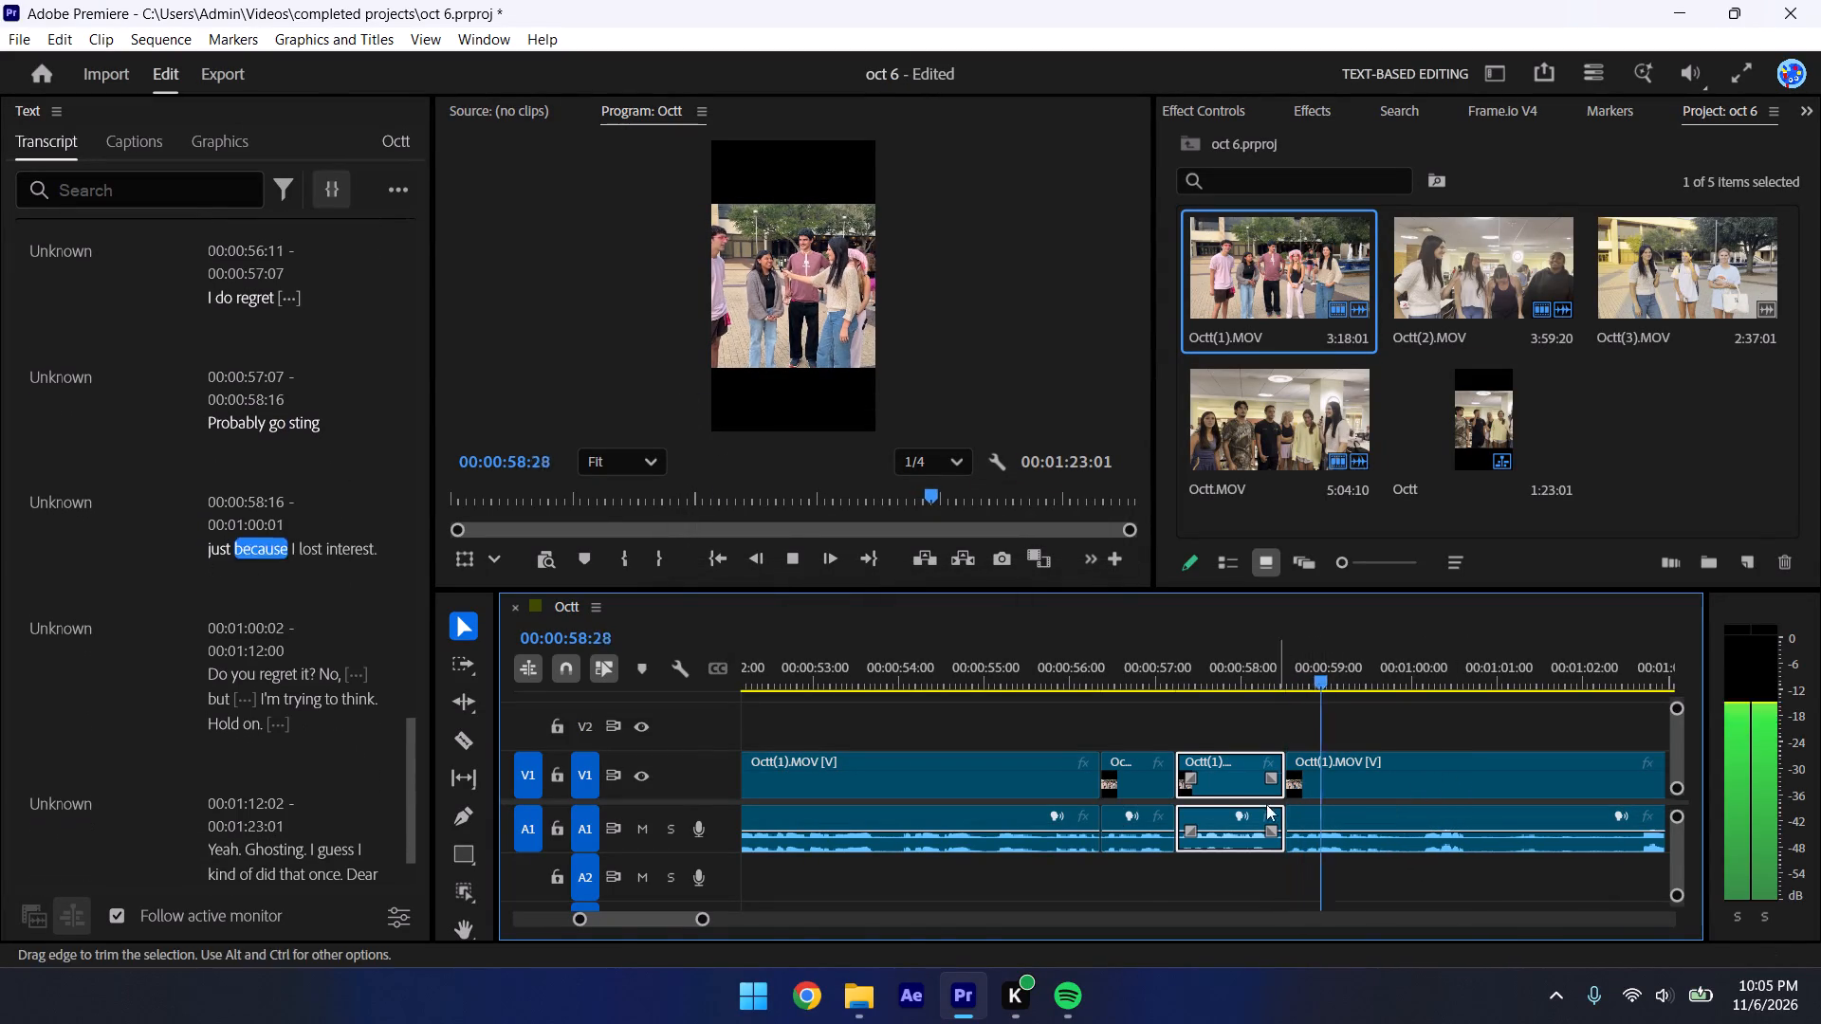
Save the project and split the "just because I lost interest" clip at 00:00:59:26, before "Do you regret it?".
{"action": "left_click_drag", "start_coordinate": [576, 917], "coordinate": [607, 926]}
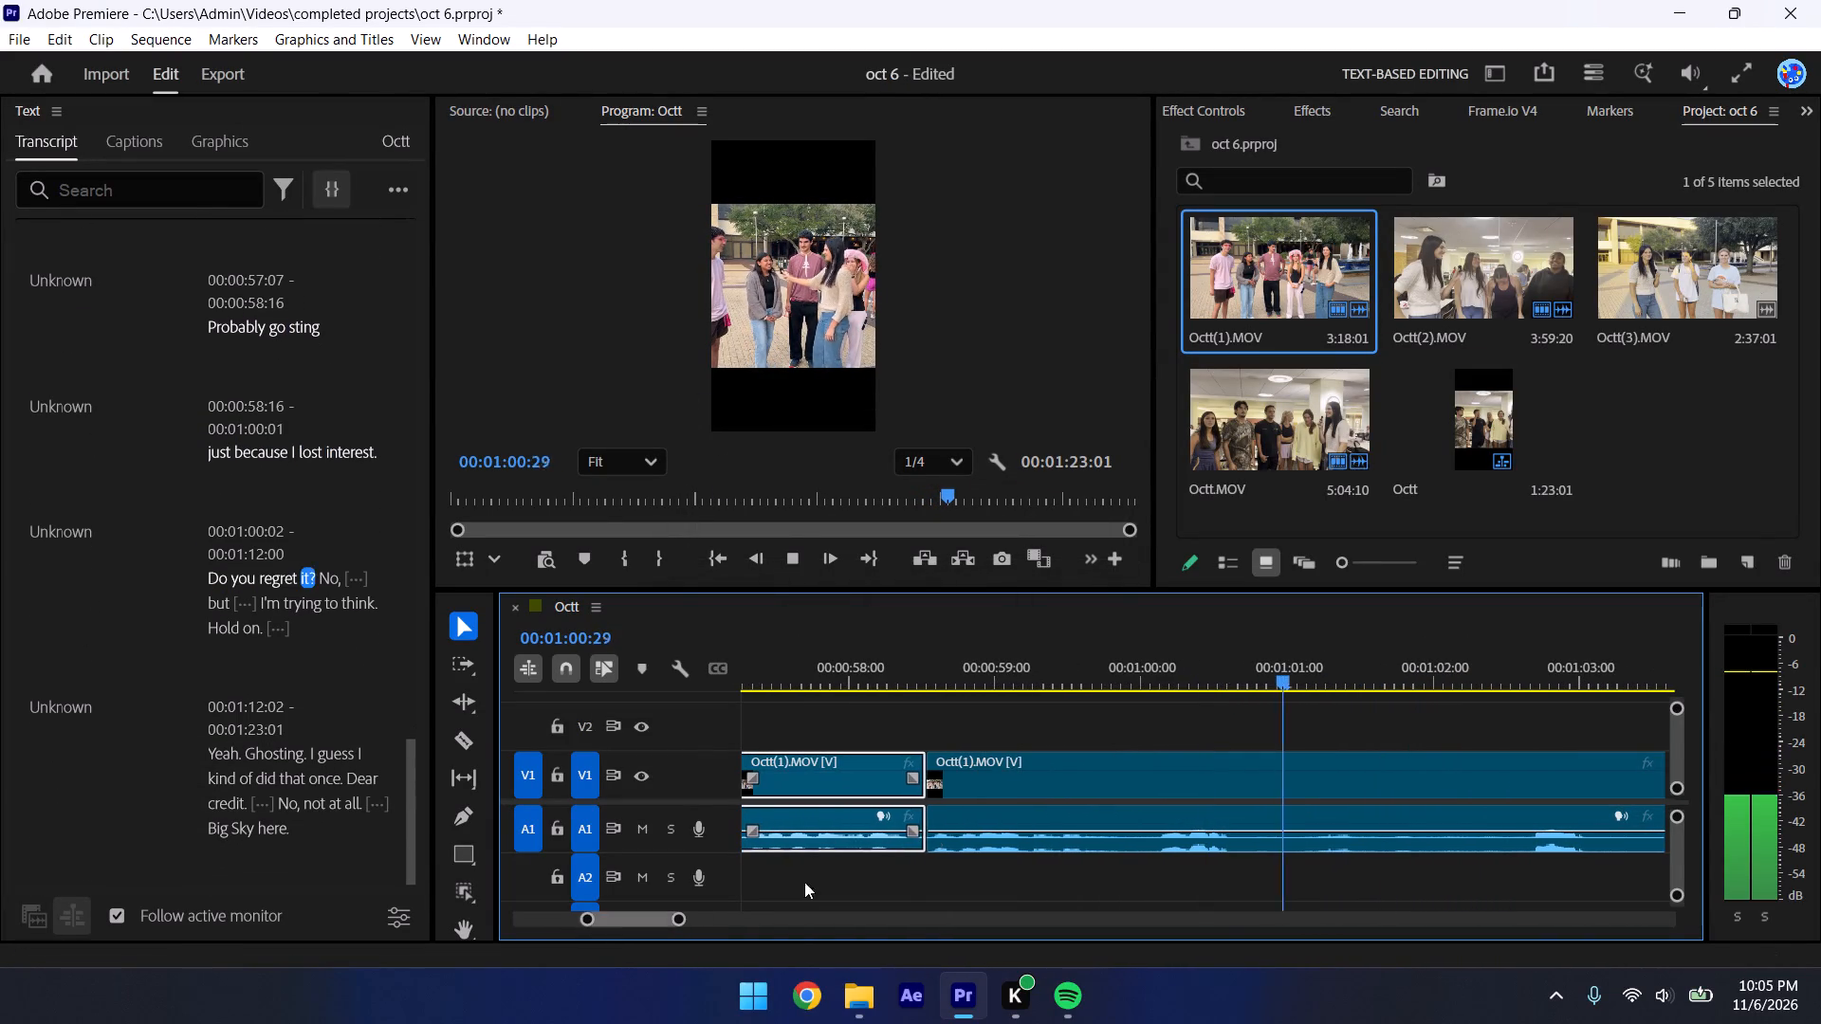
{"action": "key", "text": "space"}
{"action": "left_click_drag", "start_coordinate": [1163, 678], "coordinate": [1124, 656]}
{"action": "key", "text": "ctrl+s"}
{"action": "left_click", "coordinate": [1141, 758], "text": "ctrl"}
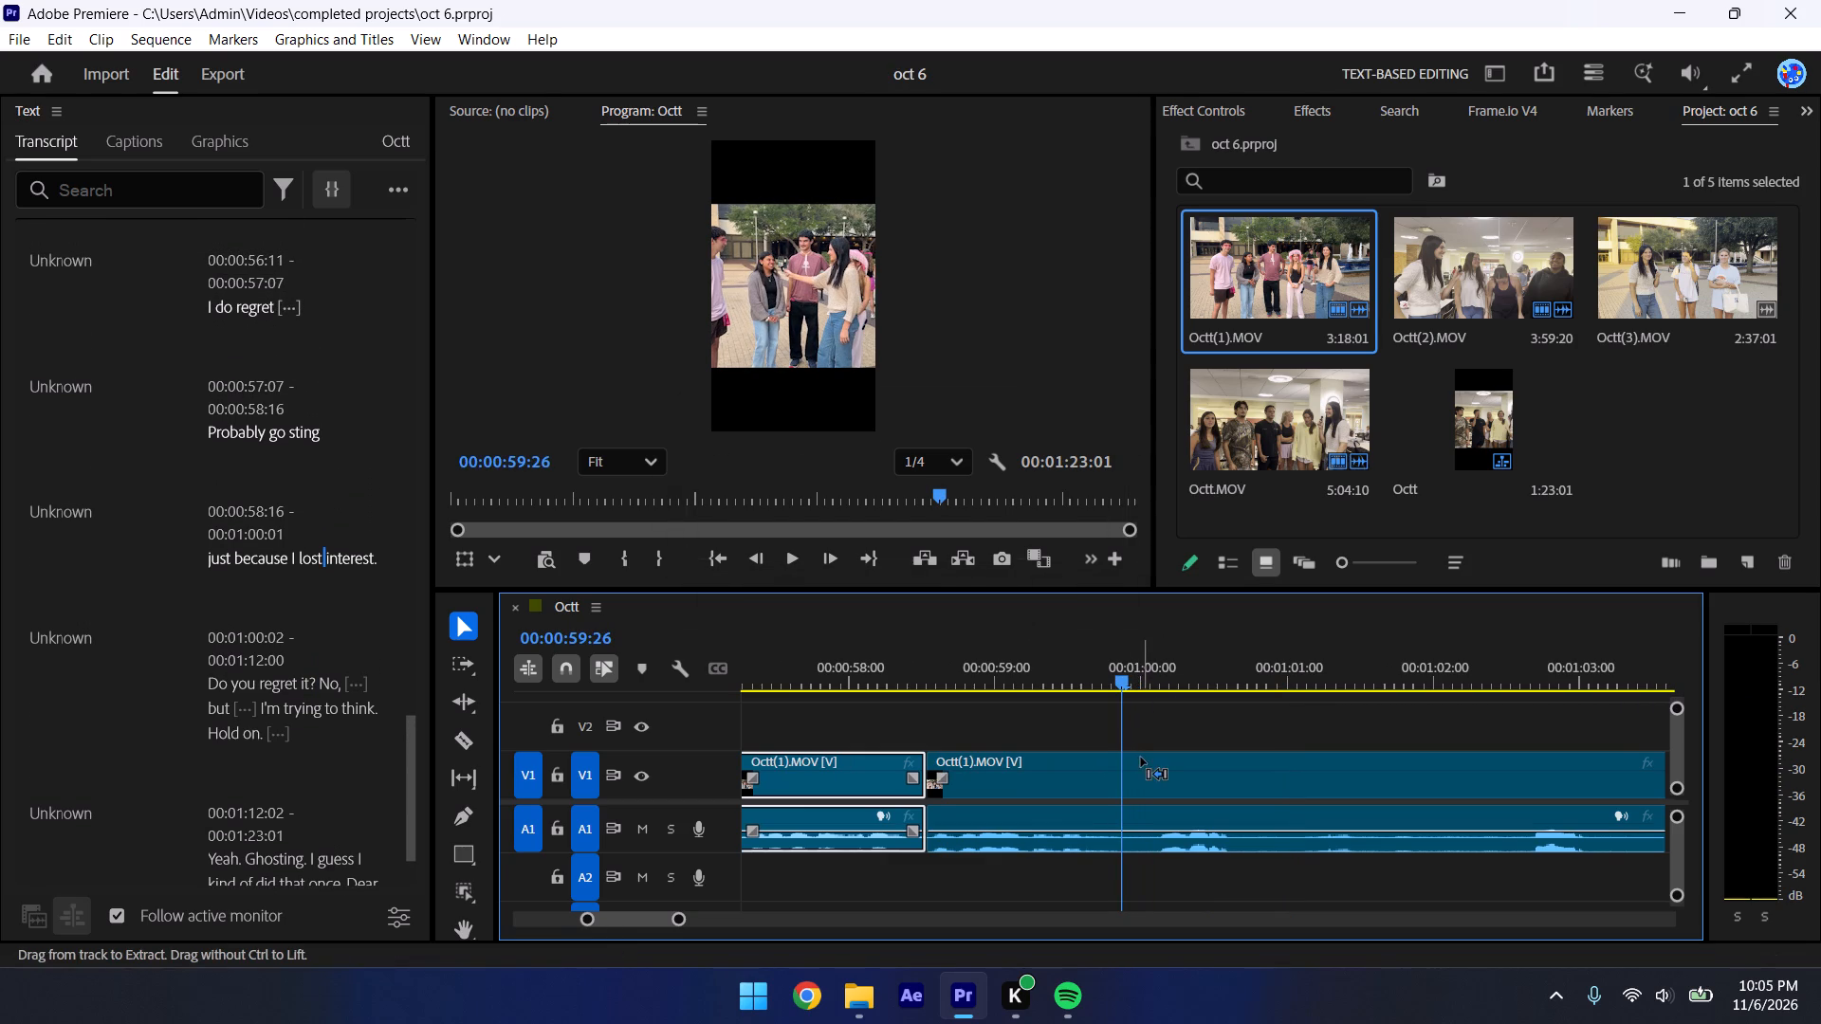
{"action": "key", "text": "ctrl+k"}
Ripple-trim "Do you regret it?" through "Hold on" off the clip after the 00:00:59:26 cut so it opens on "Yeah. Ghosting".
{"action": "key", "text": "space"}
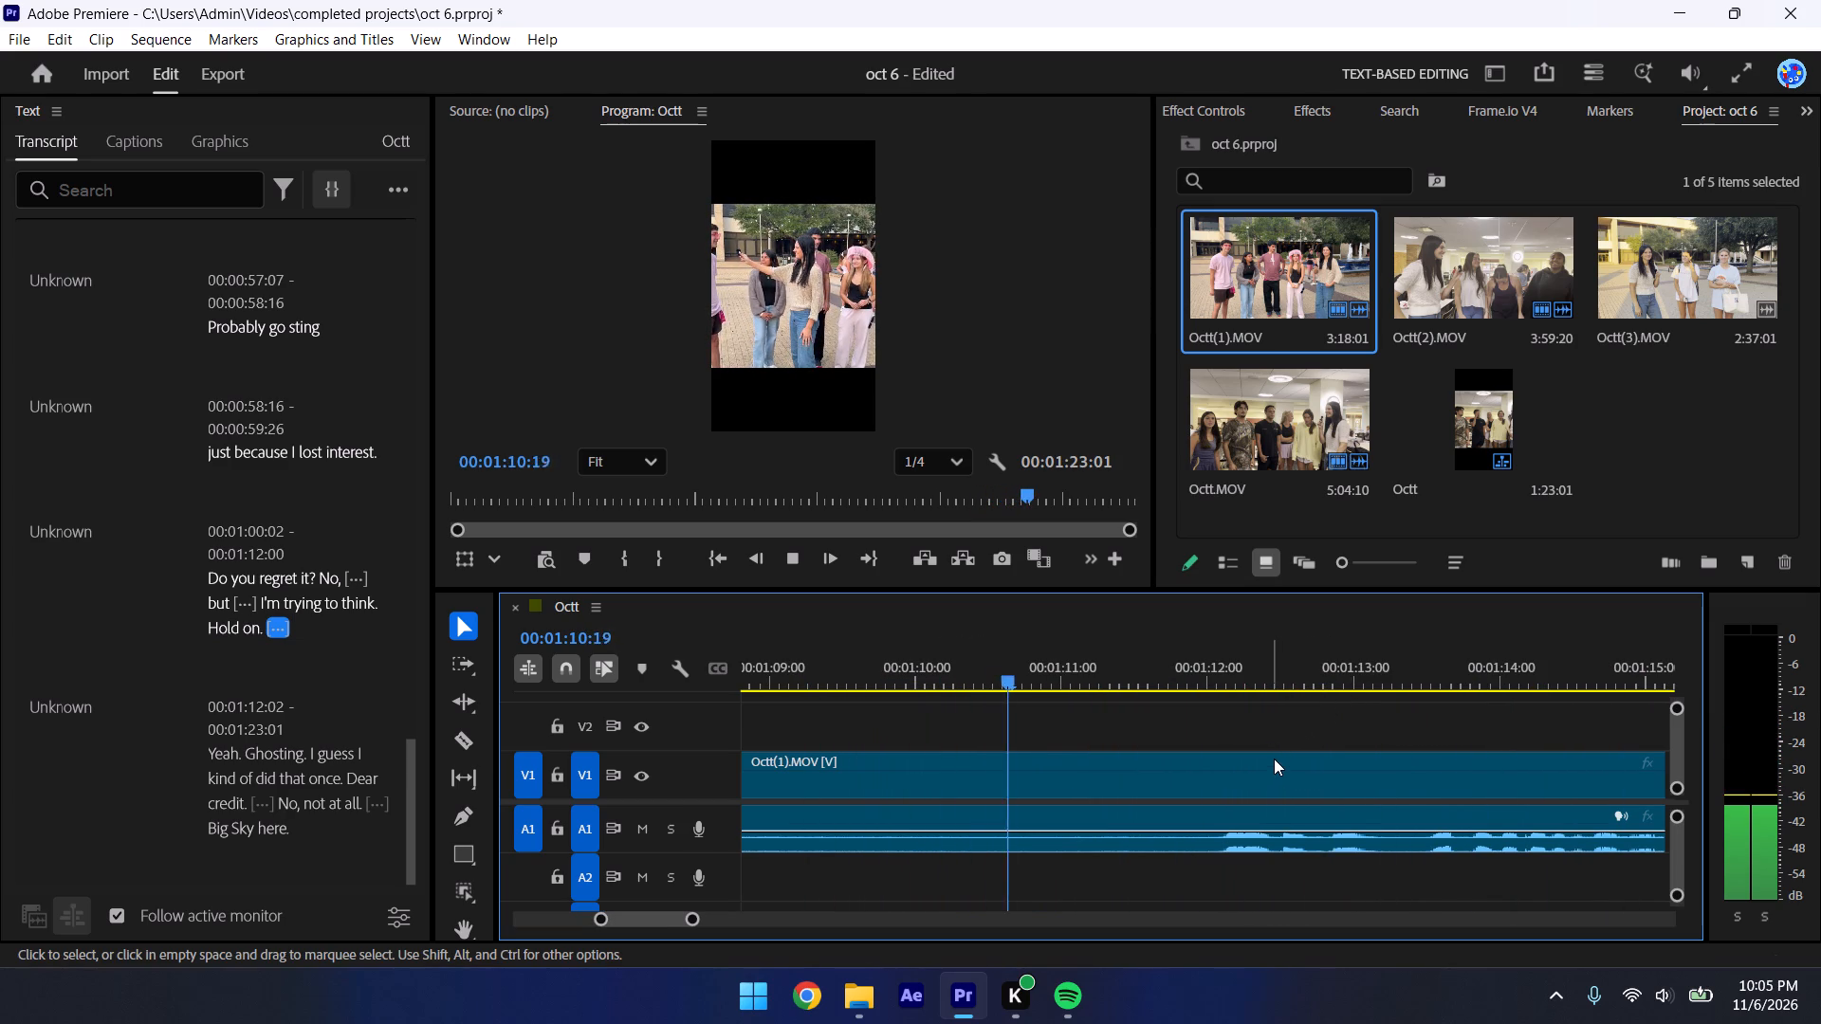
{"action": "left_click_drag", "start_coordinate": [1271, 659], "coordinate": [1266, 659]}
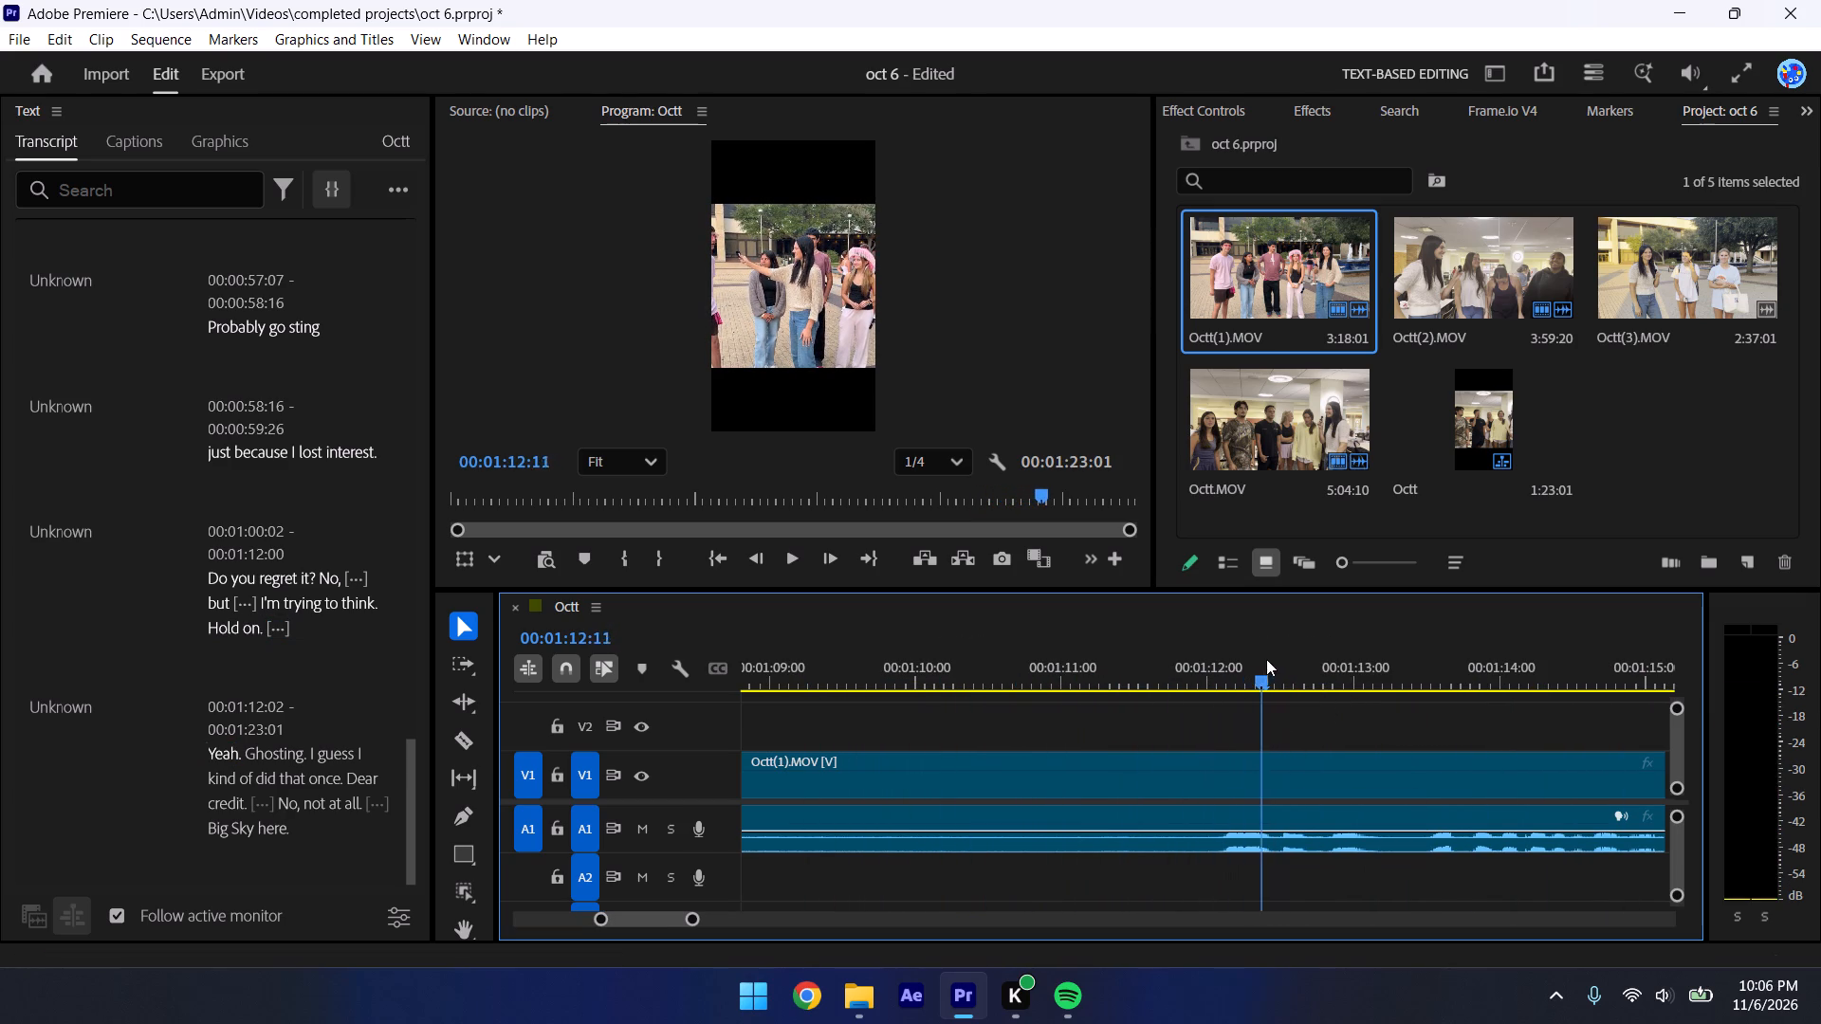
{"action": "left_click_drag", "start_coordinate": [1266, 659], "coordinate": [1220, 654]}
{"action": "key", "text": "q"}
{"action": "key", "text": "space"}
Split the "Yeah. Ghosting" clip at 00:01:02:29, after "I kind of did that once", and save the project.
{"action": "left_click", "coordinate": [1285, 738]}
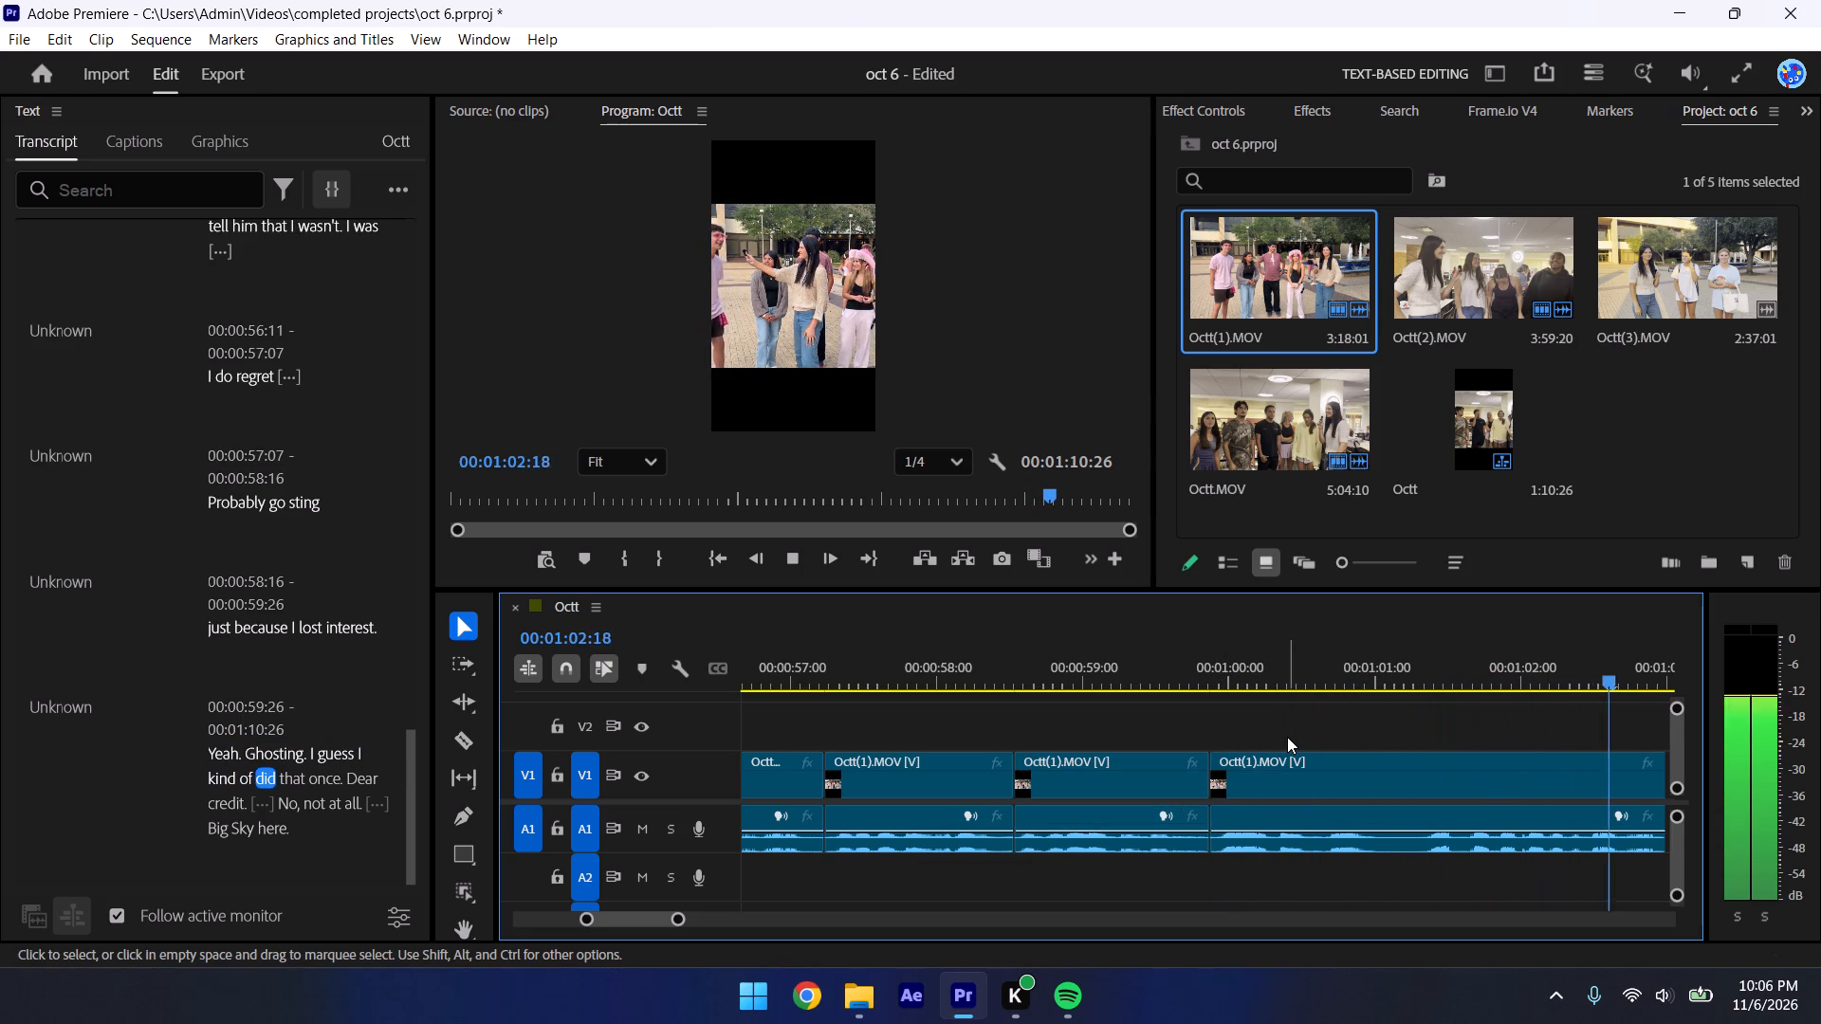
{"action": "key", "text": "space"}
{"action": "left_click_drag", "start_coordinate": [922, 701], "coordinate": [849, 668]}
{"action": "left_click_drag", "start_coordinate": [876, 671], "coordinate": [845, 674]}
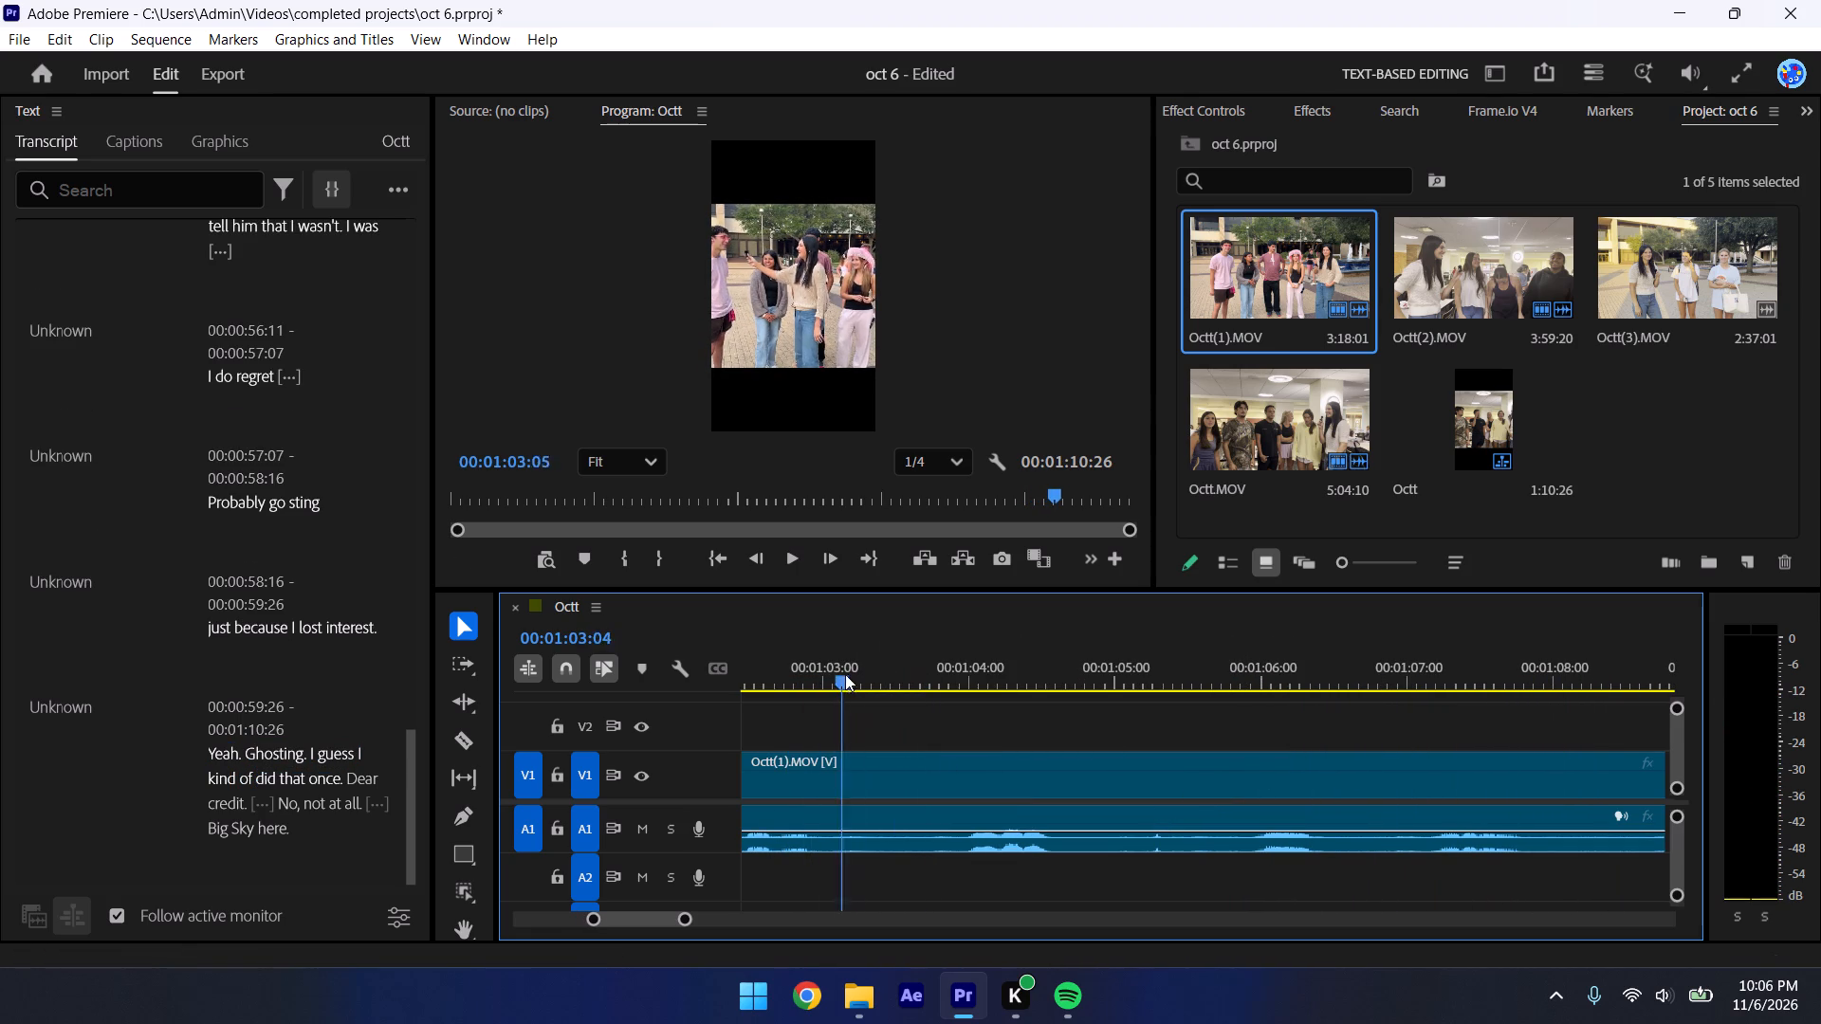
{"action": "left_click_drag", "start_coordinate": [845, 674], "coordinate": [819, 665]}
{"action": "left_click", "coordinate": [891, 763]}
{"action": "key", "text": "ctrl+s"}
{"action": "key", "text": "ctrl+k"}
Play through the Octt(1).MOV remainder after the 00:01:02:29 cut, delete it, and save the project.
{"action": "key", "text": "space"}
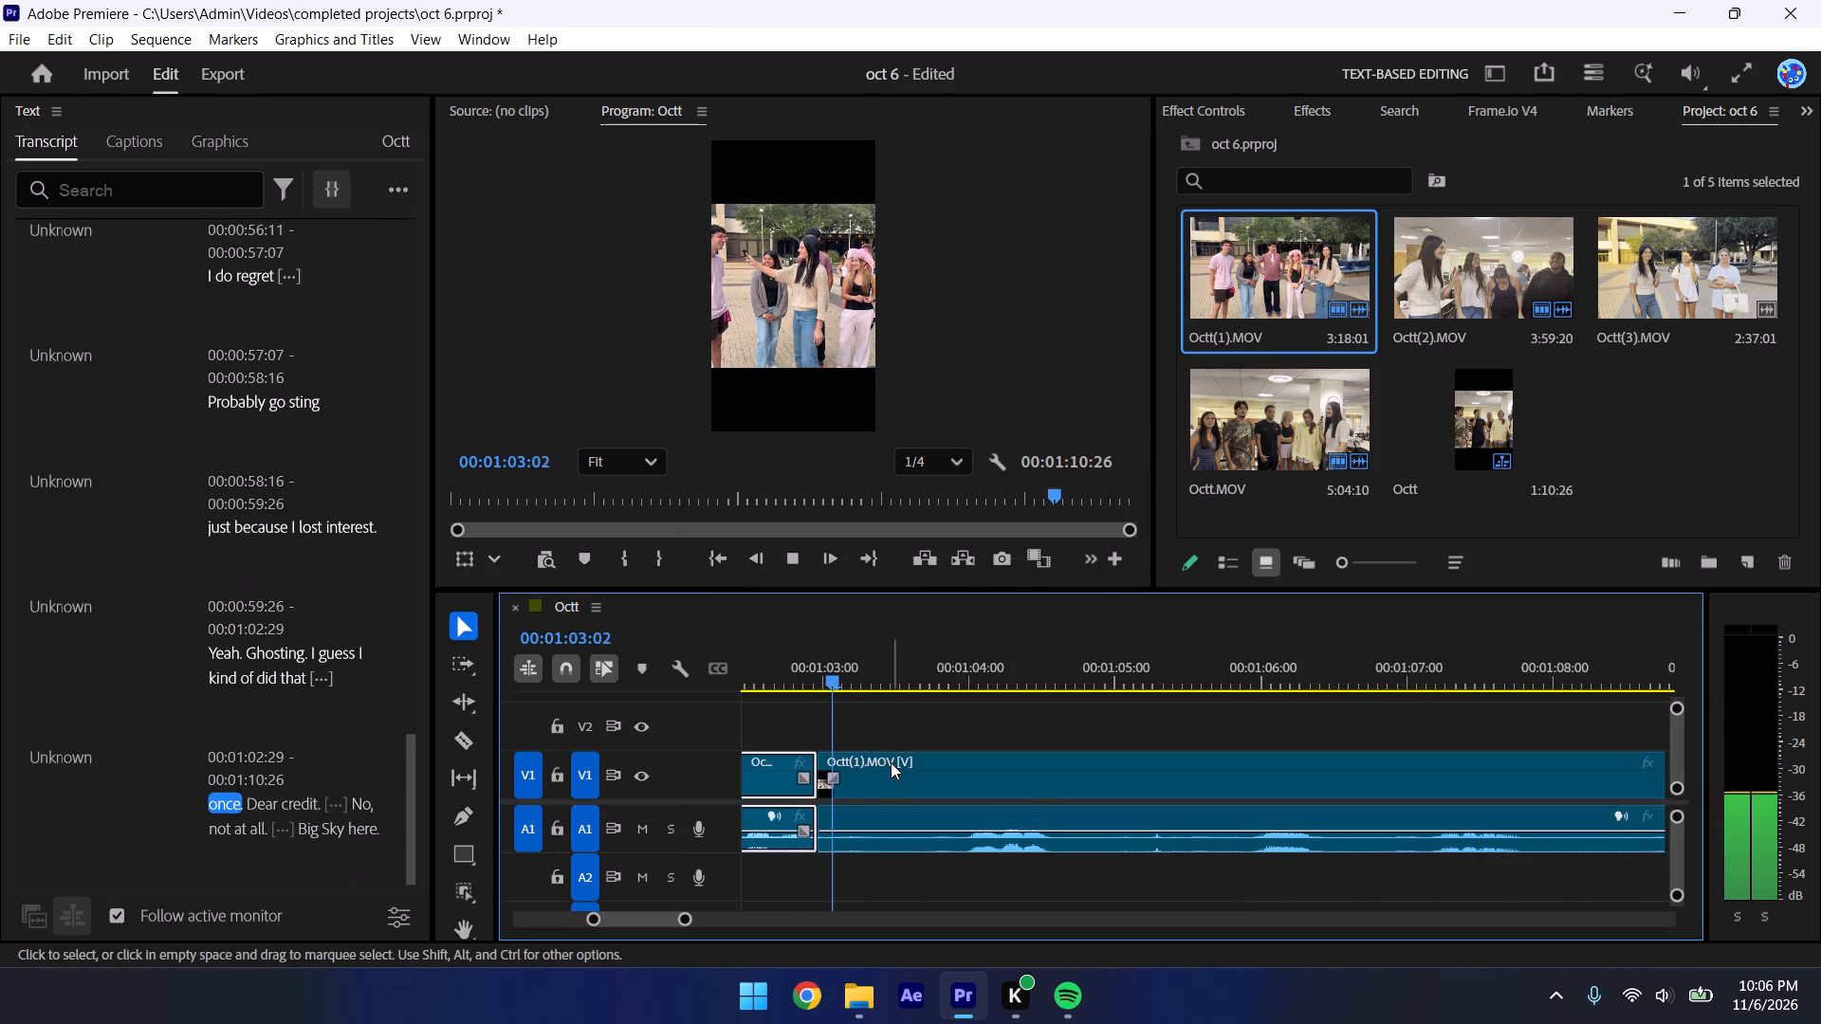
{"action": "key", "text": "space"}
{"action": "key", "text": "space"}
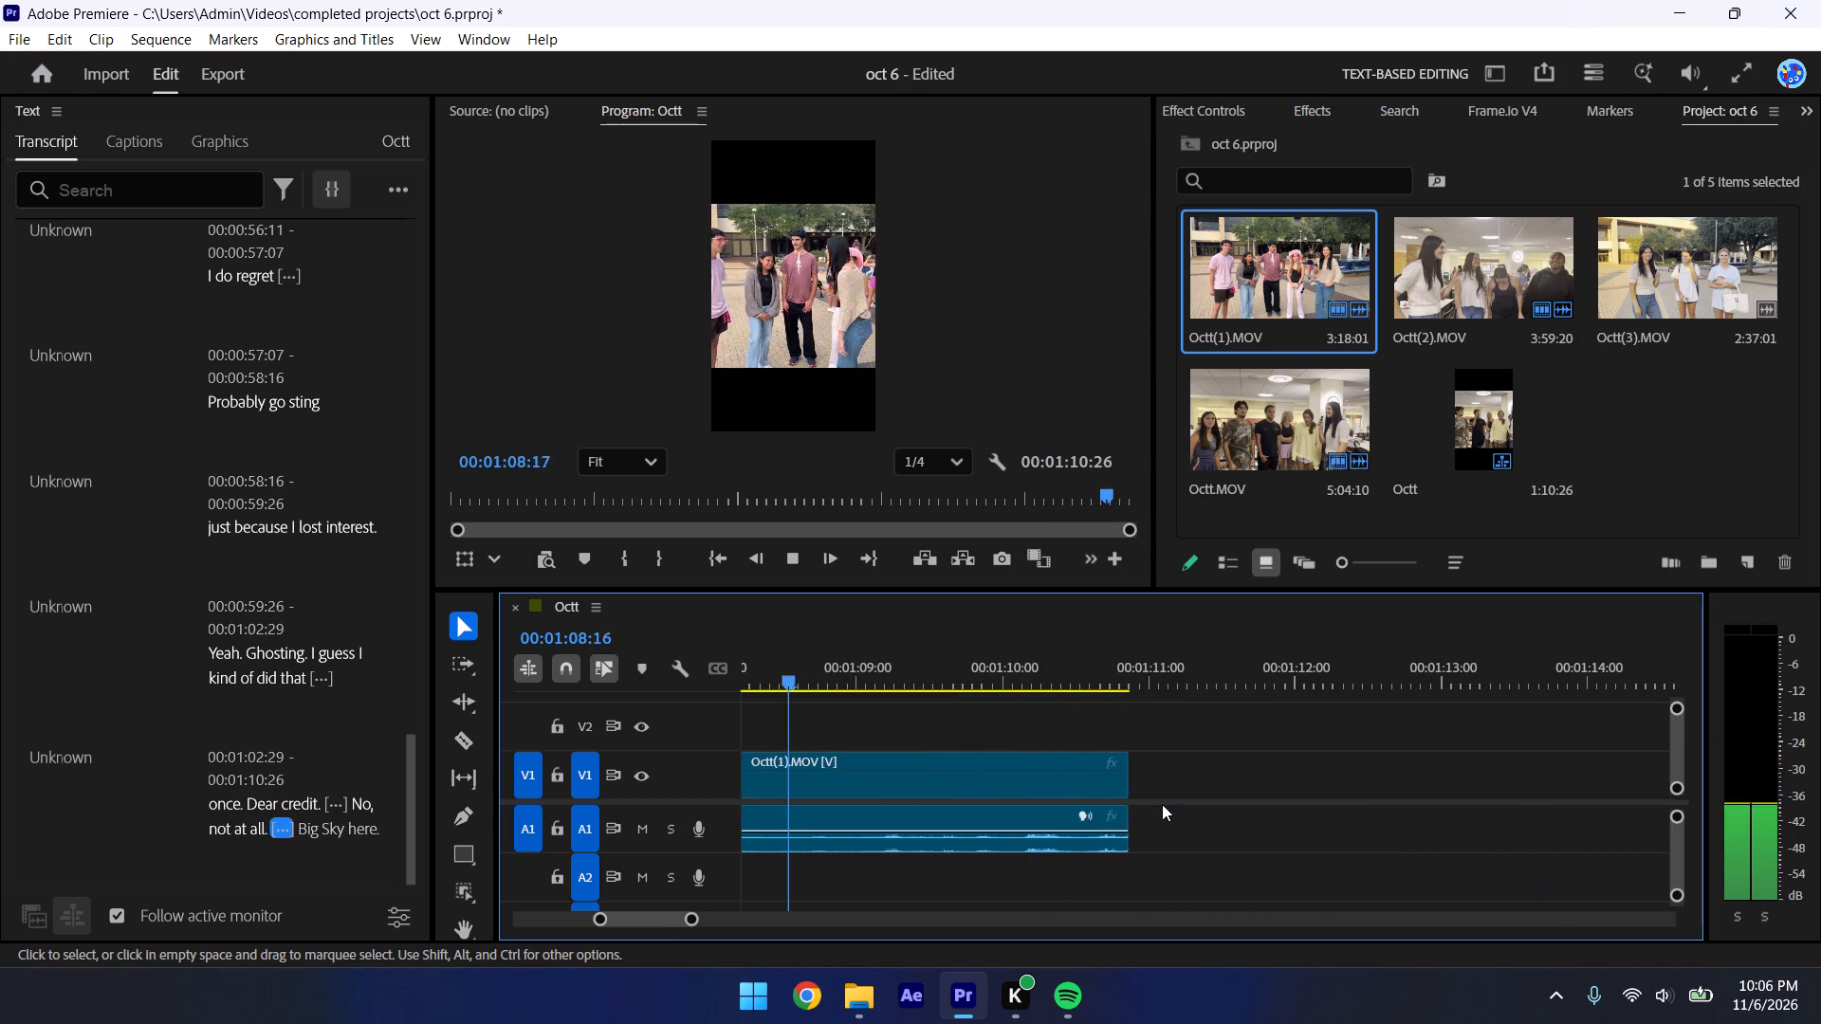
{"action": "key", "text": "space"}
{"action": "left_click", "coordinate": [986, 778]}
{"action": "key", "text": "Delete"}
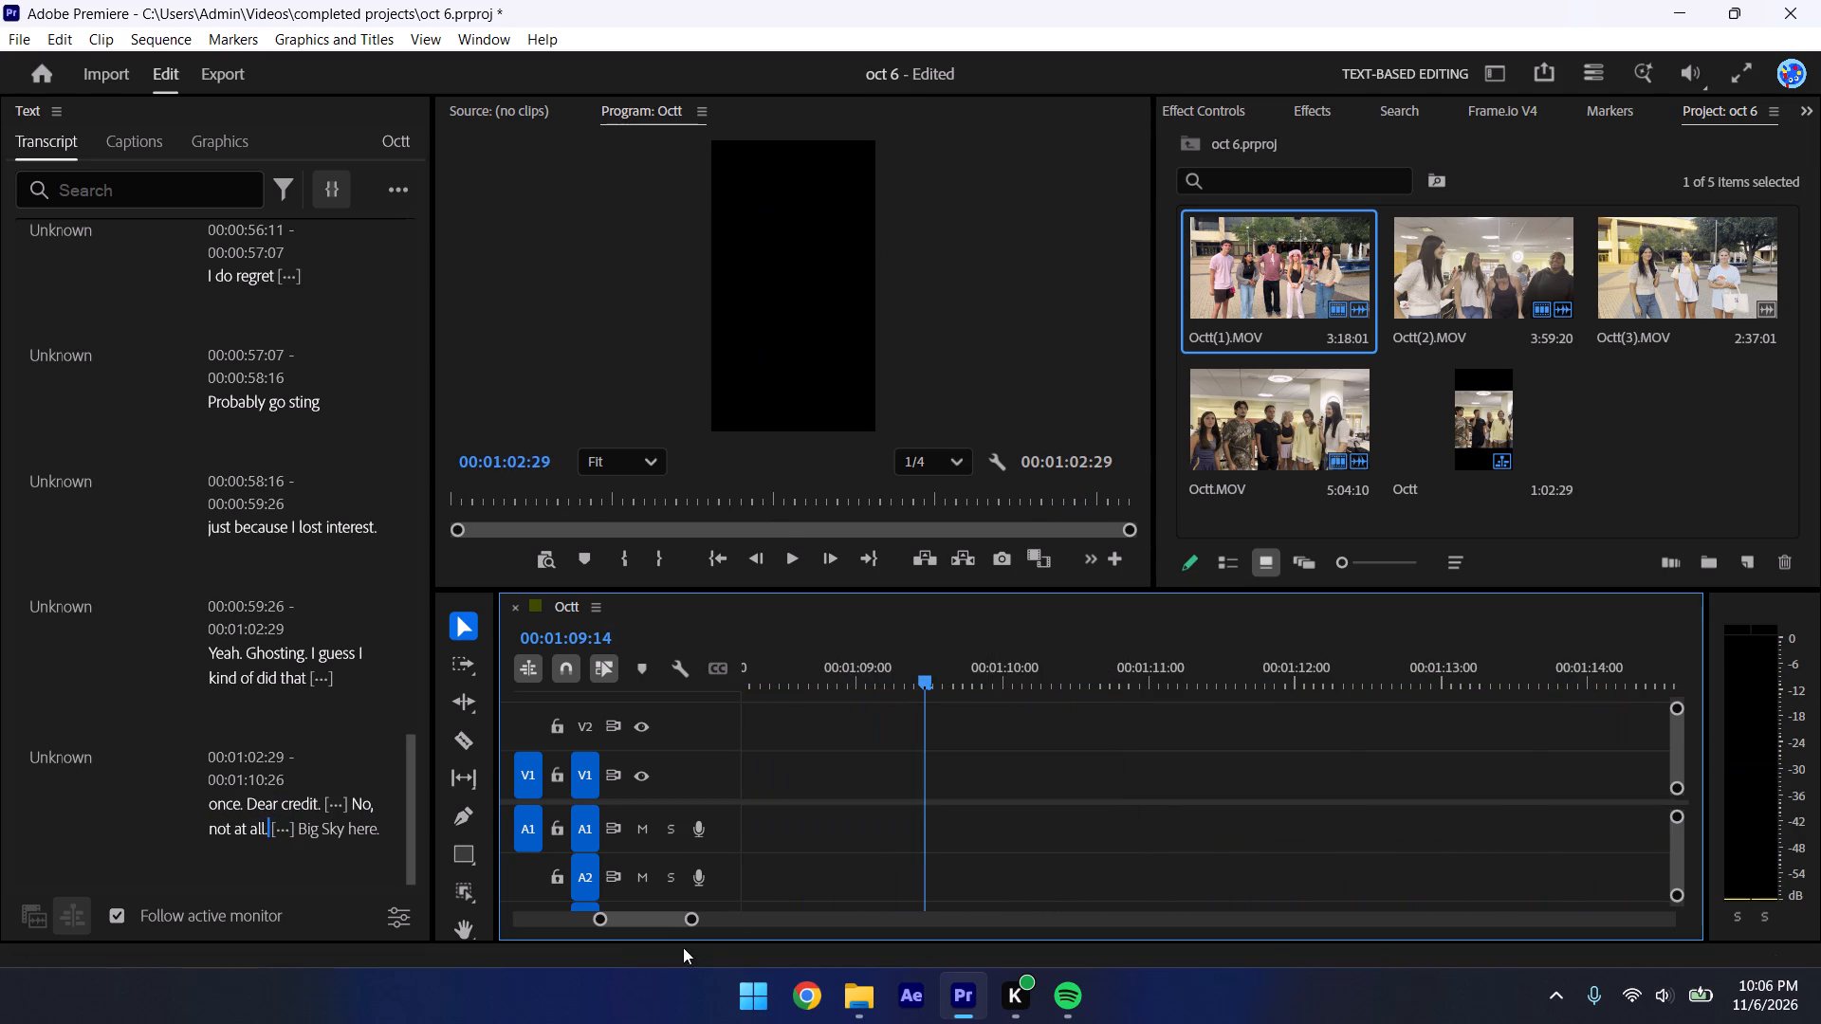
{"action": "left_click_drag", "start_coordinate": [690, 921], "coordinate": [903, 942]}
{"action": "key", "text": "ctrl+s"}
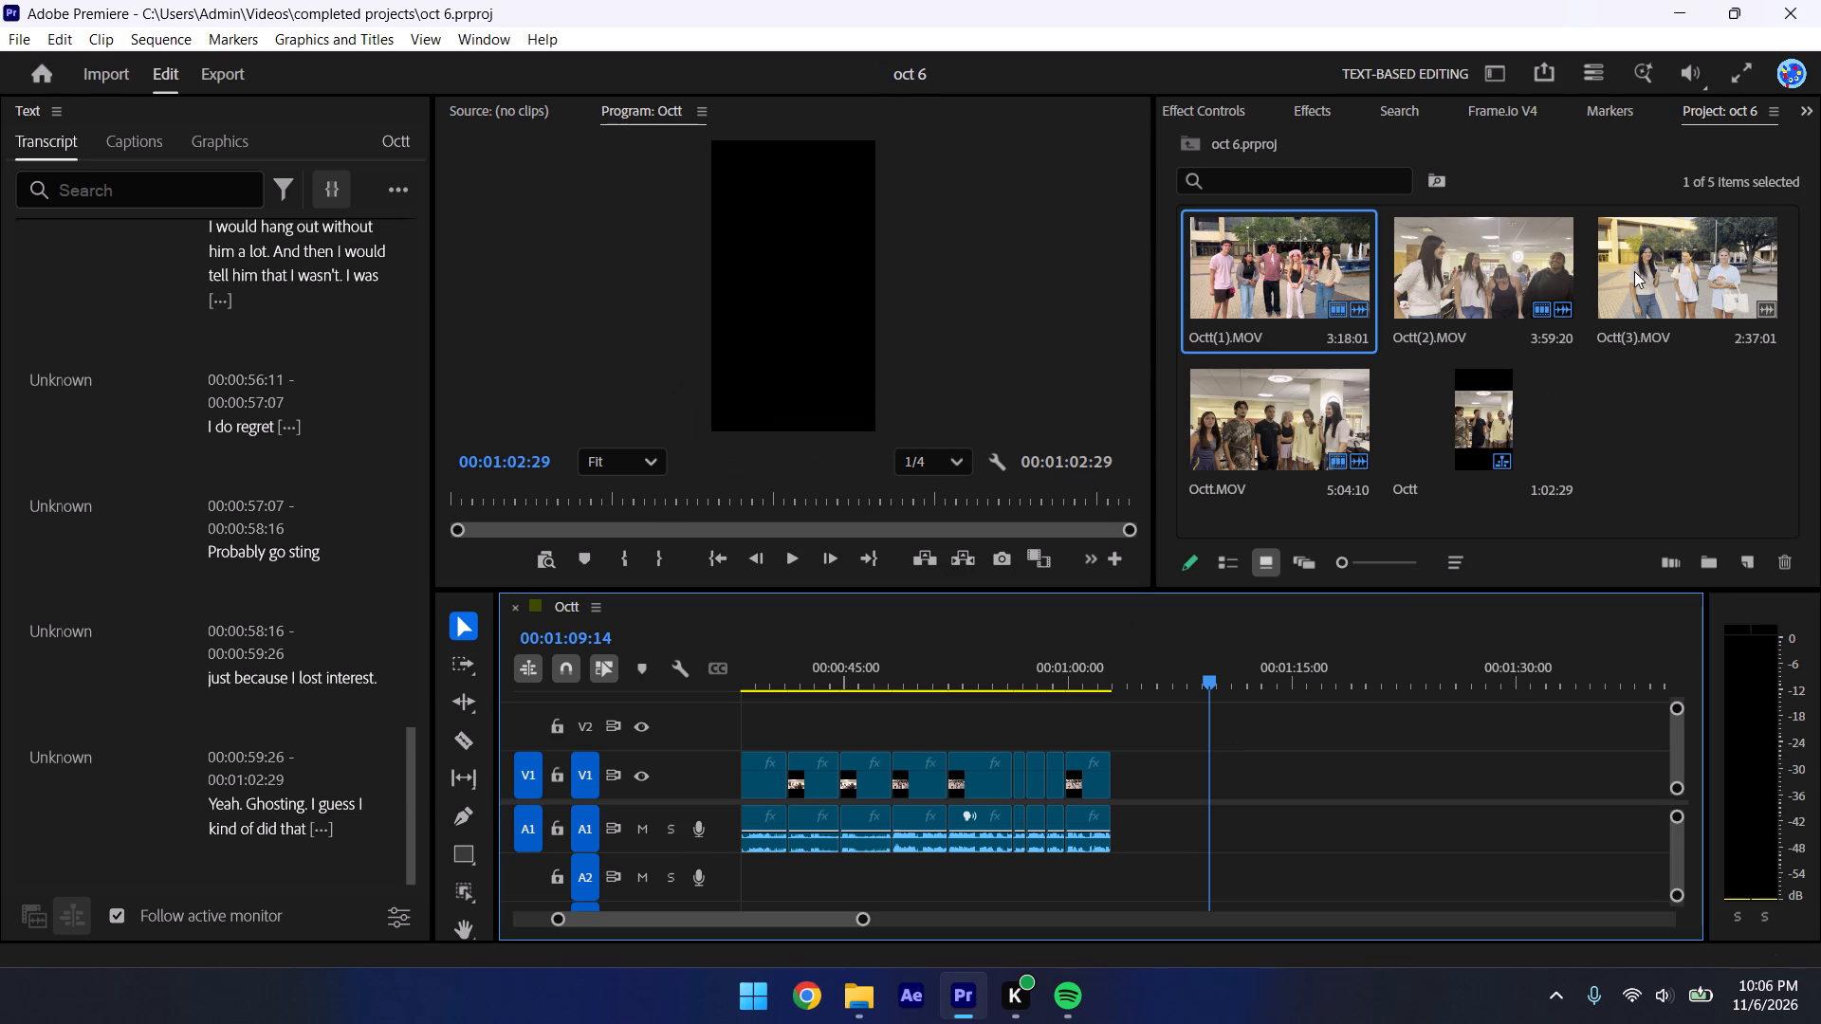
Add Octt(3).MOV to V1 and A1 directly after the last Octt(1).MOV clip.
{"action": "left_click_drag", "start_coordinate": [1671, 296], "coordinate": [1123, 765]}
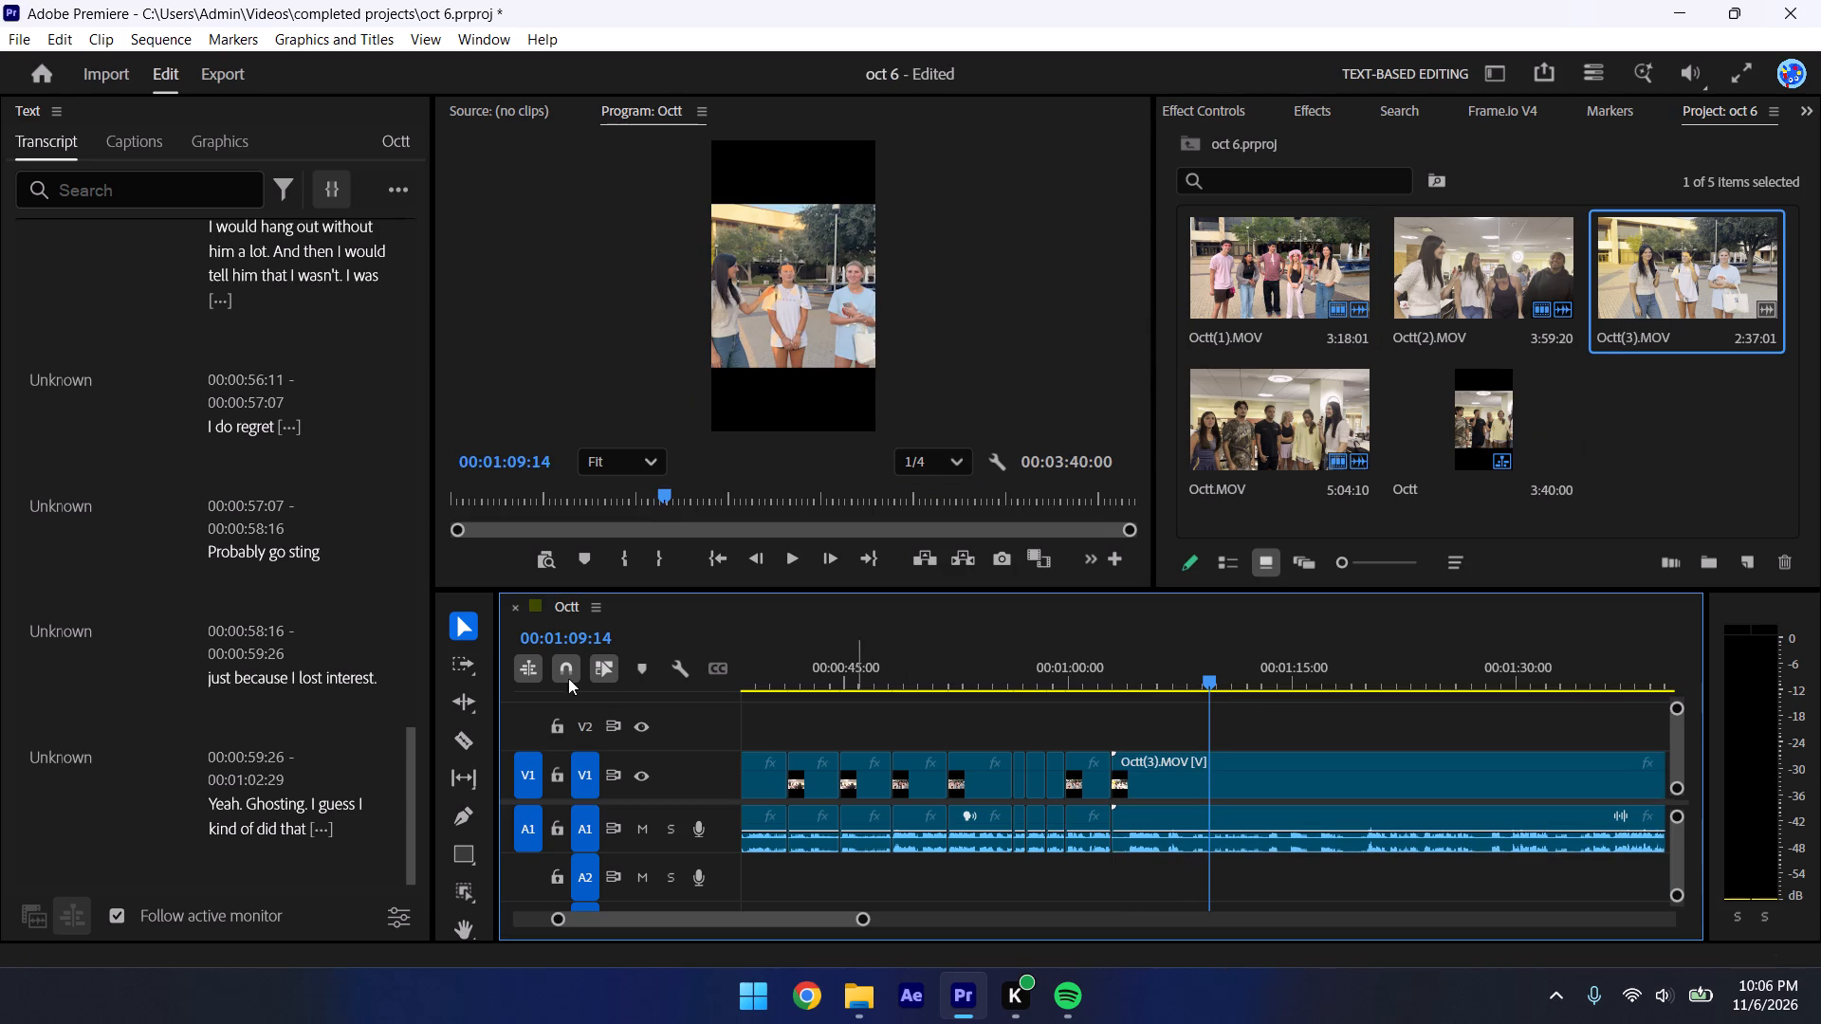
Read through the Octt(3).MOV part of the transcript to look for a "most toxic thing" answer.
{"action": "scroll", "coordinate": [140, 746], "scroll_direction": "down", "scroll_amount": 12}
{"action": "scroll", "coordinate": [225, 726], "scroll_direction": "down", "scroll_amount": 17}
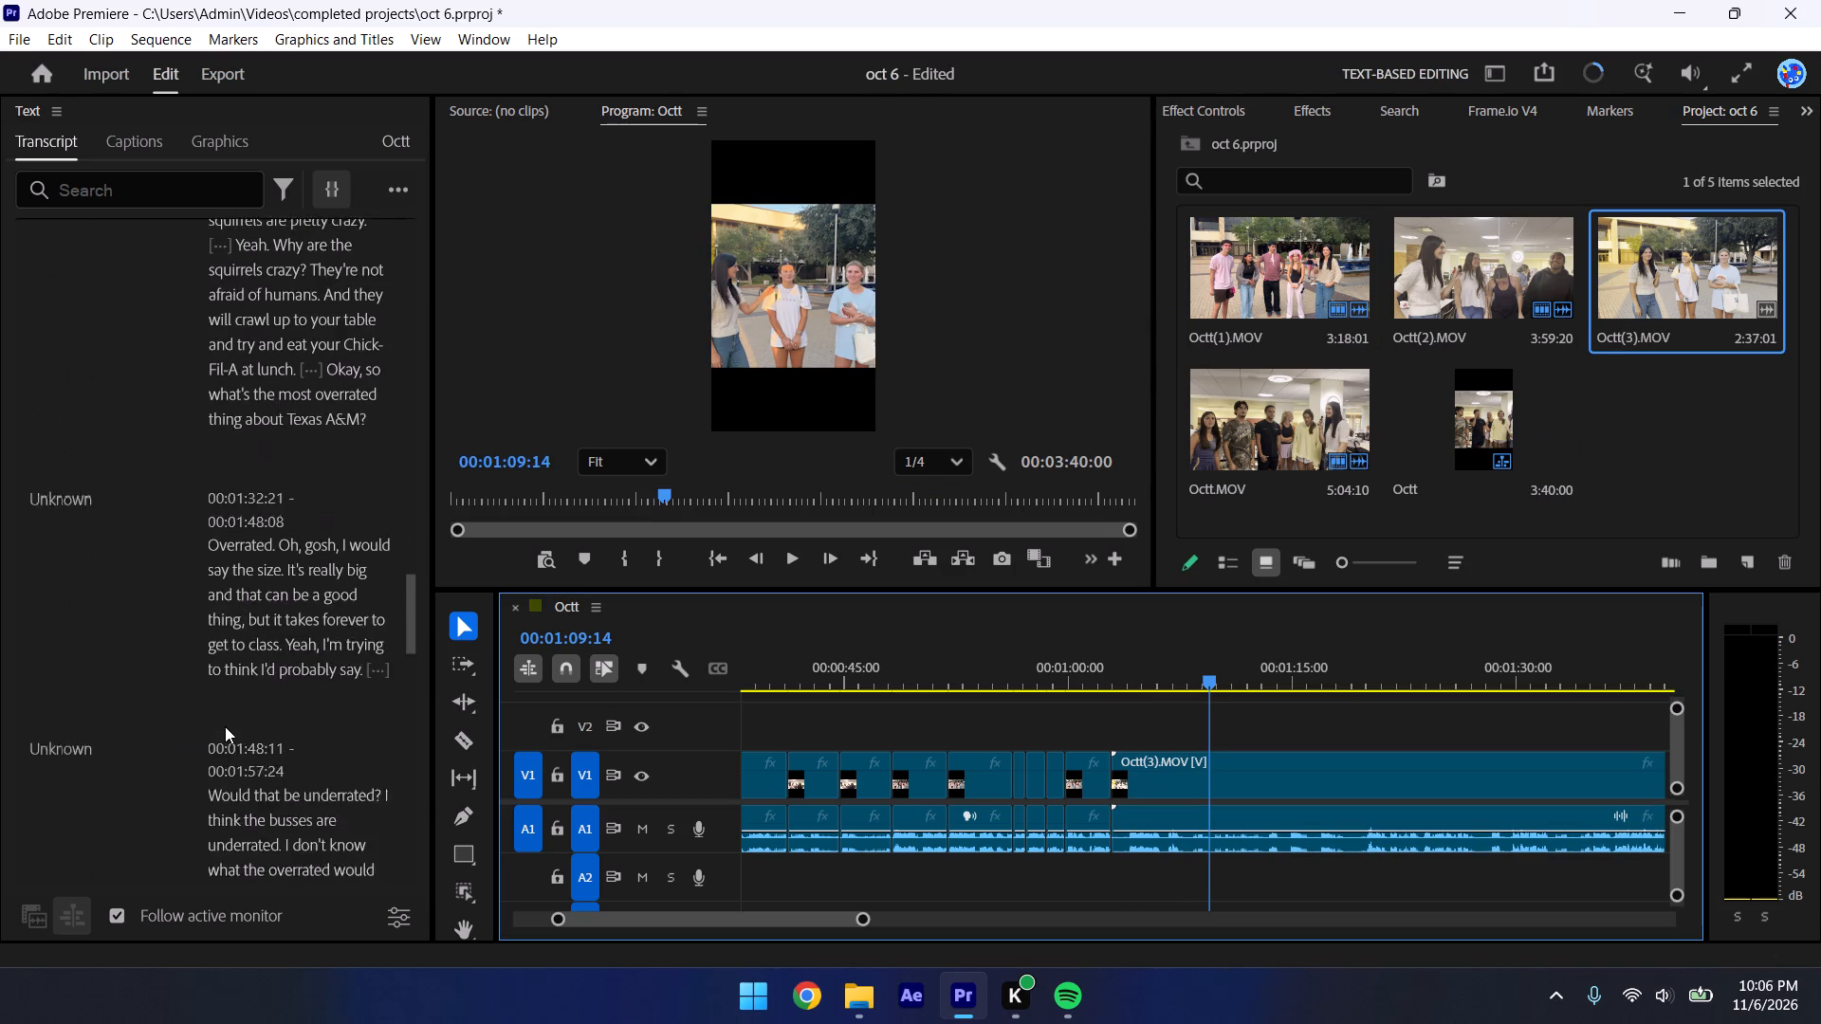
{"action": "scroll", "coordinate": [225, 726], "scroll_direction": "down", "scroll_amount": 19}
{"action": "scroll", "coordinate": [321, 741], "scroll_direction": "down", "scroll_amount": 6}
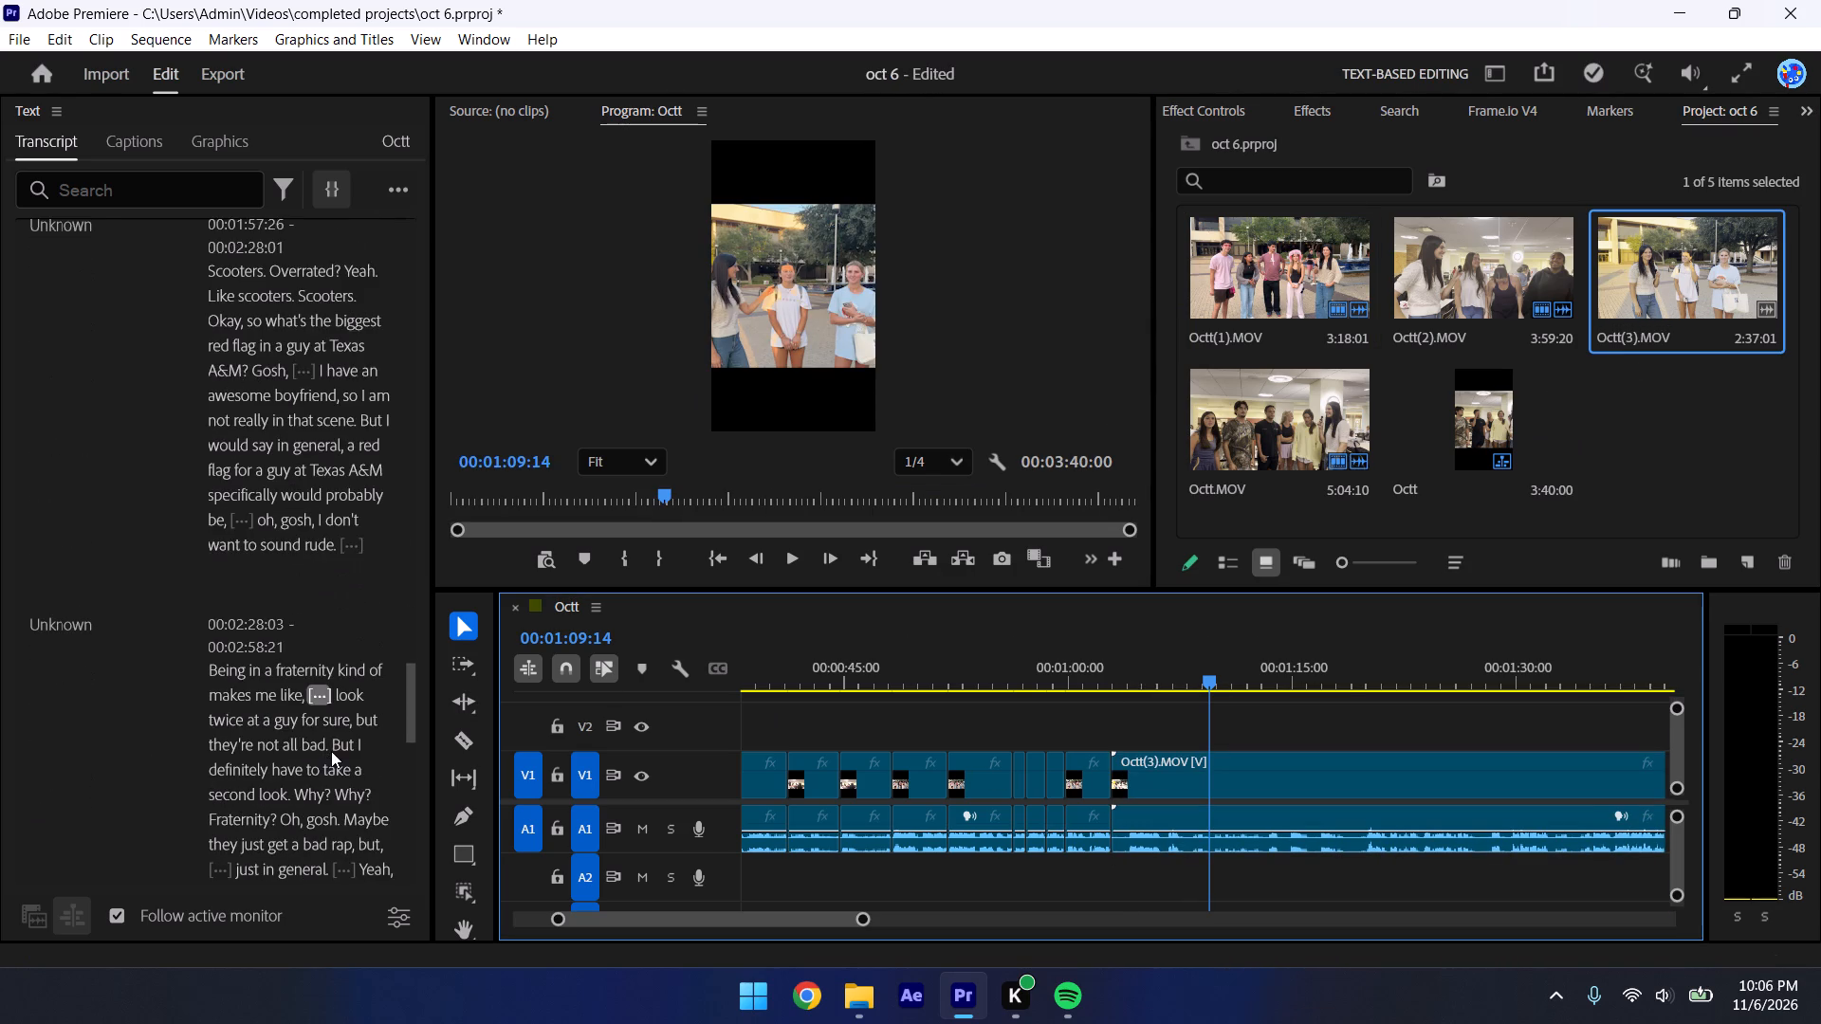
{"action": "scroll", "coordinate": [337, 790], "scroll_direction": "down", "scroll_amount": 16}
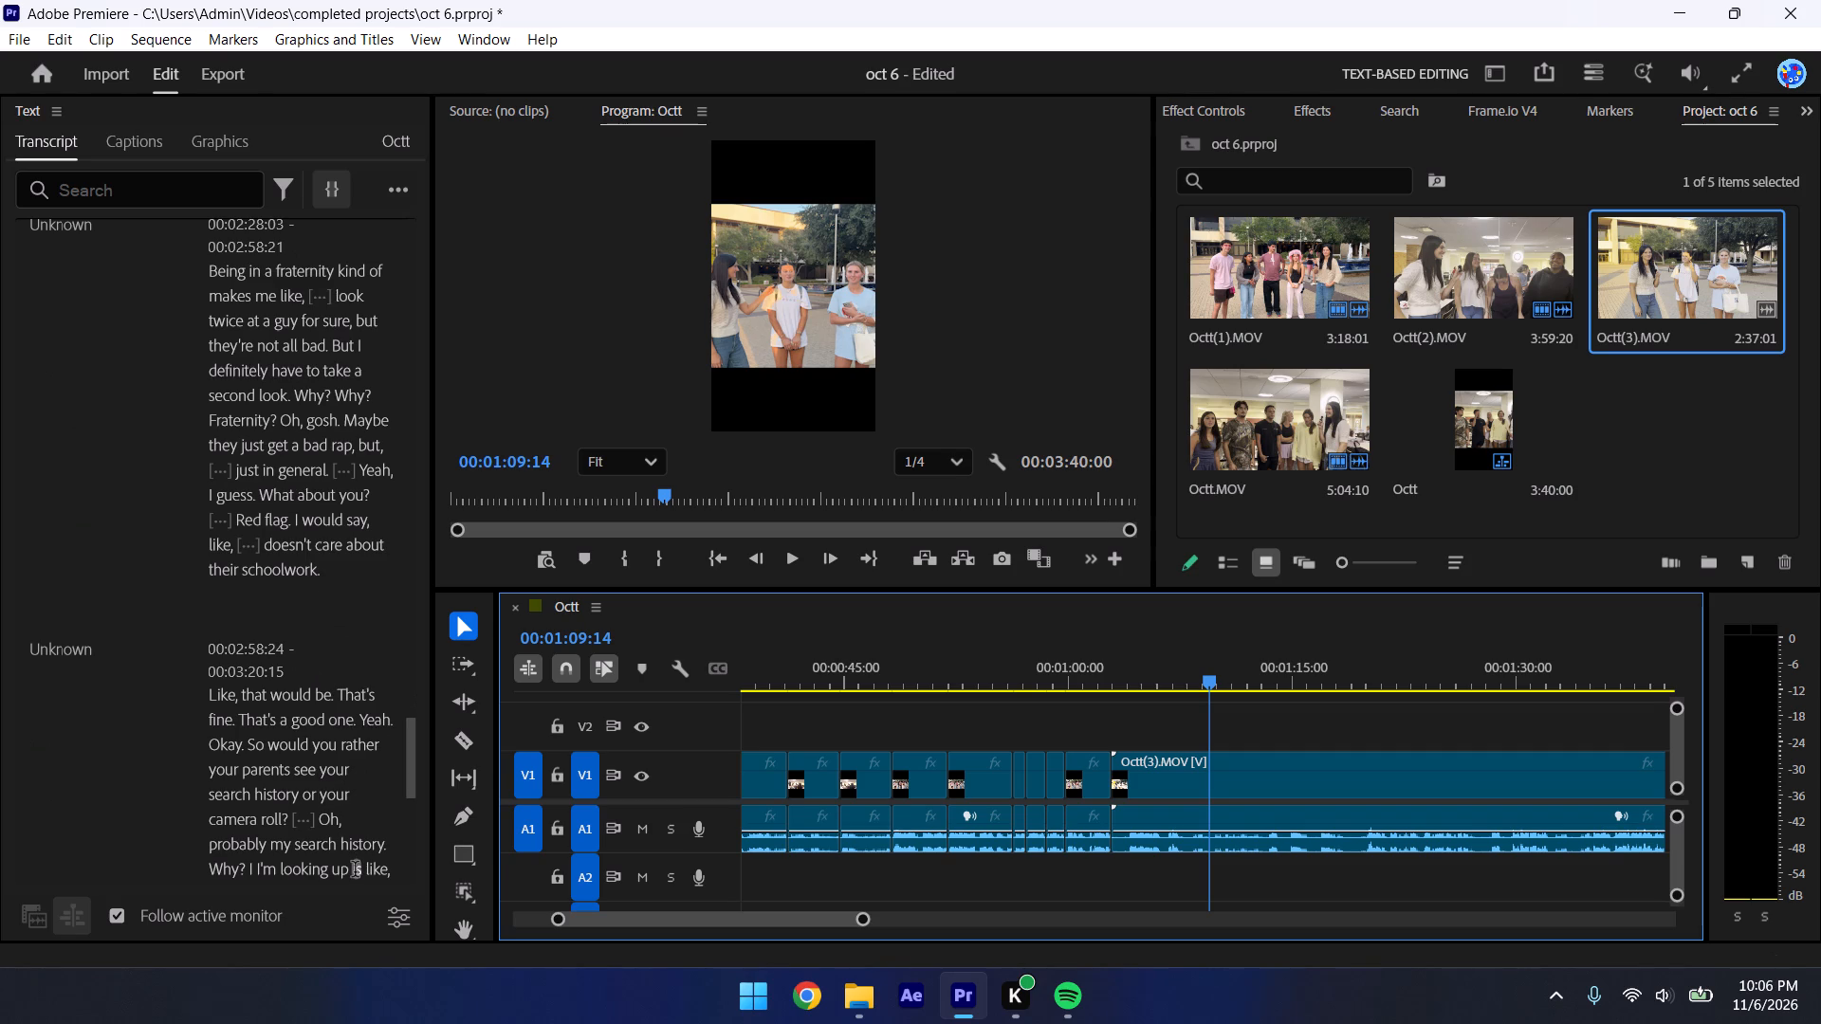
{"action": "scroll", "coordinate": [377, 840], "scroll_direction": "down", "scroll_amount": 16}
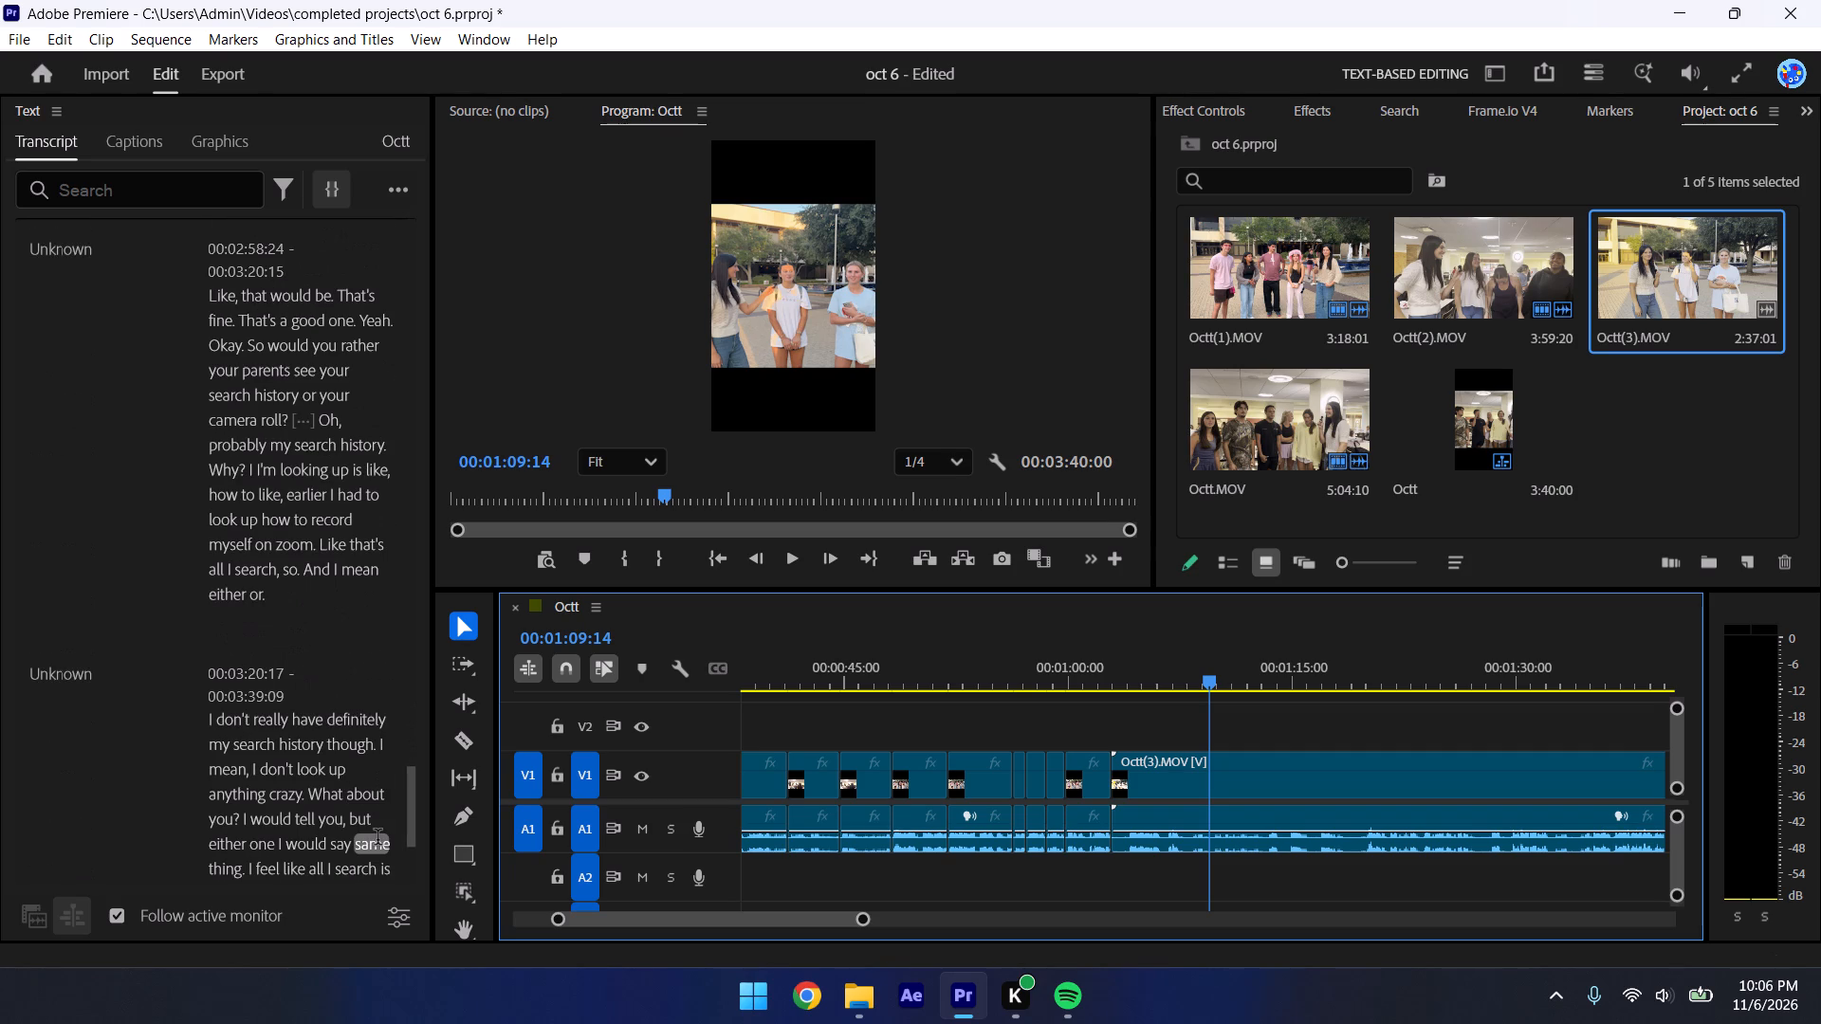
{"action": "scroll", "coordinate": [377, 839], "scroll_direction": "down", "scroll_amount": 10}
{"action": "scroll", "coordinate": [377, 834], "scroll_direction": "down", "scroll_amount": 12}
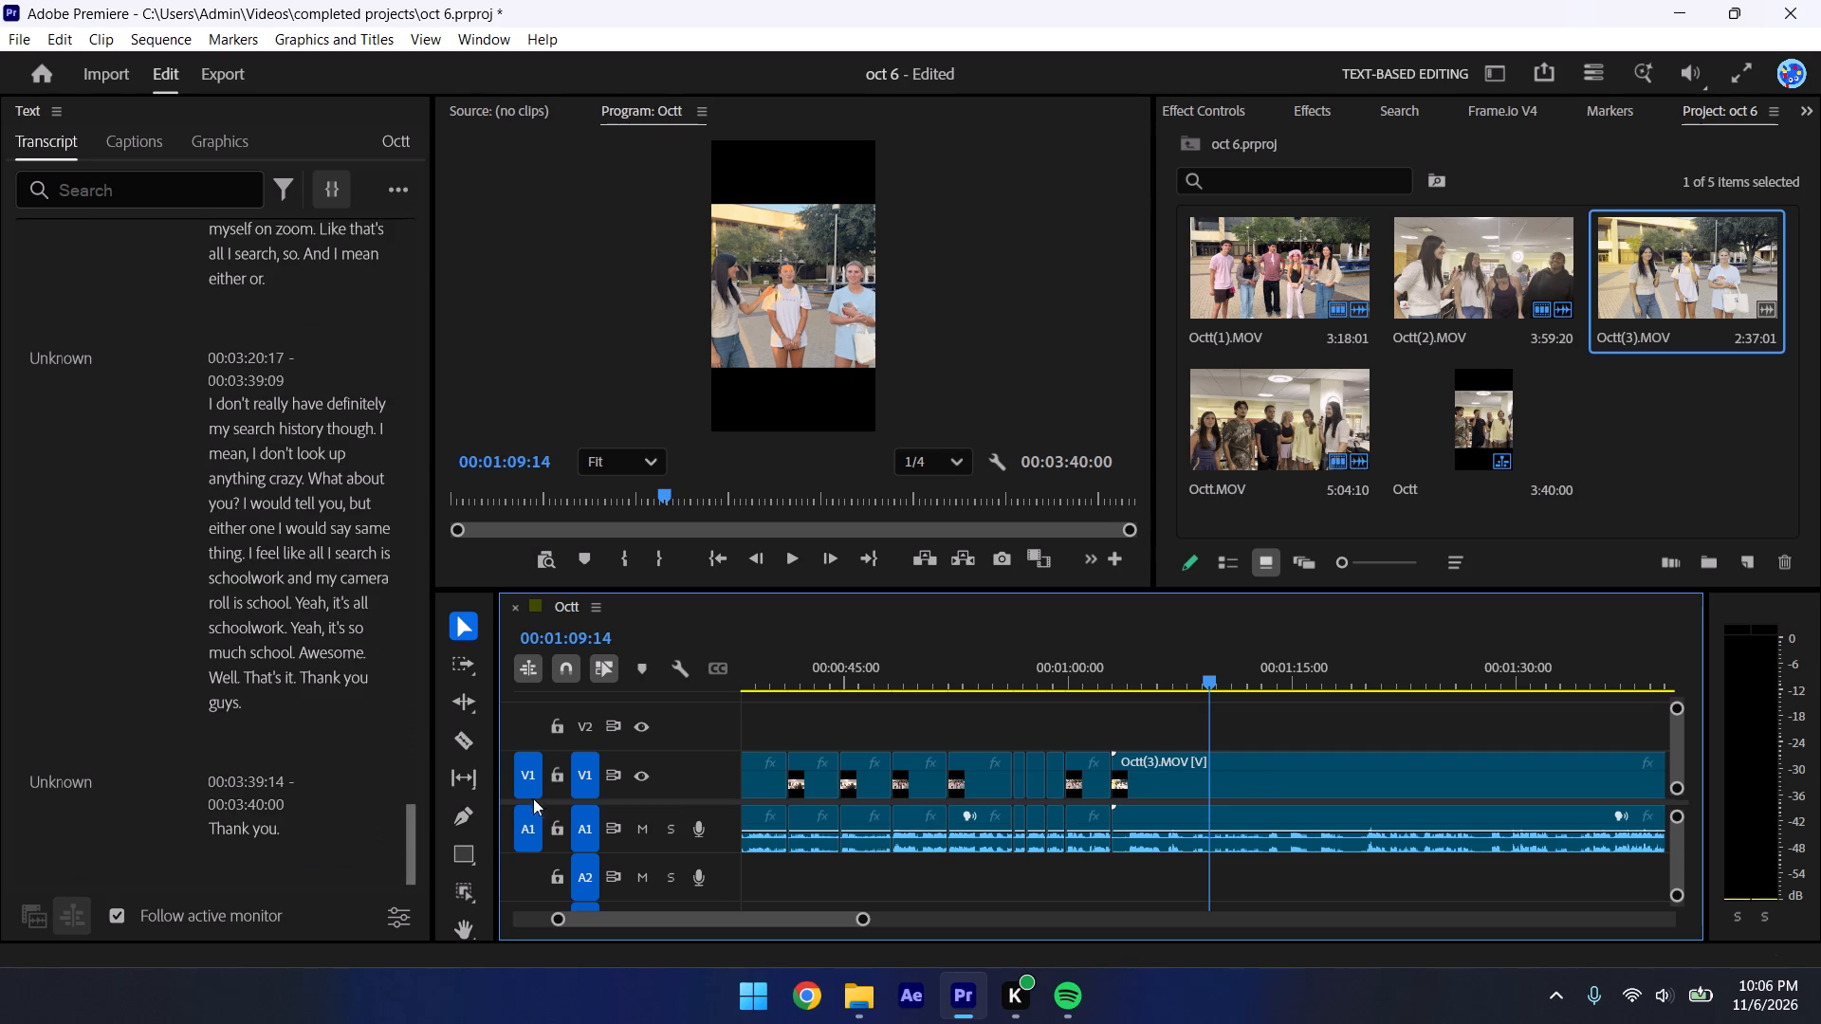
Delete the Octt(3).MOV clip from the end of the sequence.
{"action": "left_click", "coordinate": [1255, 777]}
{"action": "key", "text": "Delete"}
Return to the sequence start, save the project, and scale the first Octt.MOV clip to 181% to fill the vertical frame.
{"action": "left_click_drag", "start_coordinate": [1076, 679], "coordinate": [437, 722]}
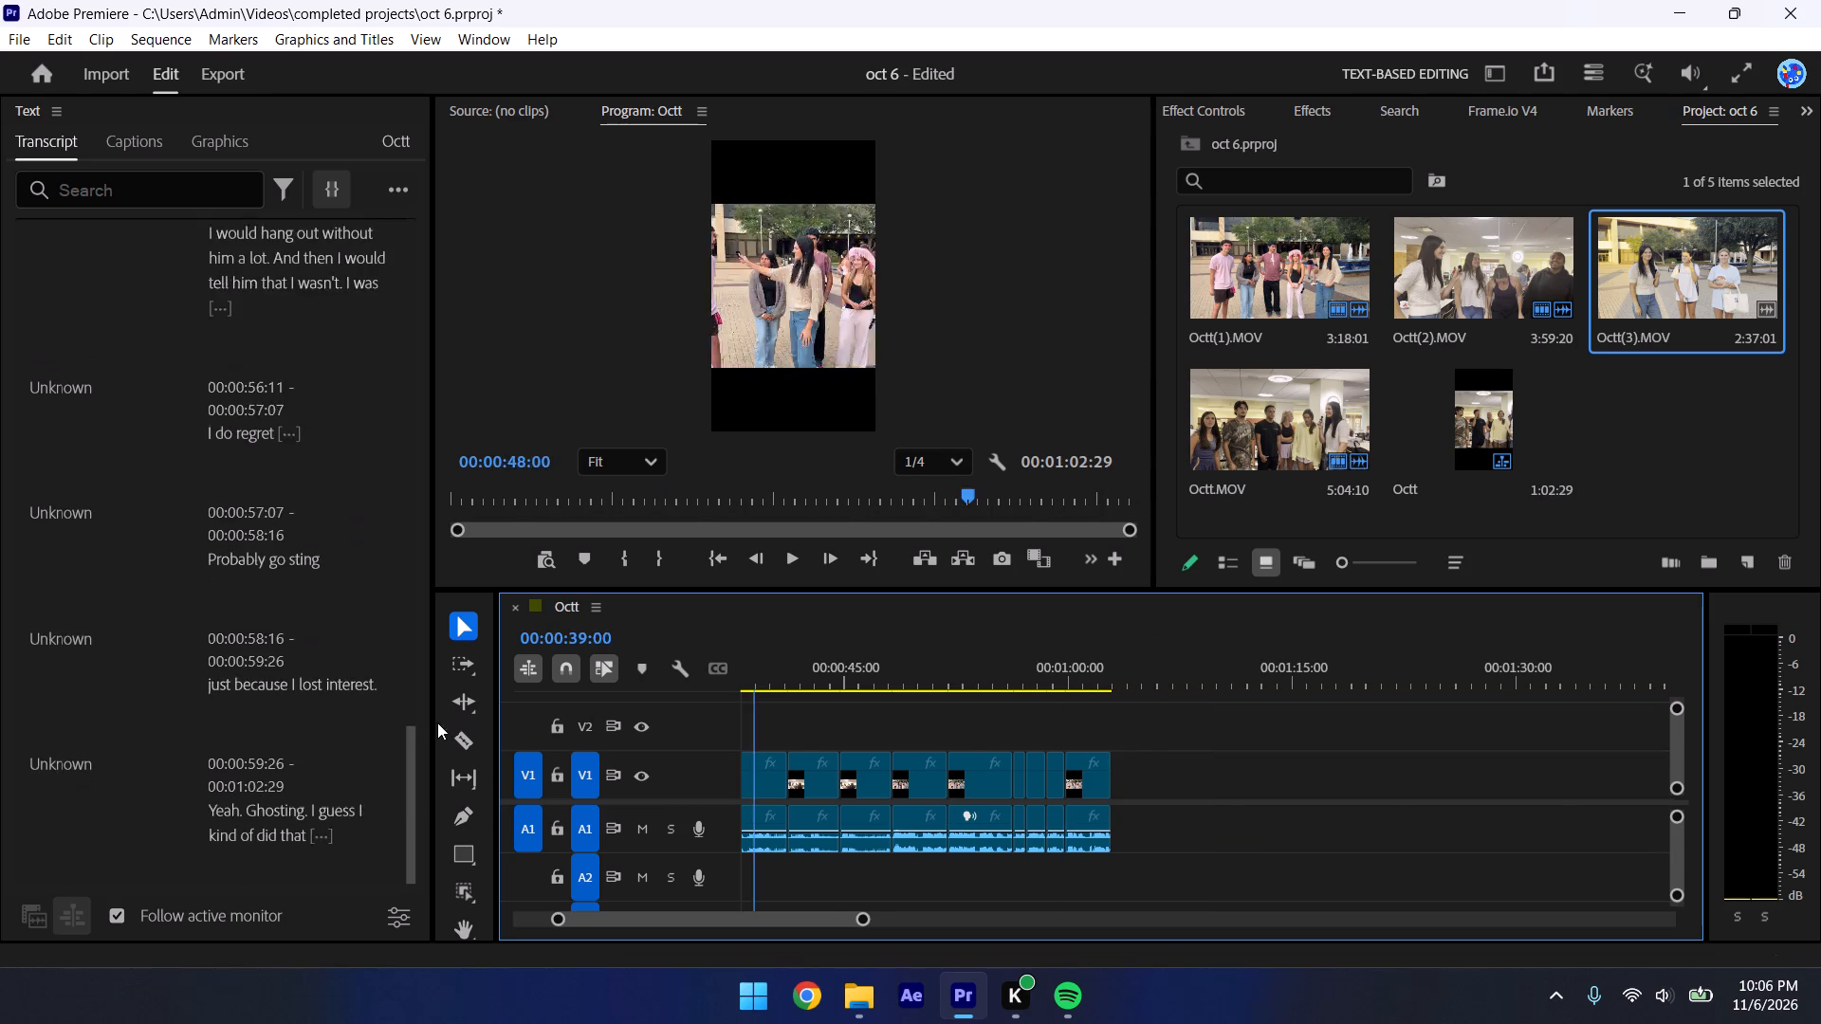
{"action": "left_click_drag", "start_coordinate": [437, 722], "coordinate": [0, 732]}
{"action": "key", "text": "ctrl+s"}
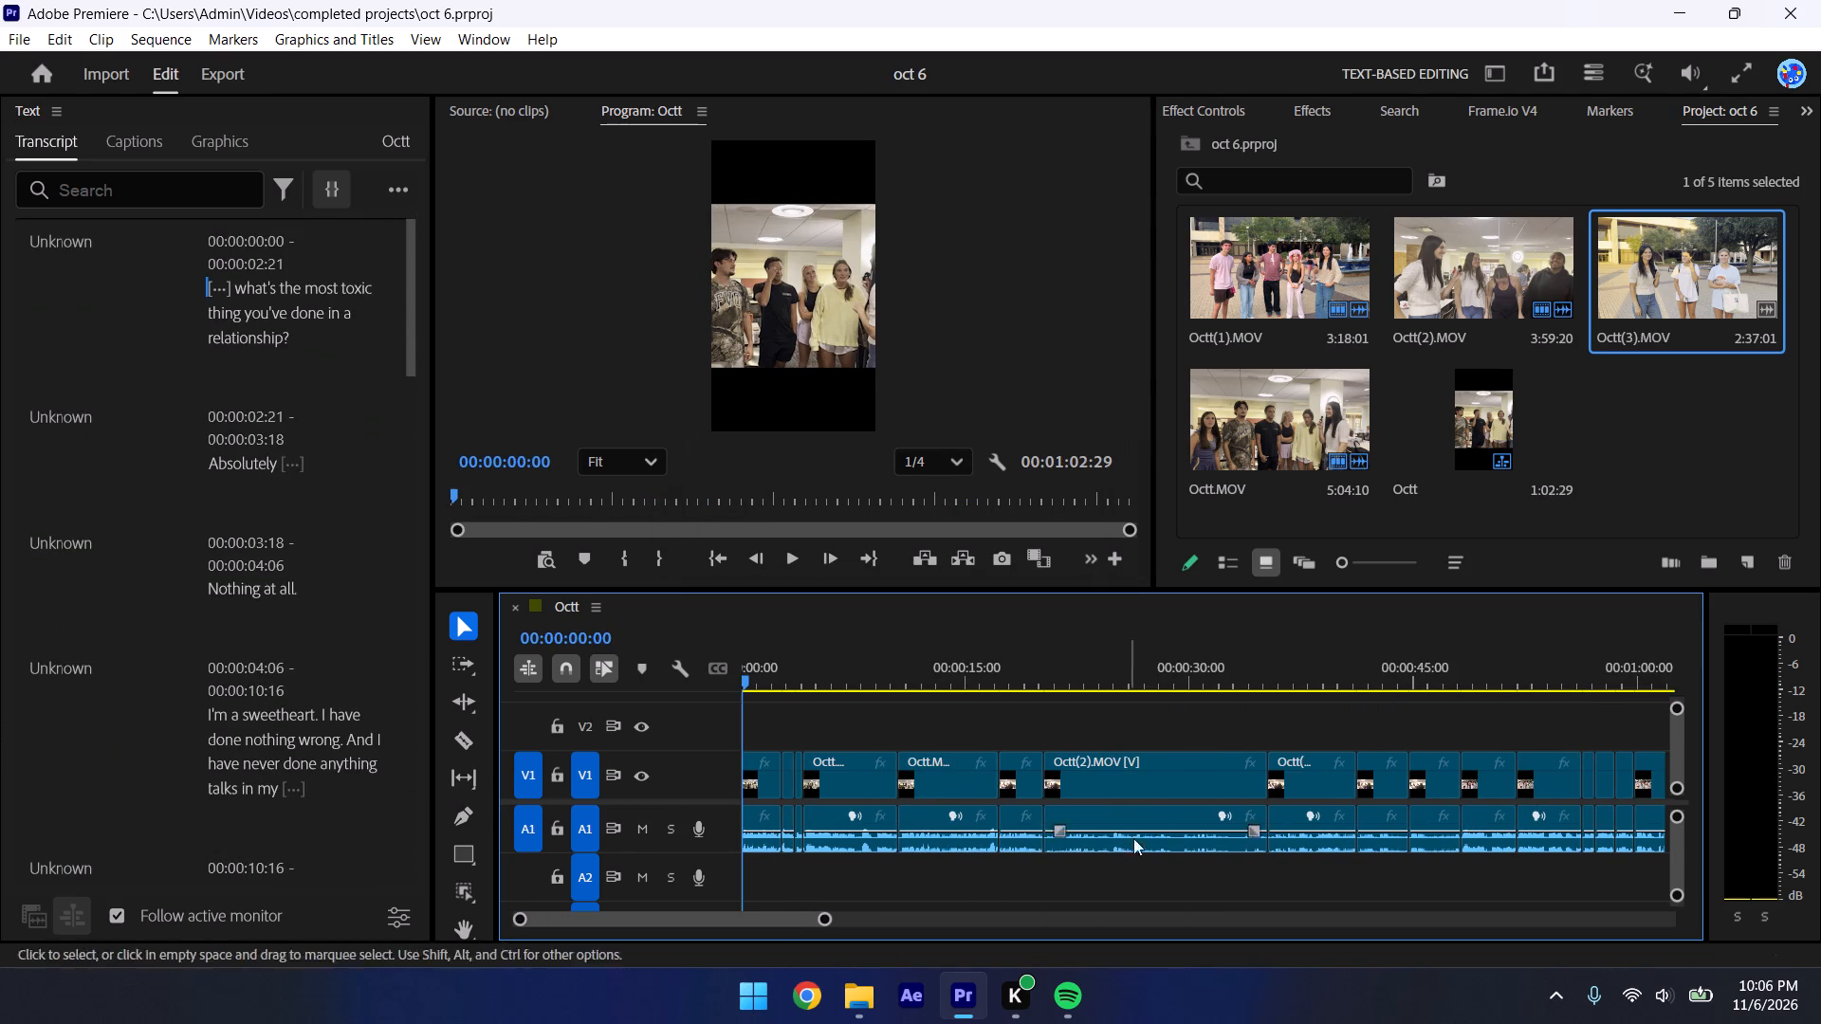
{"action": "left_click_drag", "start_coordinate": [1122, 672], "coordinate": [414, 694]}
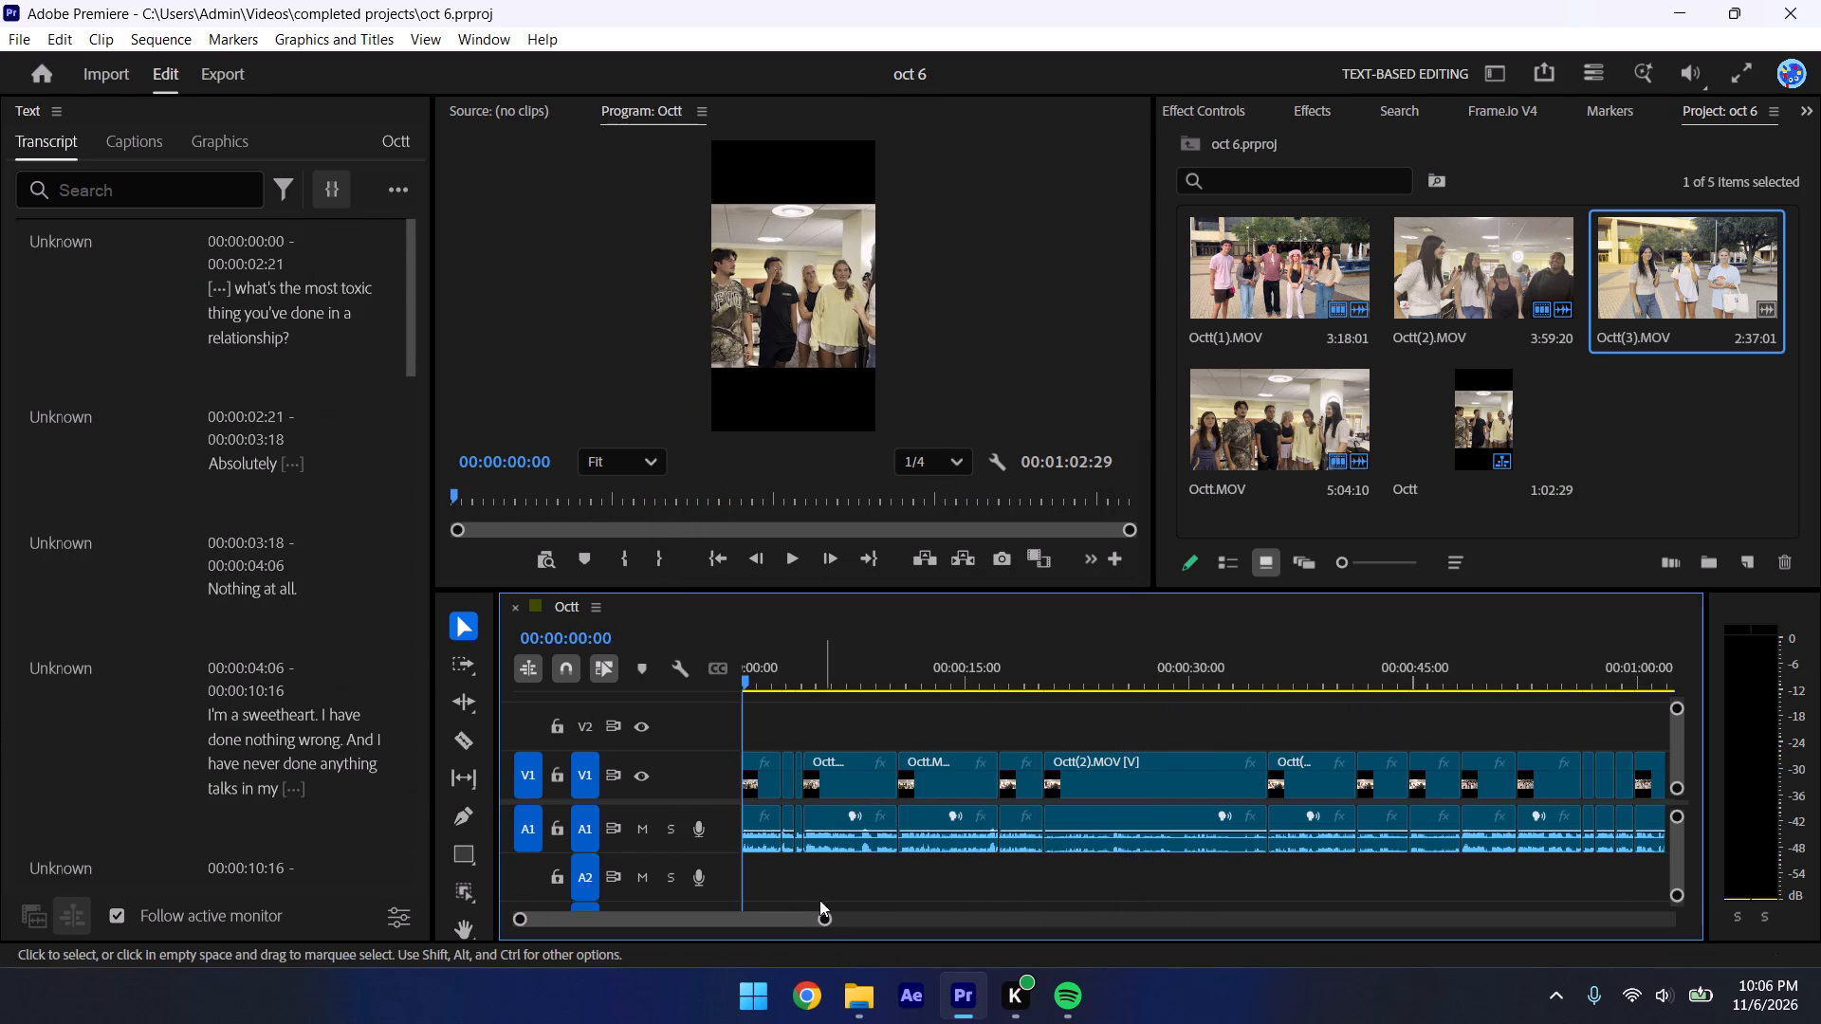
{"action": "left_click_drag", "start_coordinate": [824, 923], "coordinate": [622, 905]}
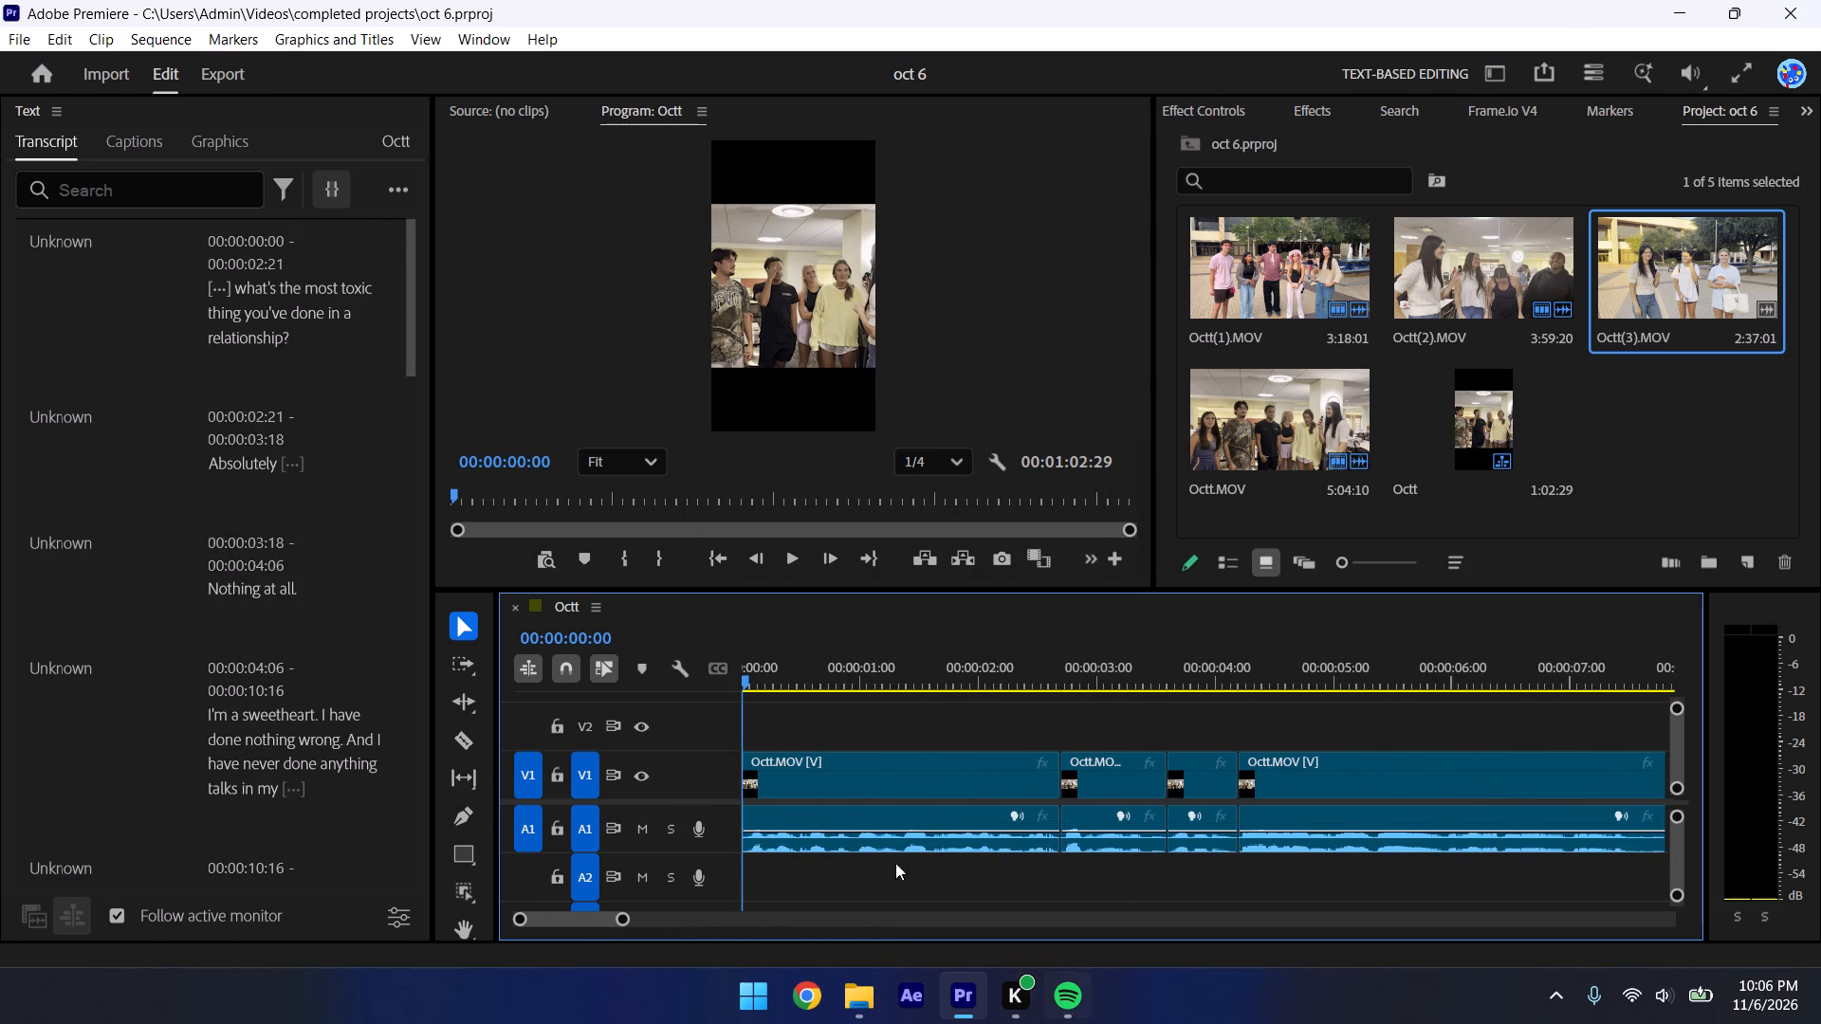
{"action": "left_click", "coordinate": [837, 779]}
{"action": "left_click", "coordinate": [1232, 119]}
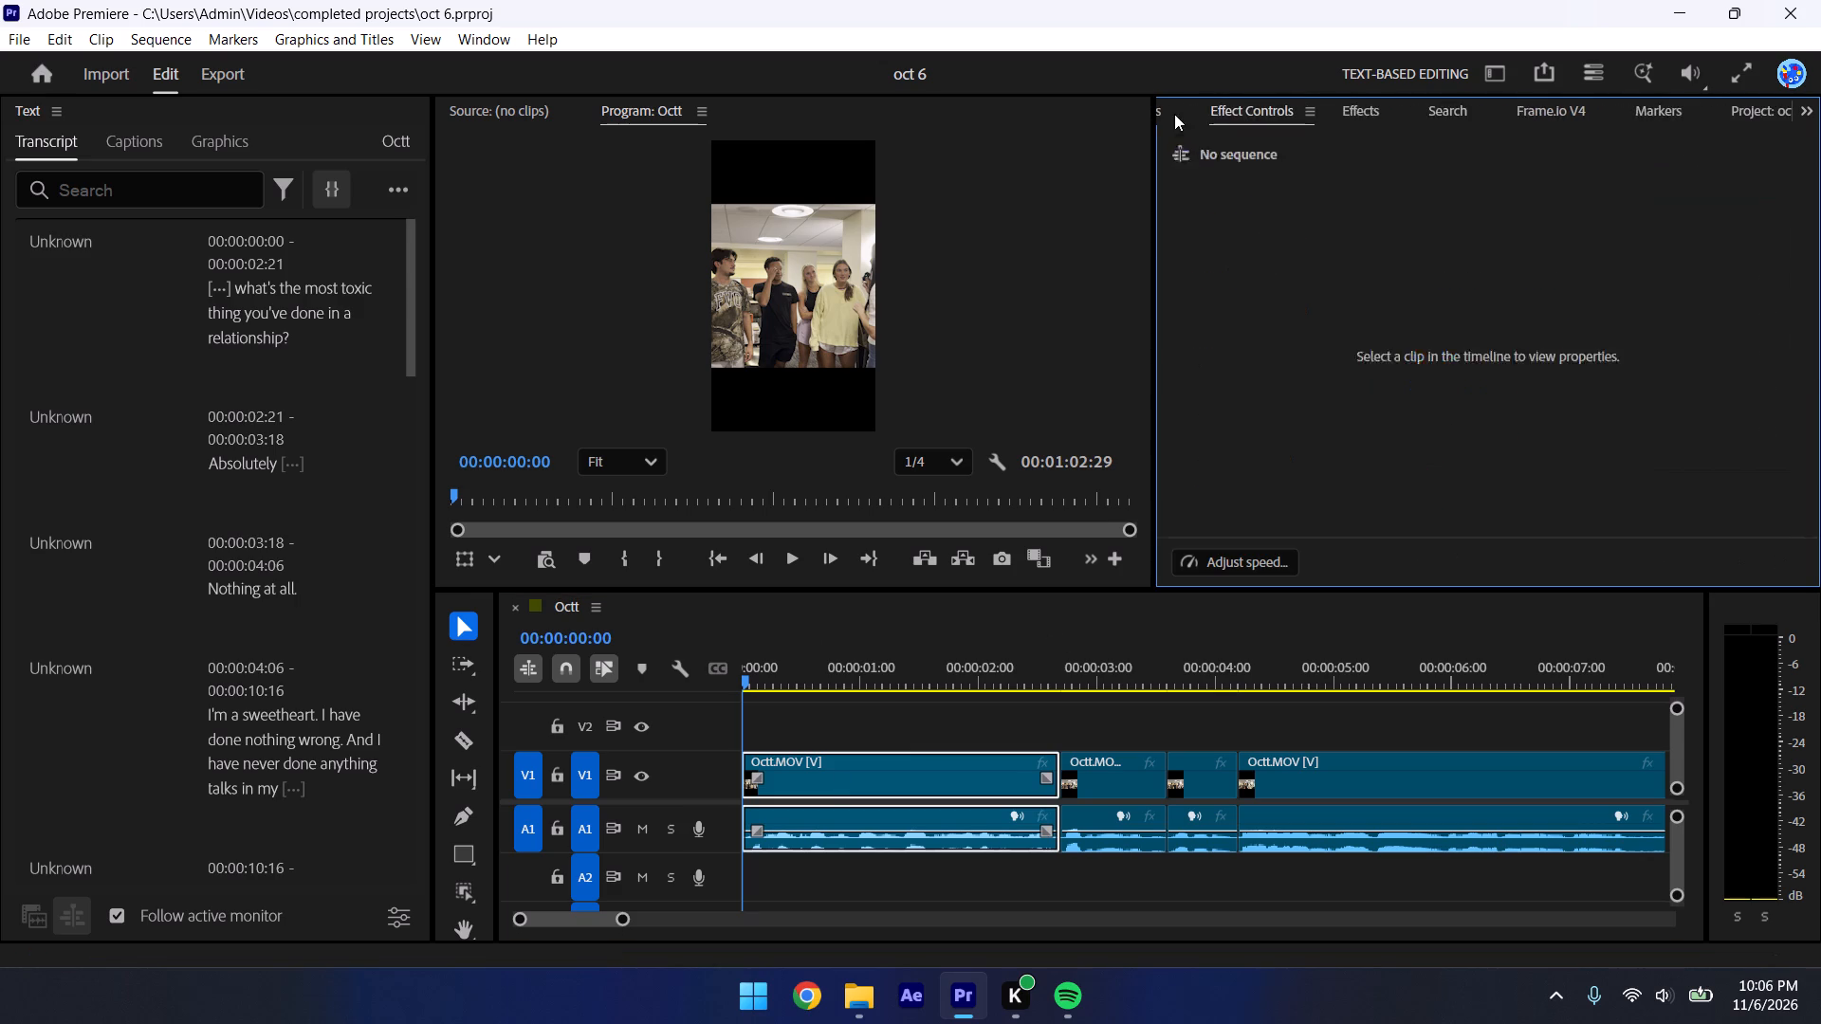
{"action": "left_click", "coordinate": [1174, 114]}
{"action": "left_click_drag", "start_coordinate": [1456, 347], "coordinate": [1541, 363]}
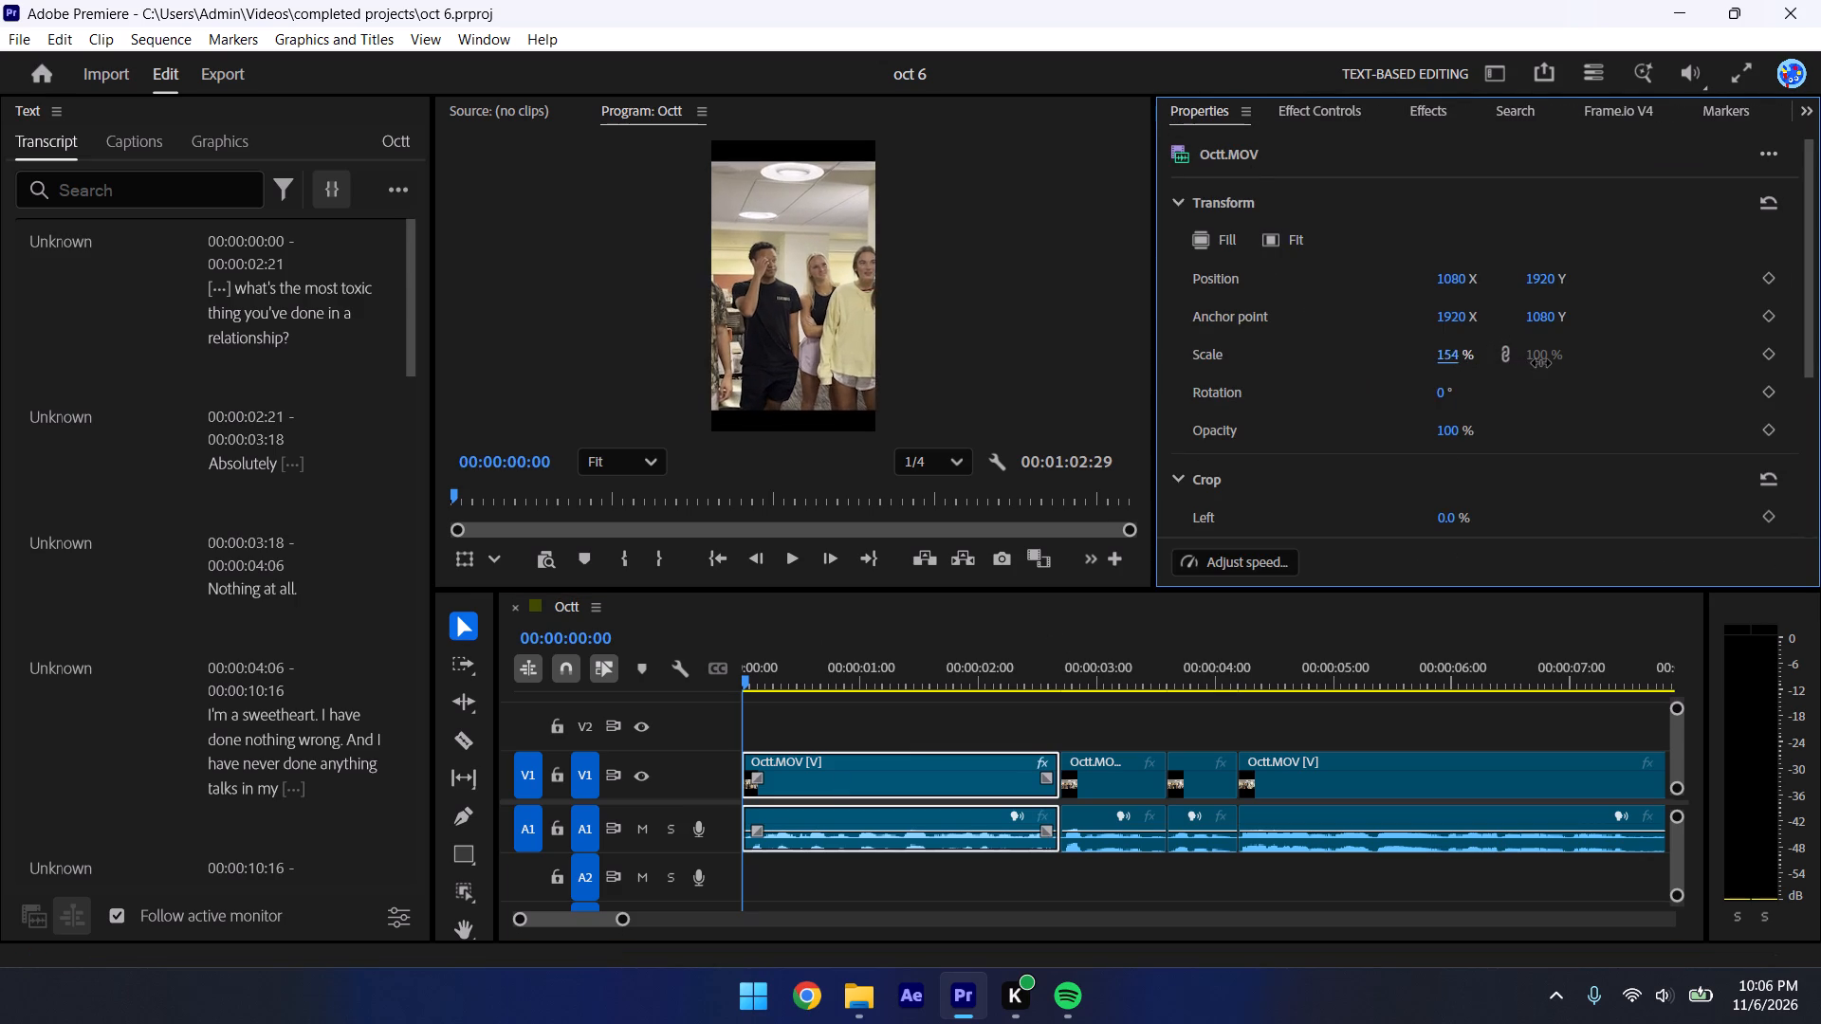
{"action": "left_click_drag", "start_coordinate": [1541, 363], "coordinate": [1574, 368]}
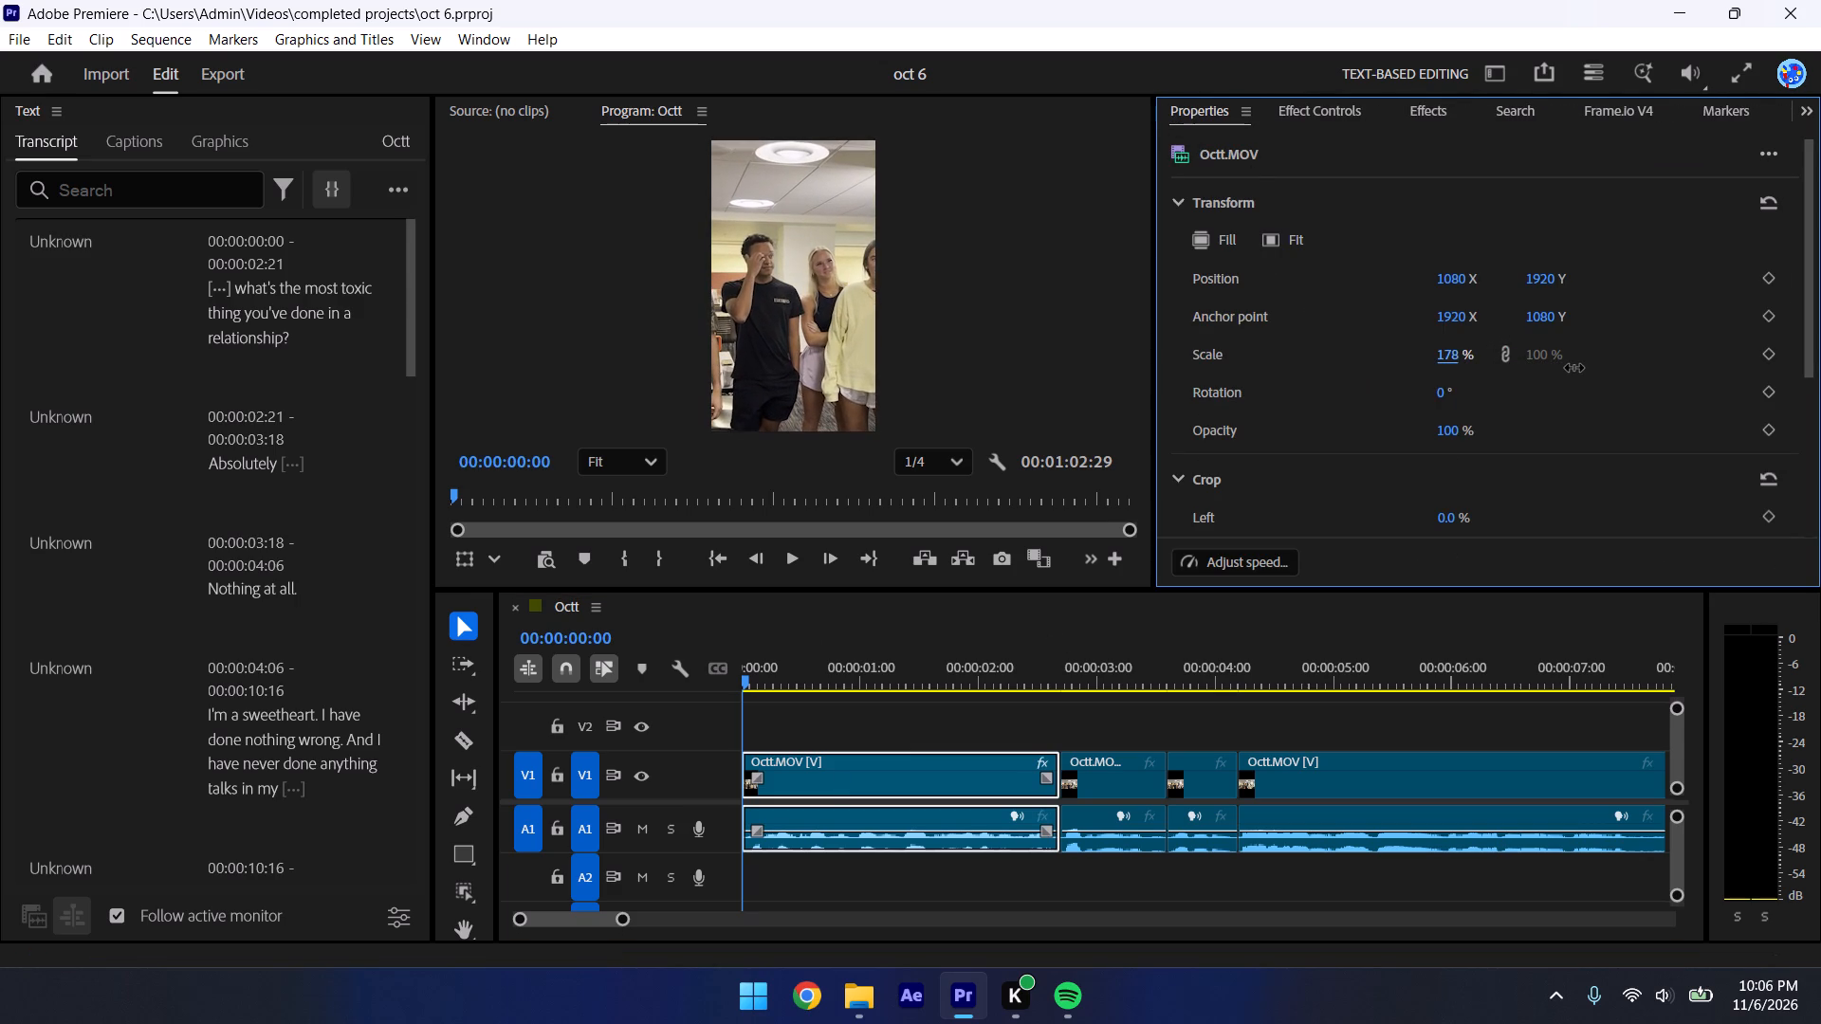
{"action": "left_click_drag", "start_coordinate": [1574, 368], "coordinate": [1575, 368]}
Copy the first clip's Motion settings and paste them onto all clips in the sequence.
{"action": "left_click", "coordinate": [1350, 100]}
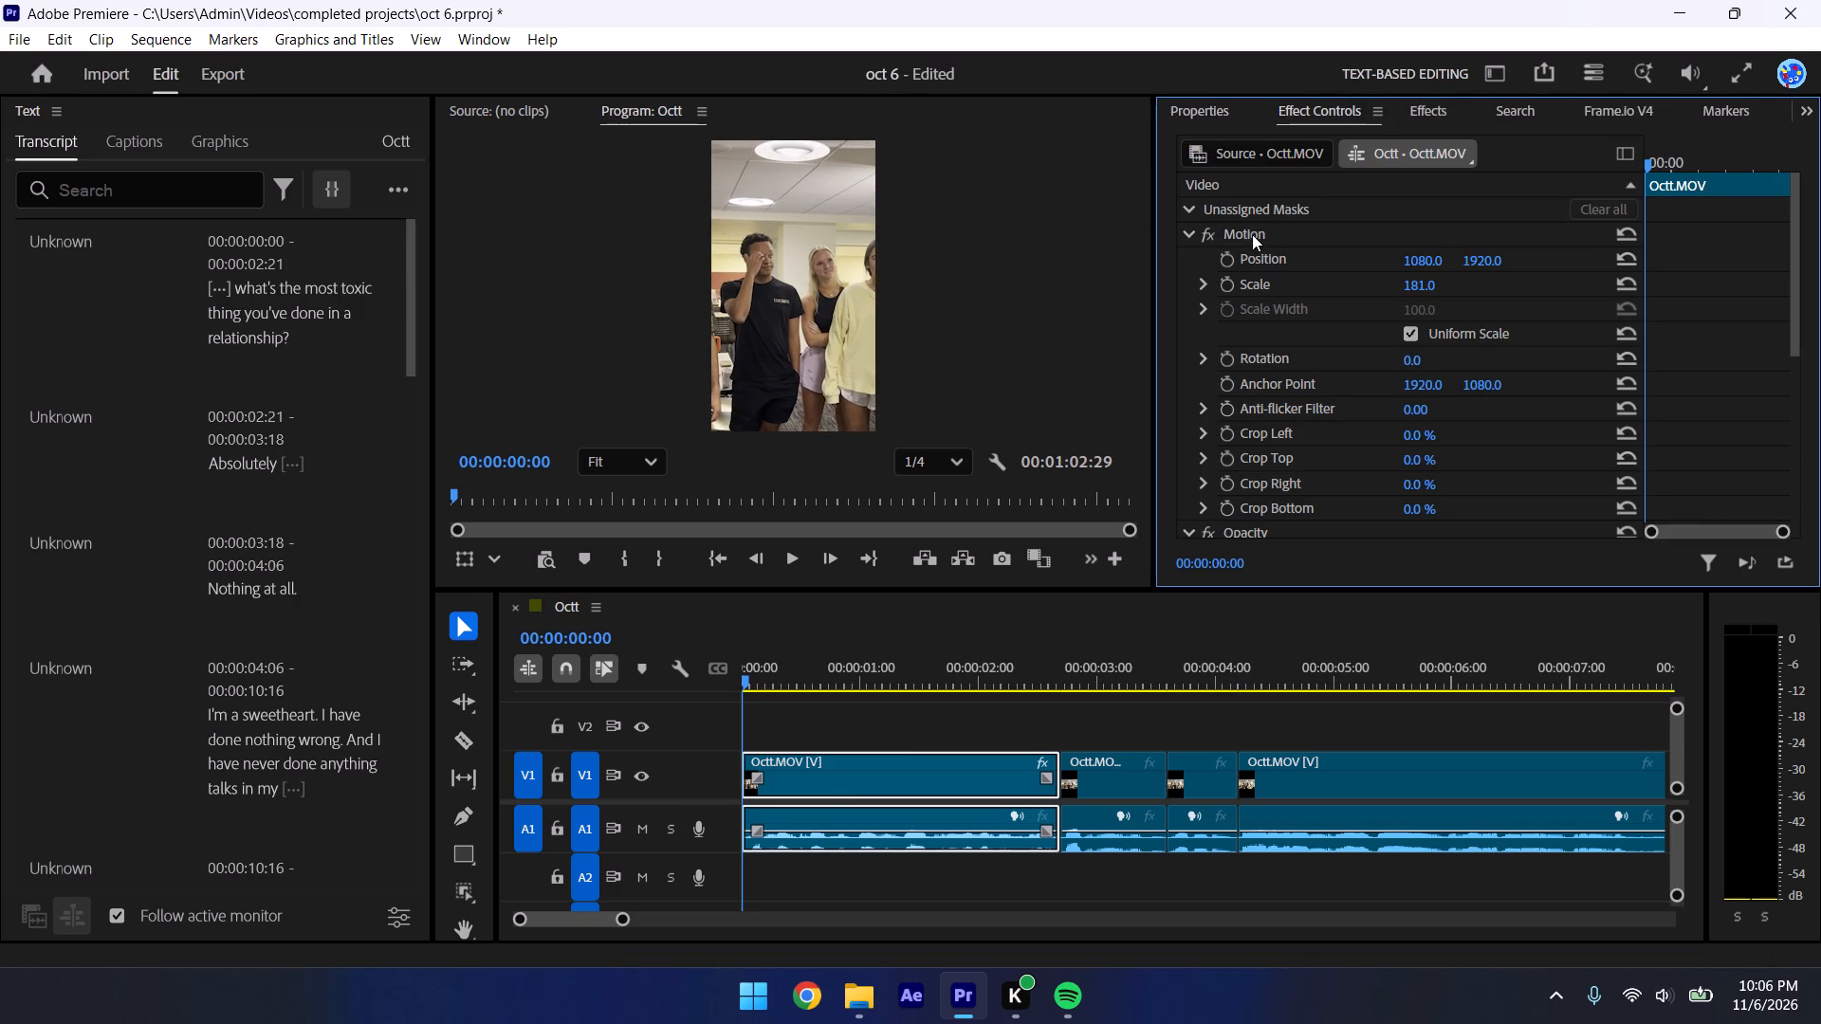
{"action": "left_click", "coordinate": [1255, 235]}
{"action": "key", "text": "ctrl+c"}
{"action": "left_click_drag", "start_coordinate": [624, 923], "coordinate": [818, 901]}
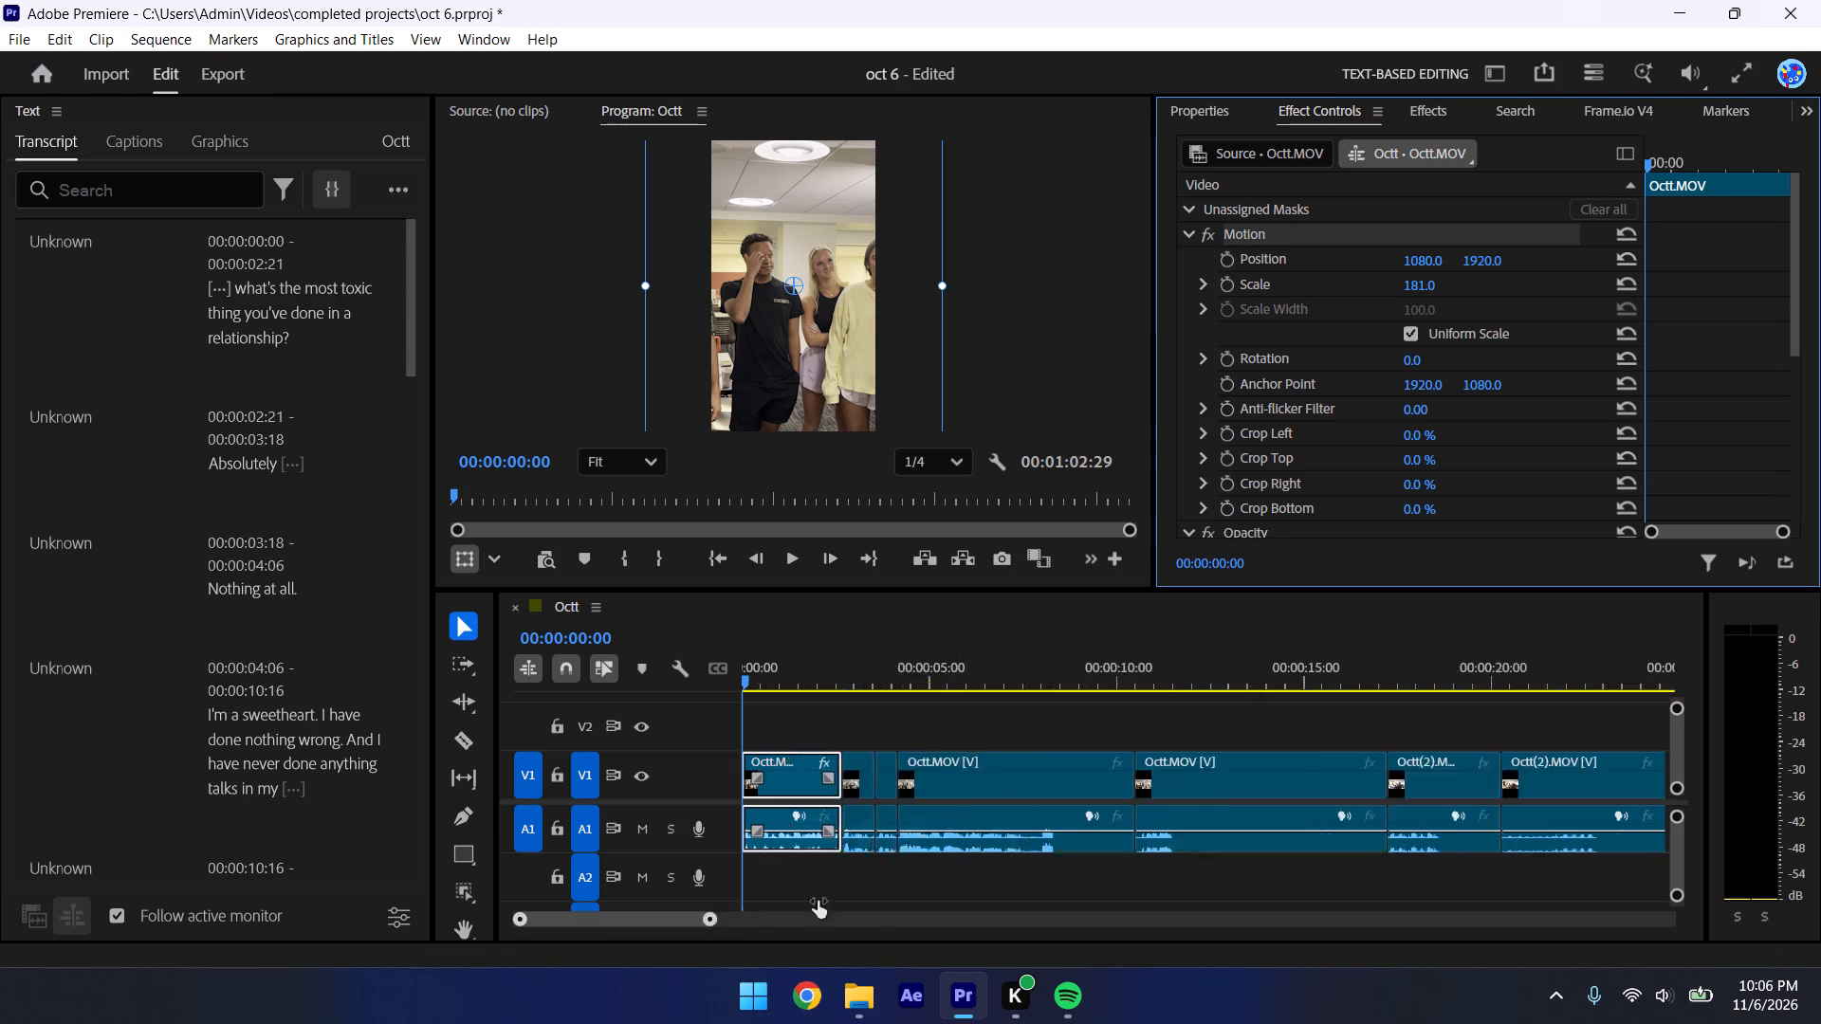
{"action": "left_click_drag", "start_coordinate": [818, 901], "coordinate": [1352, 898]}
{"action": "left_click_drag", "start_coordinate": [1072, 784], "coordinate": [507, 734]}
{"action": "key", "text": "ctrl+v"}
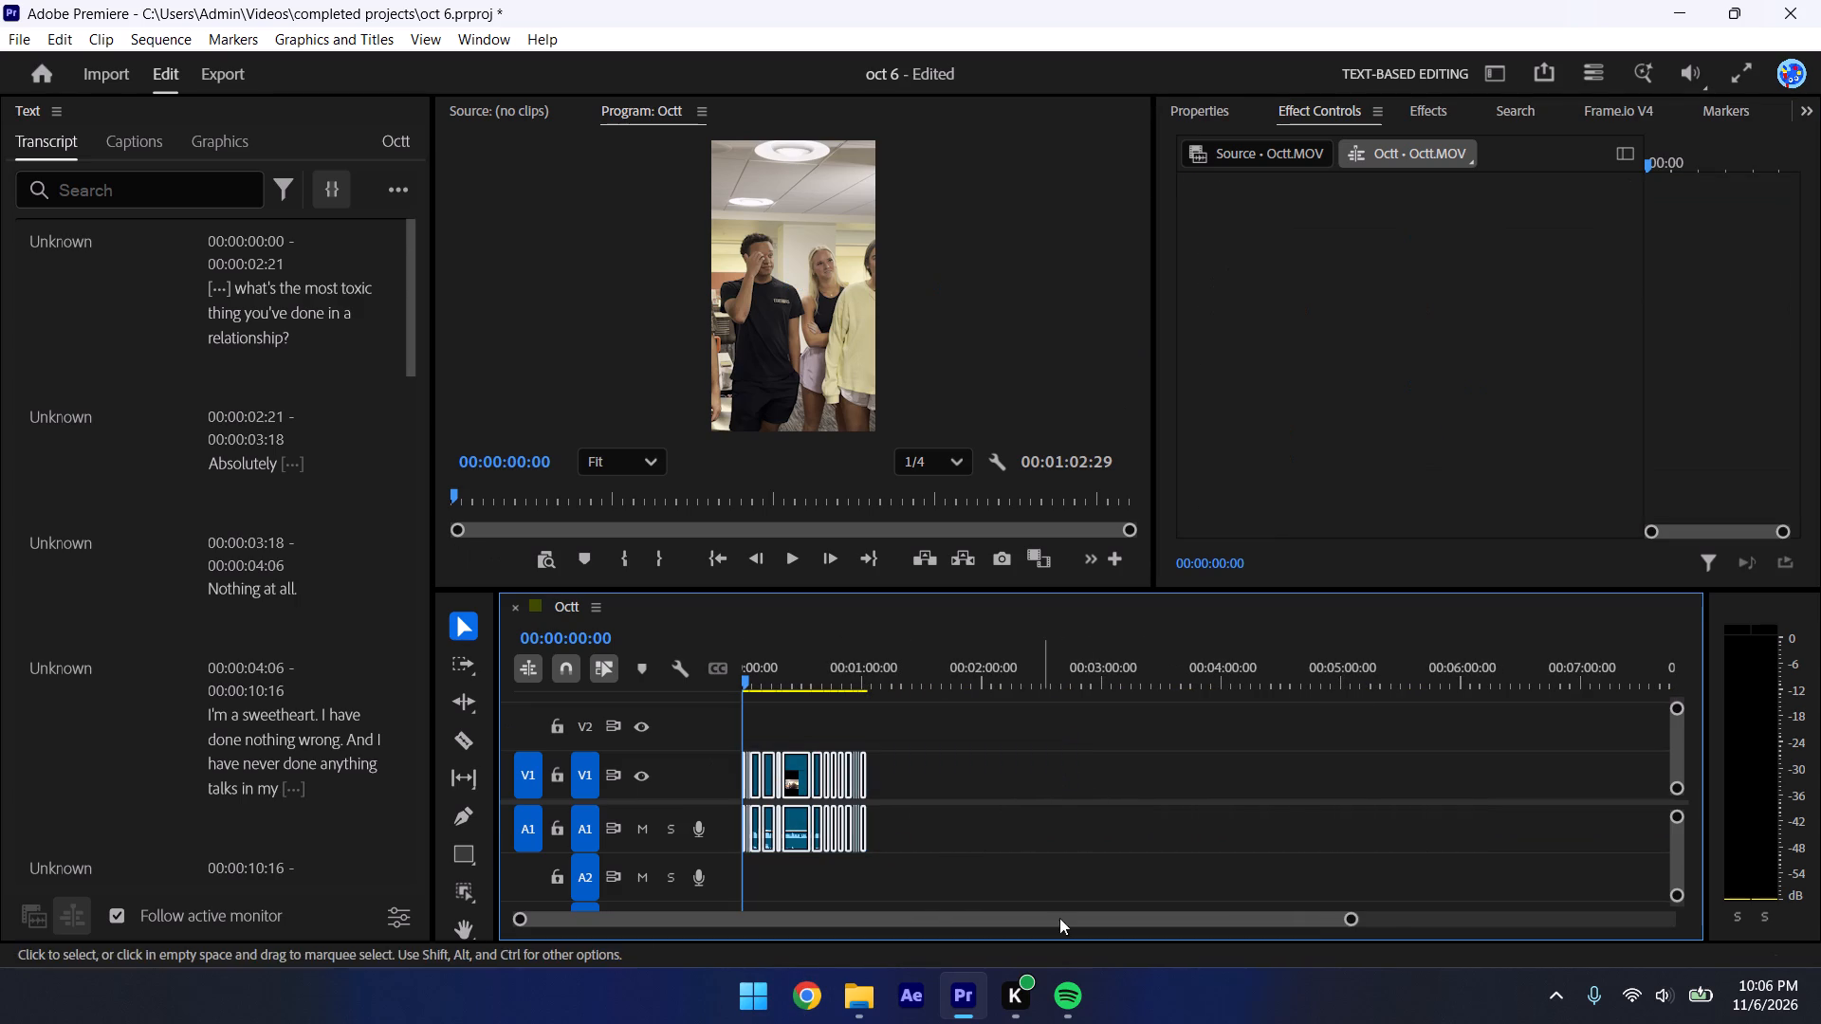
Save the project and set the first Octt.MOV clip's horizontal position to -755, framing the interviewer asking the question.
{"action": "left_click_drag", "start_coordinate": [1345, 923], "coordinate": [678, 919]}
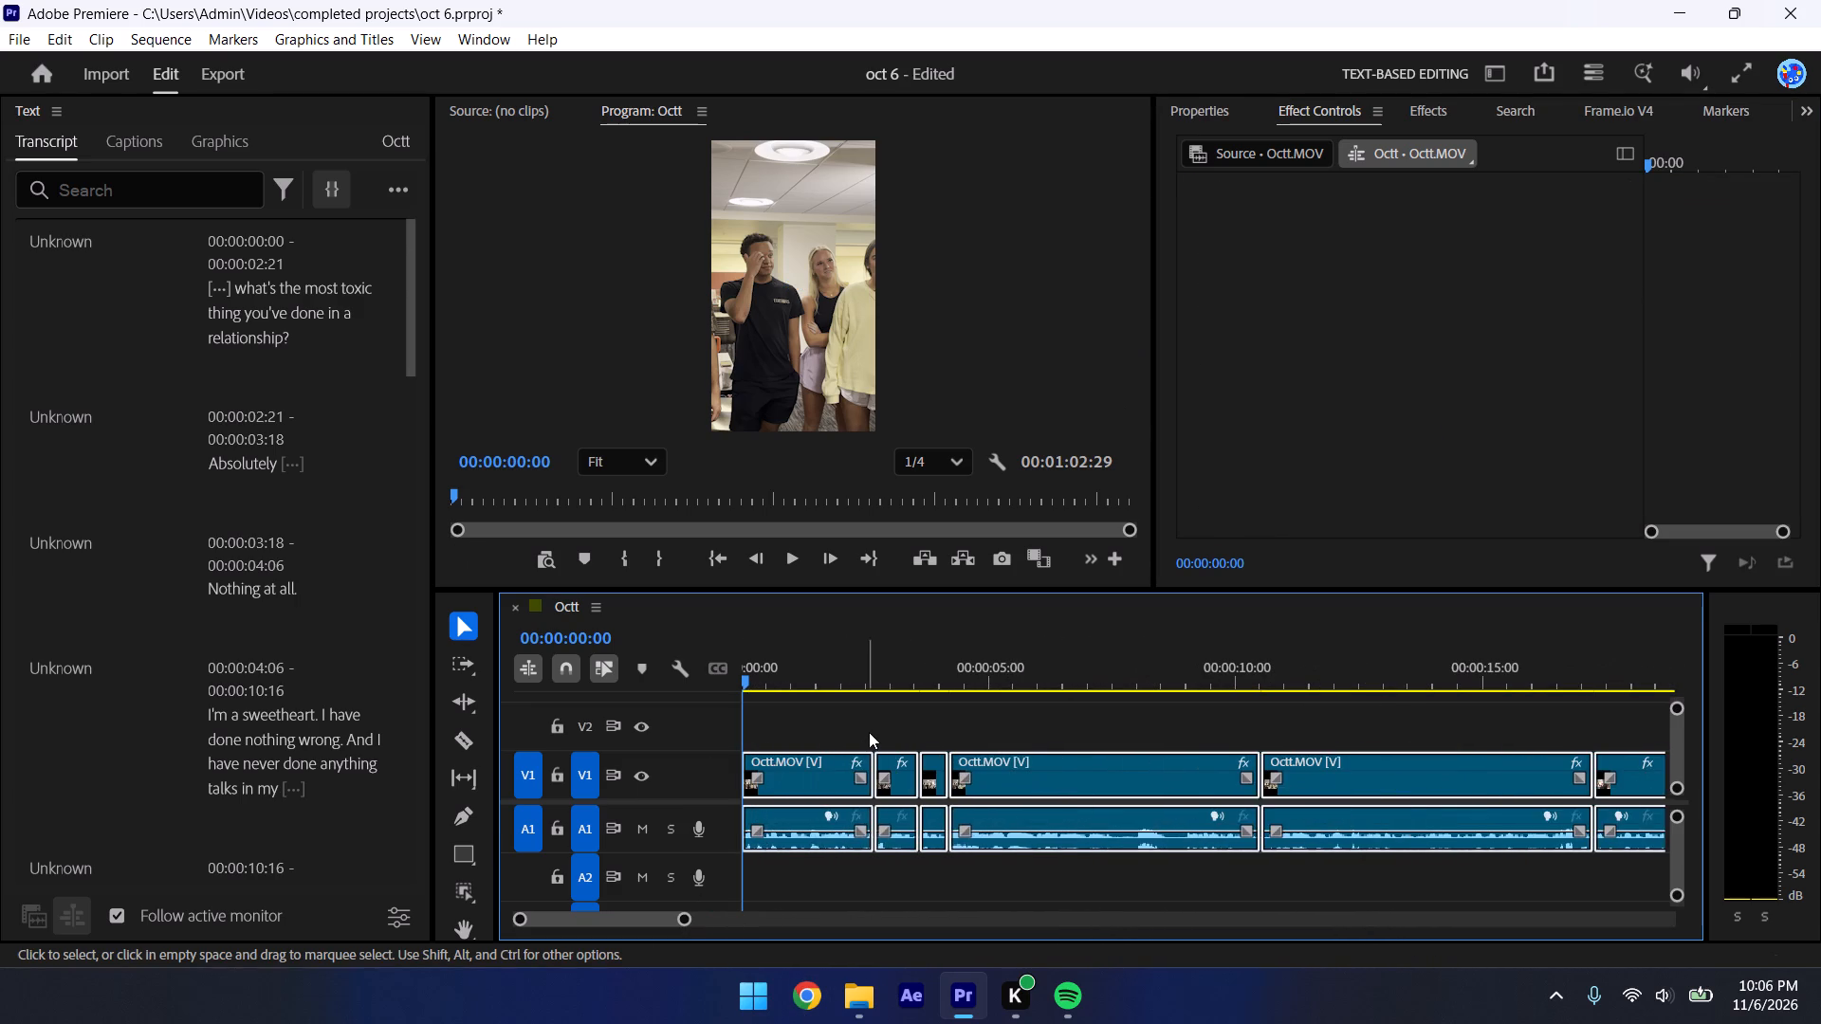
{"action": "left_click", "coordinate": [869, 732]}
{"action": "key", "text": "ctrl+s"}
{"action": "left_click", "coordinate": [808, 786]}
{"action": "key", "text": "space"}
{"action": "key", "text": "space"}
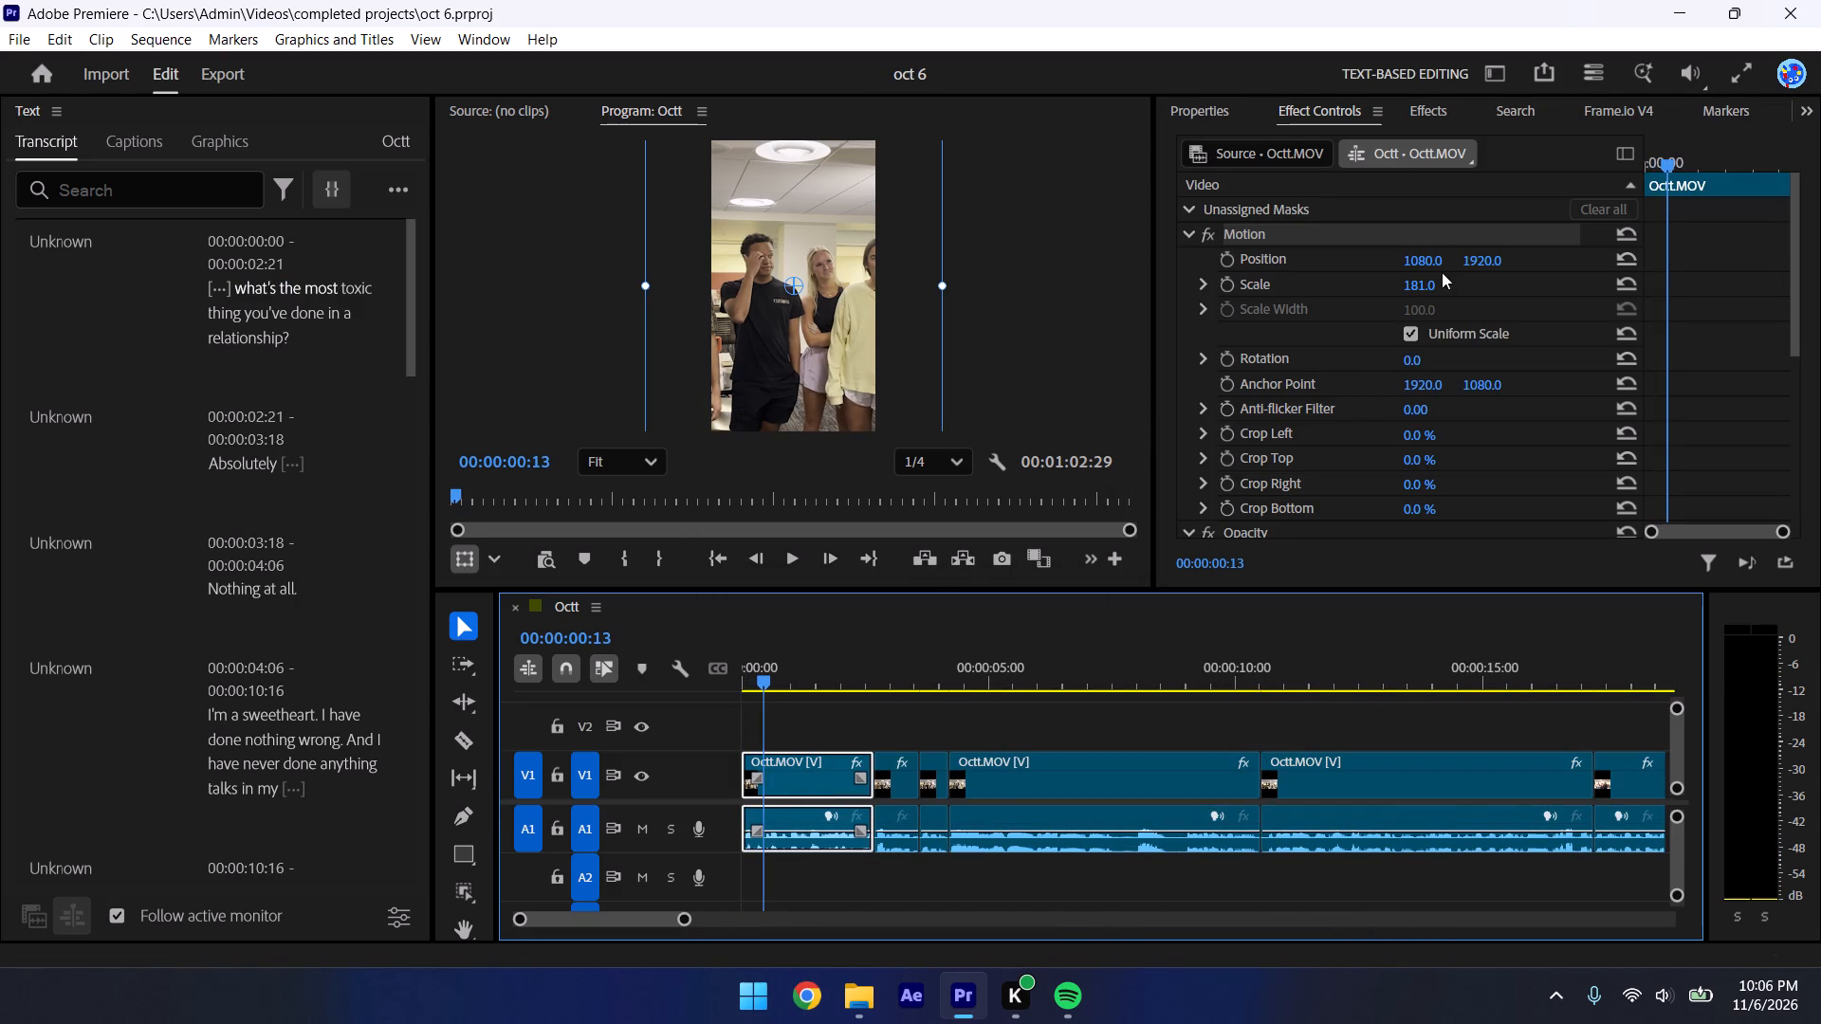
{"action": "left_click_drag", "start_coordinate": [1423, 265], "coordinate": [1771, 305]}
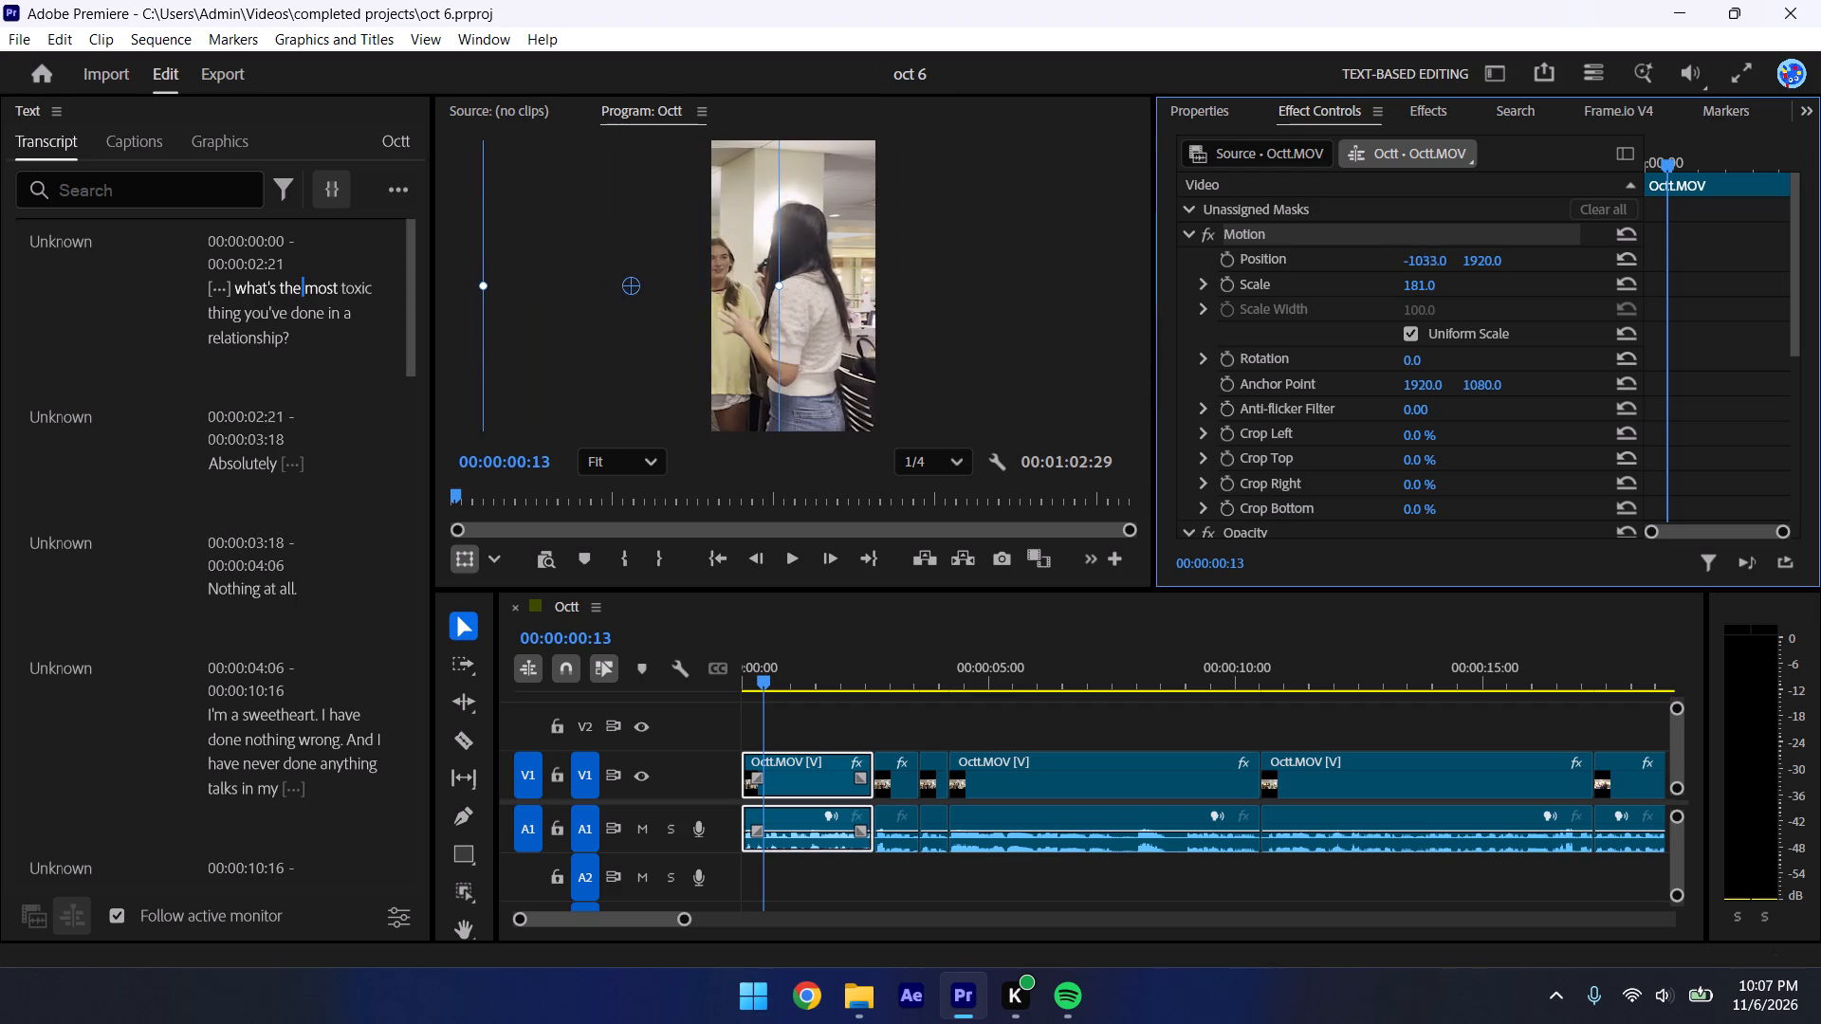
{"action": "left_click_drag", "start_coordinate": [1771, 305], "coordinate": [1693, 295]}
{"action": "key", "text": "space"}
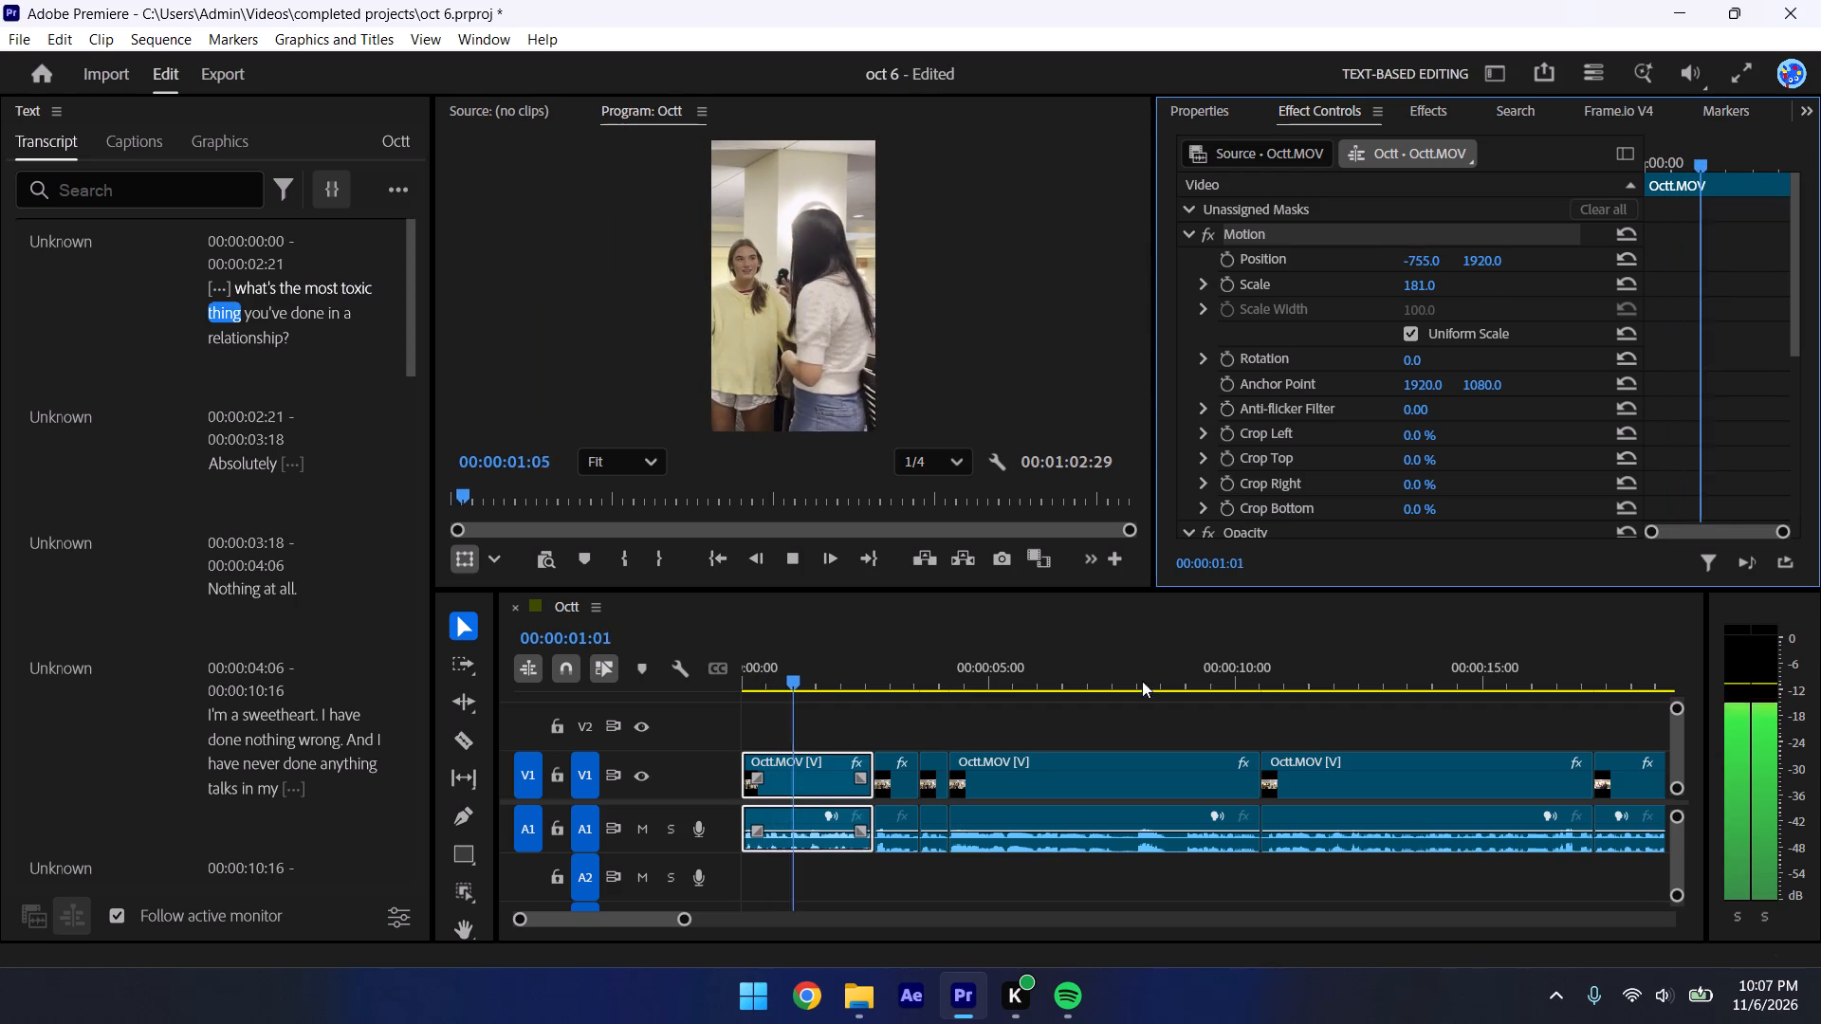
{"action": "key", "text": "space"}
Set the second Octt.MOV clip's ("Absolutely") horizontal position to 1294 to centre the man in the black T-shirt.
{"action": "left_click_drag", "start_coordinate": [518, 923], "coordinate": [557, 923]}
{"action": "left_click_drag", "start_coordinate": [990, 674], "coordinate": [999, 677]}
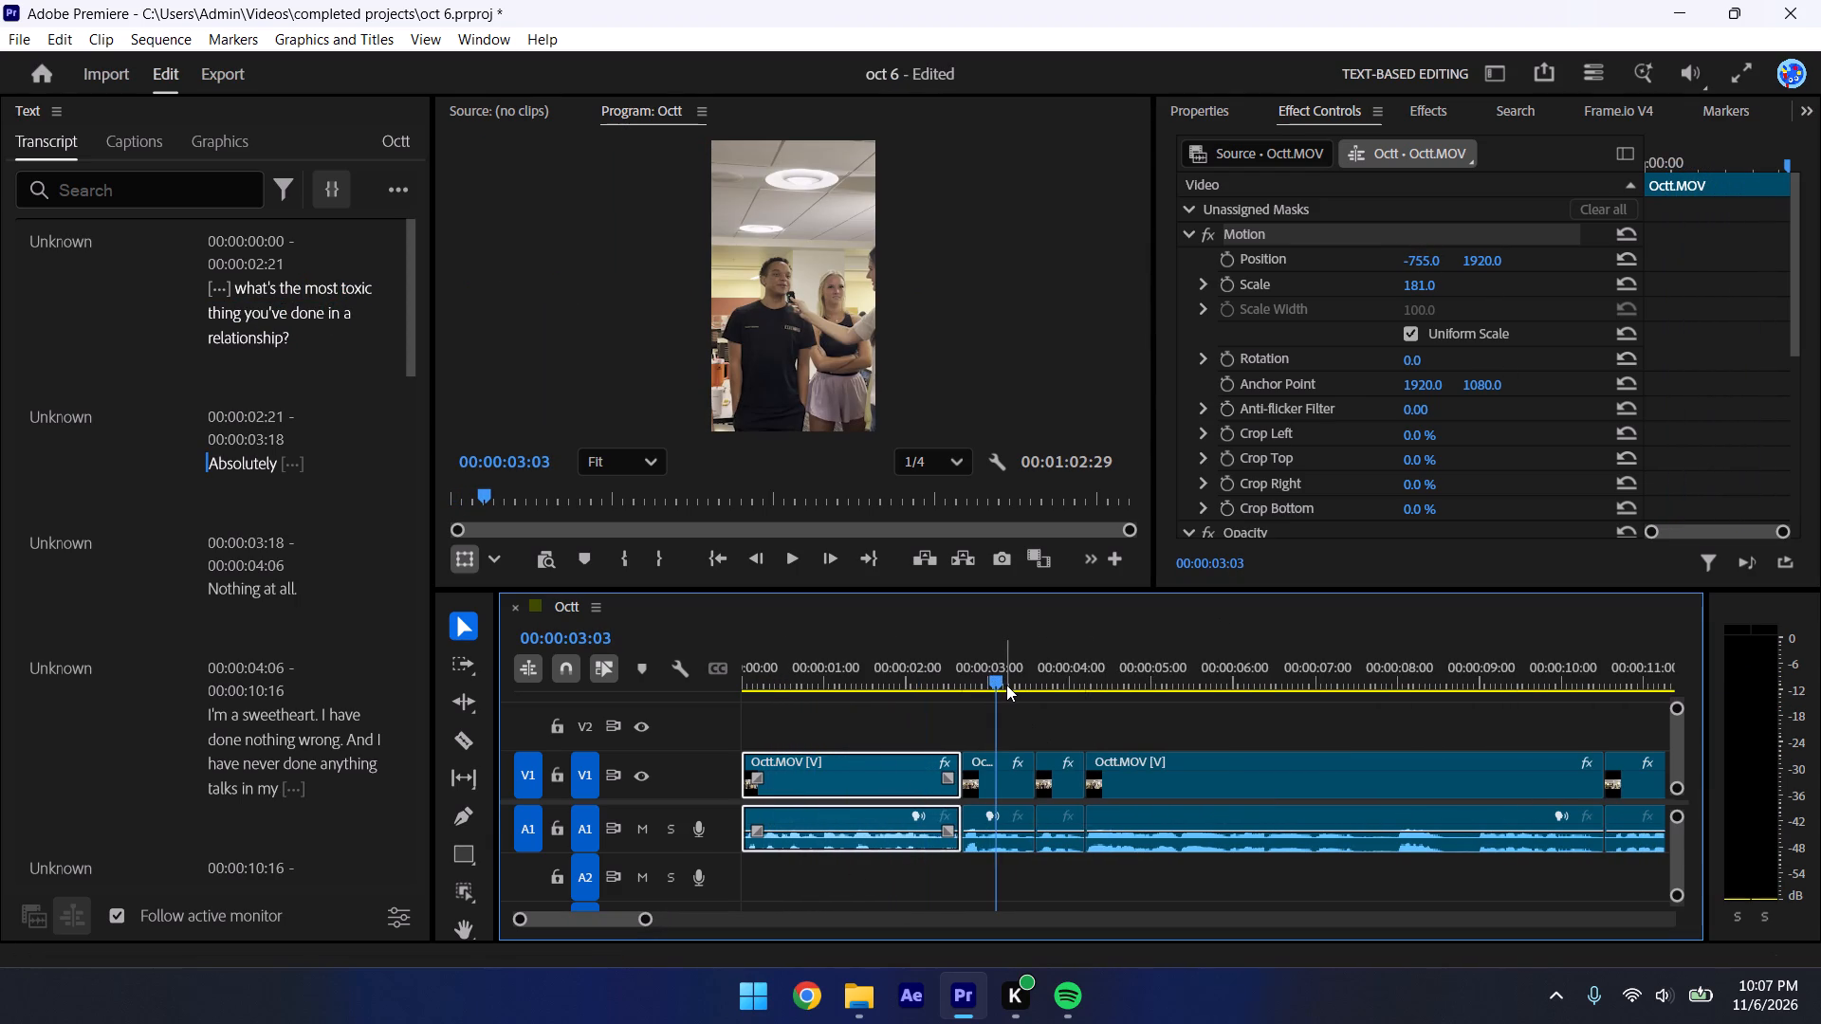
{"action": "scroll", "coordinate": [623, 321], "scroll_direction": "down", "scroll_amount": 20}
{"action": "scroll", "coordinate": [623, 321], "scroll_direction": "down", "scroll_amount": 4}
{"action": "middle_click_drag", "start_coordinate": [711, 369], "coordinate": [812, 380]}
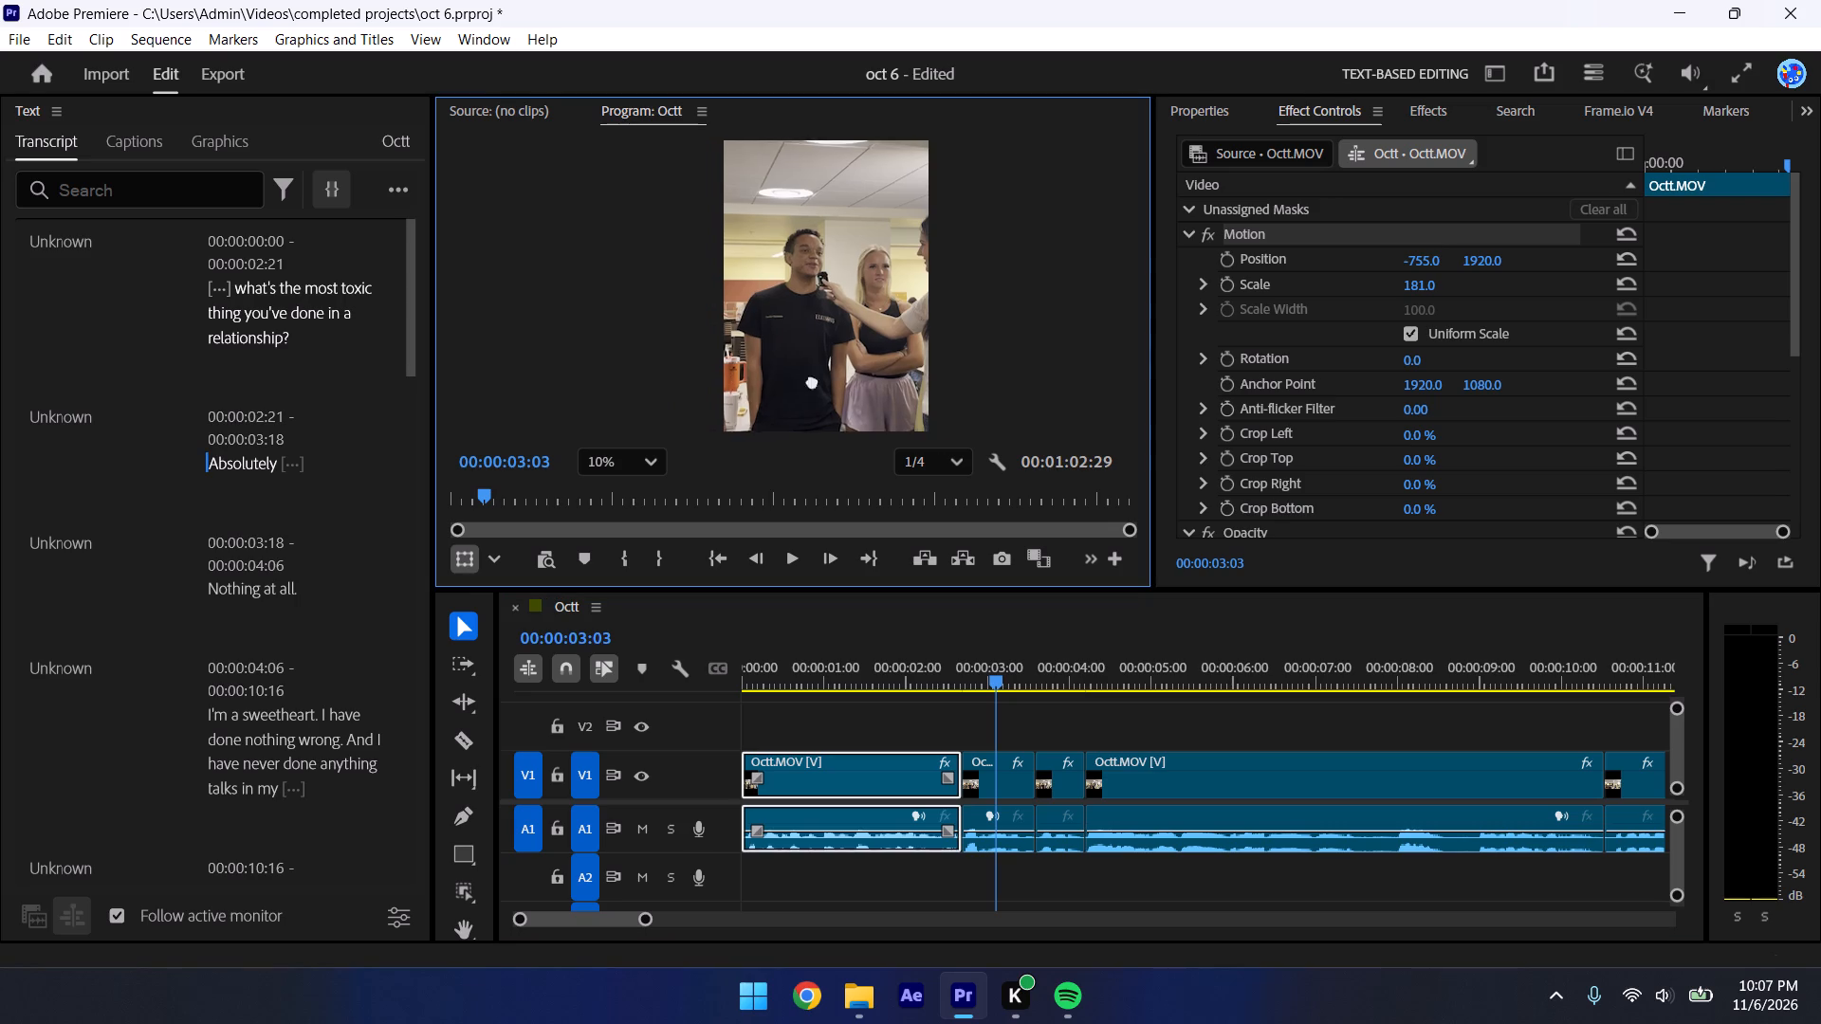
{"action": "middle_click_drag", "start_coordinate": [812, 380], "coordinate": [1172, 420]}
{"action": "middle_click_drag", "start_coordinate": [967, 325], "coordinate": [1263, 419]}
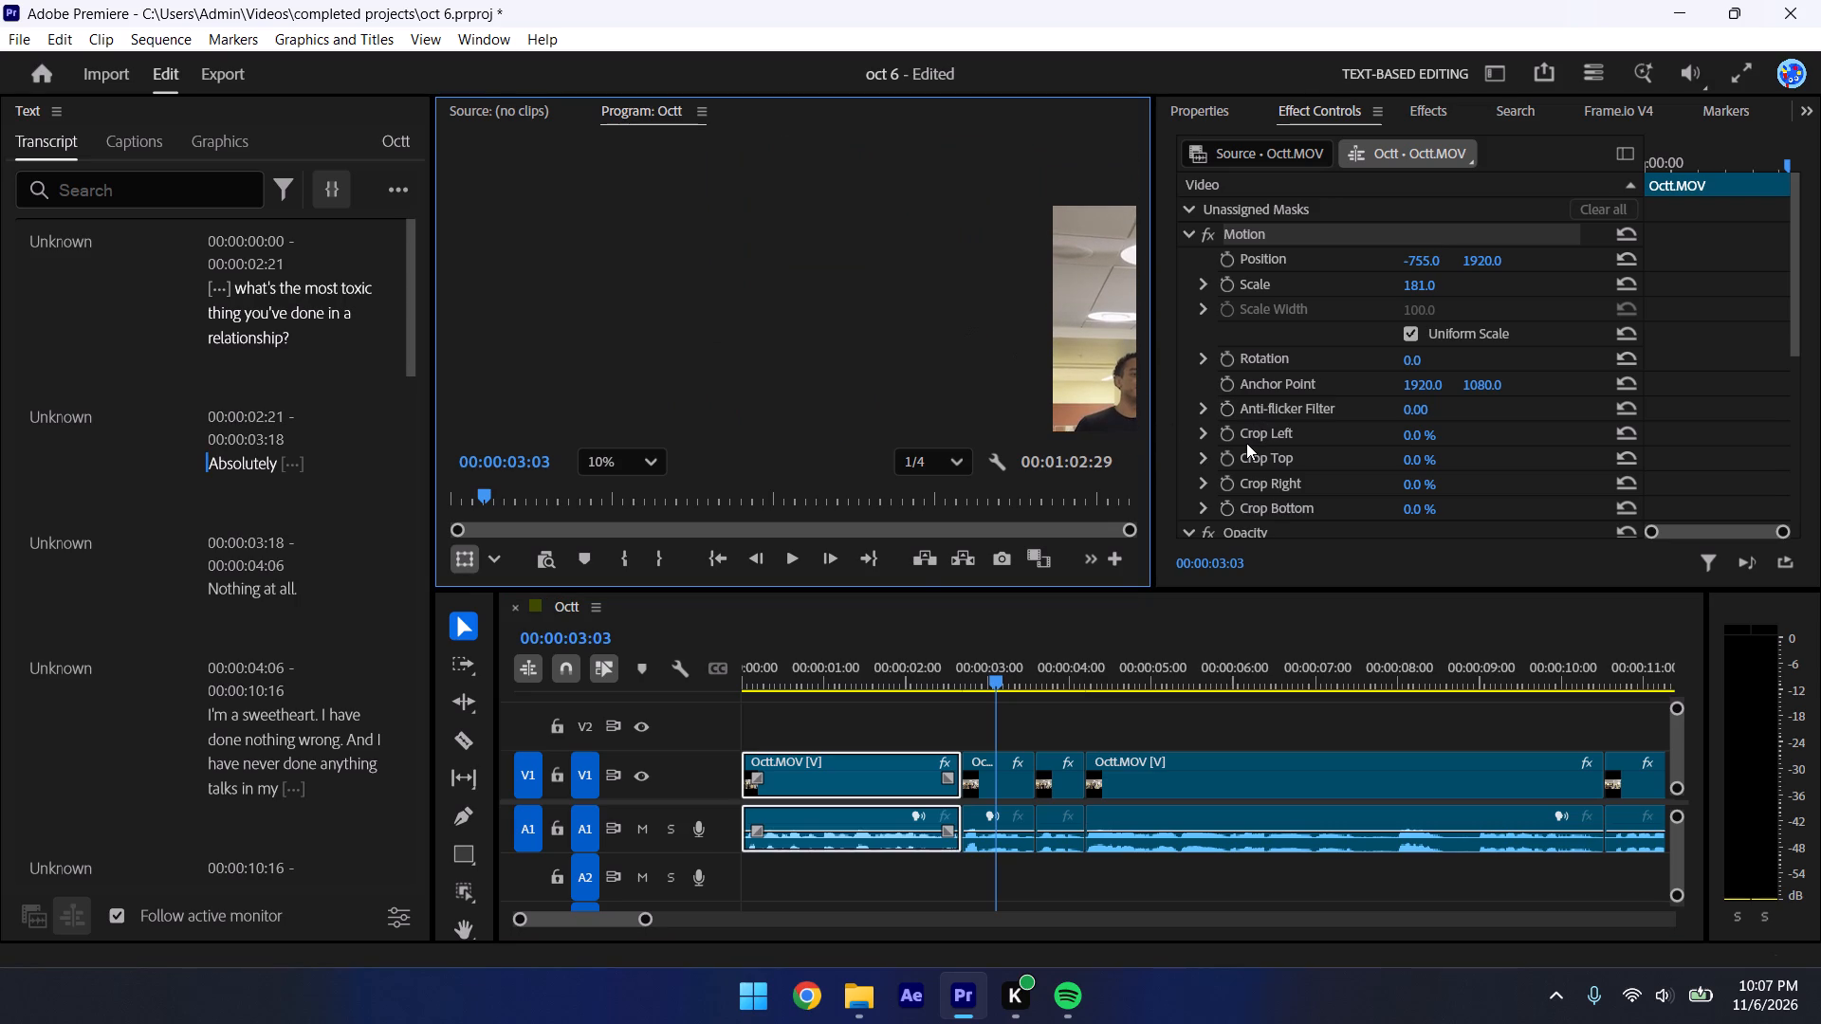
{"action": "left_click", "coordinate": [650, 469]}
{"action": "left_click", "coordinate": [638, 501]}
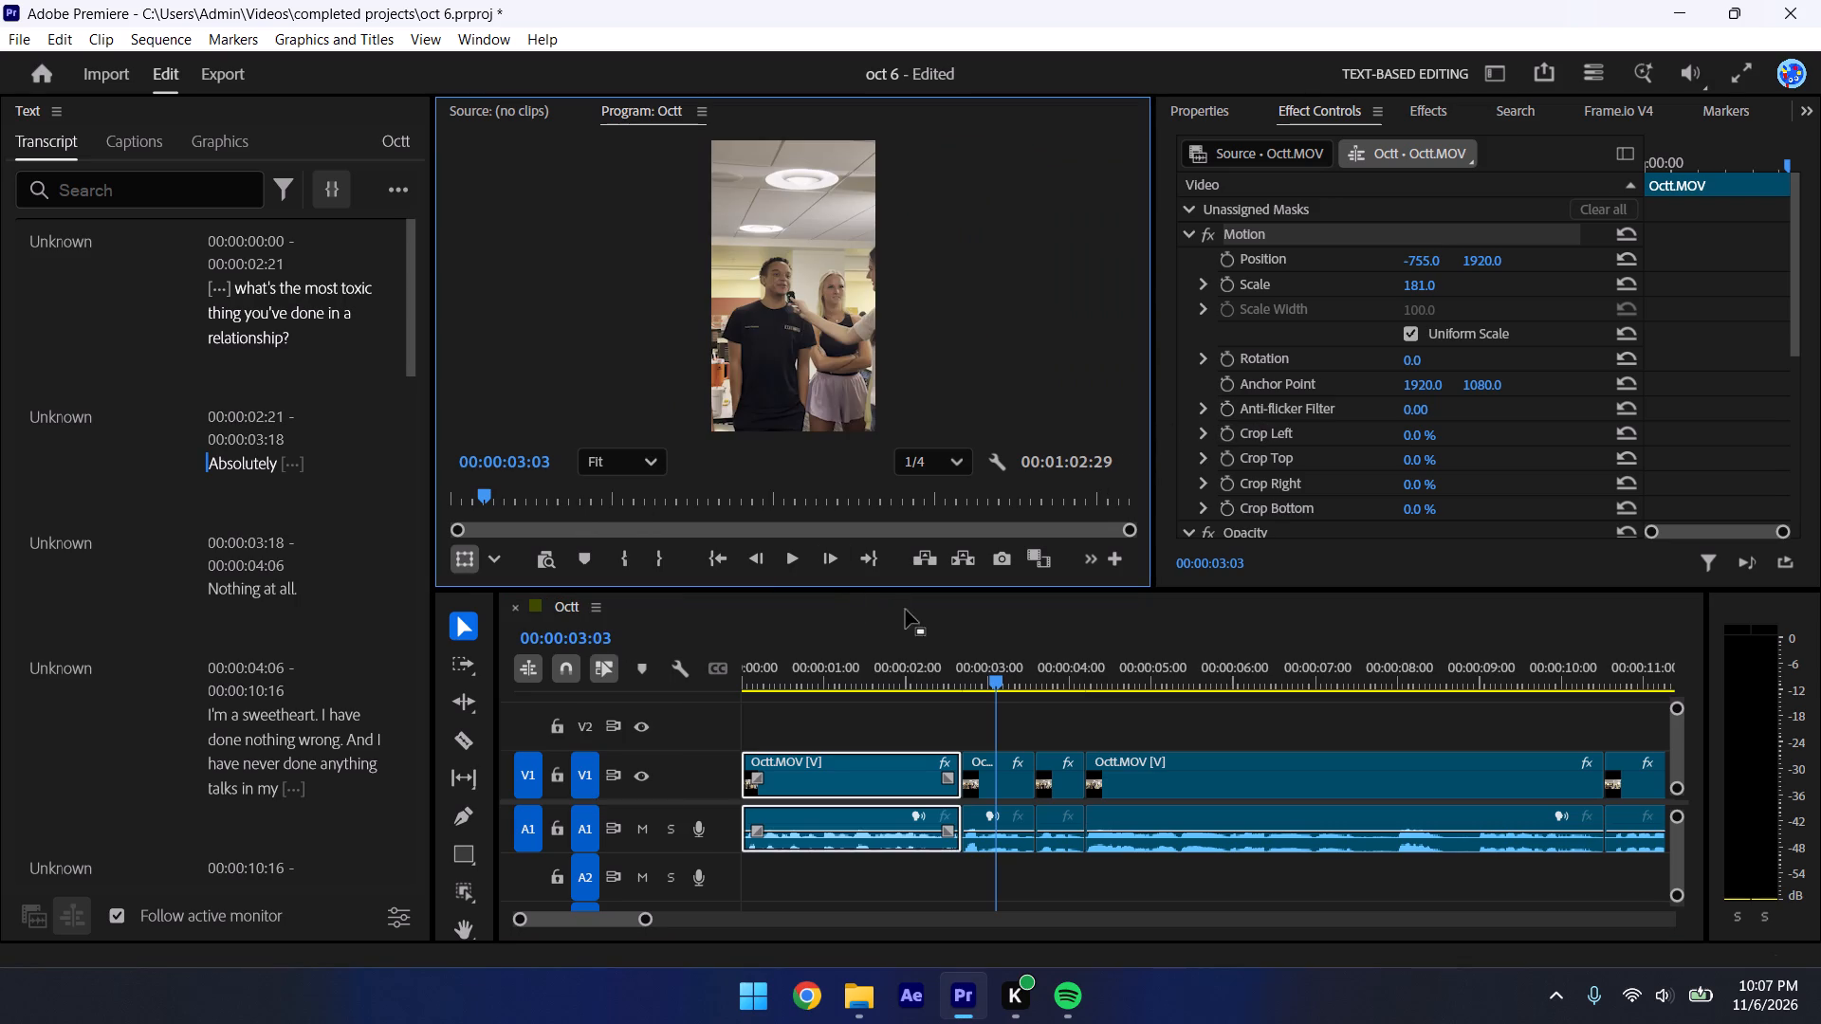
{"action": "left_click", "coordinate": [992, 791]}
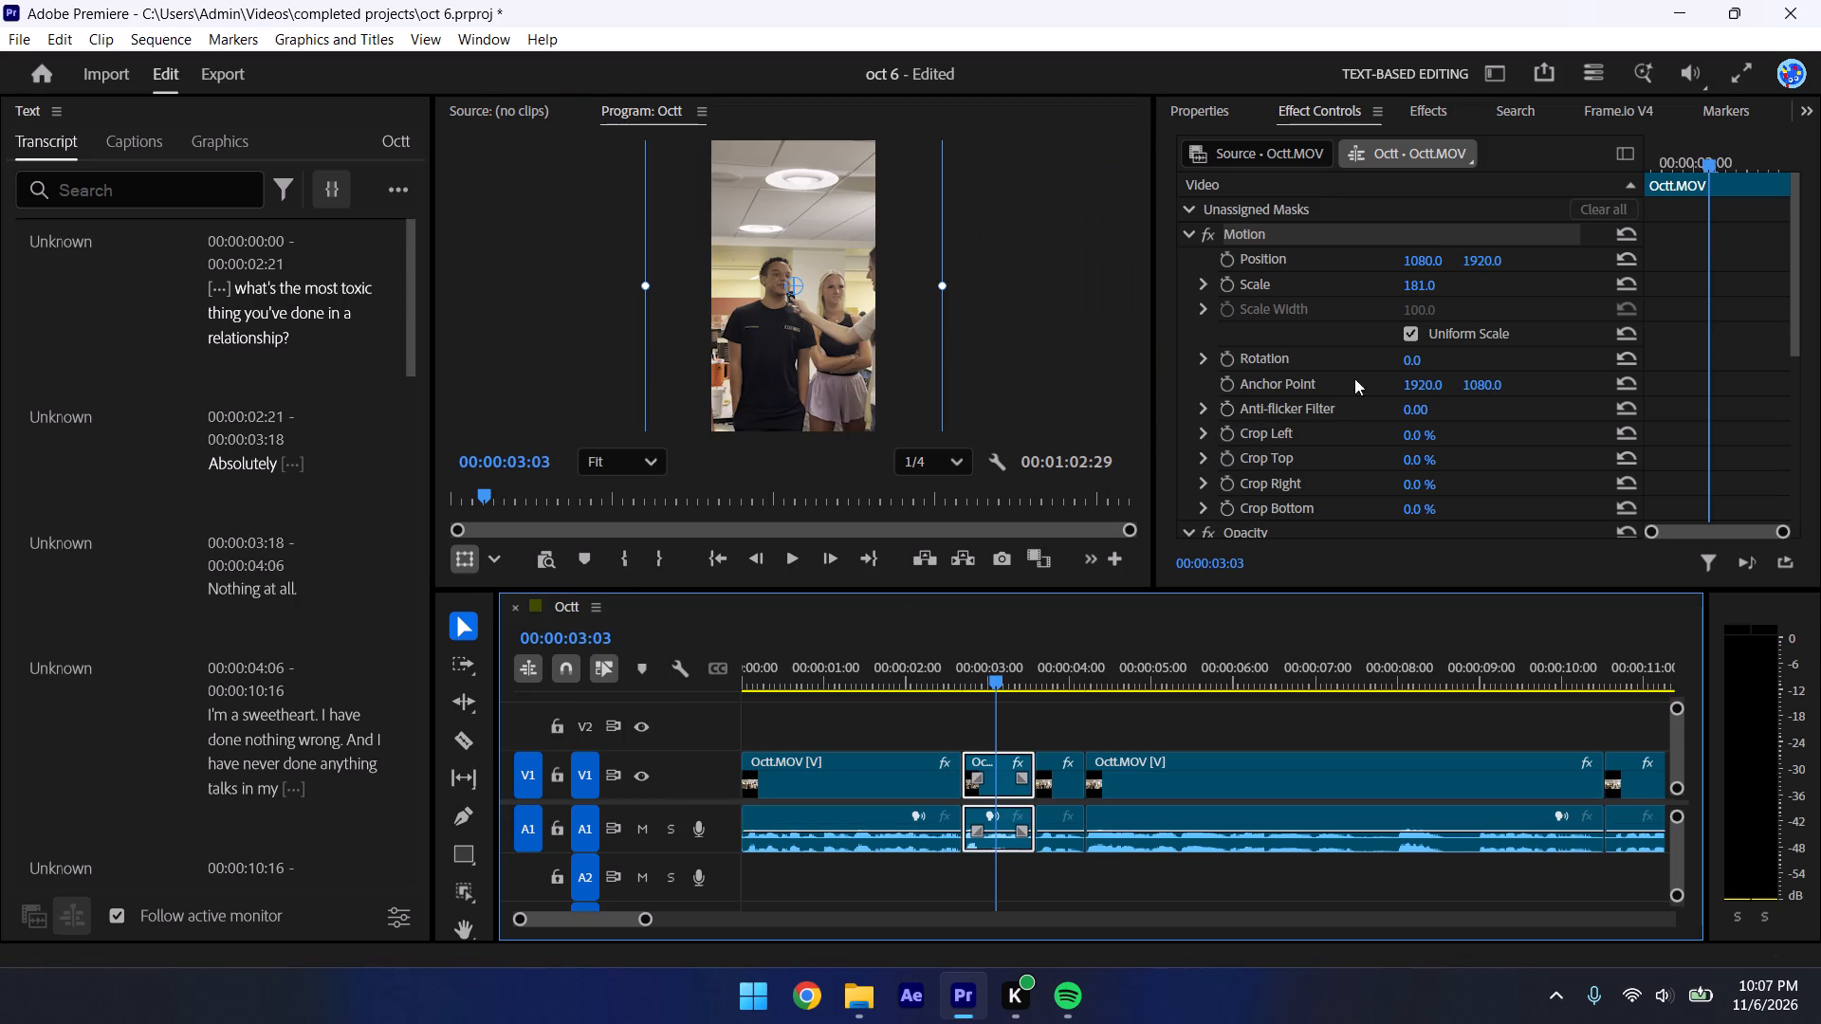
{"action": "left_click_drag", "start_coordinate": [1419, 262], "coordinate": [1166, 271]}
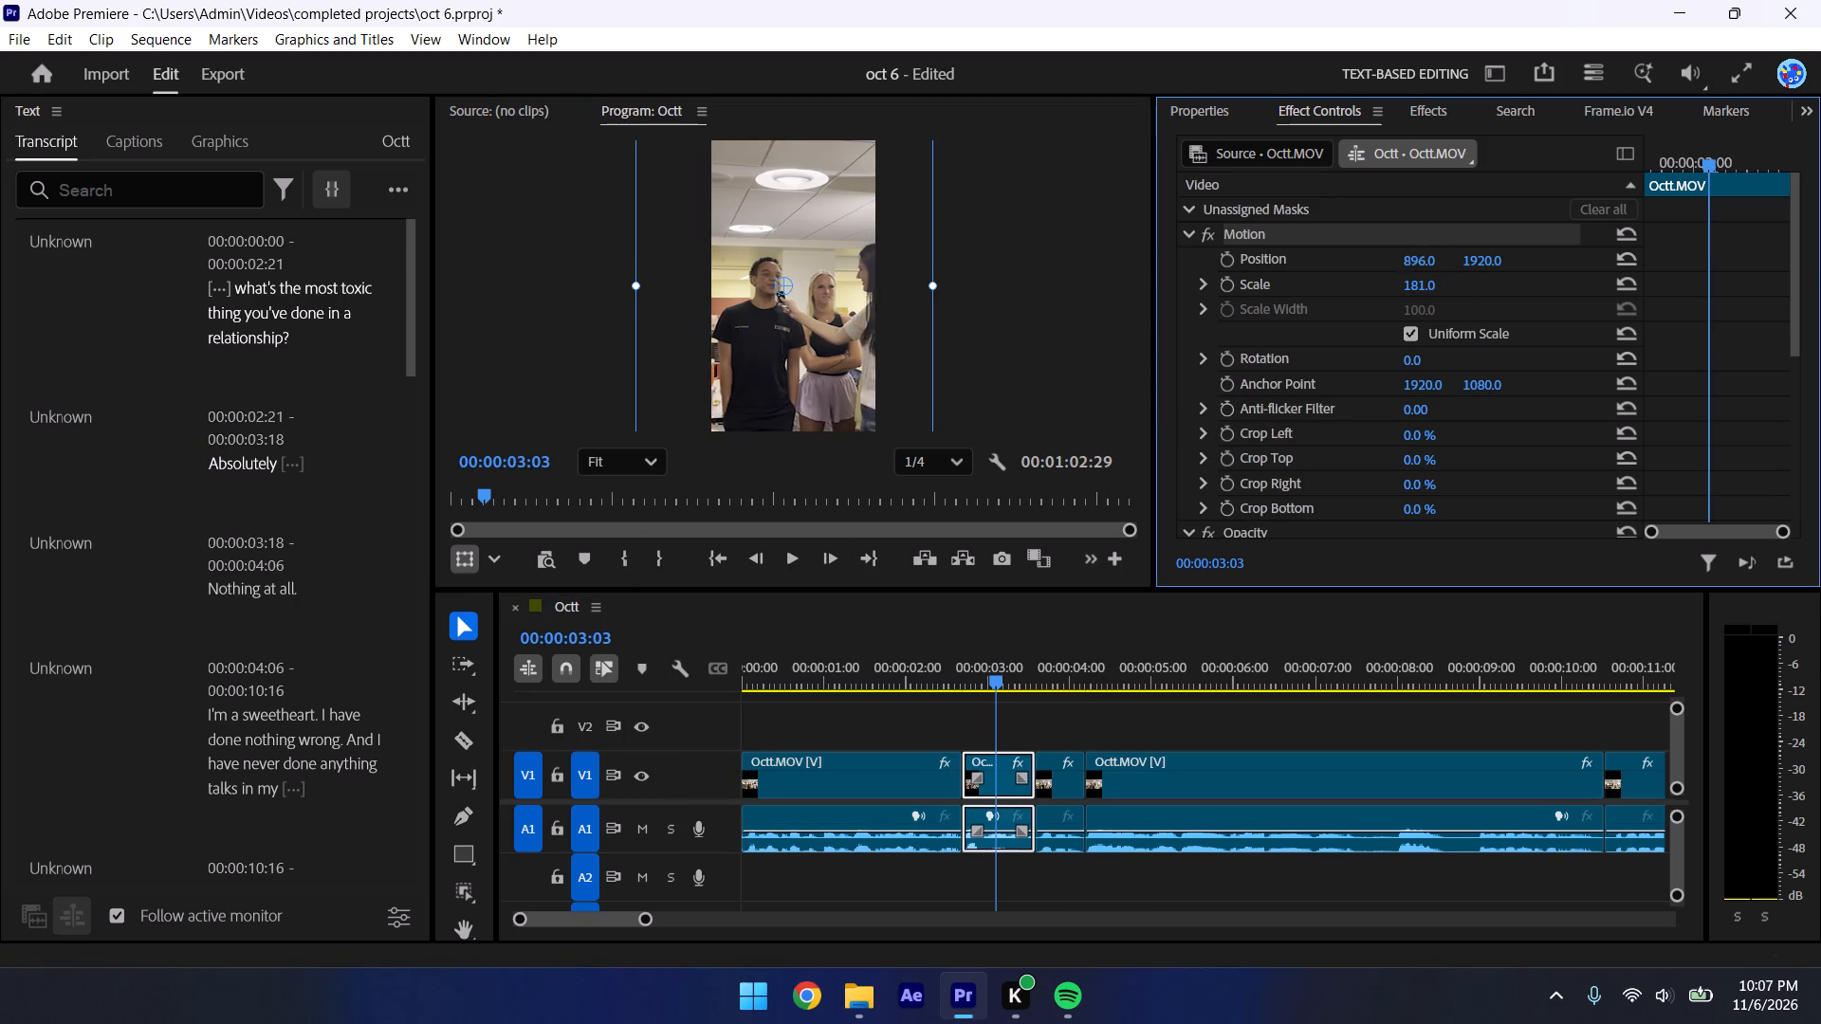
{"action": "left_click_drag", "start_coordinate": [1166, 271], "coordinate": [1675, 316]}
{"action": "key", "text": "space"}
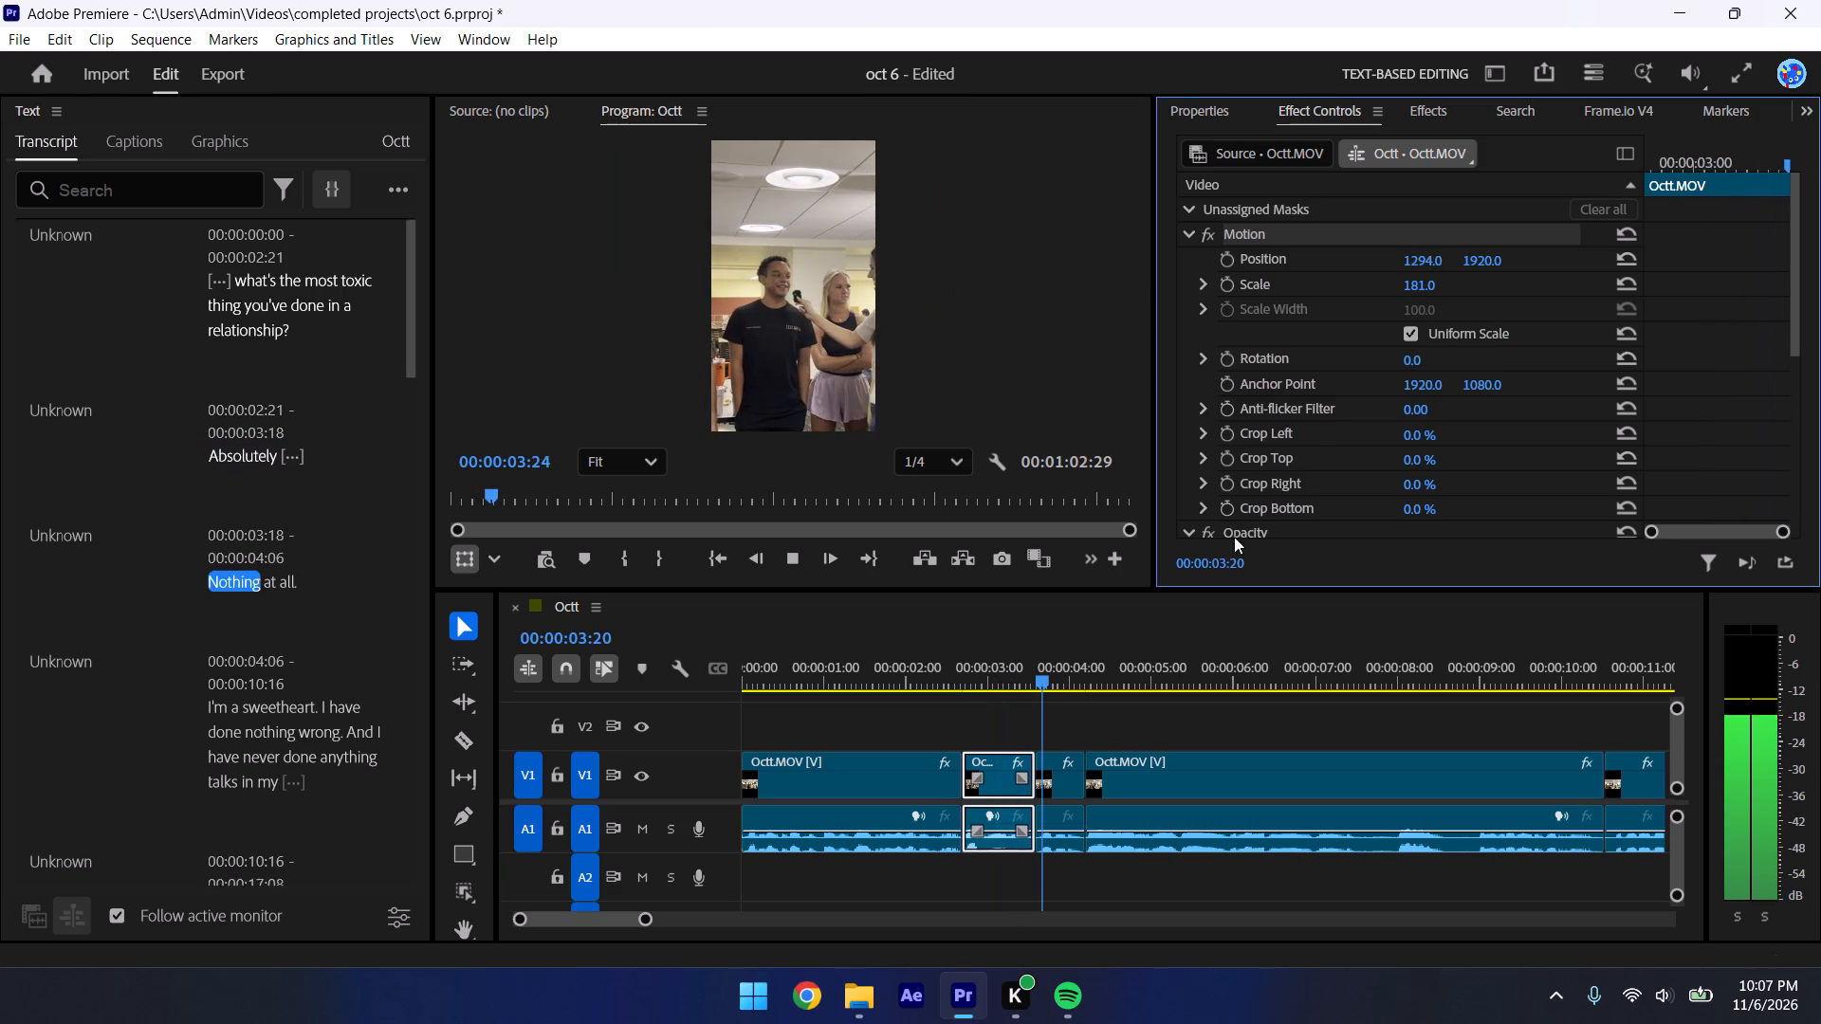
{"action": "key", "text": "space"}
{"action": "left_click_drag", "start_coordinate": [1035, 658], "coordinate": [959, 655]}
{"action": "key", "text": "space"}
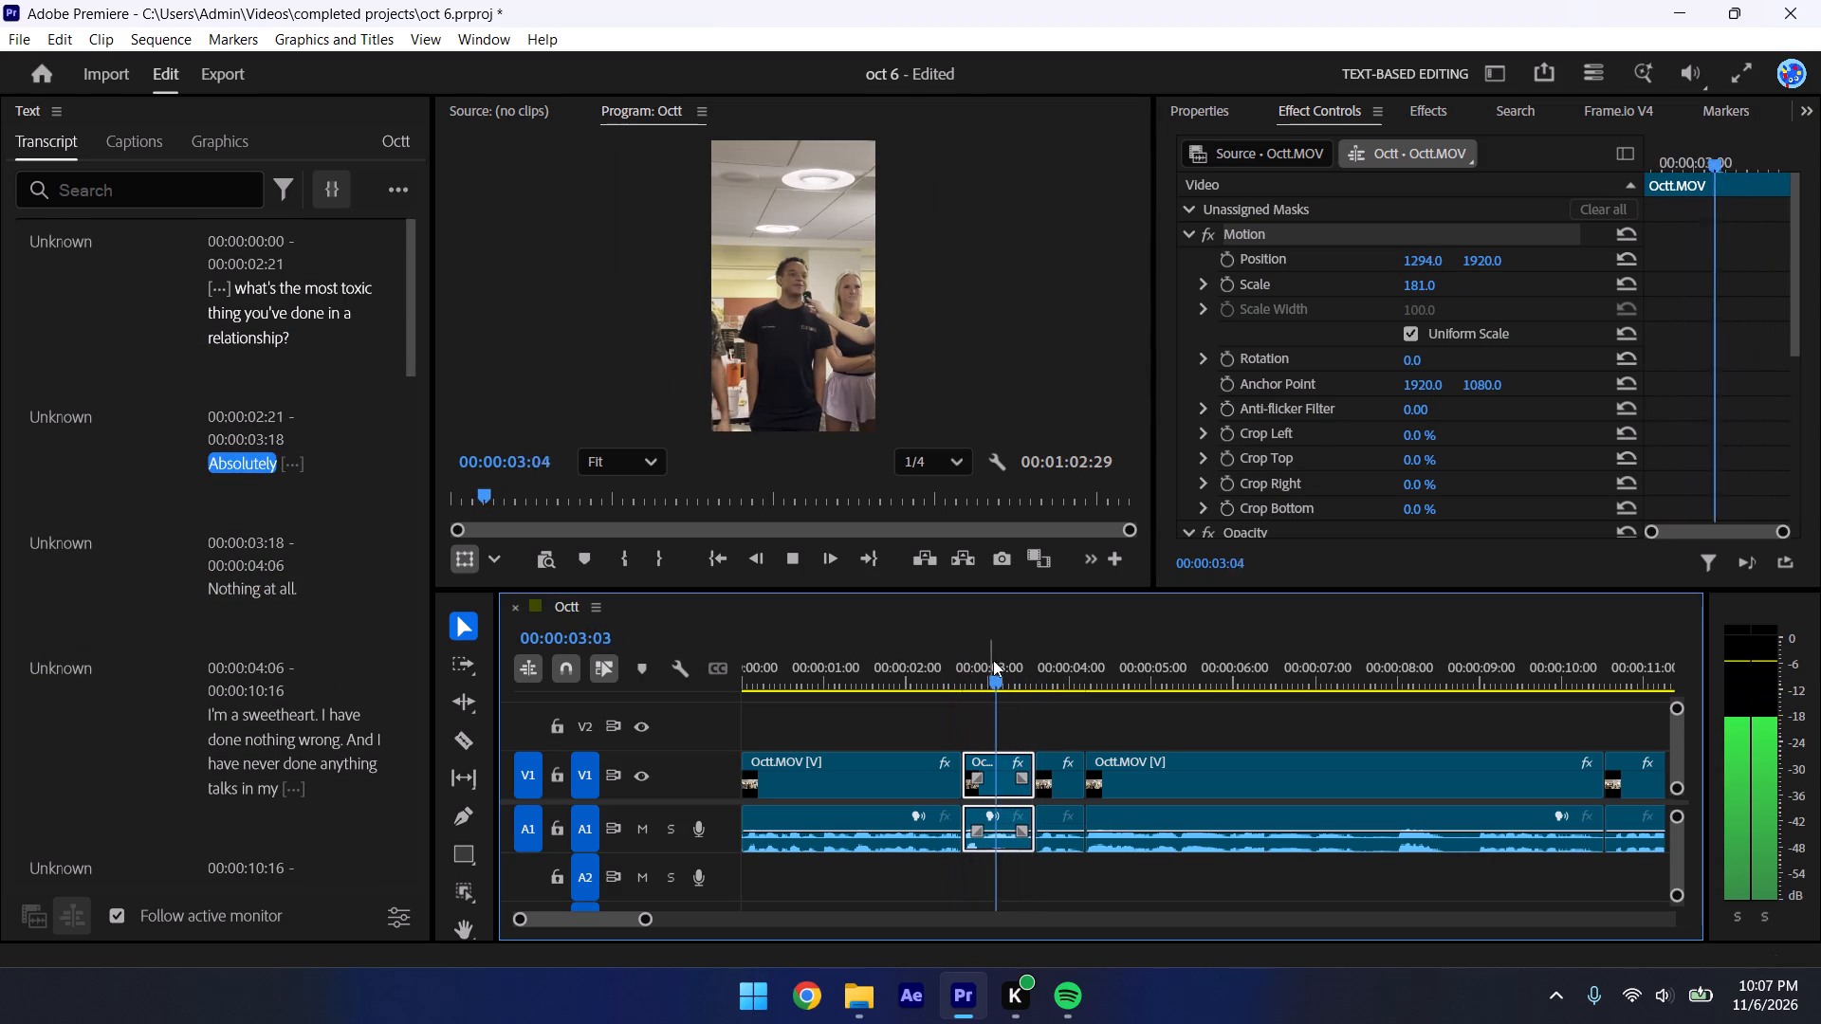
{"action": "key", "text": "space"}
Shift the third Octt.MOV clip ("Nothing at all") horizontally to centre the man in the black T-shirt.
{"action": "left_click", "coordinate": [1055, 780]}
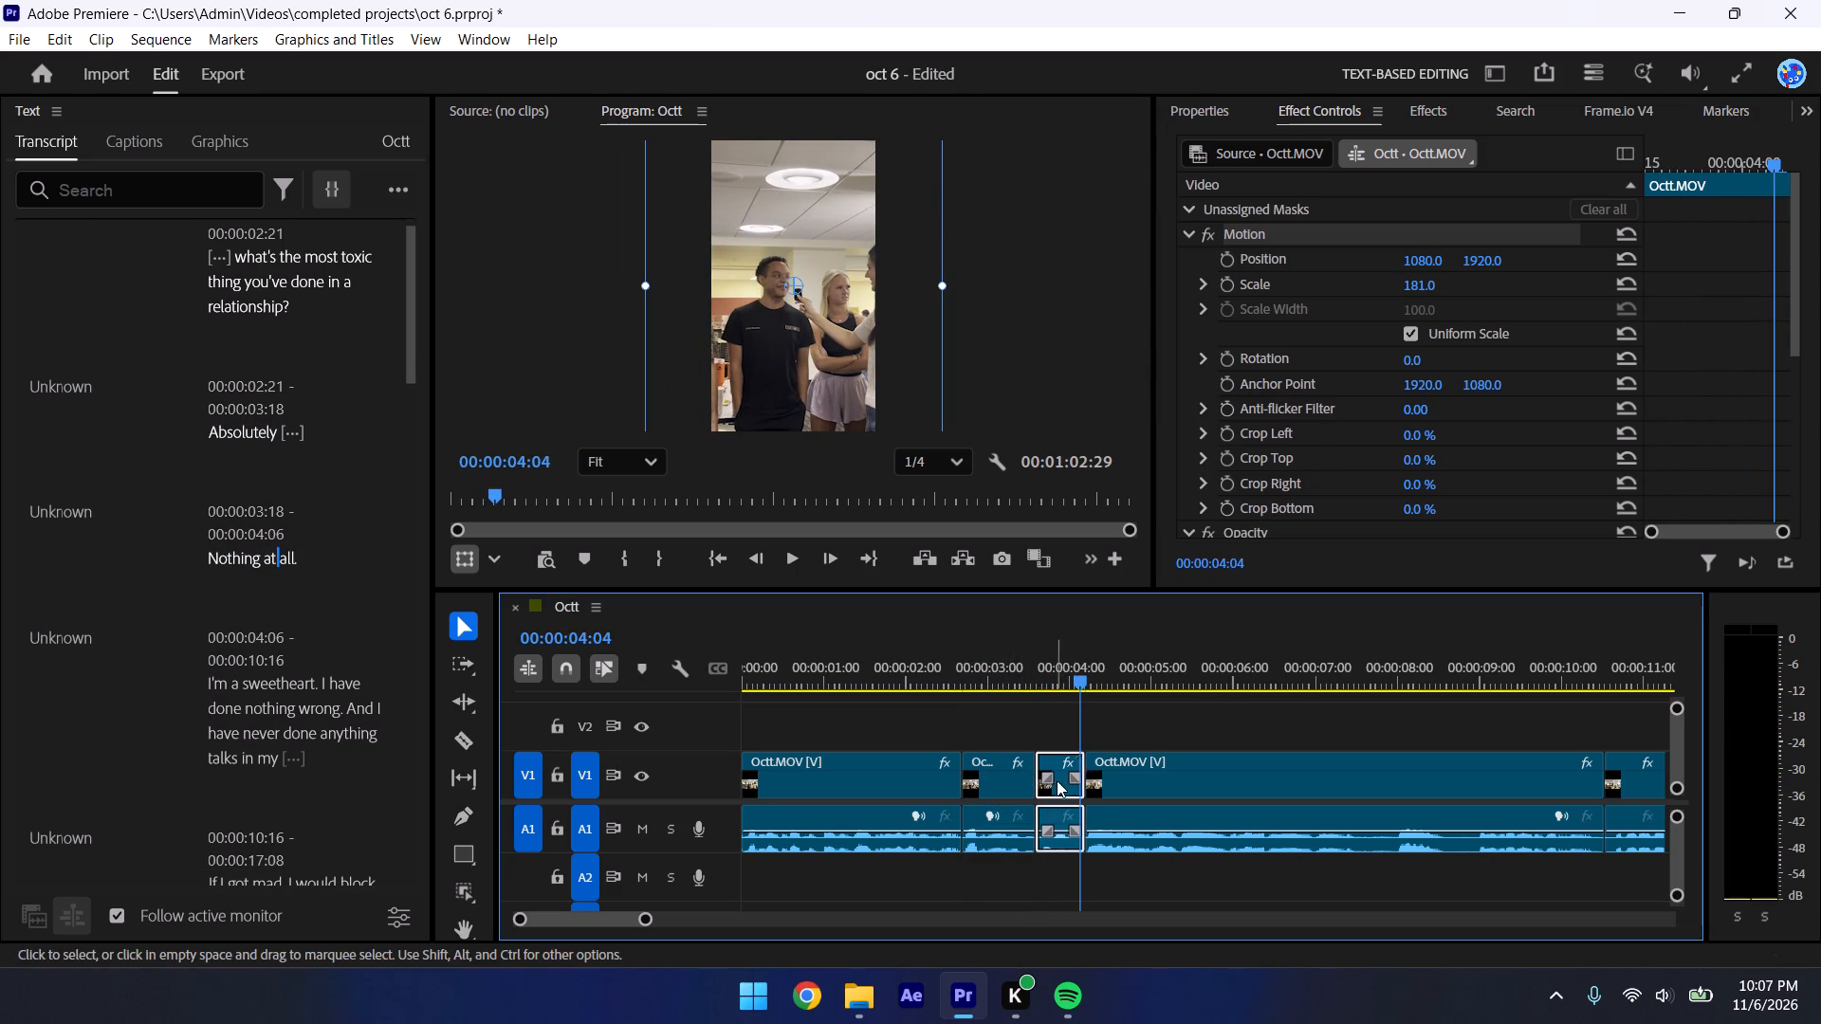
{"action": "left_click_drag", "start_coordinate": [1425, 263], "coordinate": [1695, 306]}
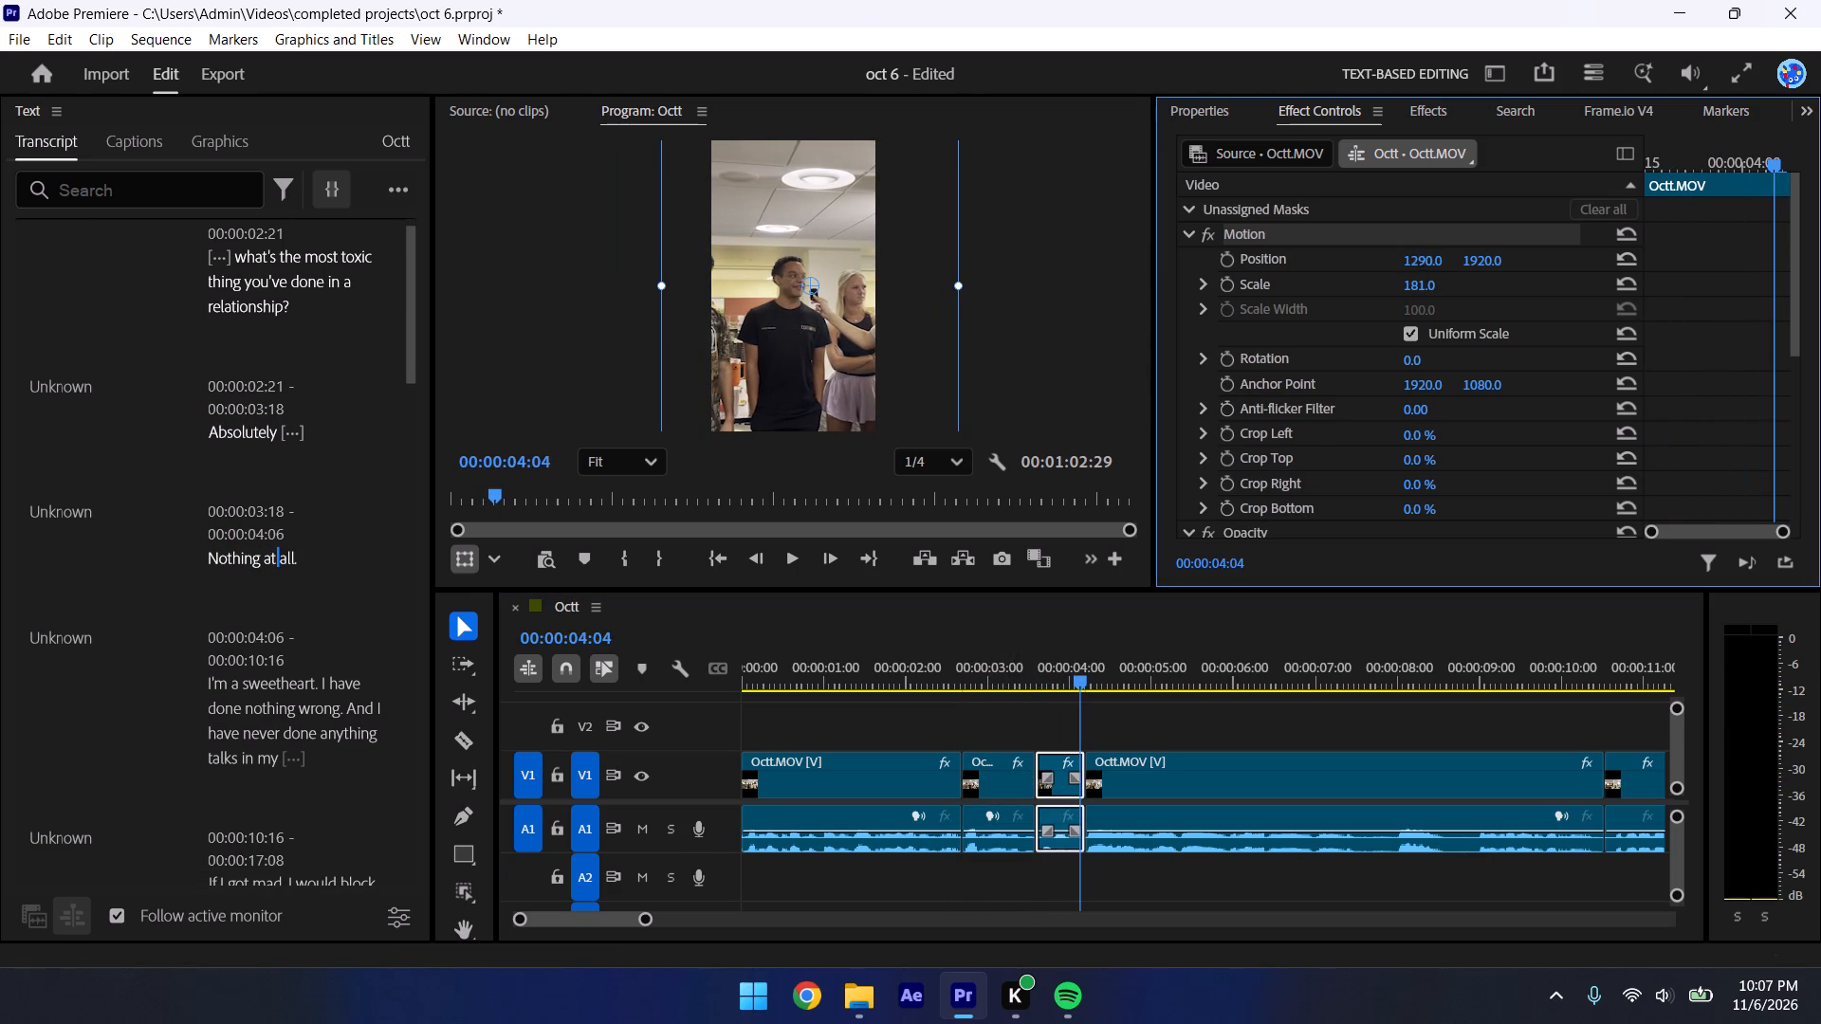
{"action": "left_click_drag", "start_coordinate": [1695, 306], "coordinate": [1745, 317]}
{"action": "key", "text": "space"}
{"action": "key", "text": "space"}
Shift the fourth Octt.MOV clip ("I'm a sweetheart") horizontally to reframe the speaker, and play the clip through.
{"action": "left_click", "coordinate": [1186, 777]}
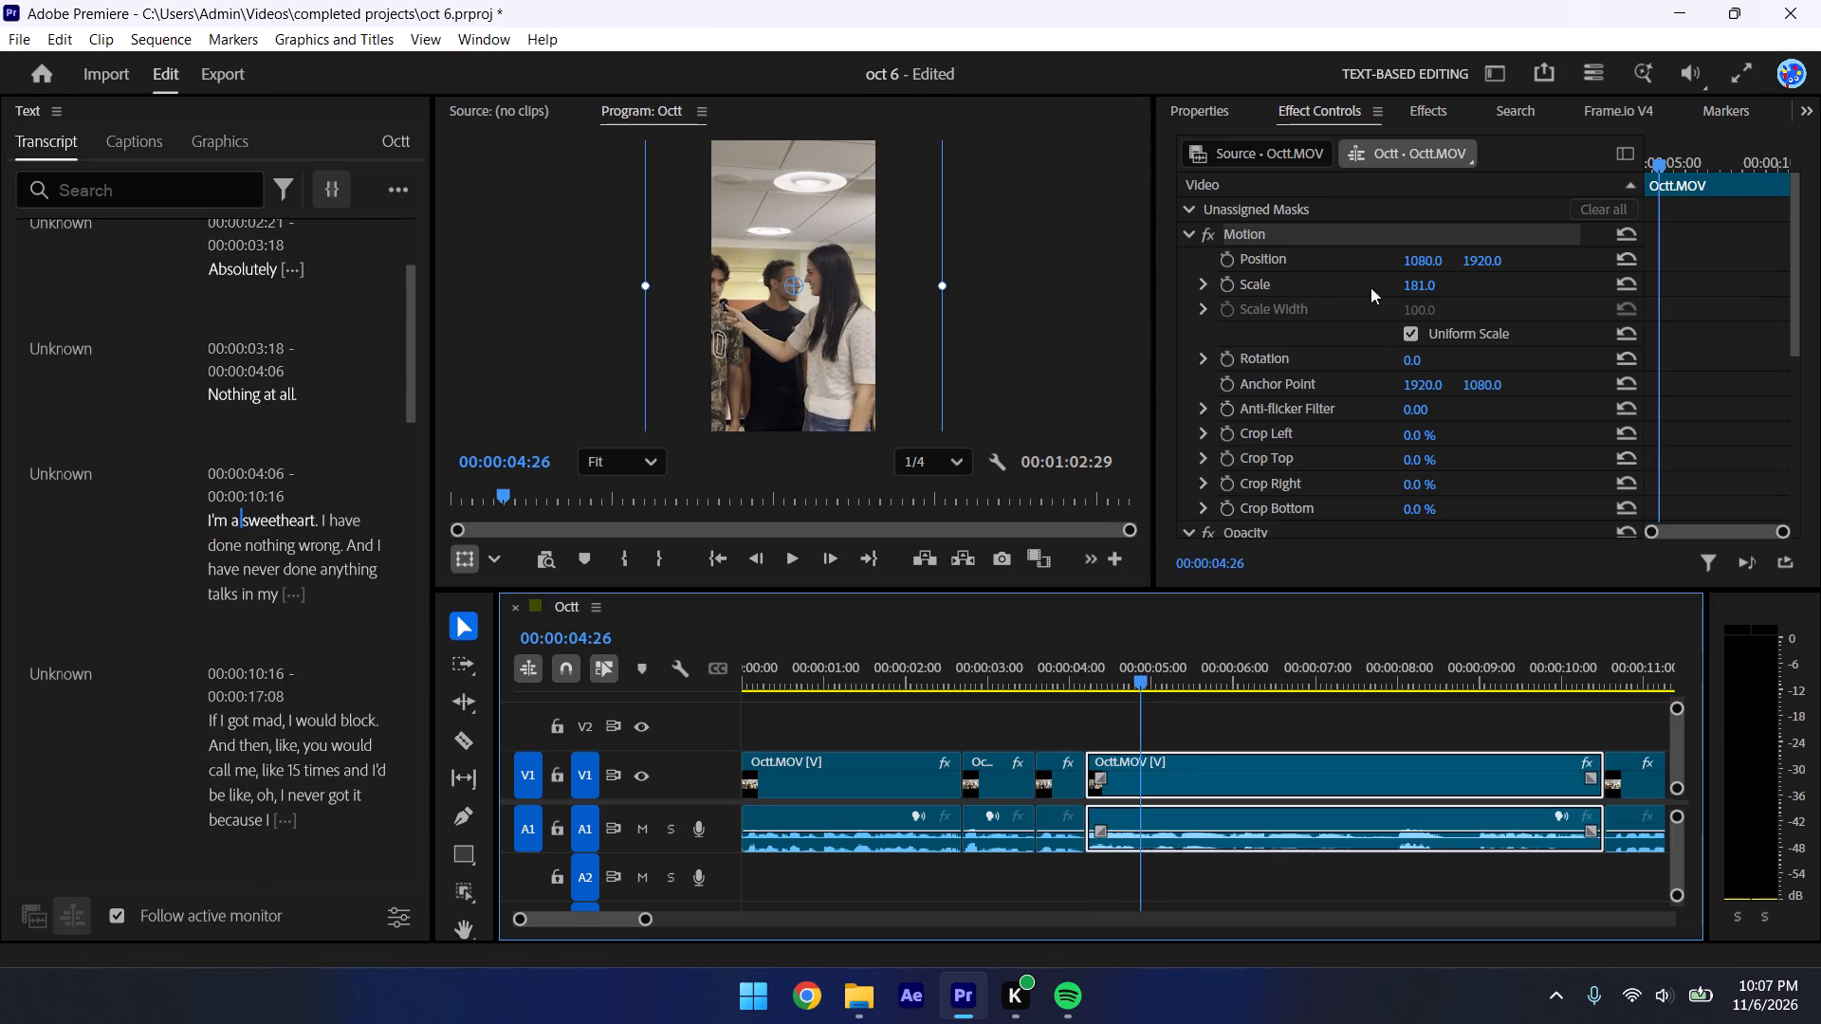
{"action": "left_click_drag", "start_coordinate": [1426, 262], "coordinate": [1620, 264]}
{"action": "key", "text": "space"}
{"action": "left_click", "coordinate": [1118, 716]}
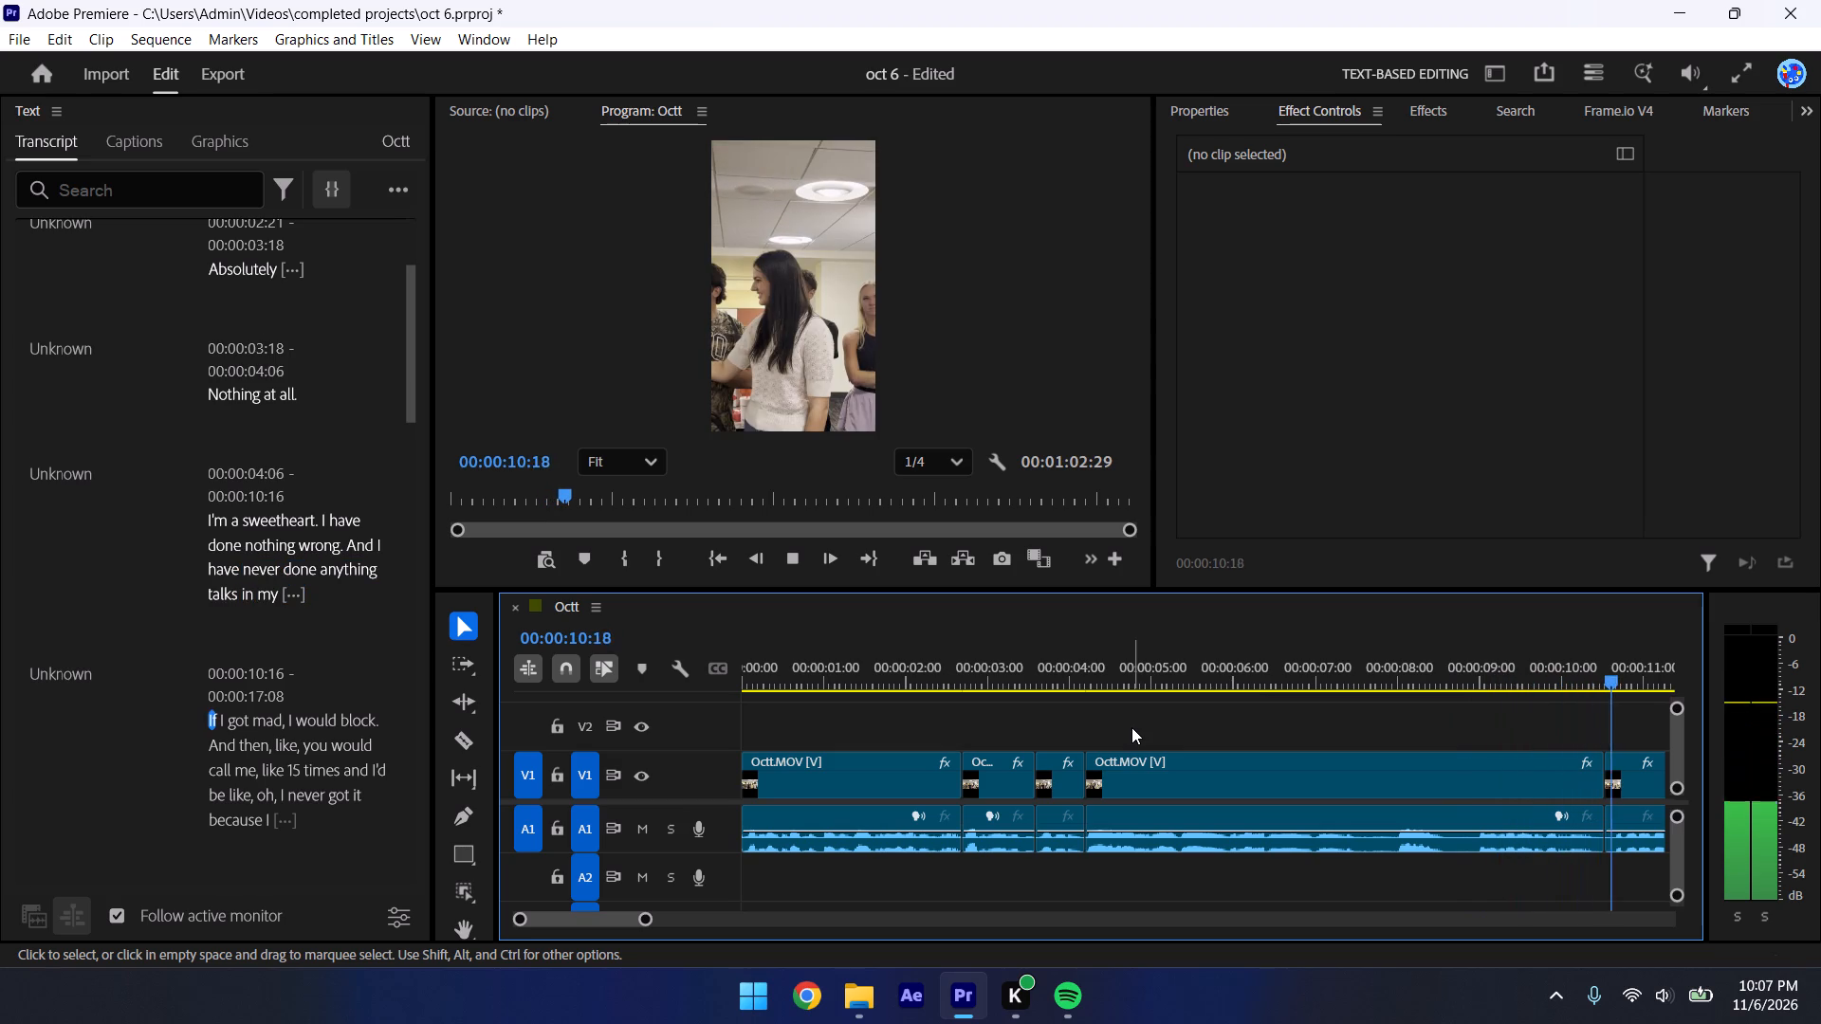
{"action": "key", "text": "space"}
Set the "If I got mad, I would block" clip's horizontal position to 3439 to frame the answering woman, and save the project.
{"action": "key", "text": "space"}
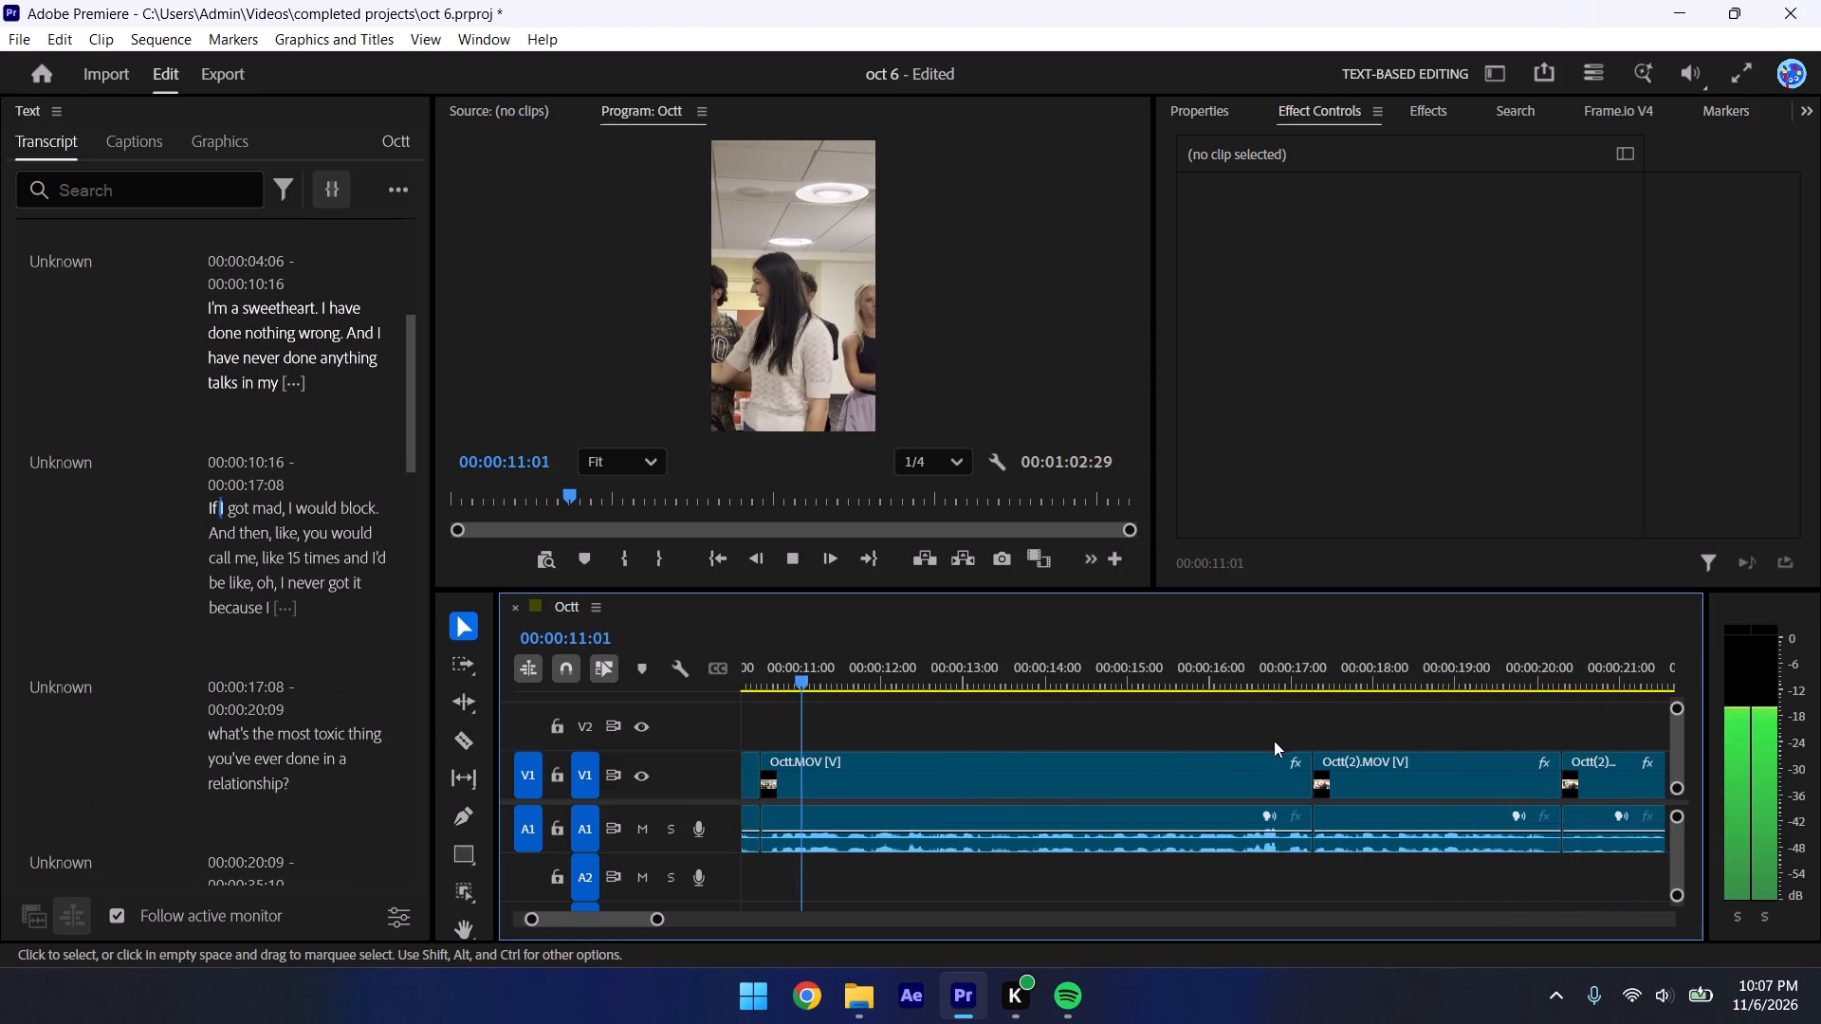
{"action": "key", "text": "space"}
{"action": "key", "text": "space"}
{"action": "key", "text": "space"}
{"action": "left_click", "coordinate": [908, 787]}
{"action": "left_click_drag", "start_coordinate": [1424, 263], "coordinate": [1483, 267]}
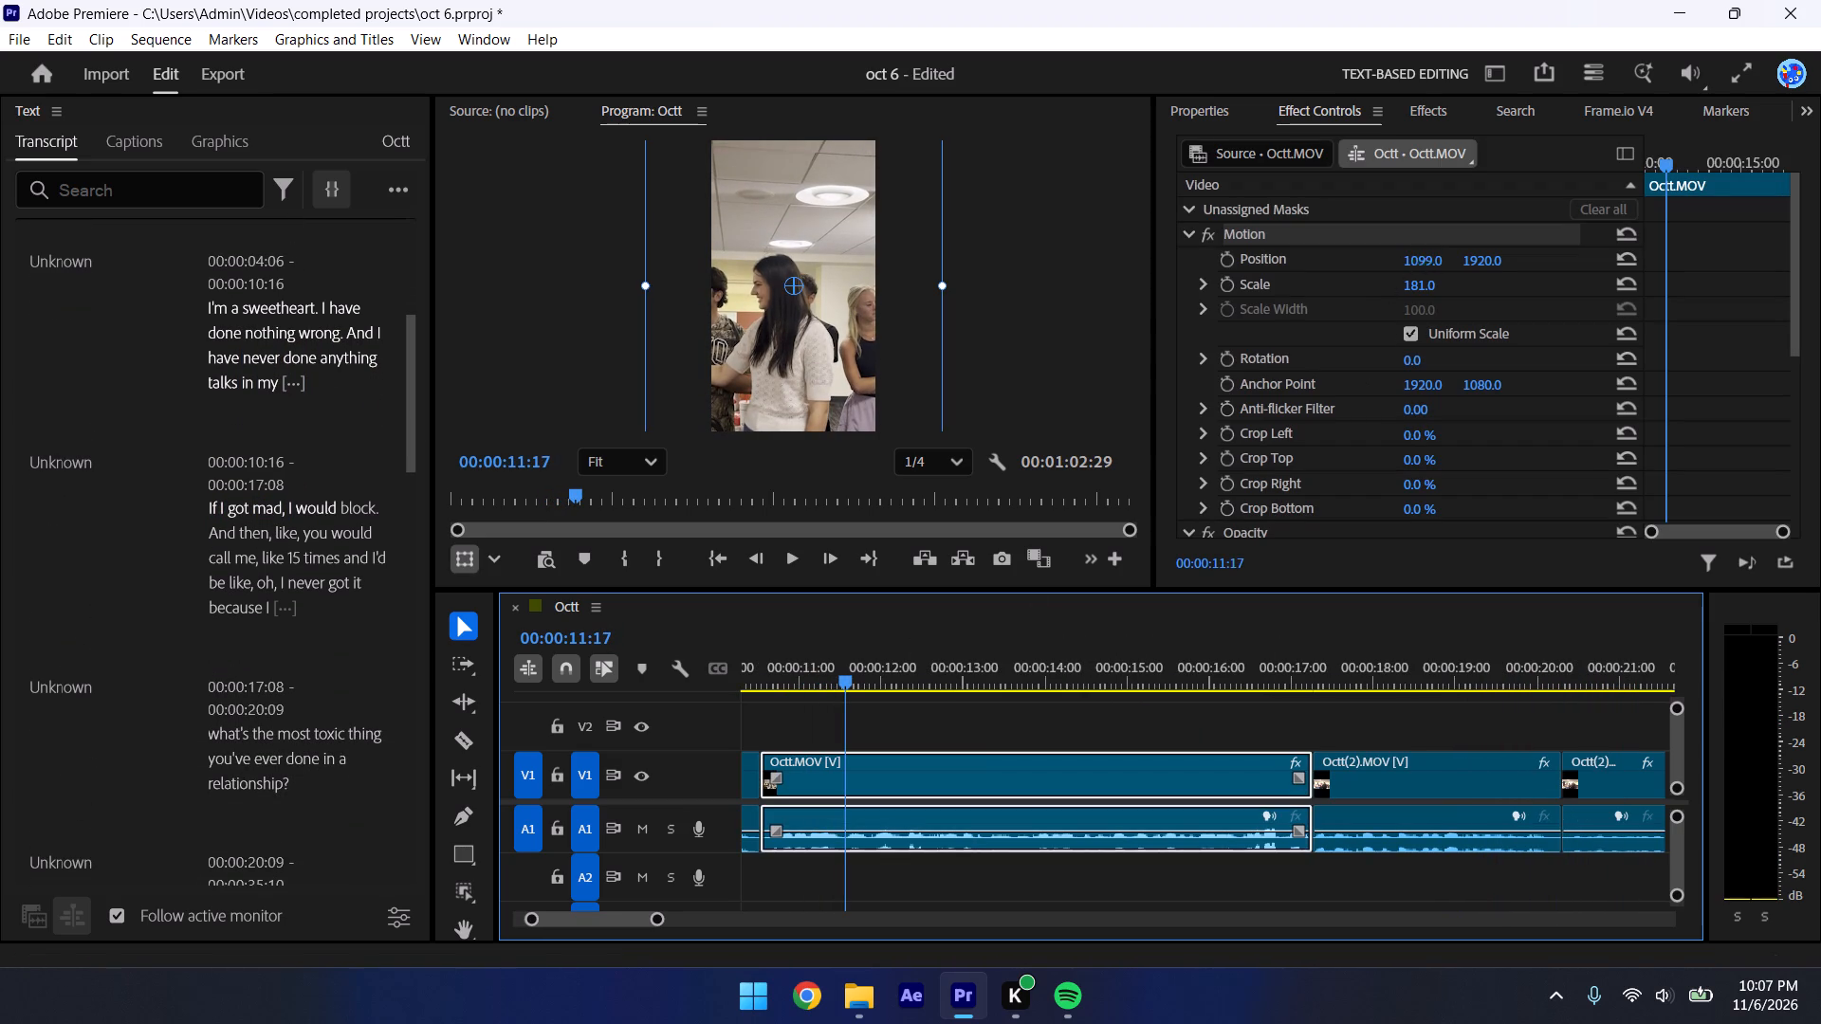
{"action": "left_click_drag", "start_coordinate": [1483, 267], "coordinate": [1601, 275]}
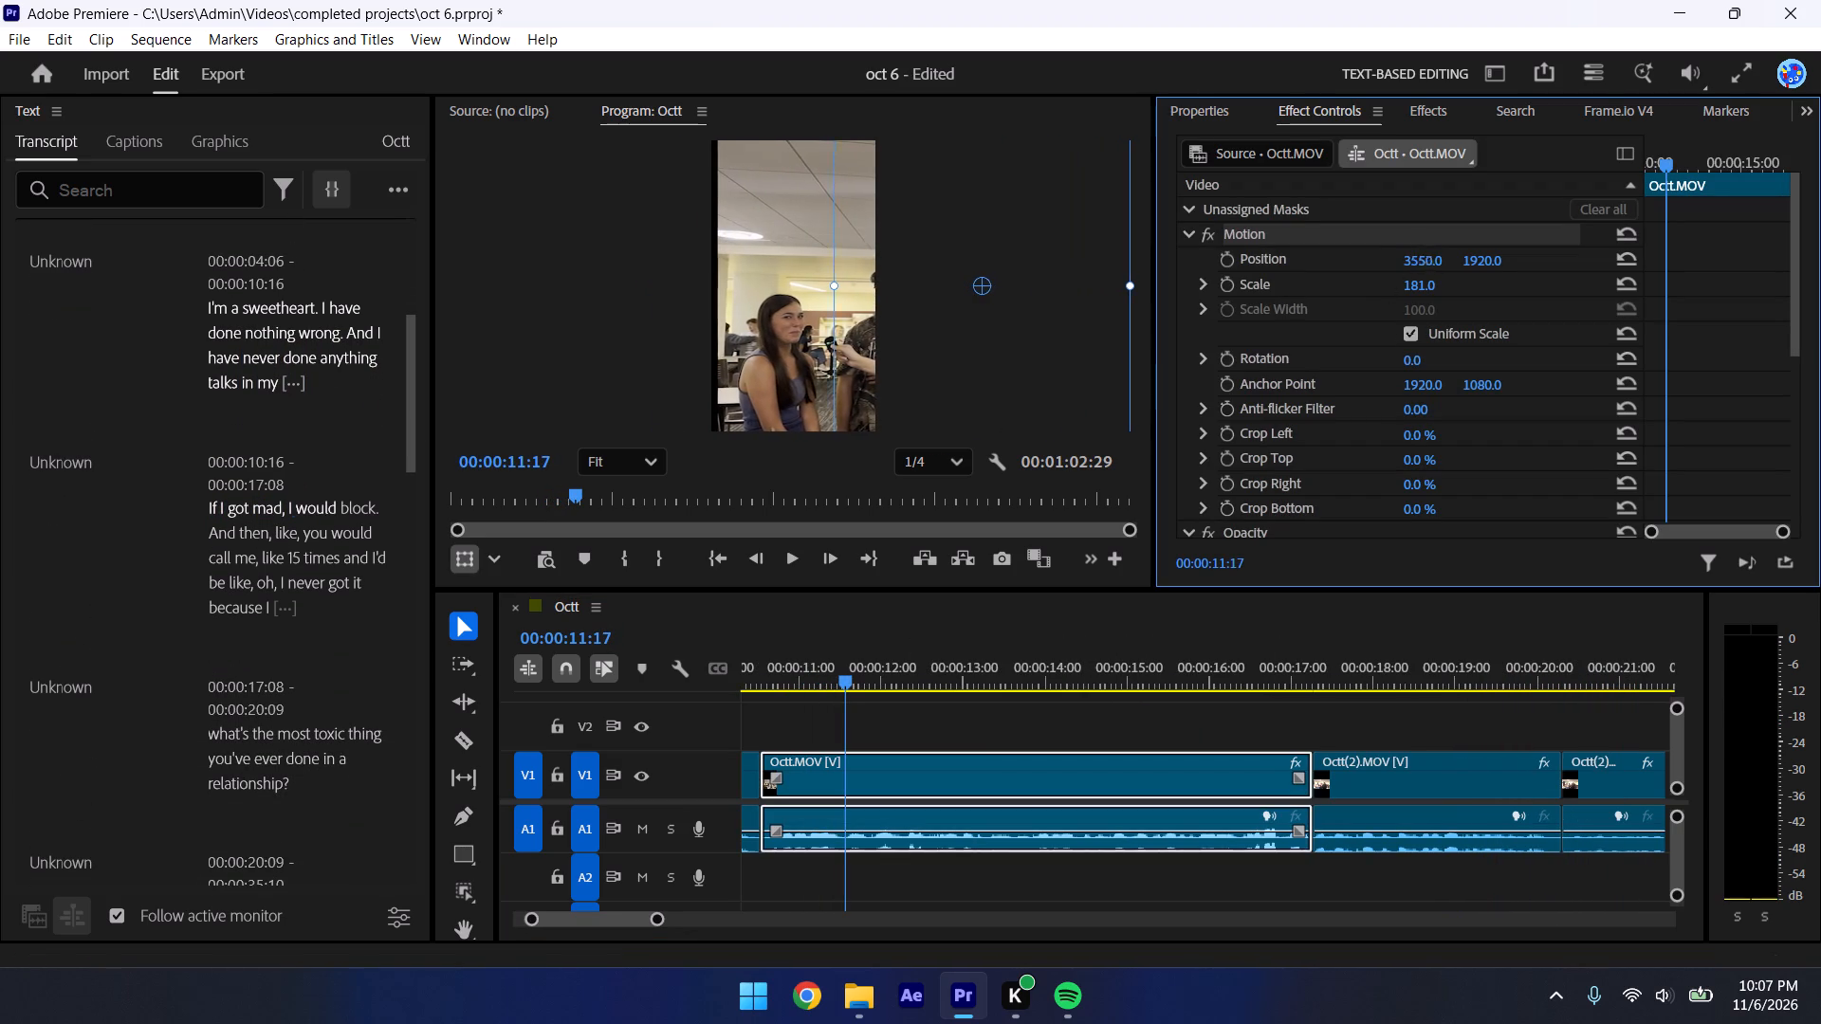
{"action": "left_click_drag", "start_coordinate": [1601, 275], "coordinate": [1477, 302]}
{"action": "key", "text": "space"}
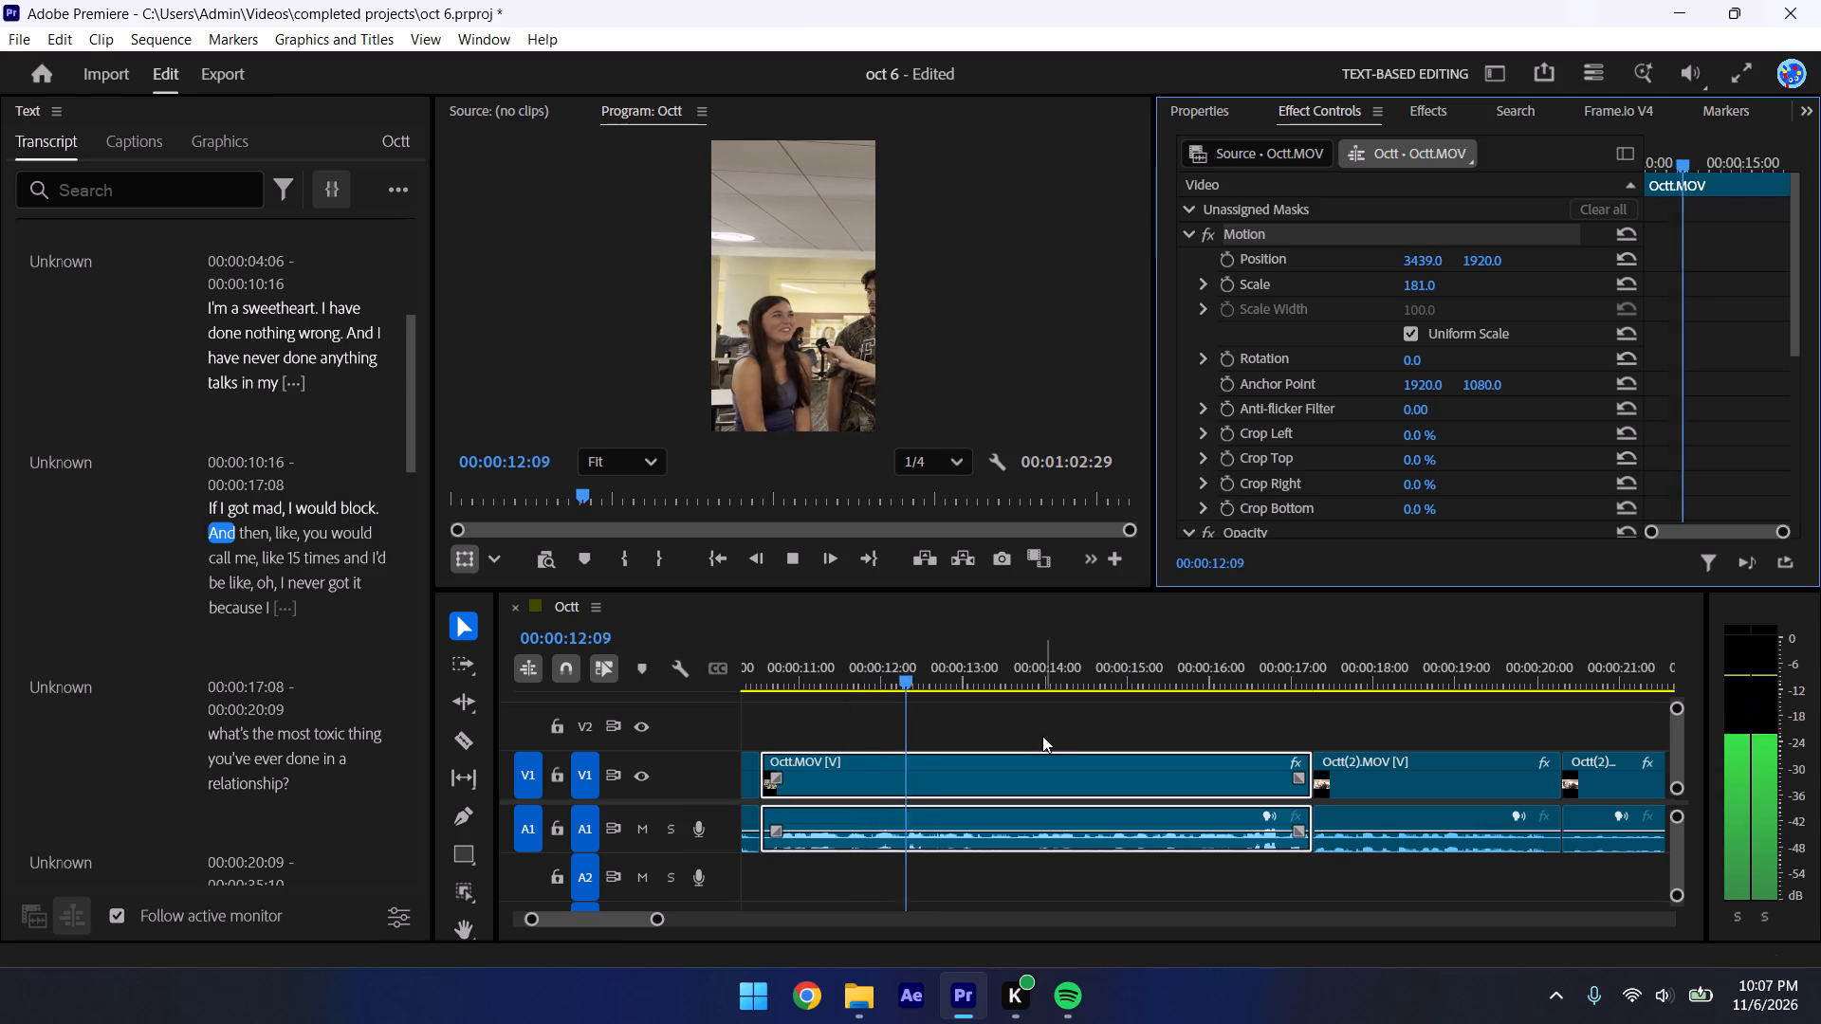
{"action": "key", "text": "ctrl+s"}
{"action": "left_click", "coordinate": [1042, 736]}
{"action": "key", "text": "space"}
{"action": "key", "text": "space"}
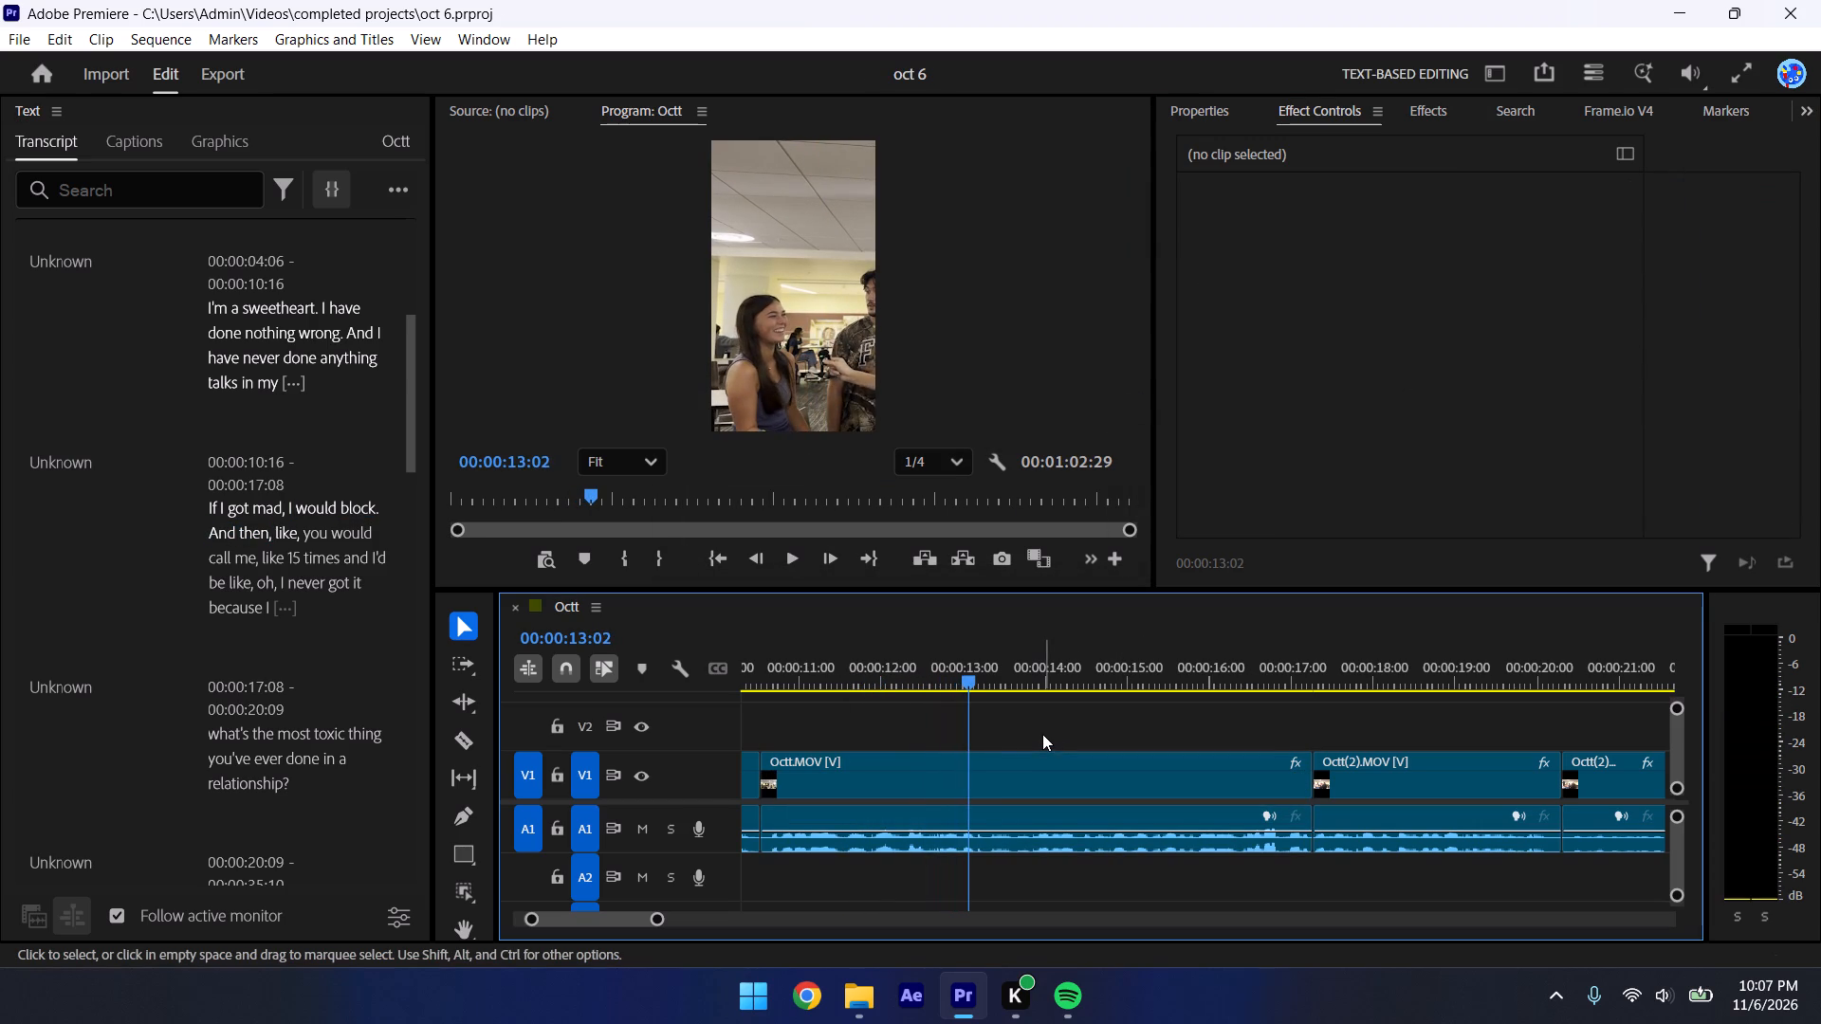
{"action": "key", "text": "space"}
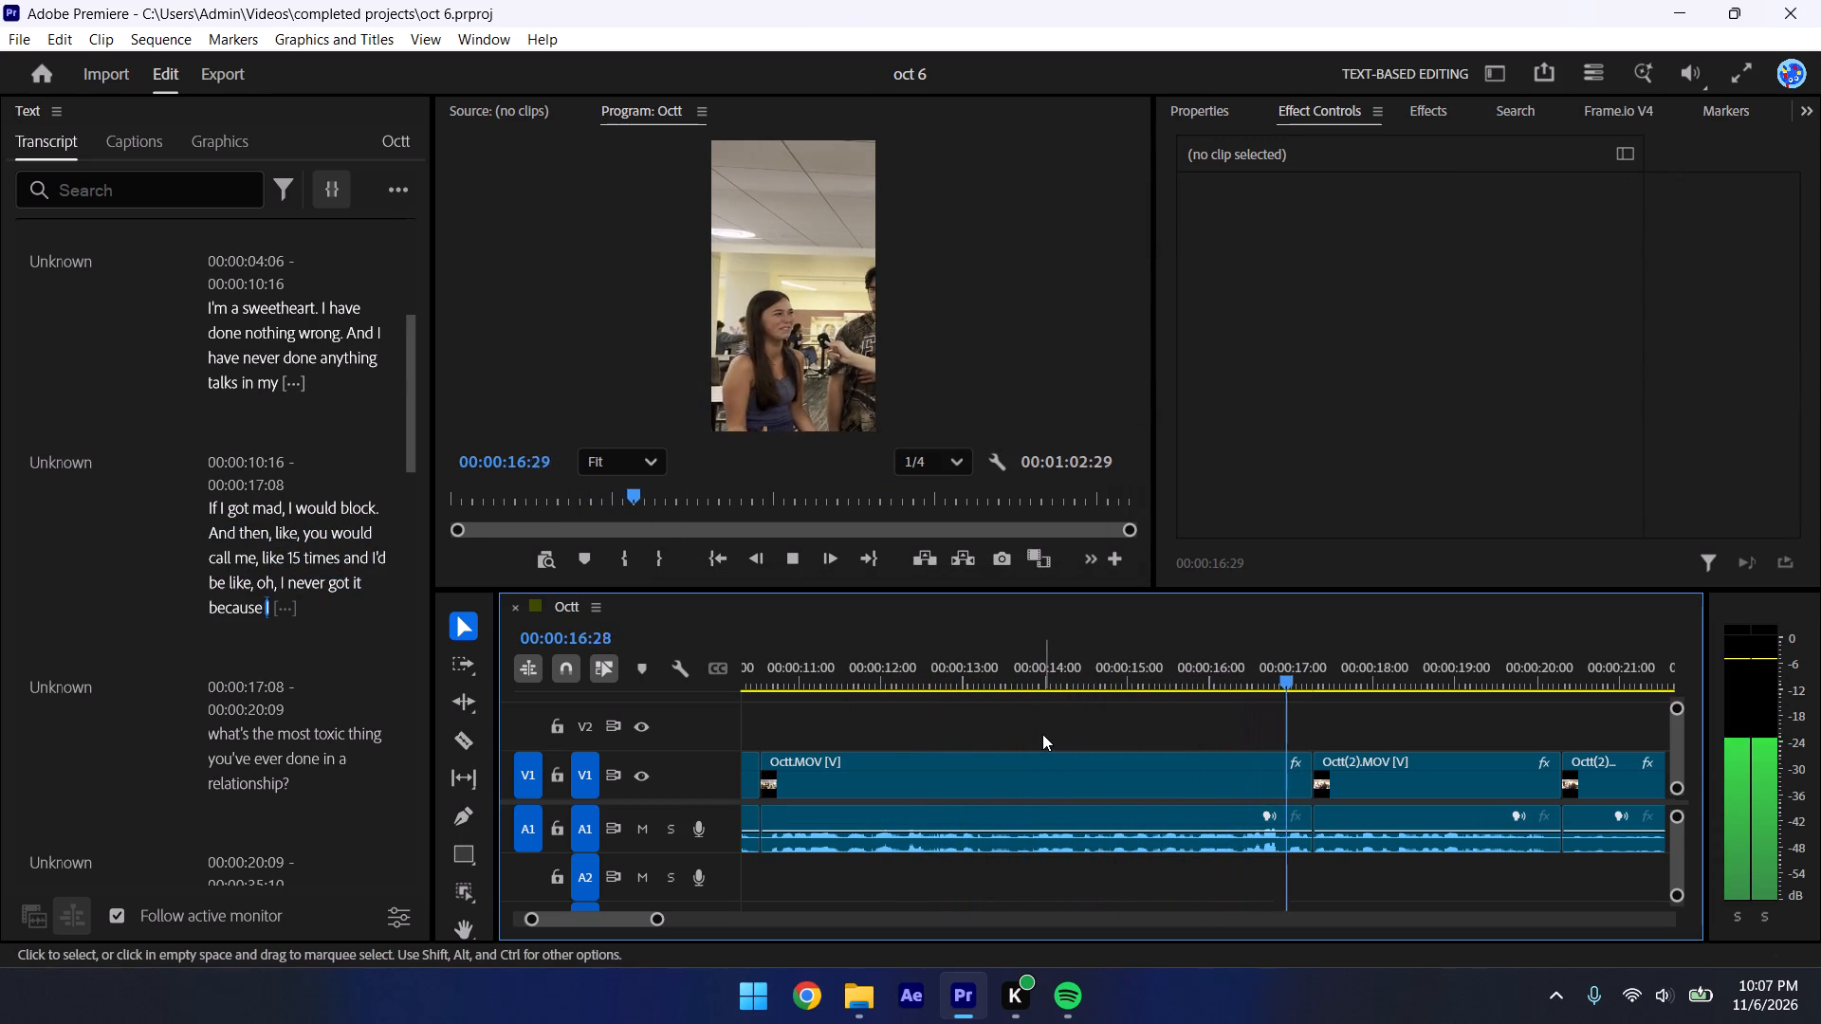
{"action": "key", "text": "space"}
Shift the first Octt(2).MOV clip horizontally to bring the interviewer asking the question into frame.
{"action": "key", "text": "space"}
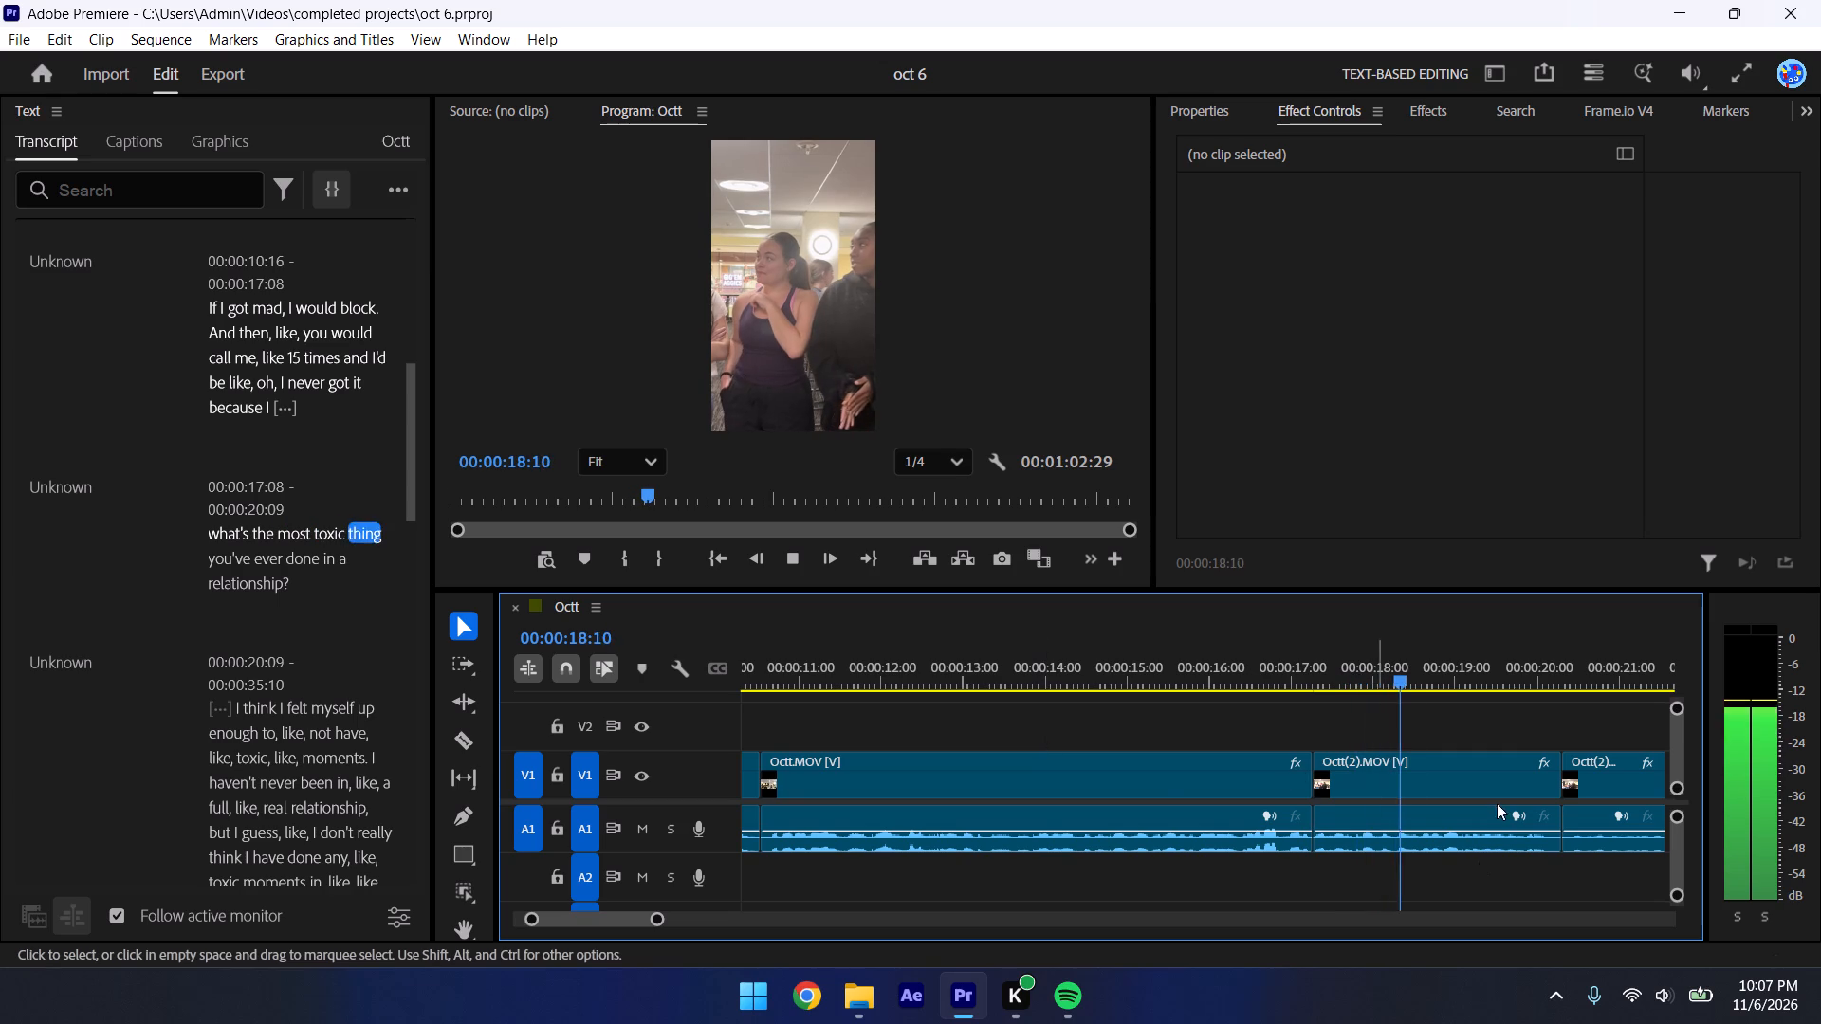
{"action": "key", "text": "space"}
{"action": "left_click", "coordinate": [1457, 764]}
{"action": "left_click_drag", "start_coordinate": [1410, 265], "coordinate": [1506, 273]}
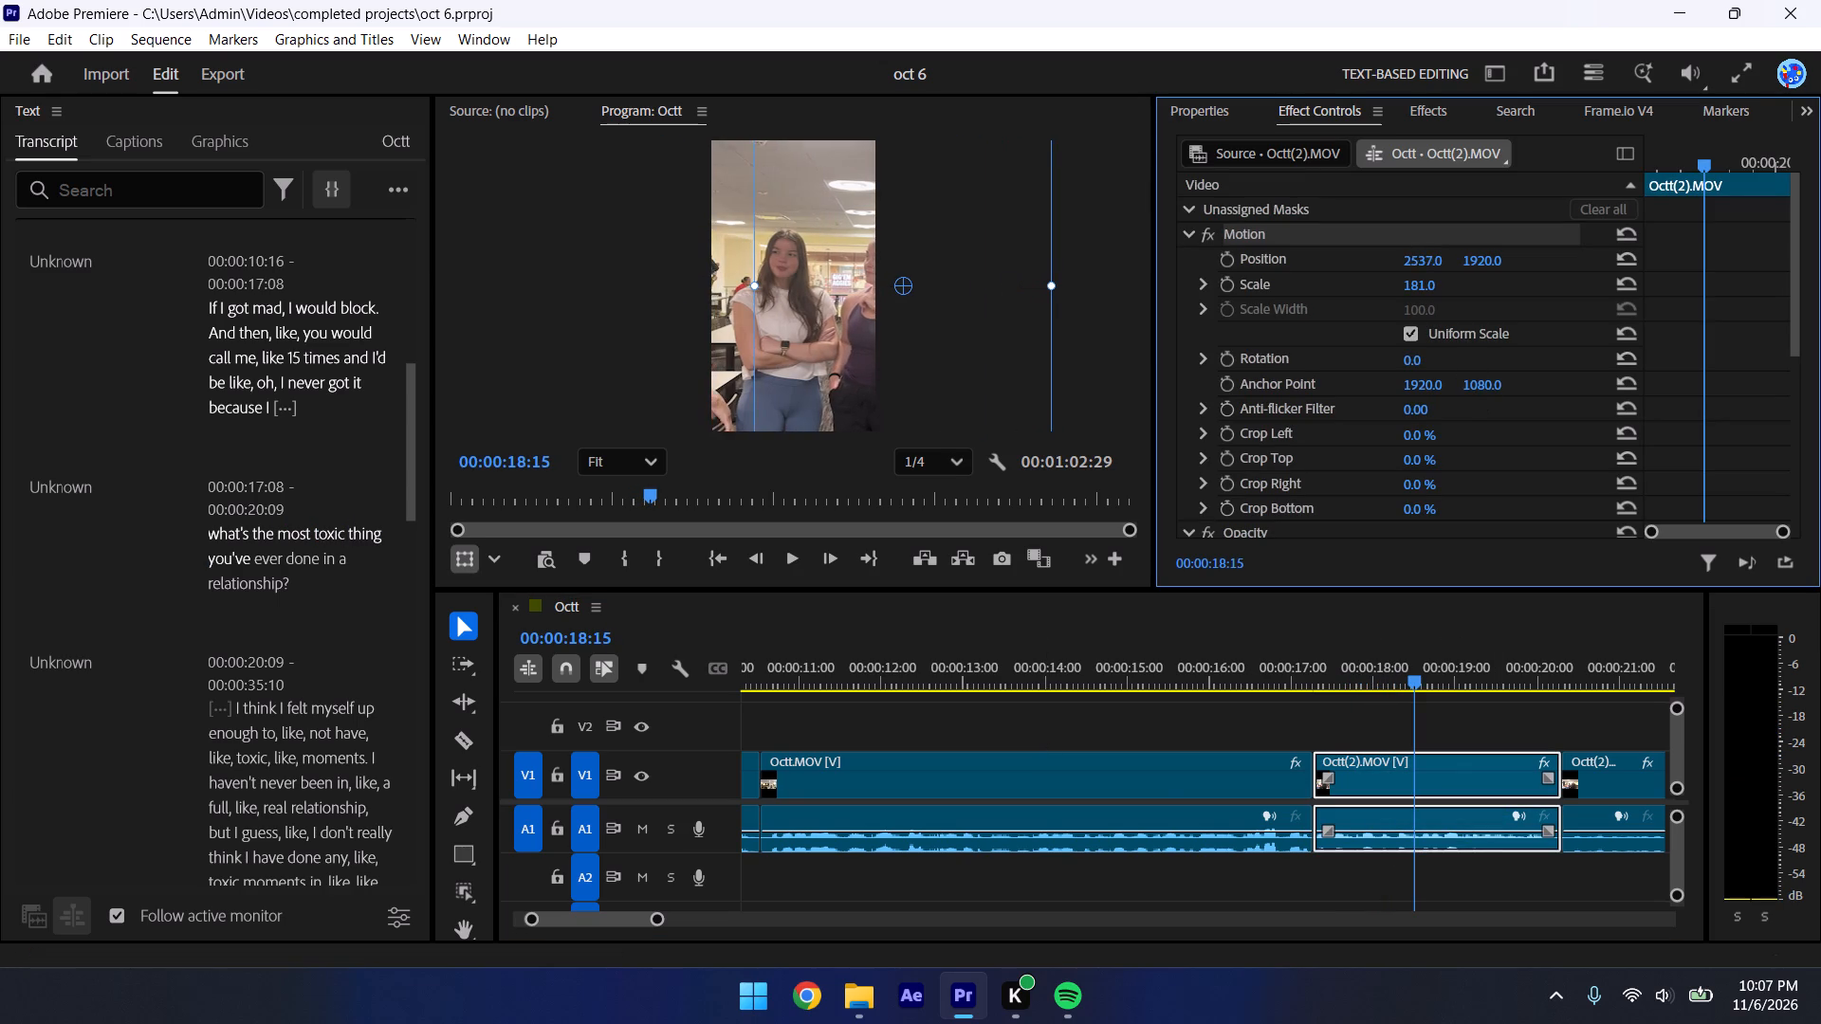
{"action": "left_click_drag", "start_coordinate": [1506, 273], "coordinate": [999, 307]}
{"action": "key", "text": "space"}
{"action": "left_click", "coordinate": [1169, 734]}
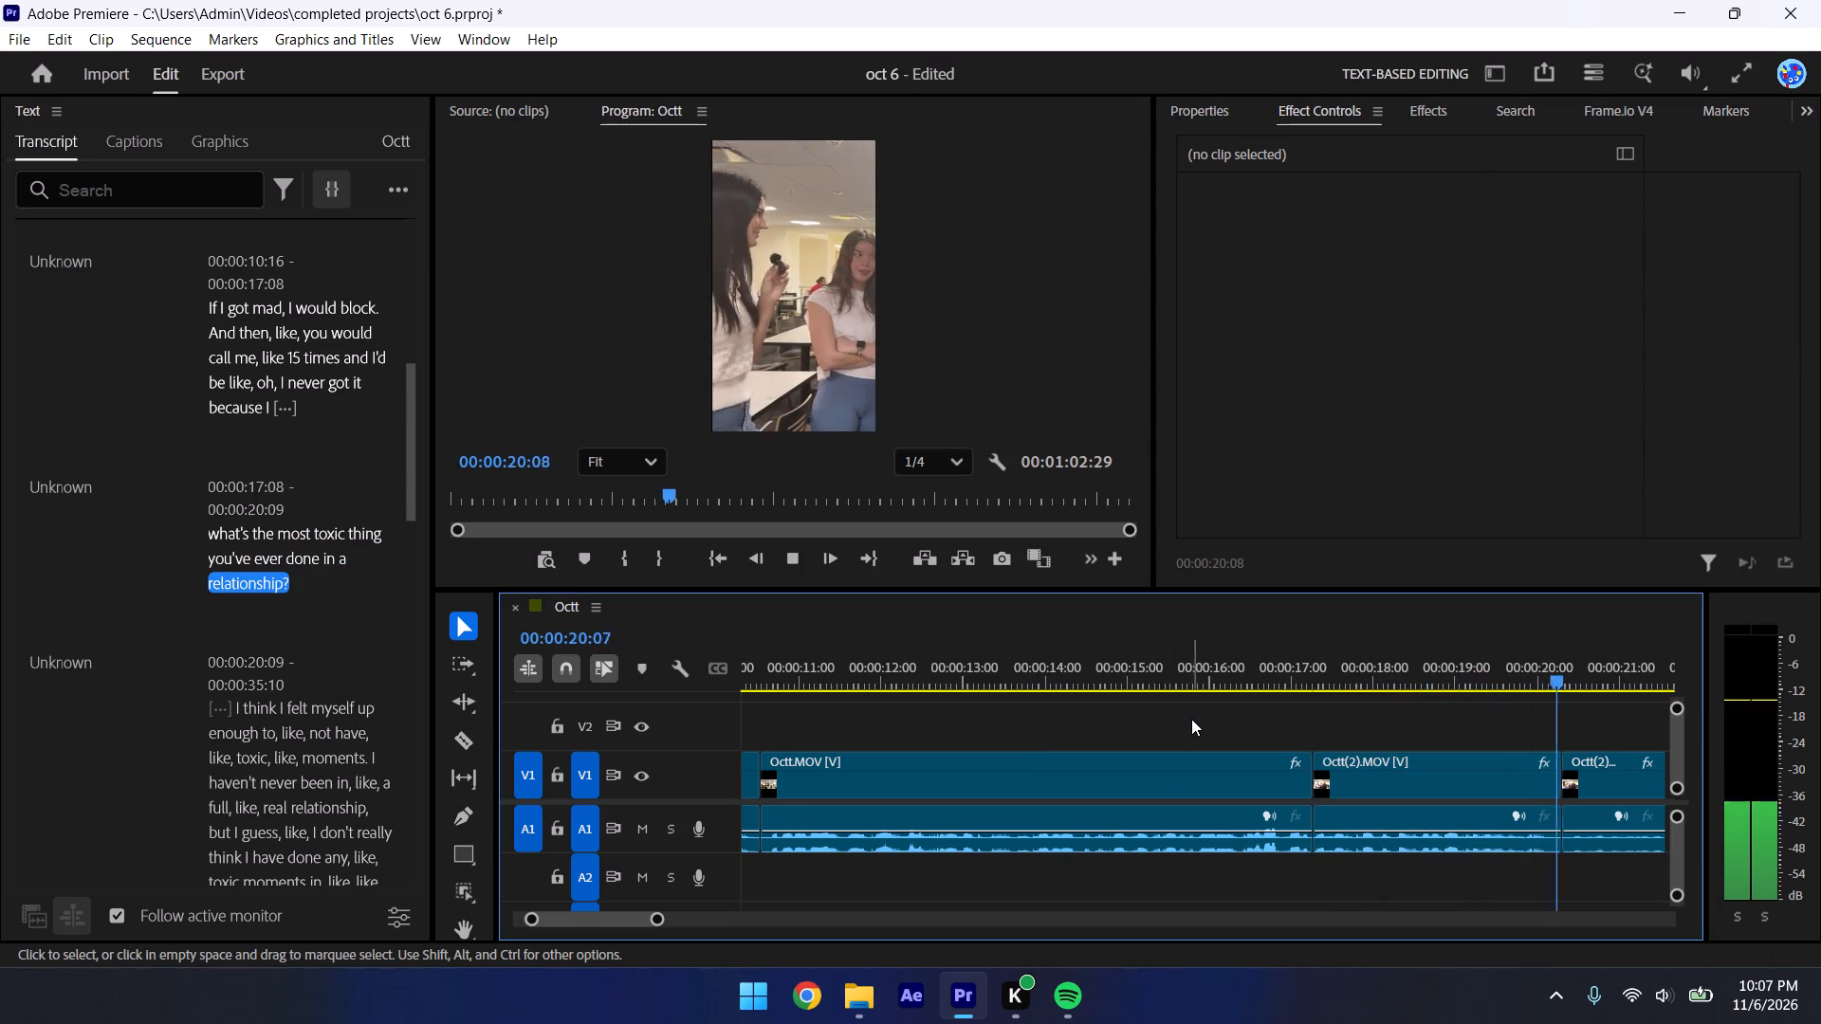
{"action": "key", "text": "space"}
Set the second Octt(2).MOV clip's ("I think I felt myself up") horizontal position to 205 to frame its speaker, and save.
{"action": "key", "text": "space"}
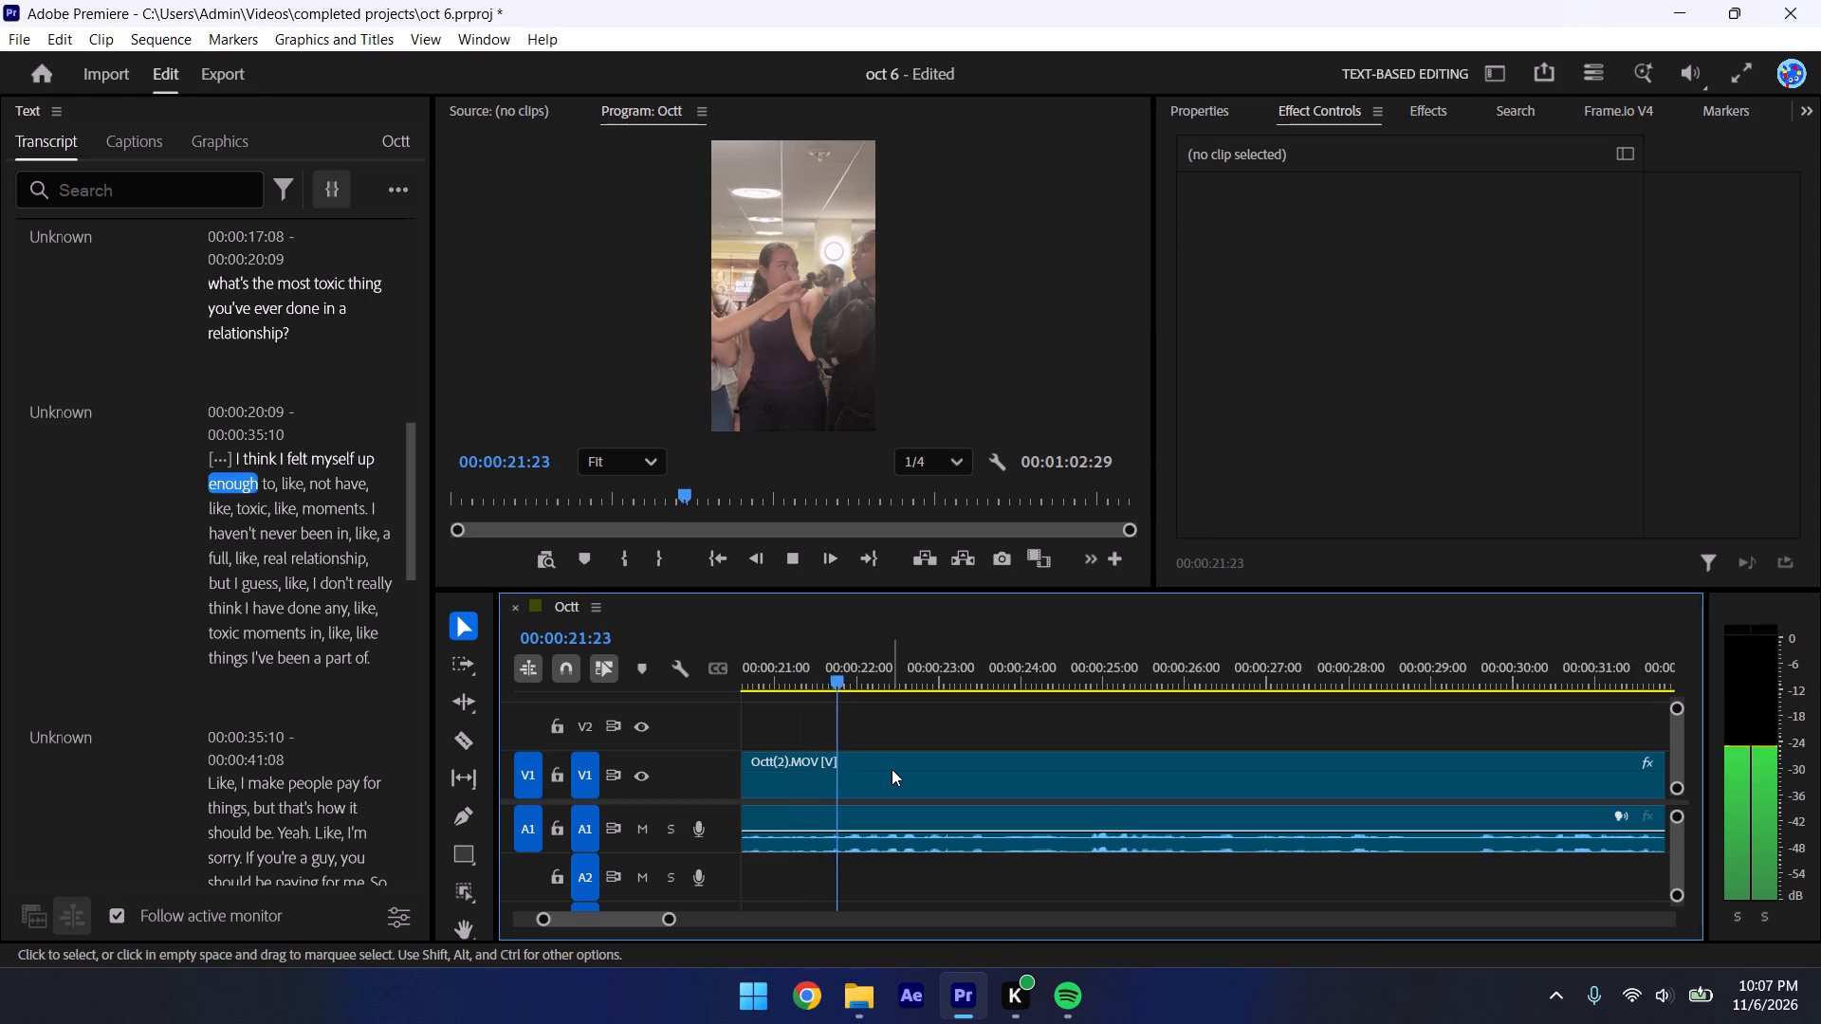
{"action": "left_click", "coordinate": [892, 769]}
{"action": "key", "text": "space"}
{"action": "left_click_drag", "start_coordinate": [1423, 262], "coordinate": [174, 404]}
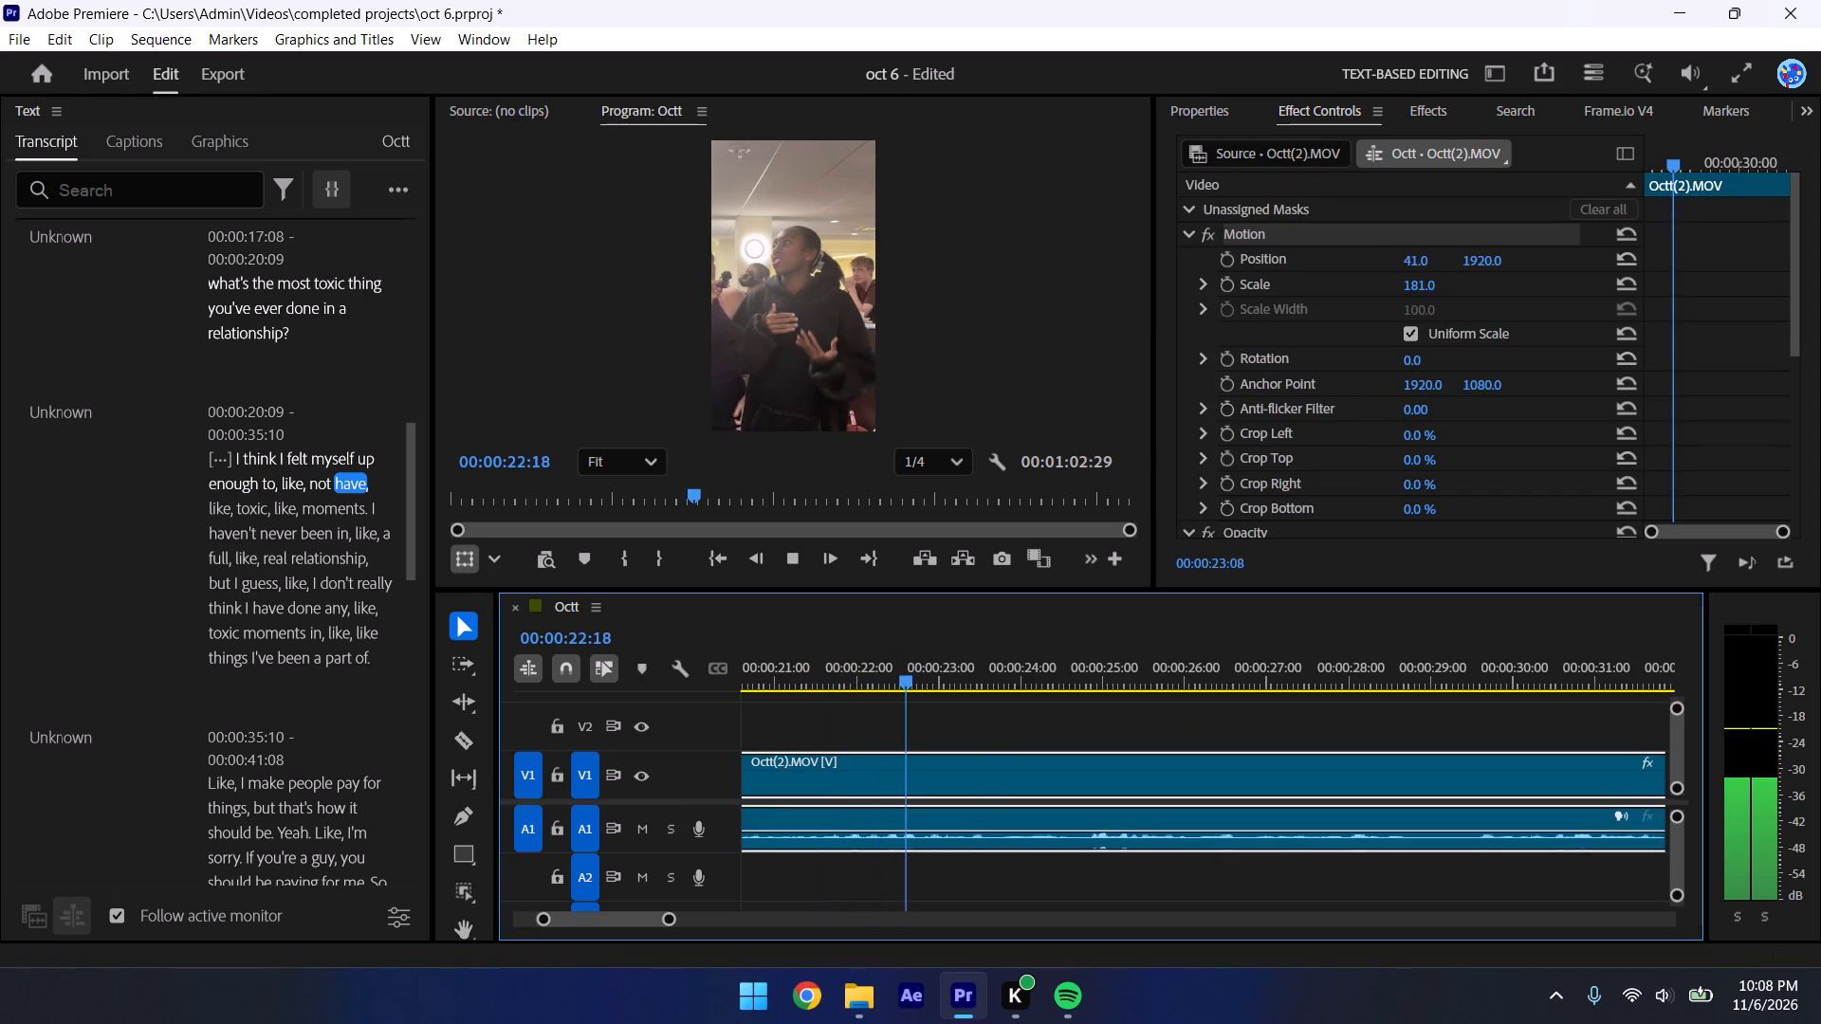
{"action": "left_click_drag", "start_coordinate": [174, 404], "coordinate": [380, 456]}
{"action": "key", "text": "ctrl+s"}
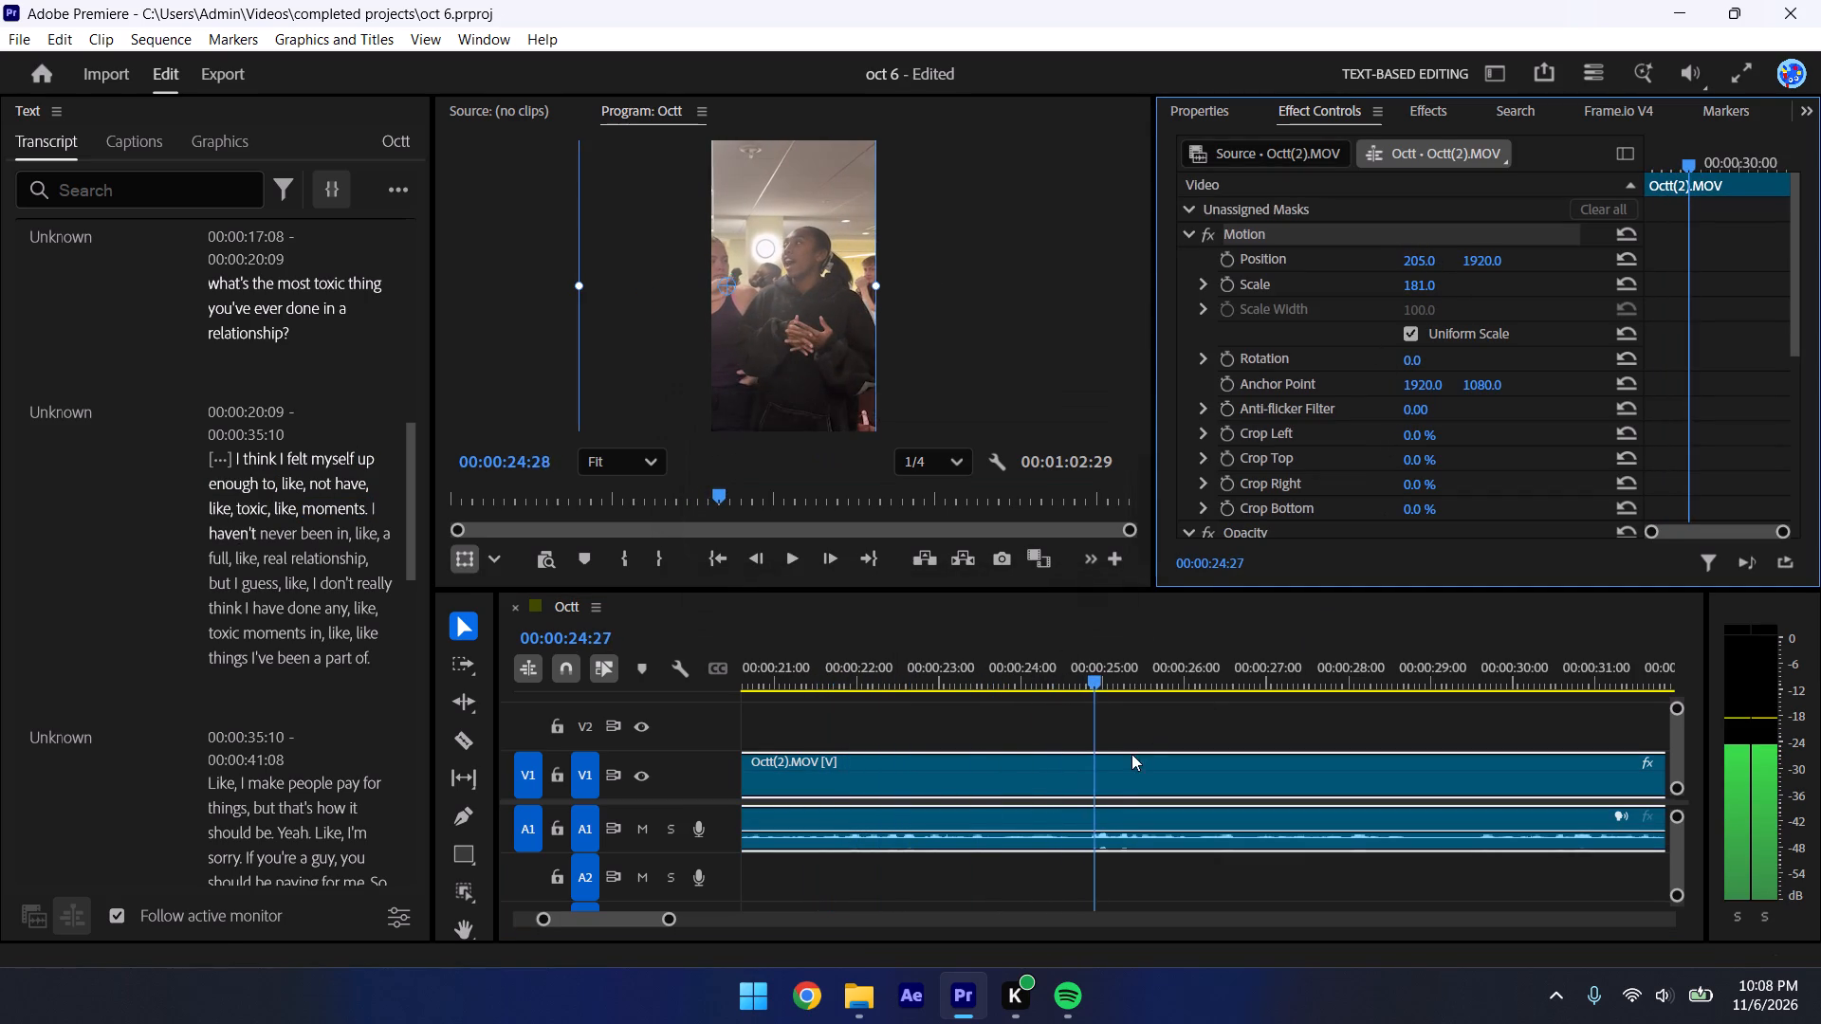
{"action": "key", "text": "space"}
{"action": "left_click", "coordinate": [1126, 715]}
{"action": "left_click", "coordinate": [1127, 715]}
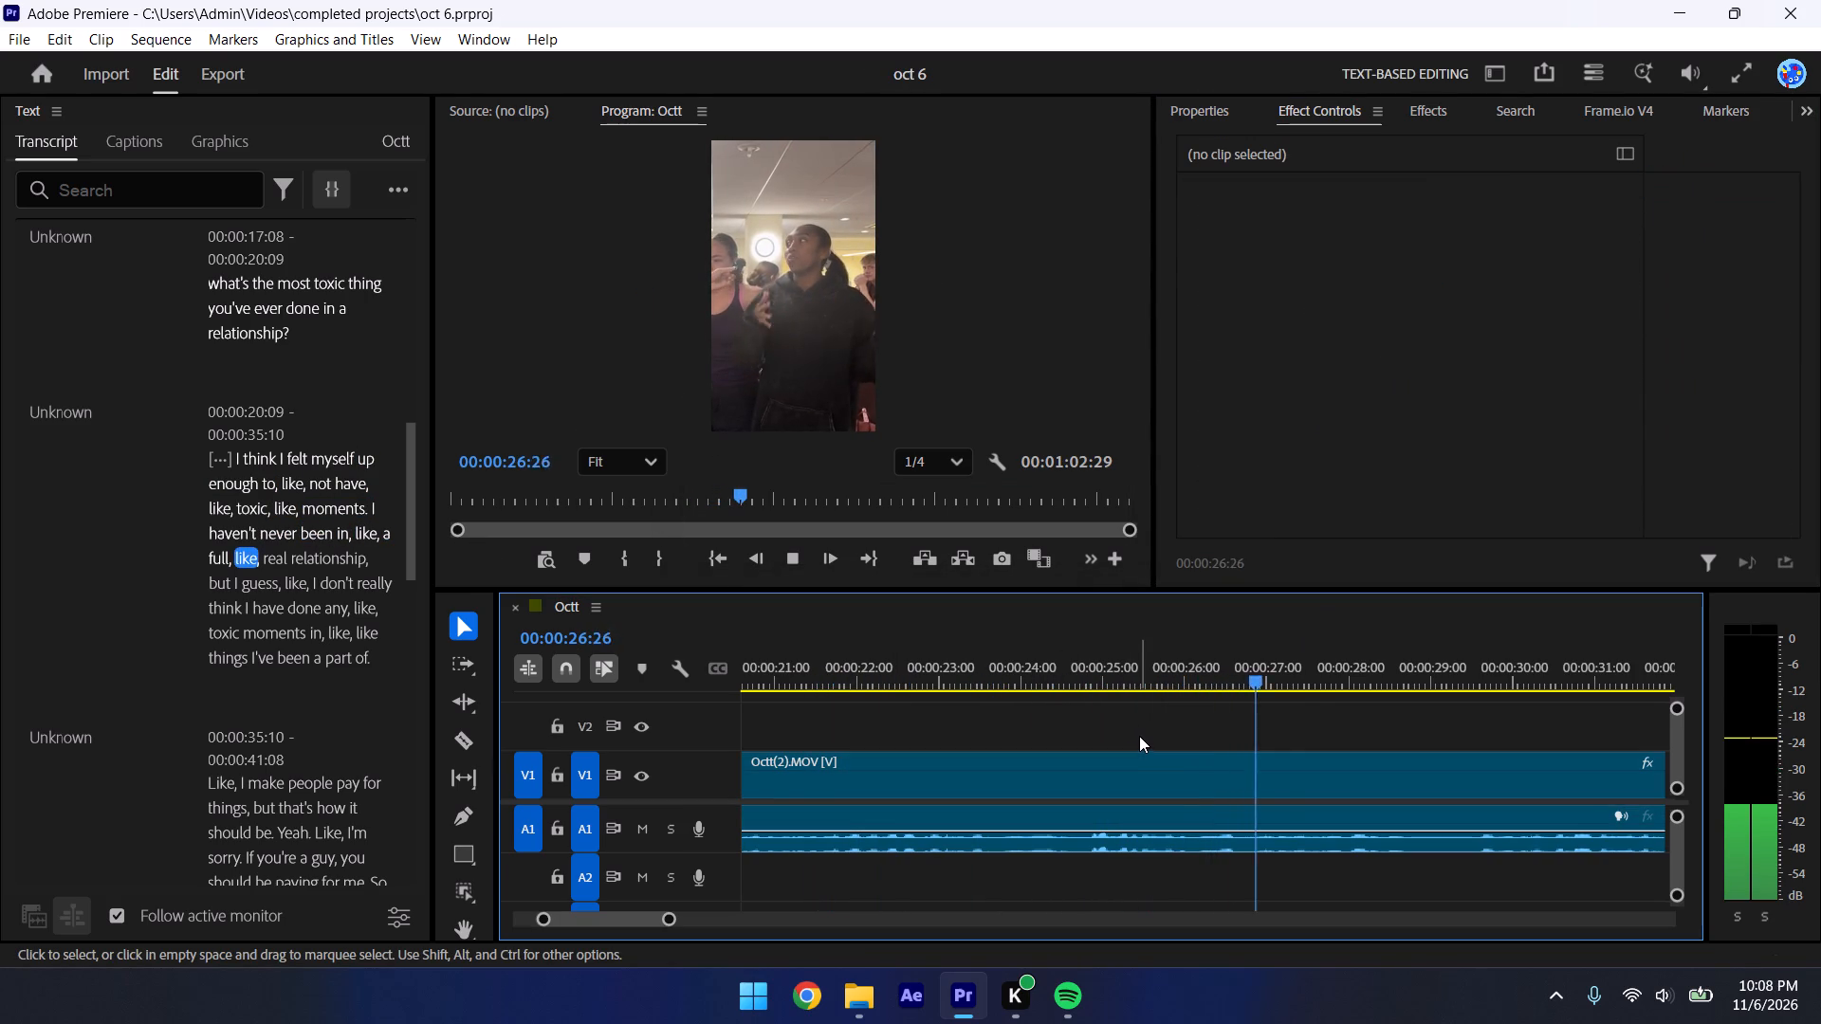
Set the "Like, I make people pay for things" clip's horizontal position to 1410 to frame the woman in the tank top.
{"action": "left_click_drag", "start_coordinate": [1409, 658], "coordinate": [1576, 664]}
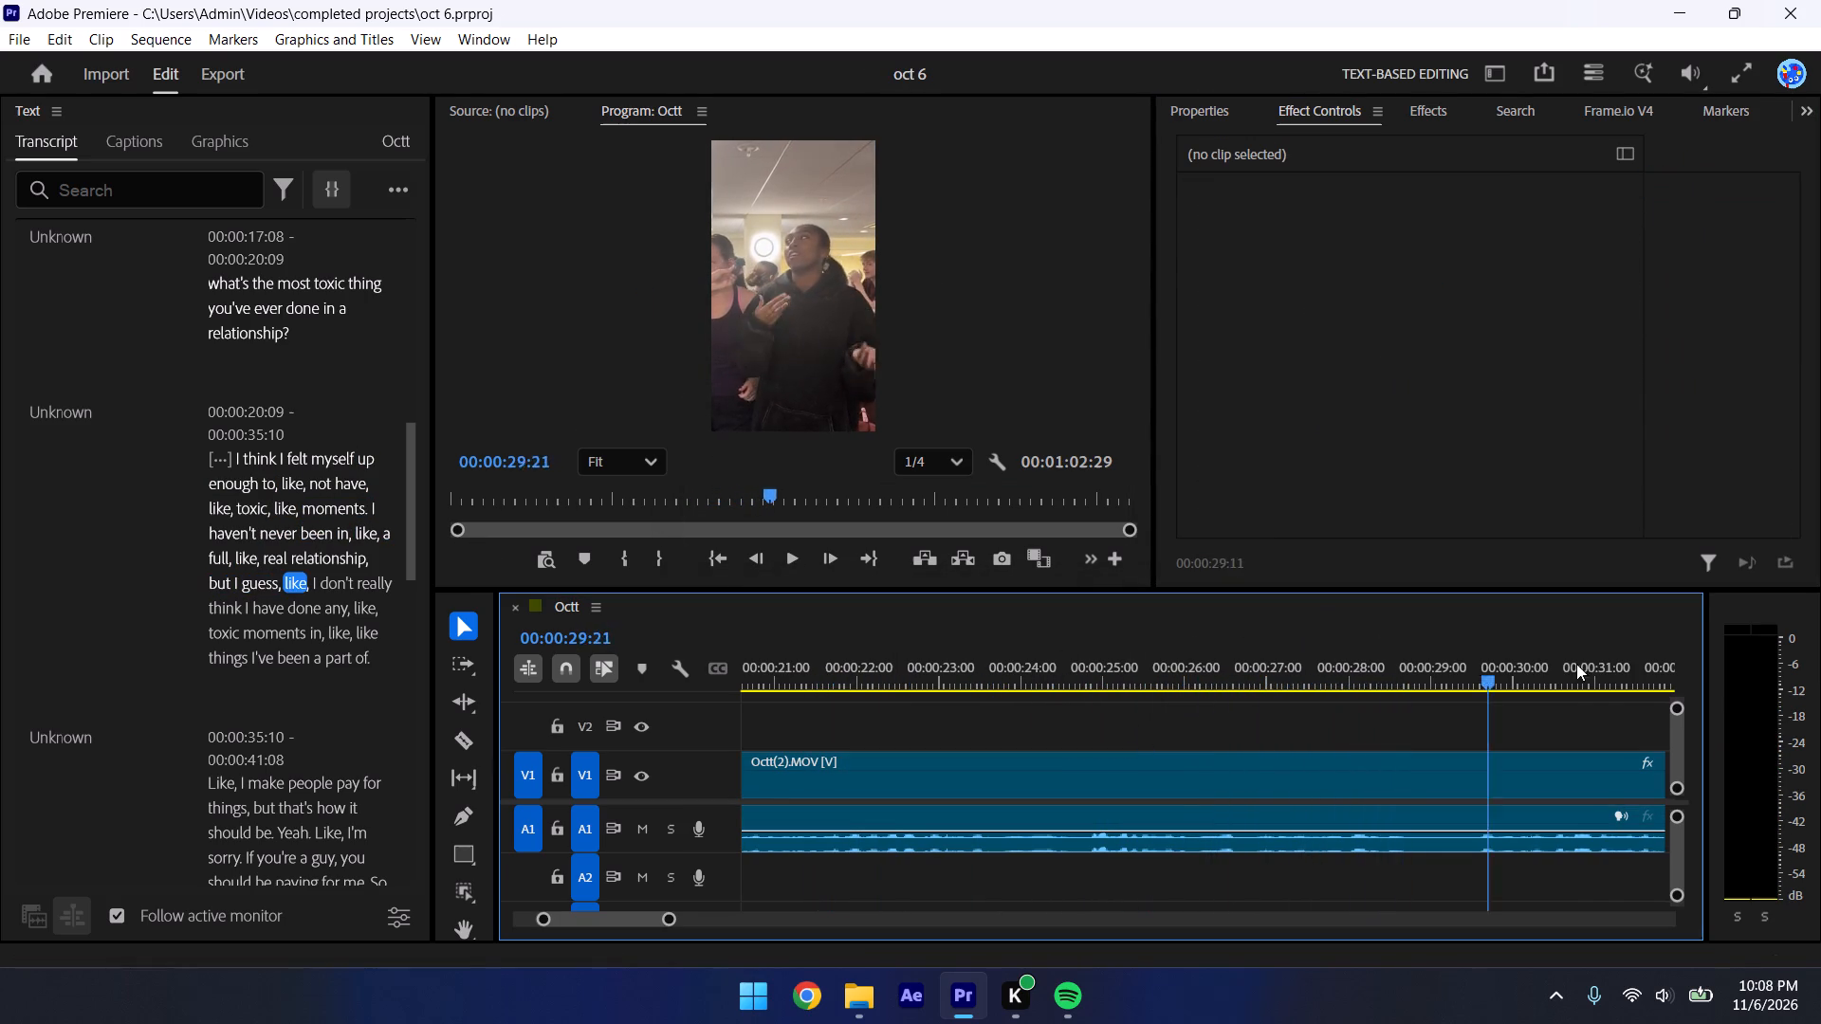
{"action": "left_click_drag", "start_coordinate": [1576, 664], "coordinate": [1430, 678]}
{"action": "key", "text": "space"}
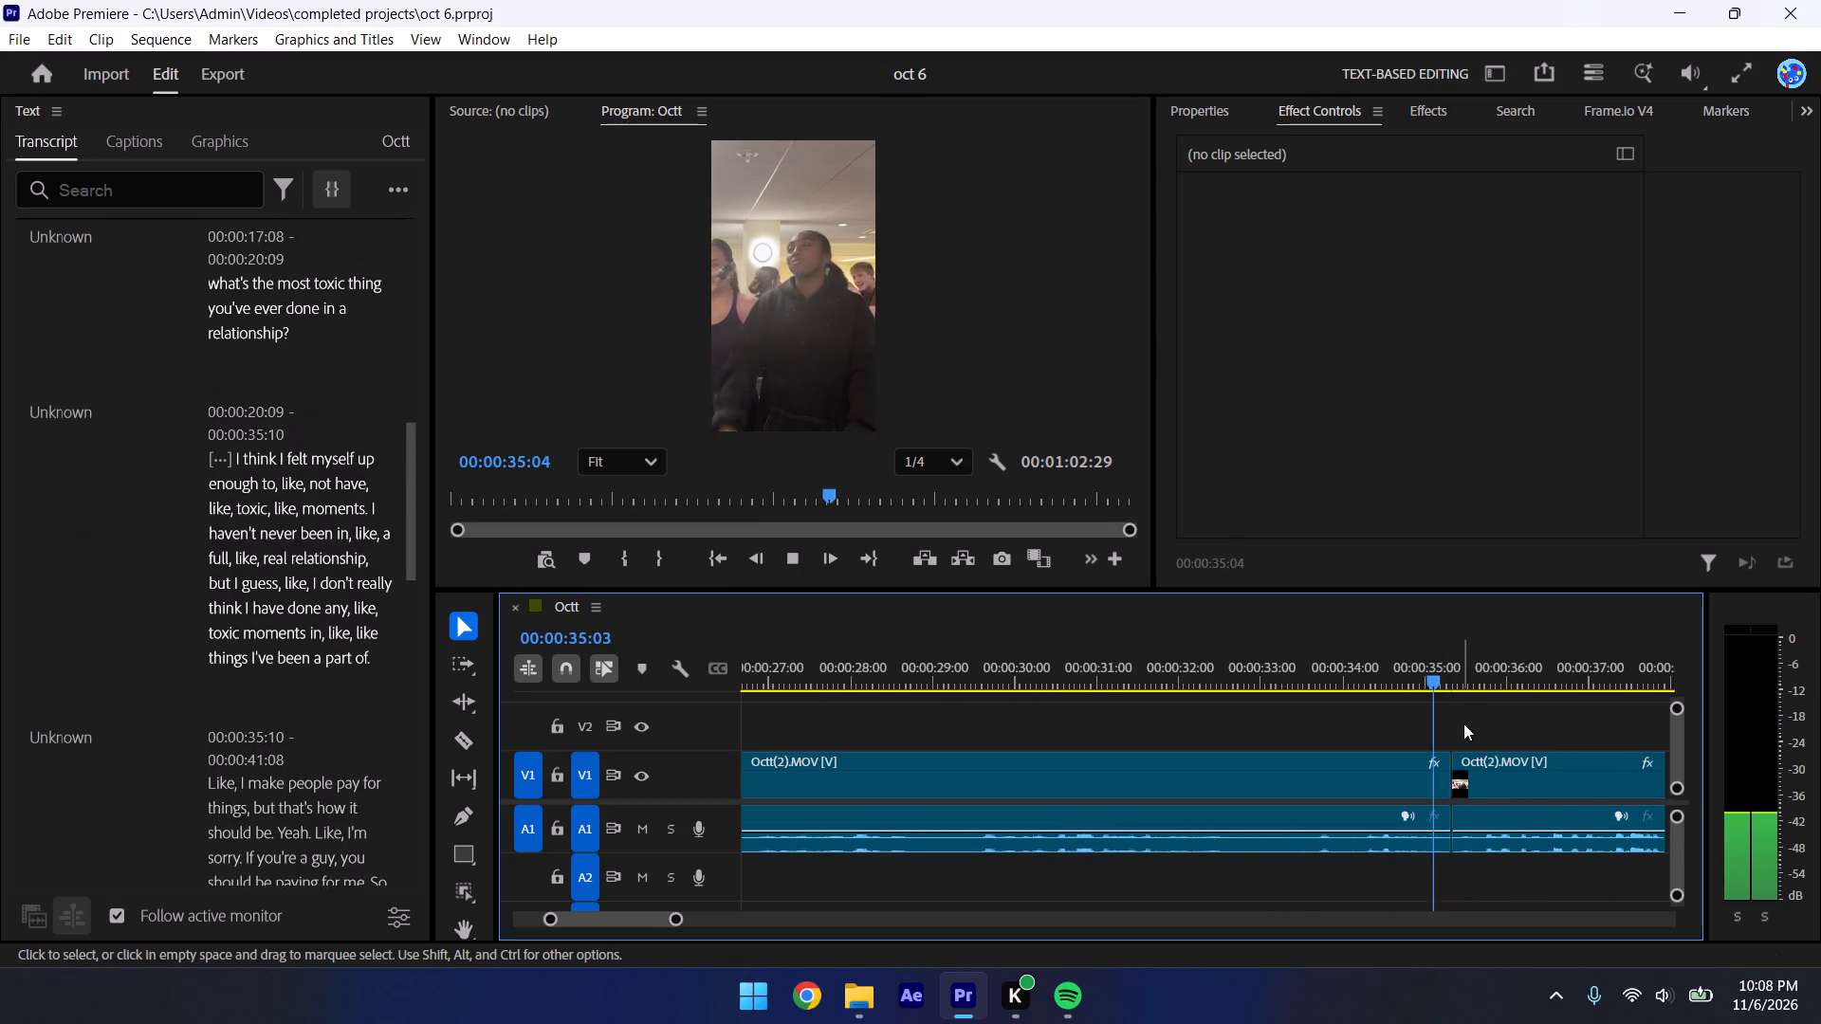
{"action": "left_click", "coordinate": [1469, 722]}
{"action": "key", "text": "space"}
{"action": "left_click", "coordinate": [1533, 801]}
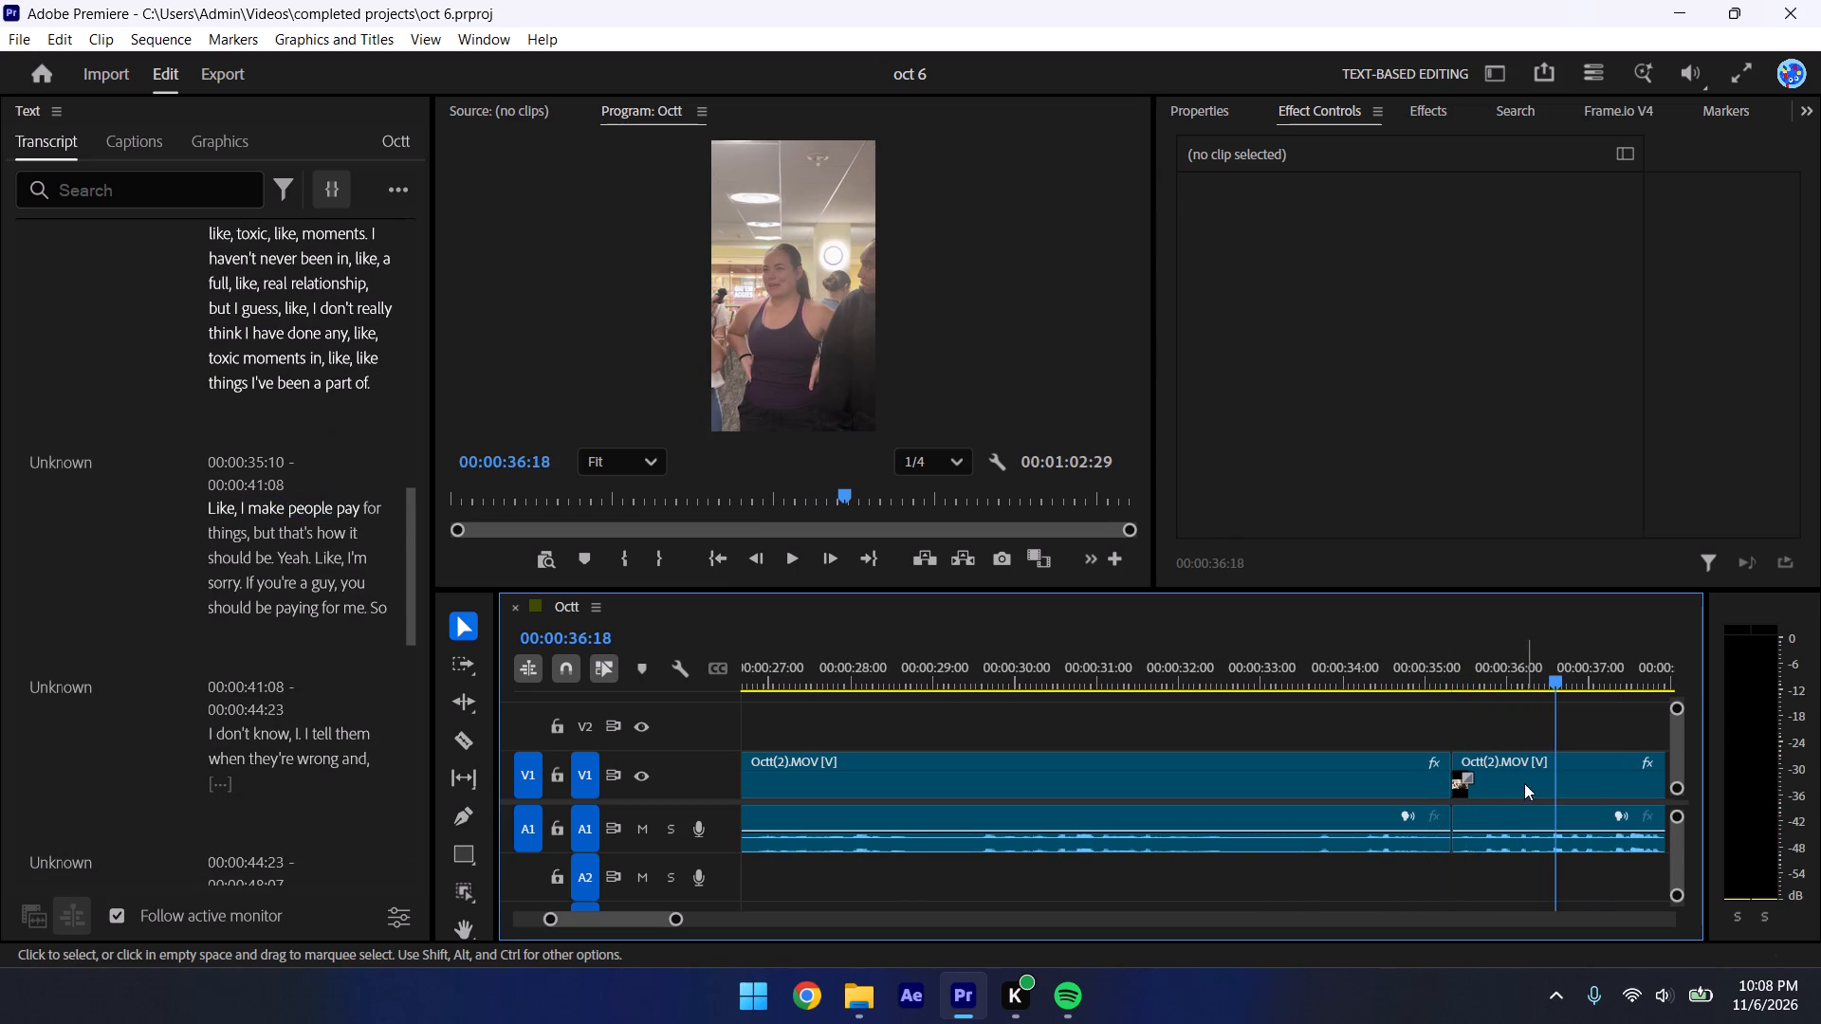
{"action": "left_click", "coordinate": [1523, 779]}
{"action": "left_click_drag", "start_coordinate": [1419, 265], "coordinate": [1811, 296]}
{"action": "key", "text": "space"}
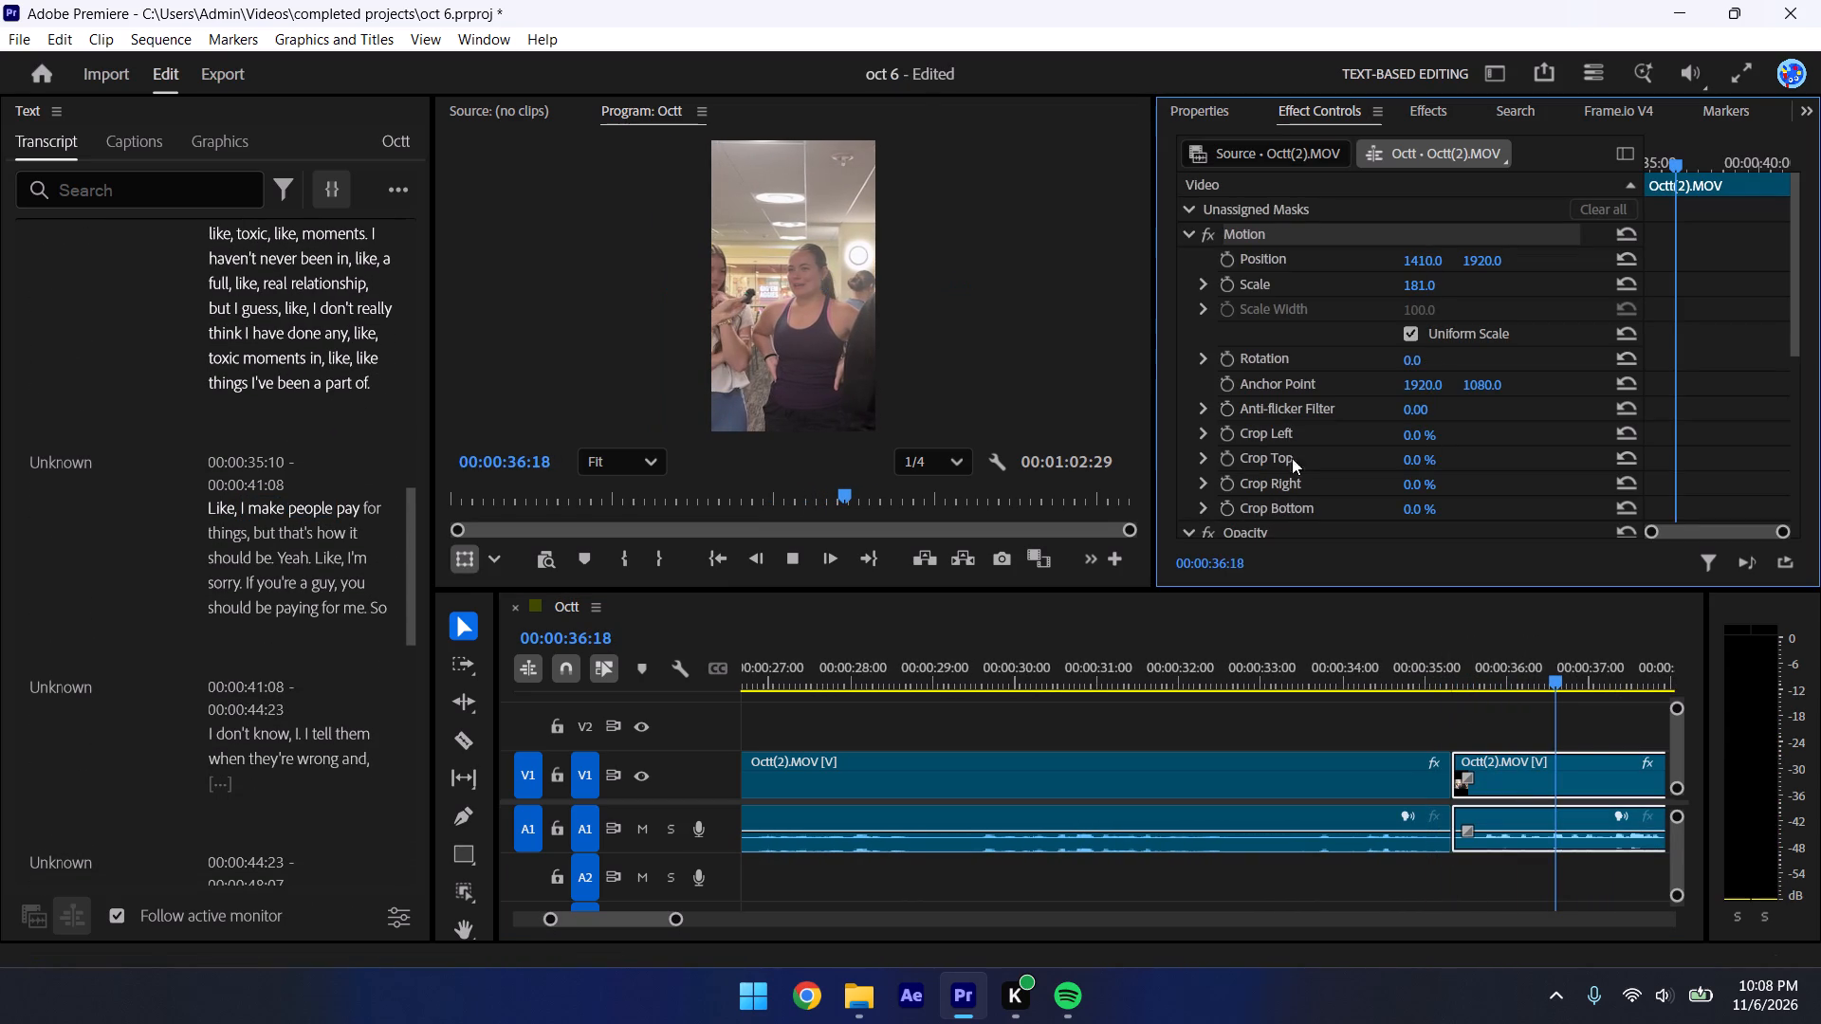
{"action": "left_click", "coordinate": [1099, 706]}
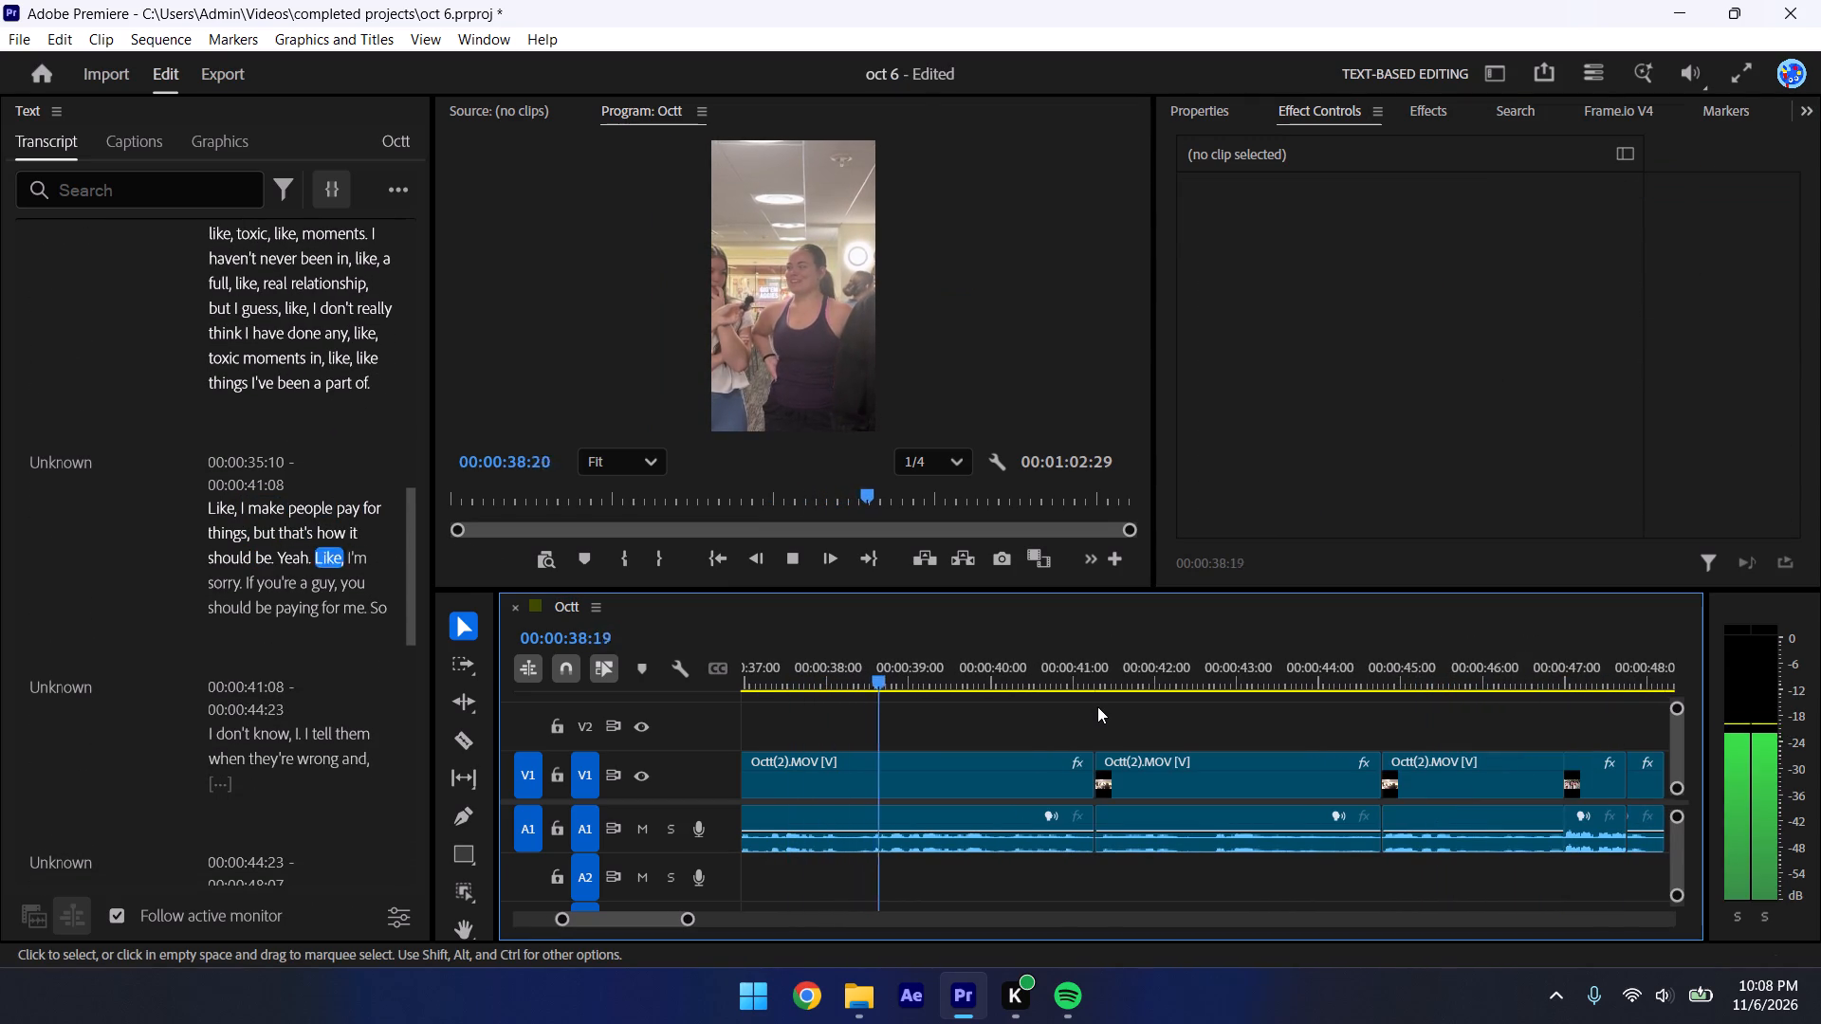
{"action": "key", "text": "space"}
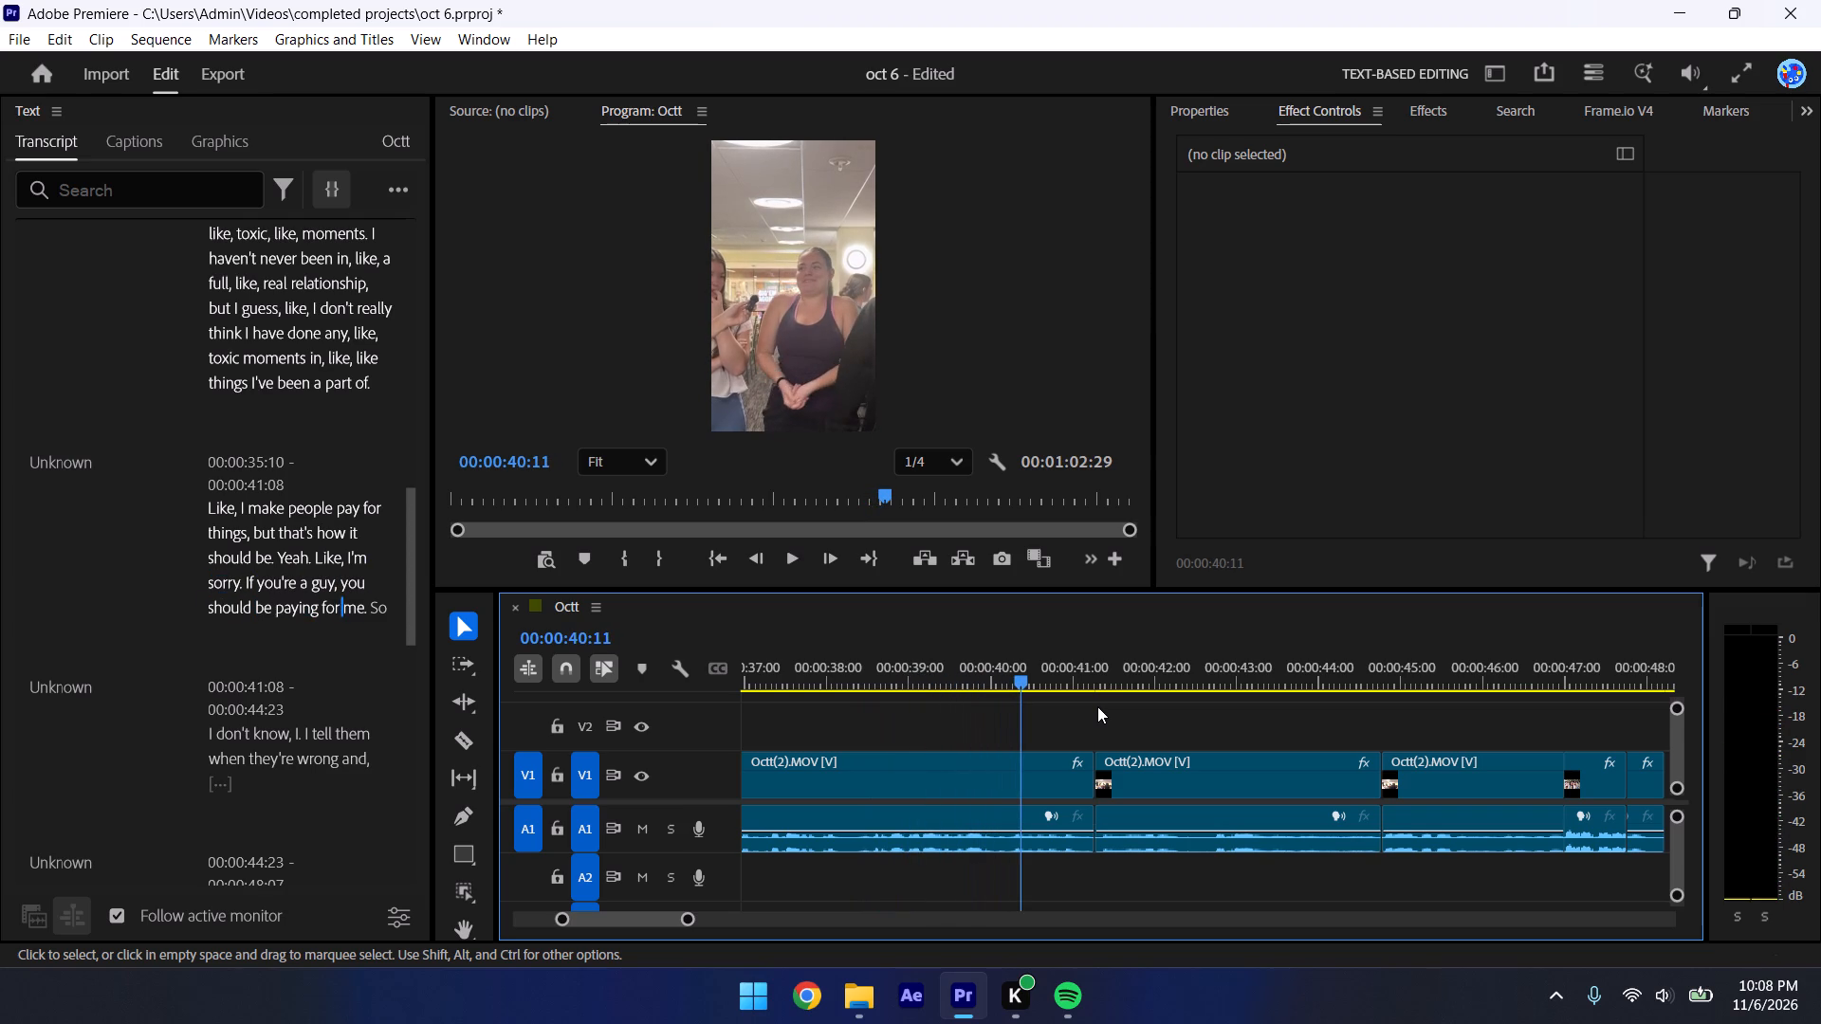
Shift the "I don't know, I tell them when they're wrong" clip horizontally to frame the woman in the white top.
{"action": "key", "text": "space"}
{"action": "key", "text": "space"}
{"action": "left_click", "coordinate": [1146, 771]}
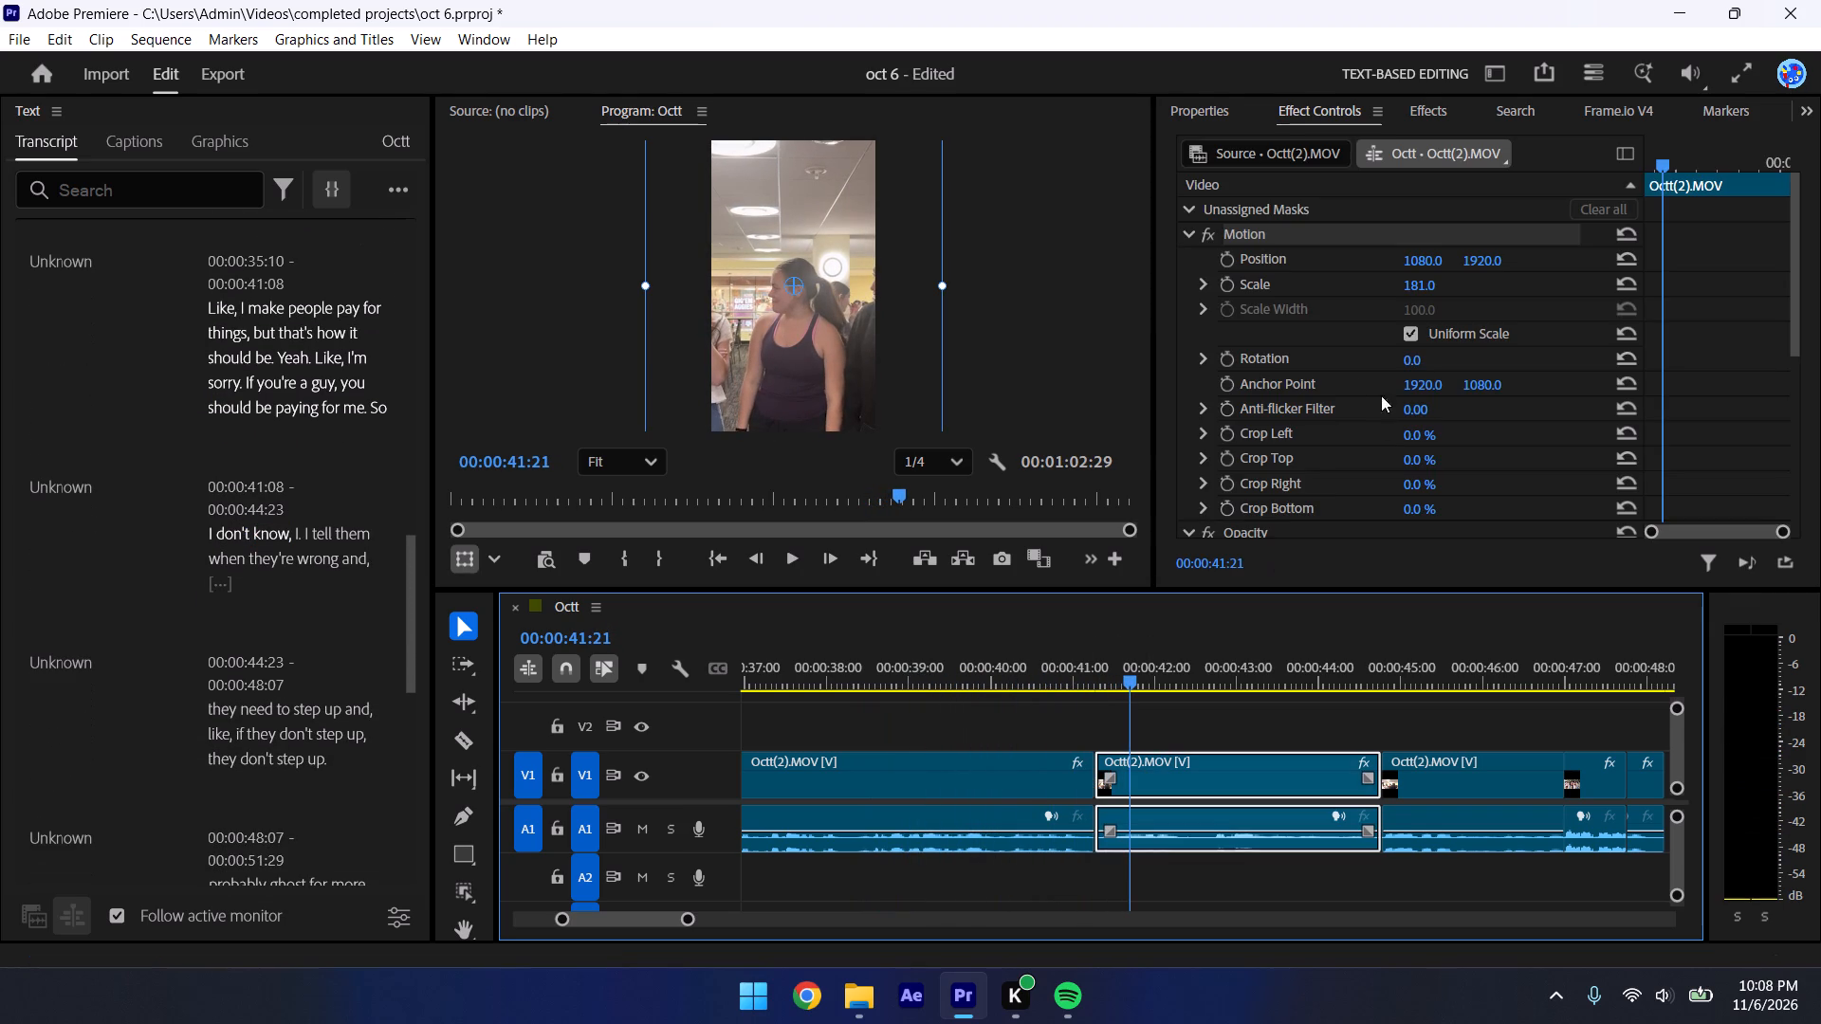
{"action": "left_click_drag", "start_coordinate": [1416, 263], "coordinate": [1433, 266]}
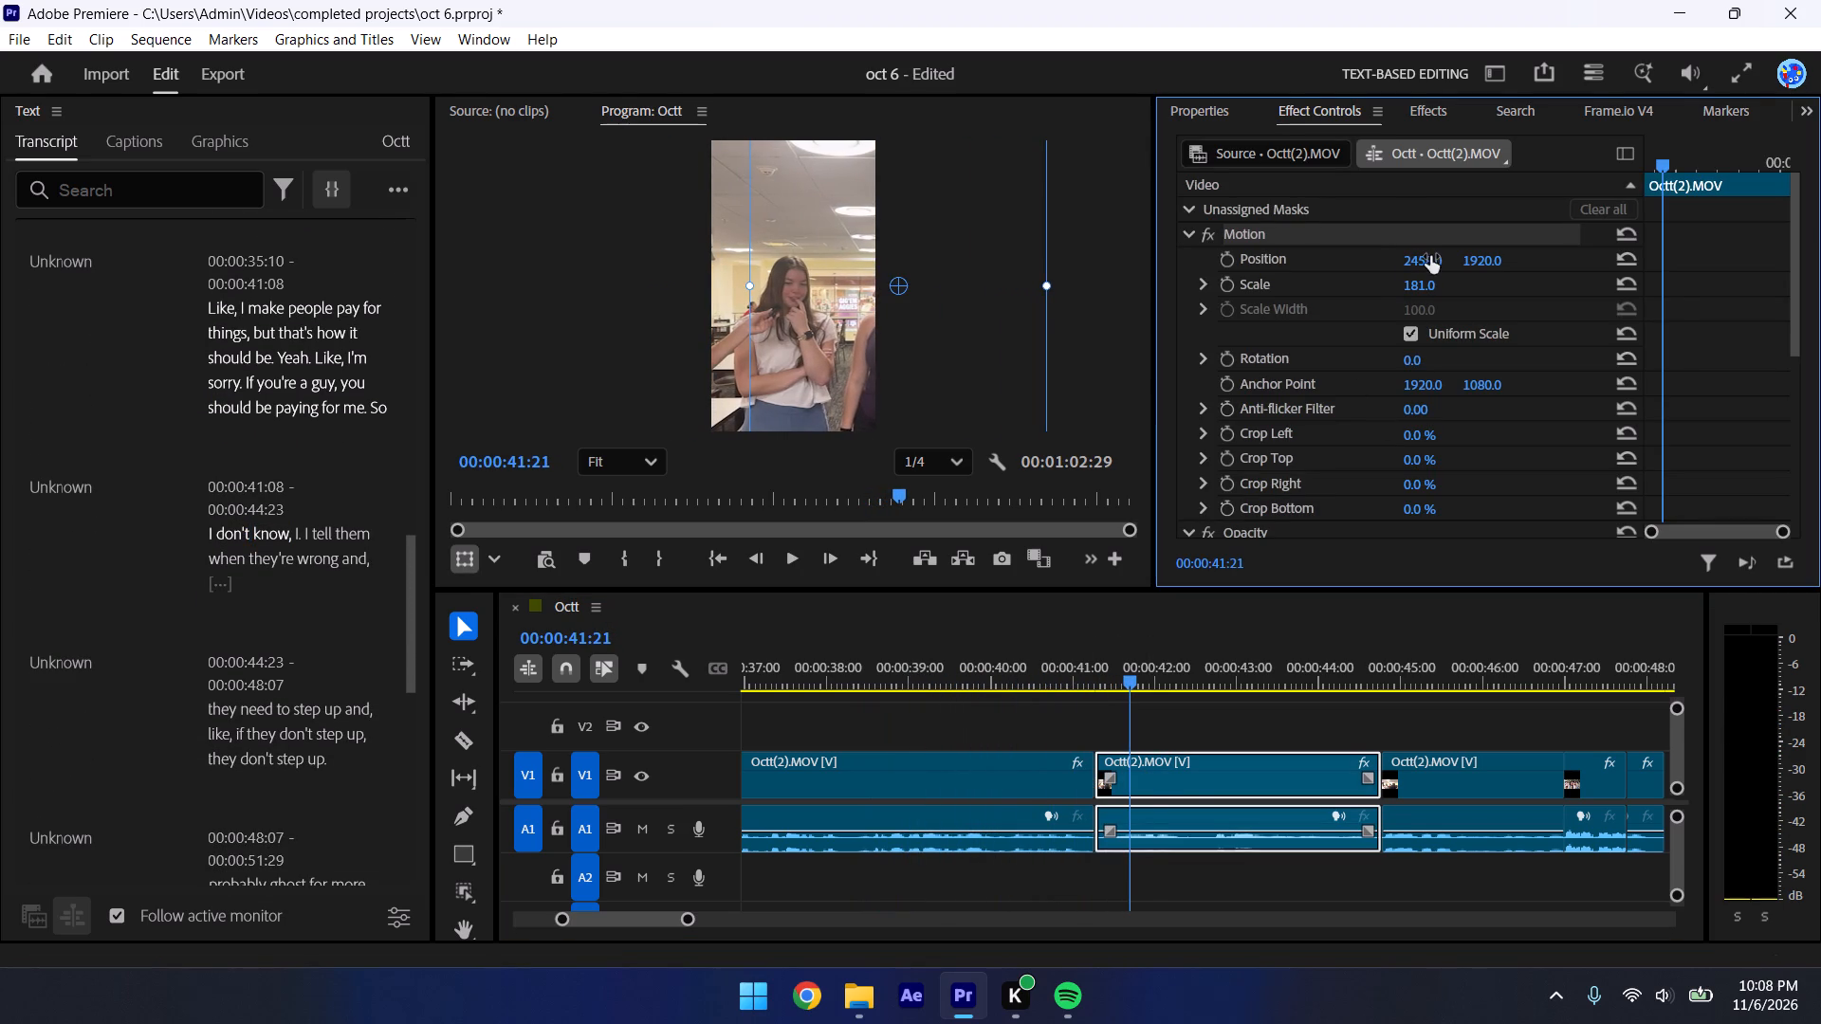
{"action": "key", "text": "space"}
{"action": "left_click", "coordinate": [1061, 703]}
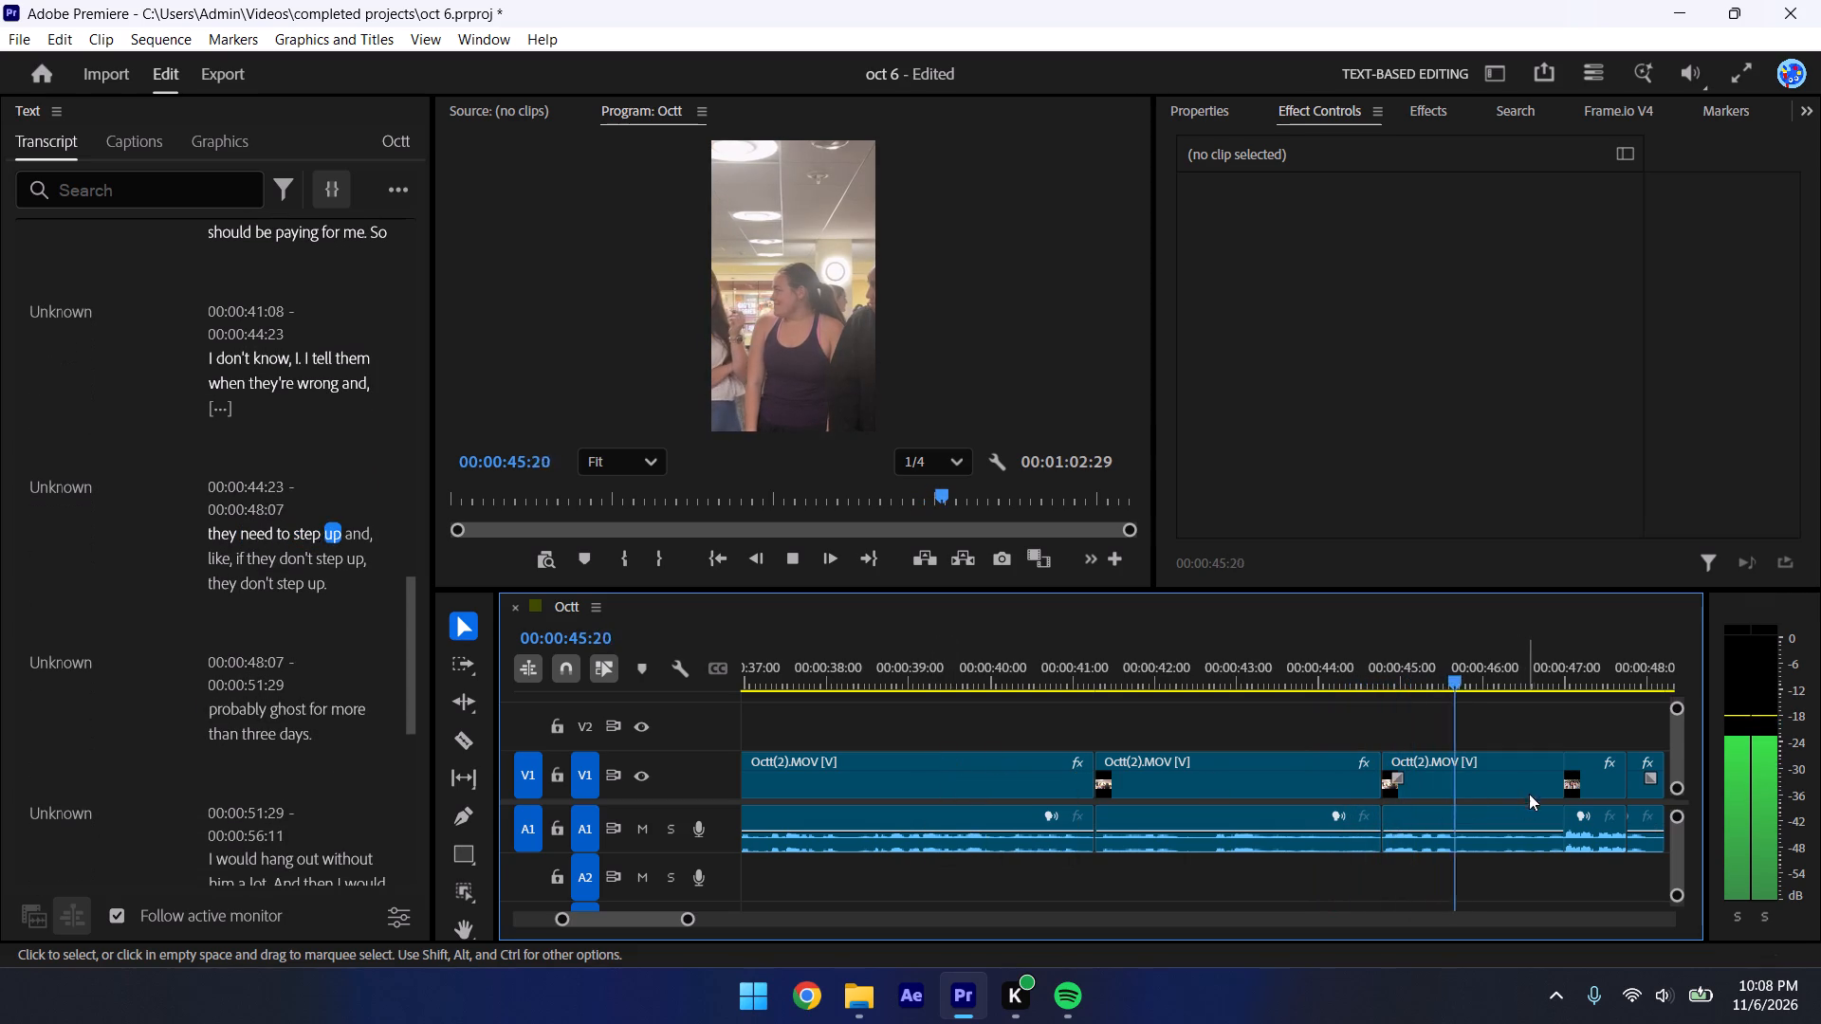
Set the "they need to step up" clip's horizontal position to 2220 to frame the woman in the white top, and save the project.
{"action": "key", "text": "space"}
{"action": "left_click", "coordinate": [1480, 762]}
{"action": "left_click_drag", "start_coordinate": [1432, 269], "coordinate": [1761, 288]}
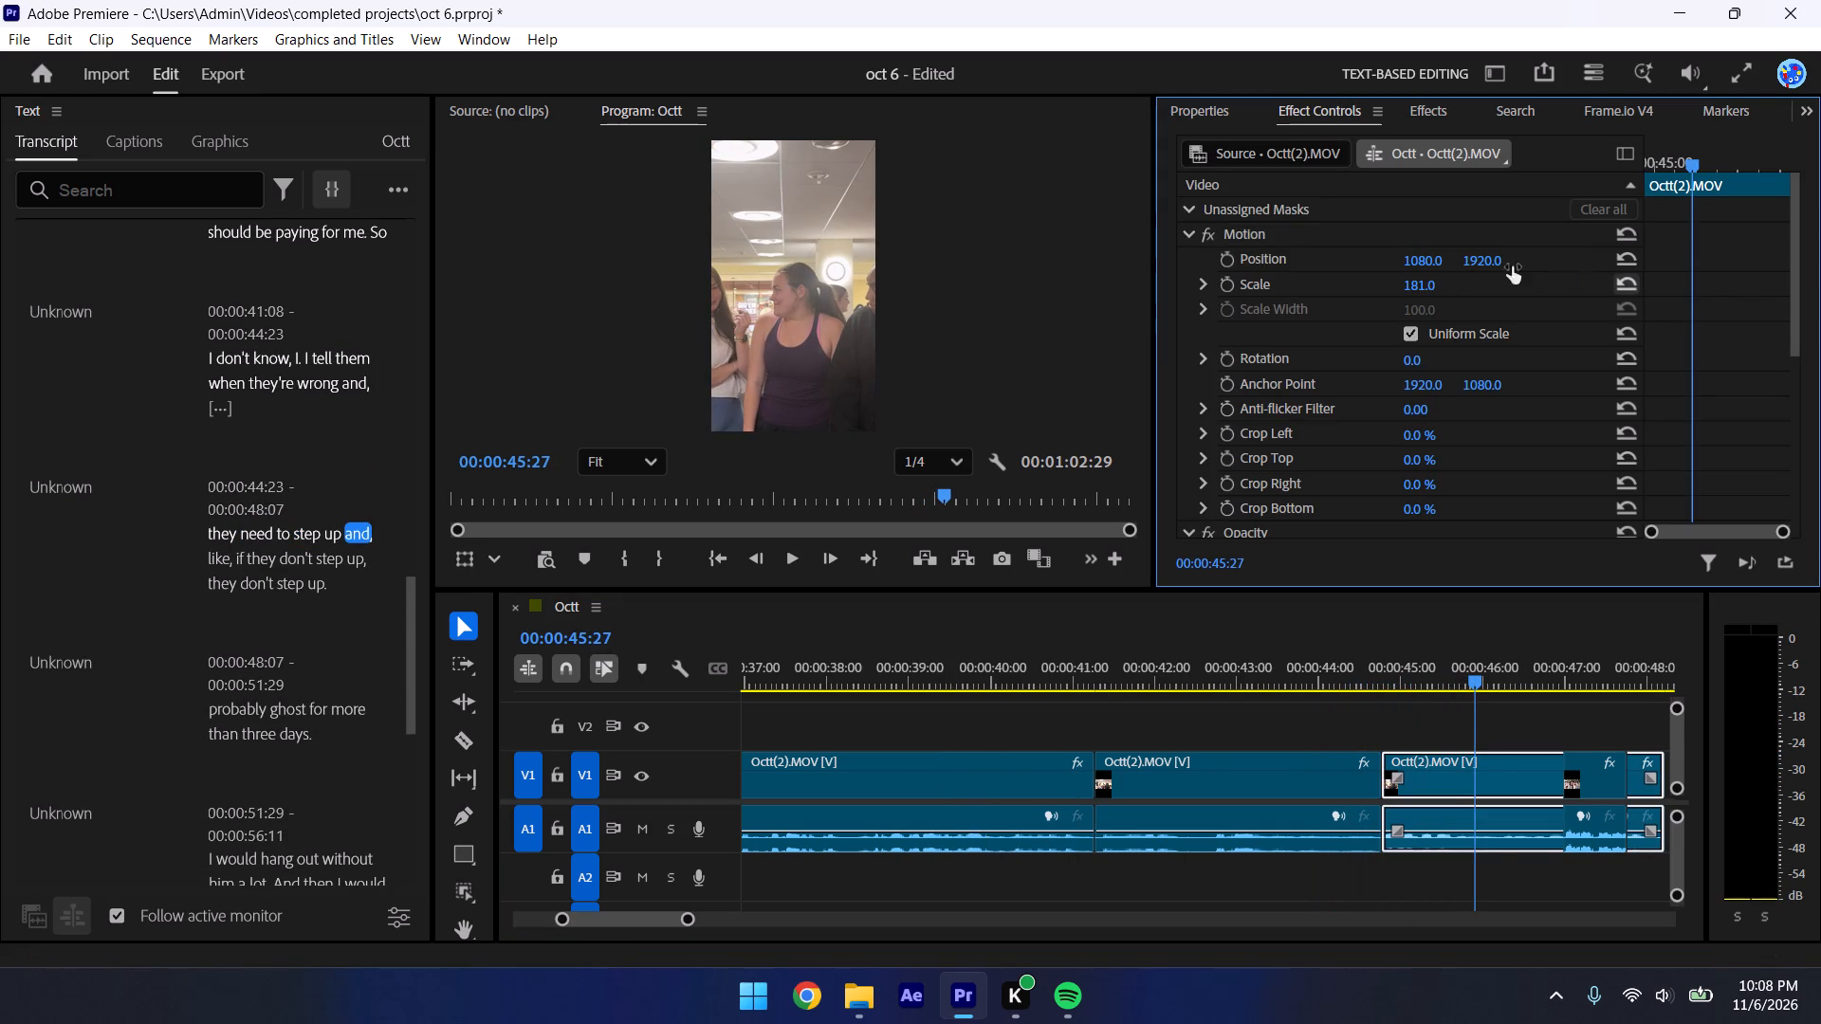
{"action": "left_click_drag", "start_coordinate": [1427, 264], "coordinate": [1604, 294]}
{"action": "key", "text": "space"}
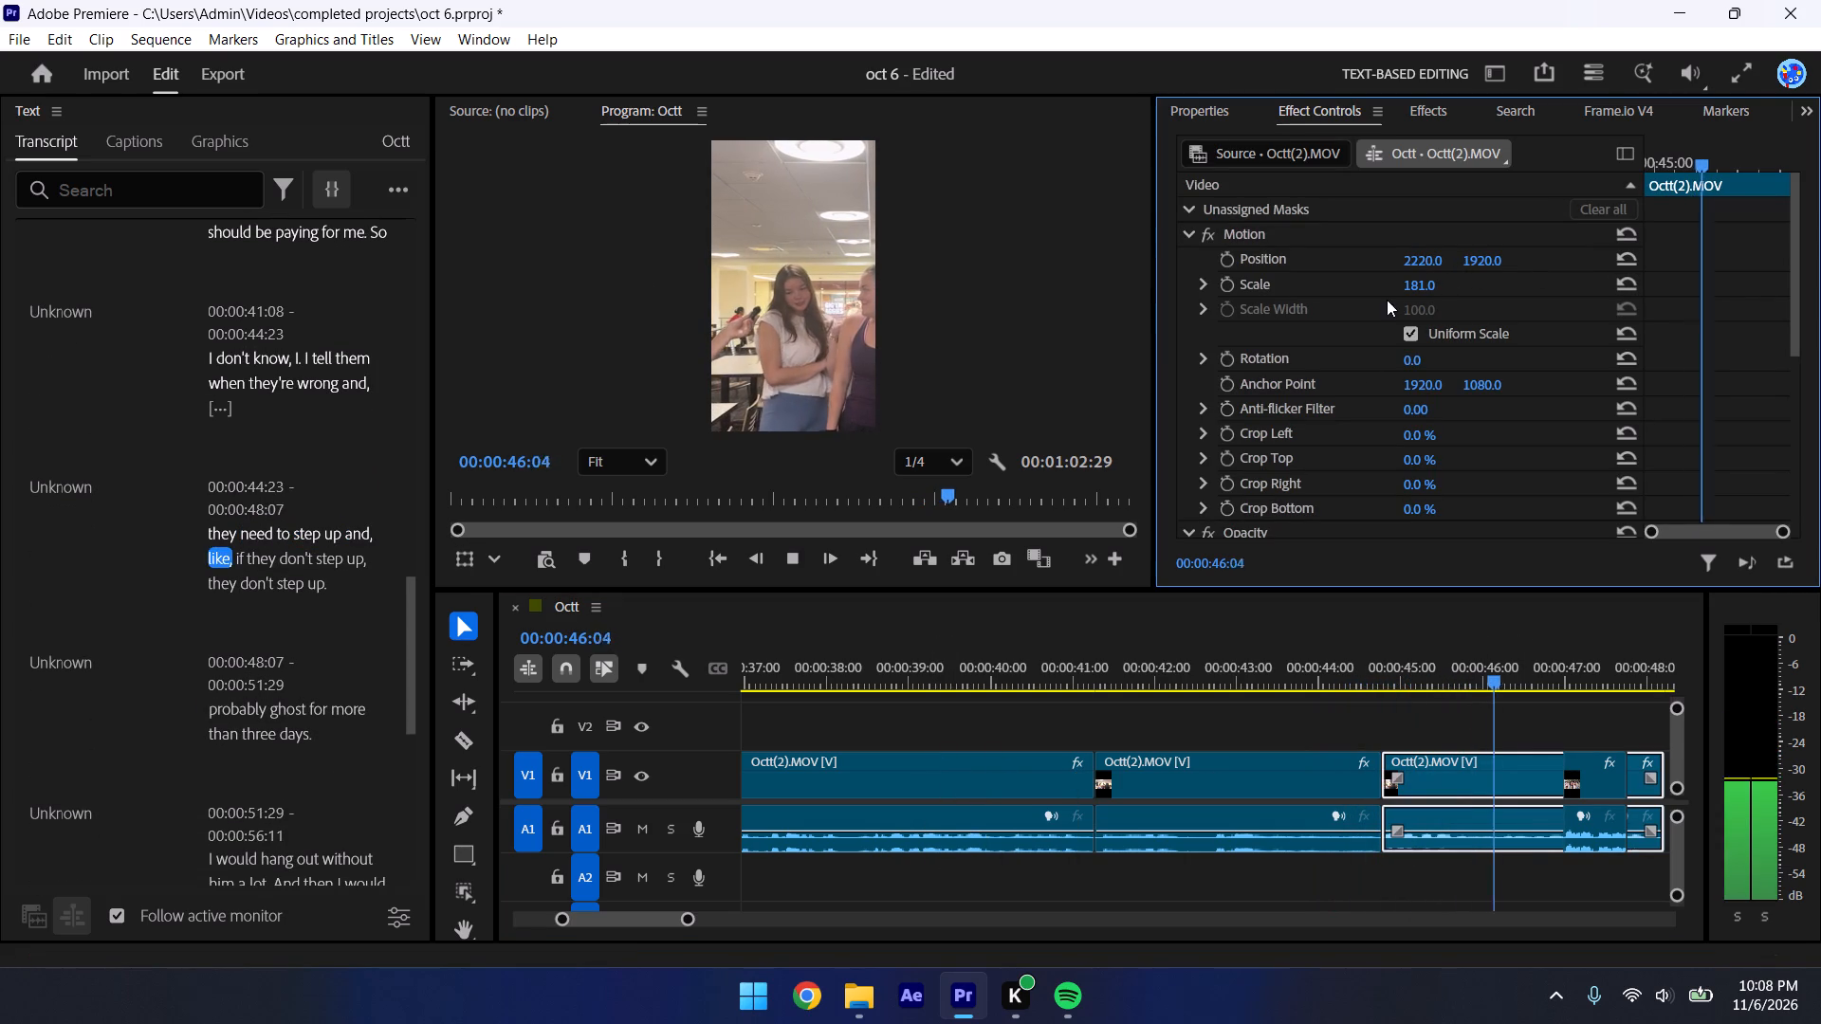
{"action": "key", "text": "ctrl+s"}
{"action": "left_click", "coordinate": [1308, 709]}
{"action": "key", "text": "space"}
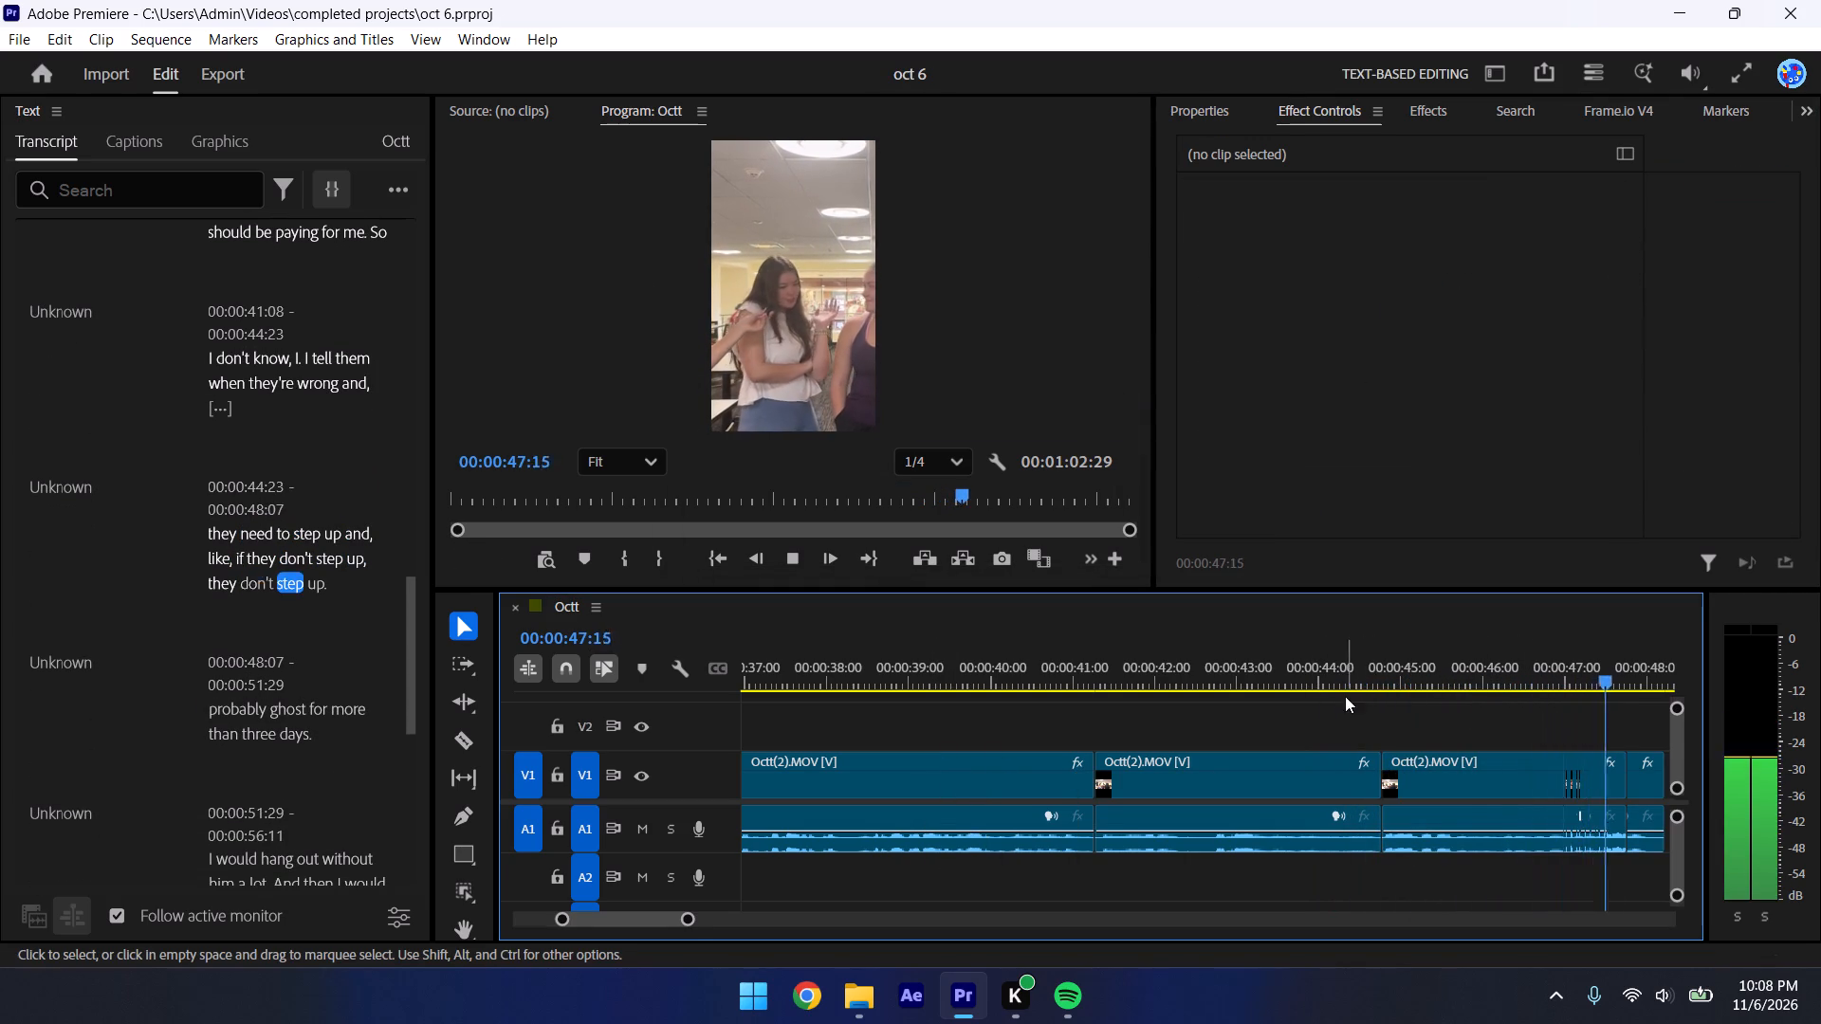
Shift the "probably ghost for more than three days" Octt(1).MOV clip horizontally to frame its speaker.
{"action": "key", "text": "space"}
{"action": "left_click", "coordinate": [984, 776]}
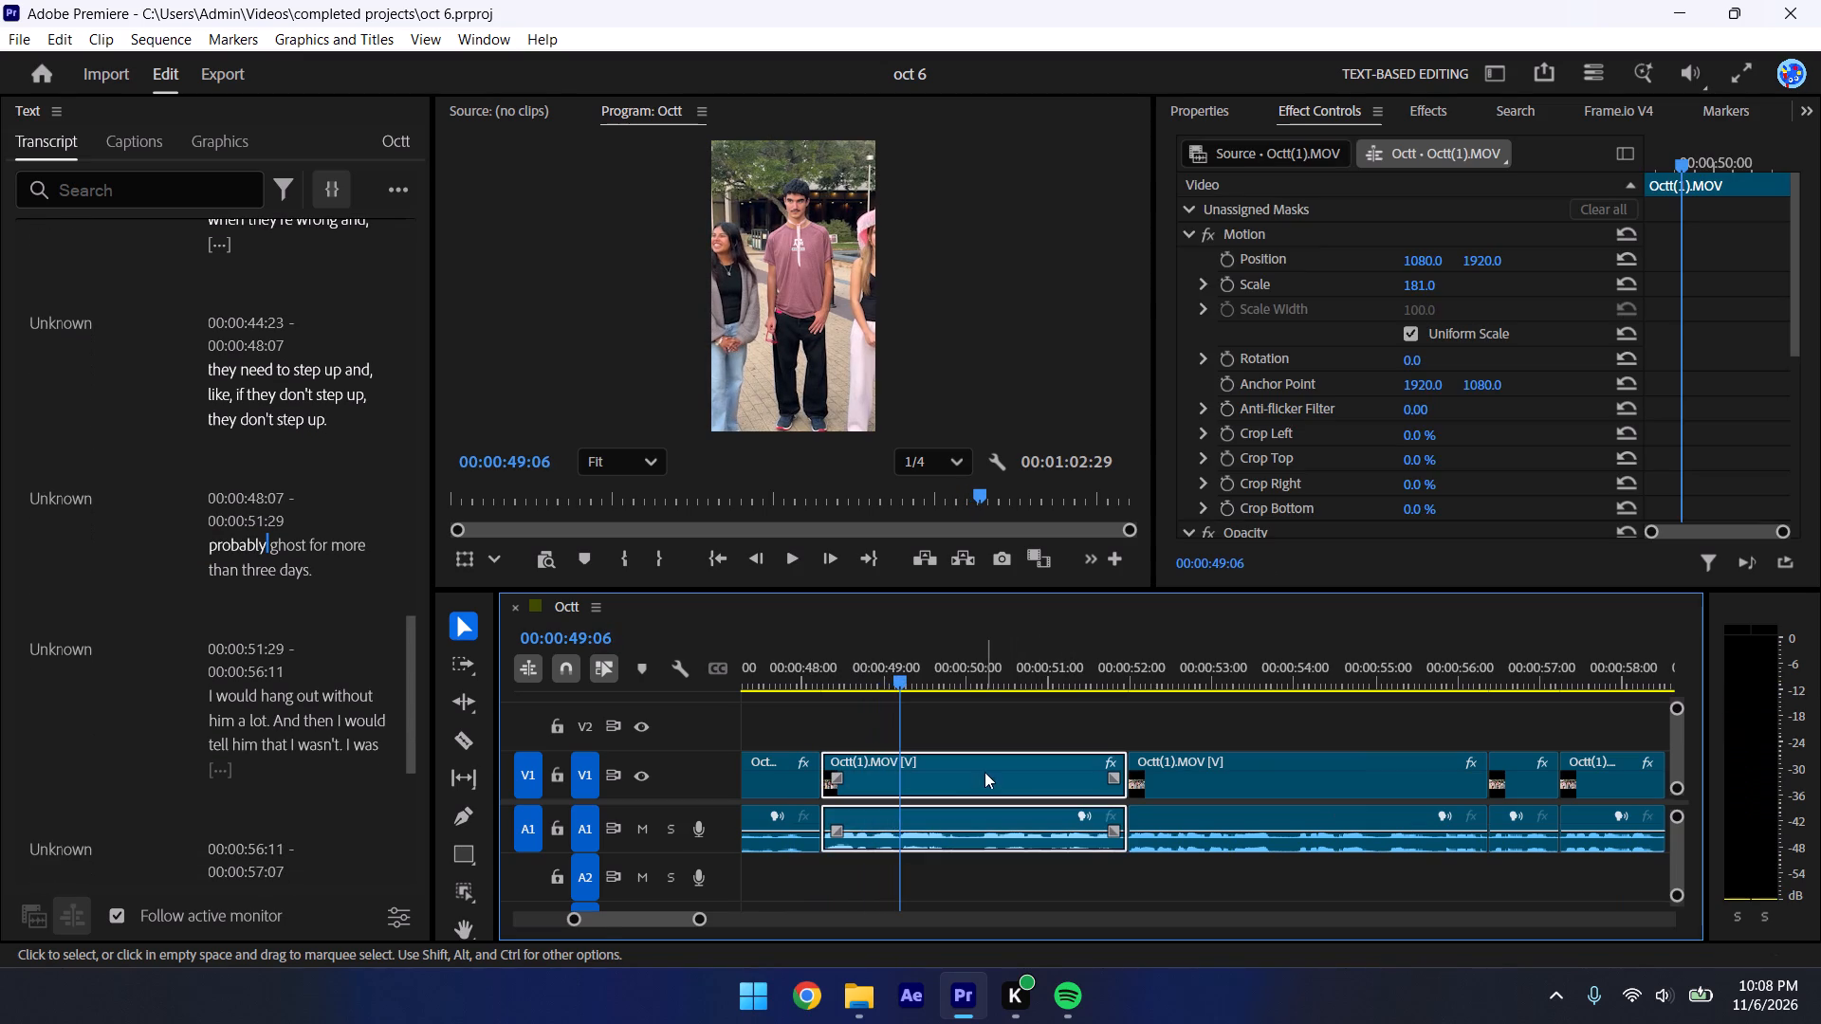
{"action": "left_click_drag", "start_coordinate": [1419, 265], "coordinate": [1410, 266]}
{"action": "key", "text": "space"}
{"action": "left_click", "coordinate": [1152, 714]}
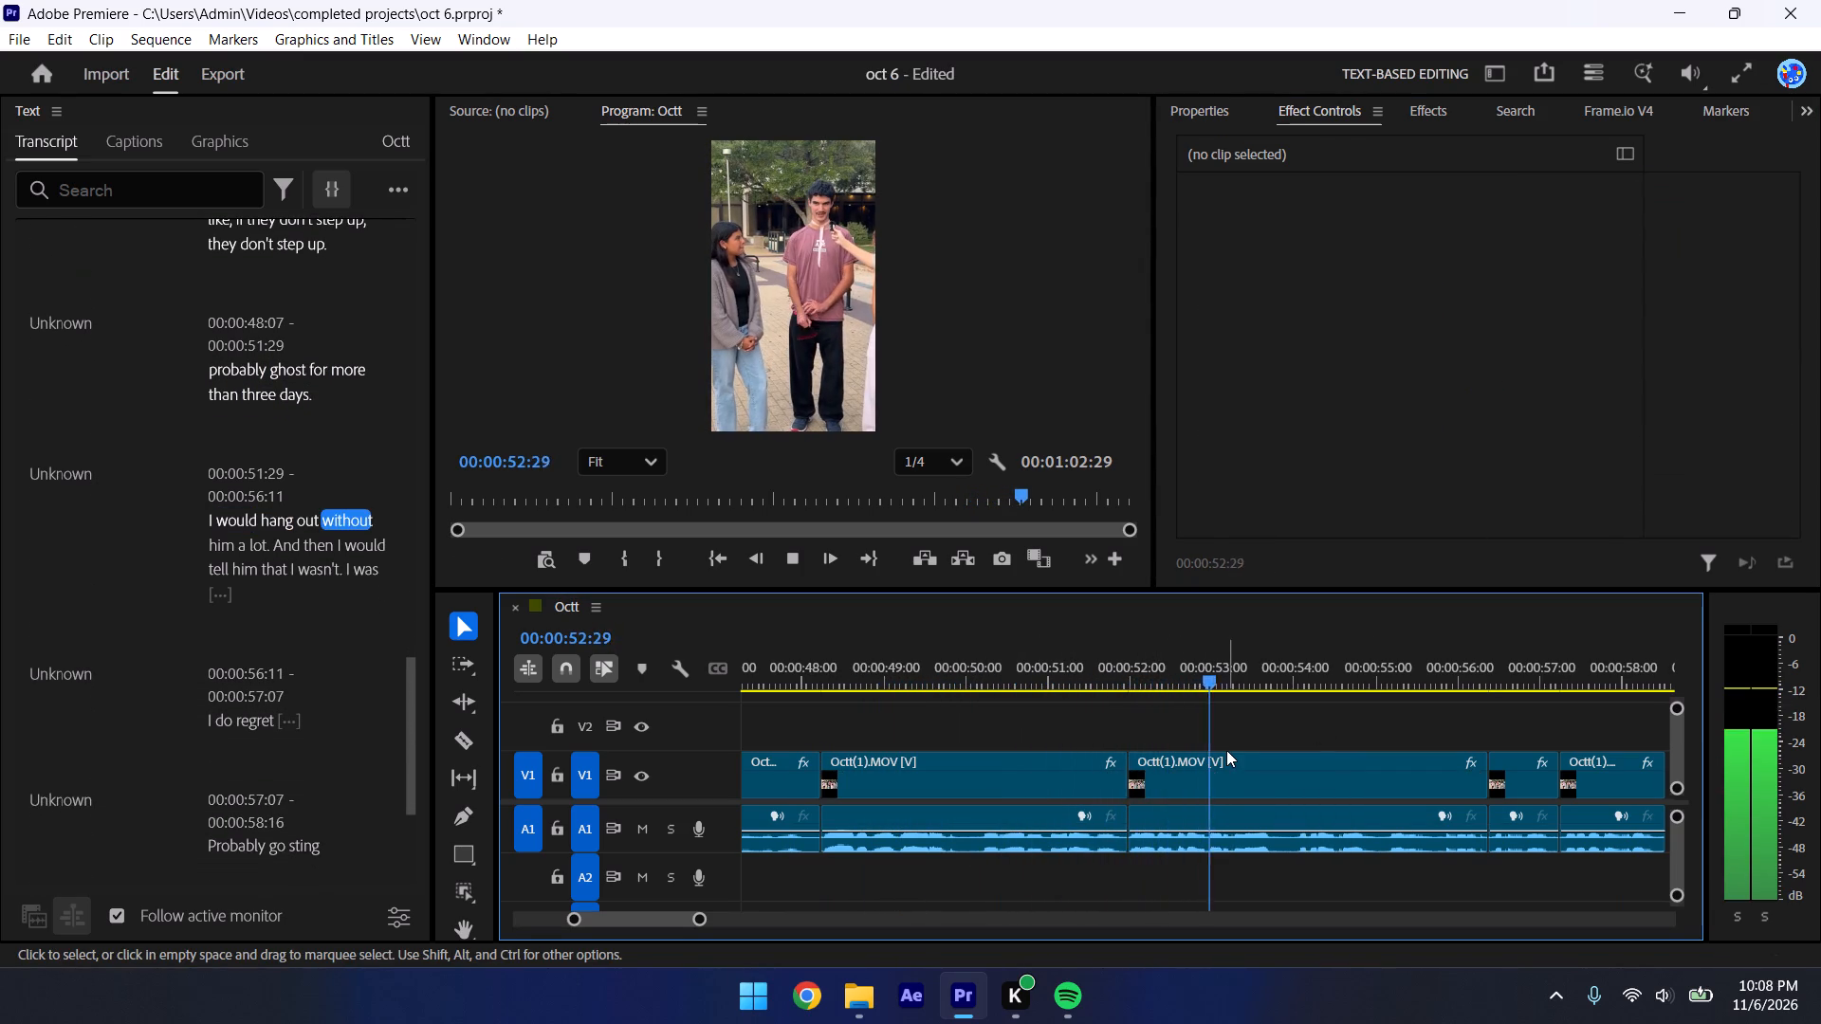
Set the "I would hang out without him a lot" clip's horizontal position to 753 to centre the man in the maroon shirt.
{"action": "left_click", "coordinate": [1229, 760]}
{"action": "key", "text": "space"}
{"action": "left_click_drag", "start_coordinate": [1430, 255], "coordinate": [1043, 305]}
{"action": "key", "text": "space"}
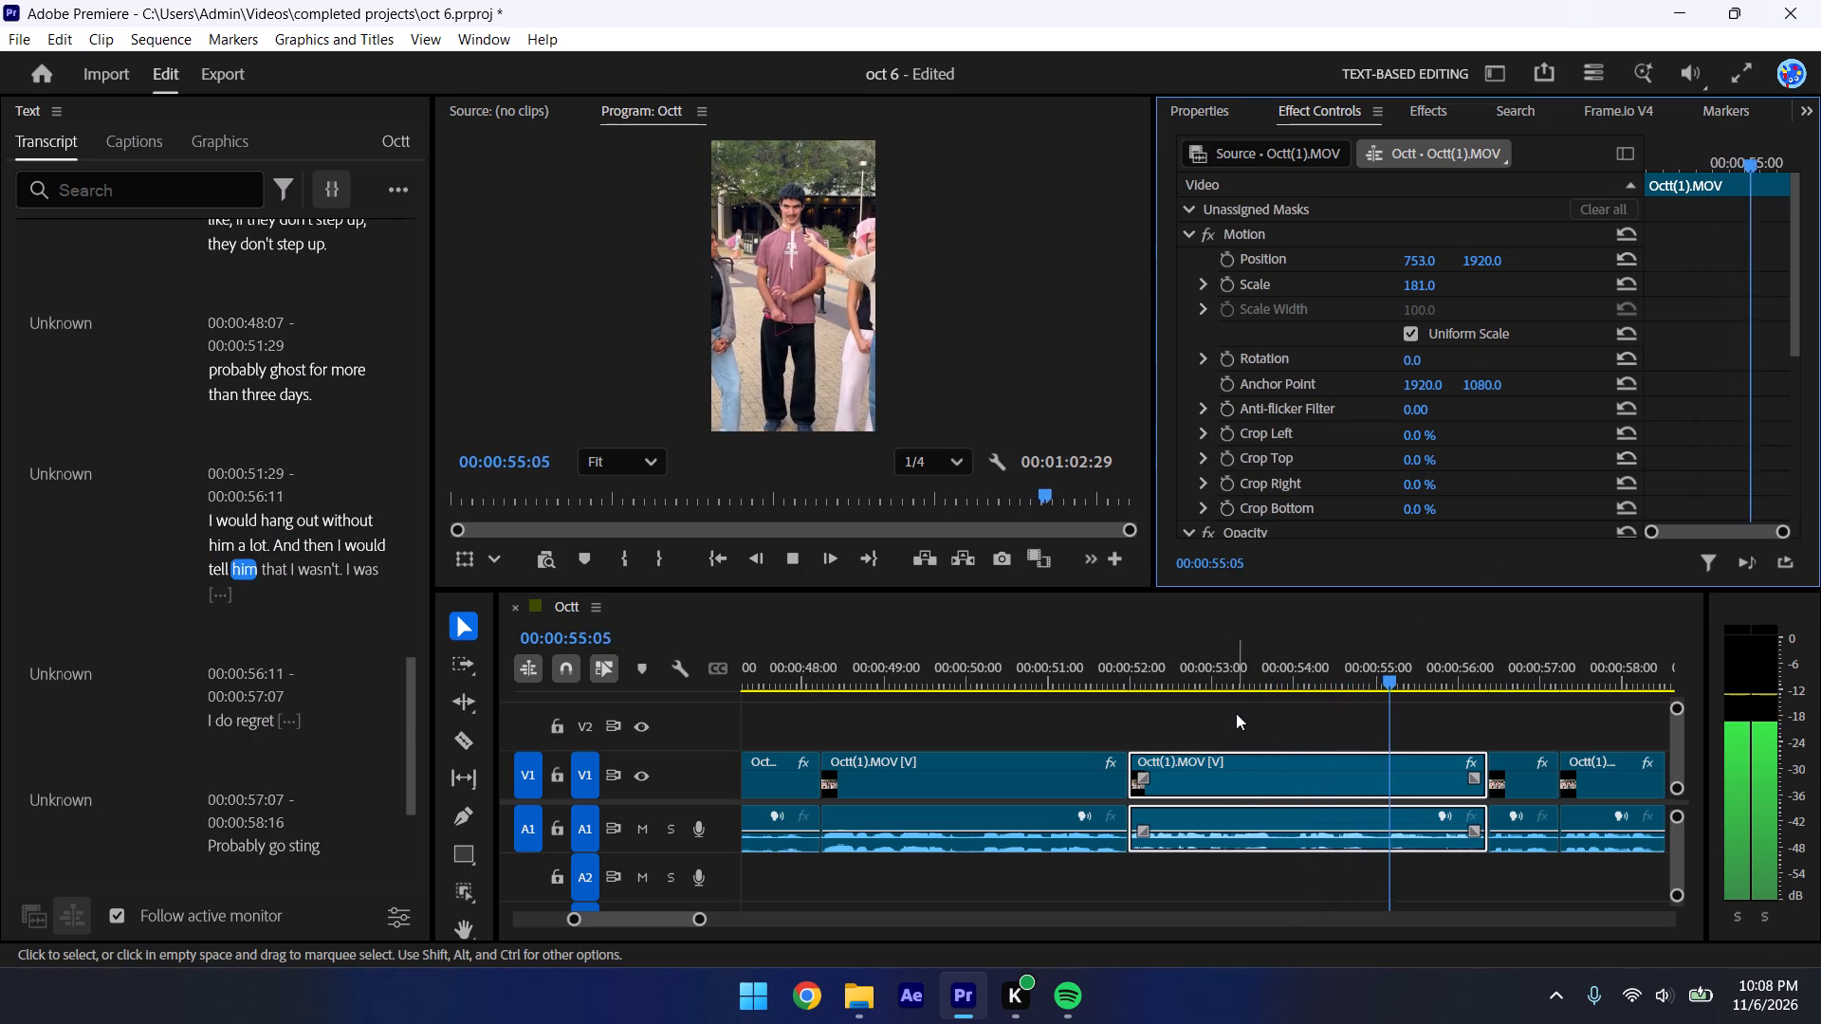
Set the short "I do regret" clip's horizontal position to 679 to frame the man in the maroon shirt.
{"action": "key", "text": "space"}
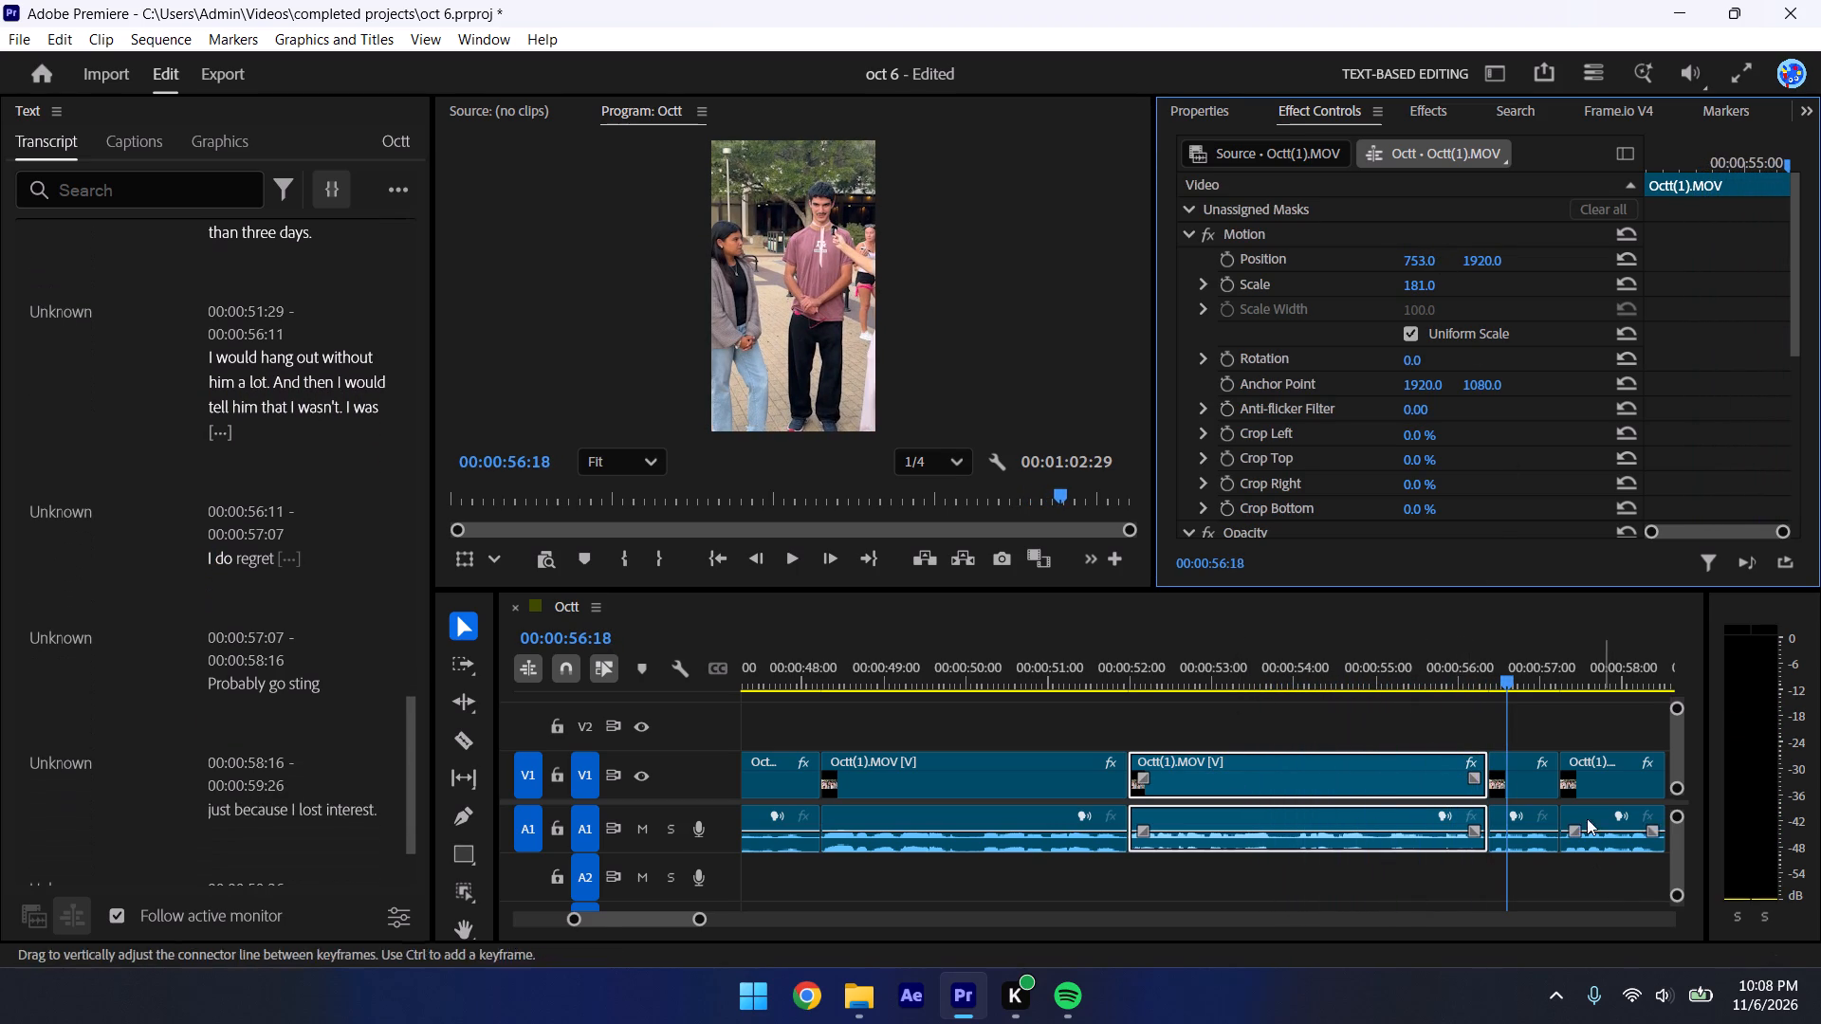
{"action": "left_click", "coordinate": [1537, 786]}
{"action": "left_click_drag", "start_coordinate": [1429, 259], "coordinate": [985, 296]}
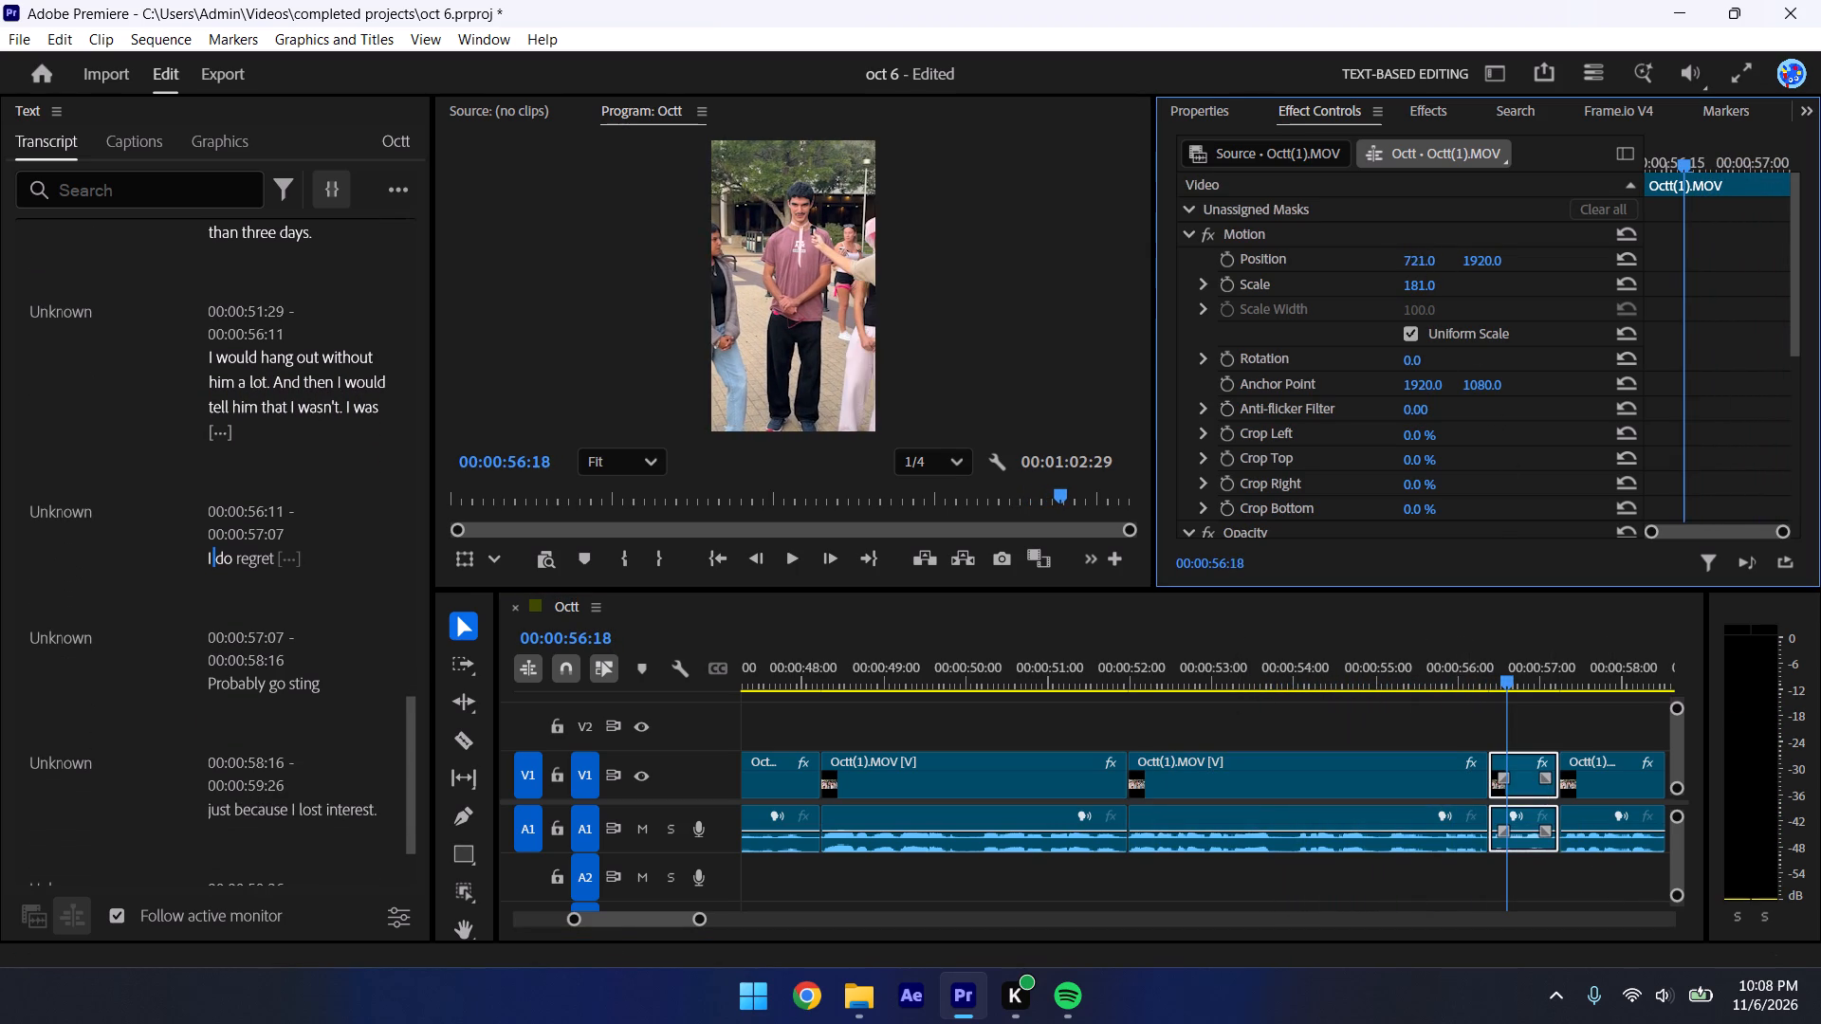
{"action": "left_click_drag", "start_coordinate": [985, 296], "coordinate": [957, 320]}
{"action": "key", "text": "space"}
Set the "Probably go sting" clip's horizontal position to 1524 to frame the woman in the grey cardigan.
{"action": "key", "text": "space"}
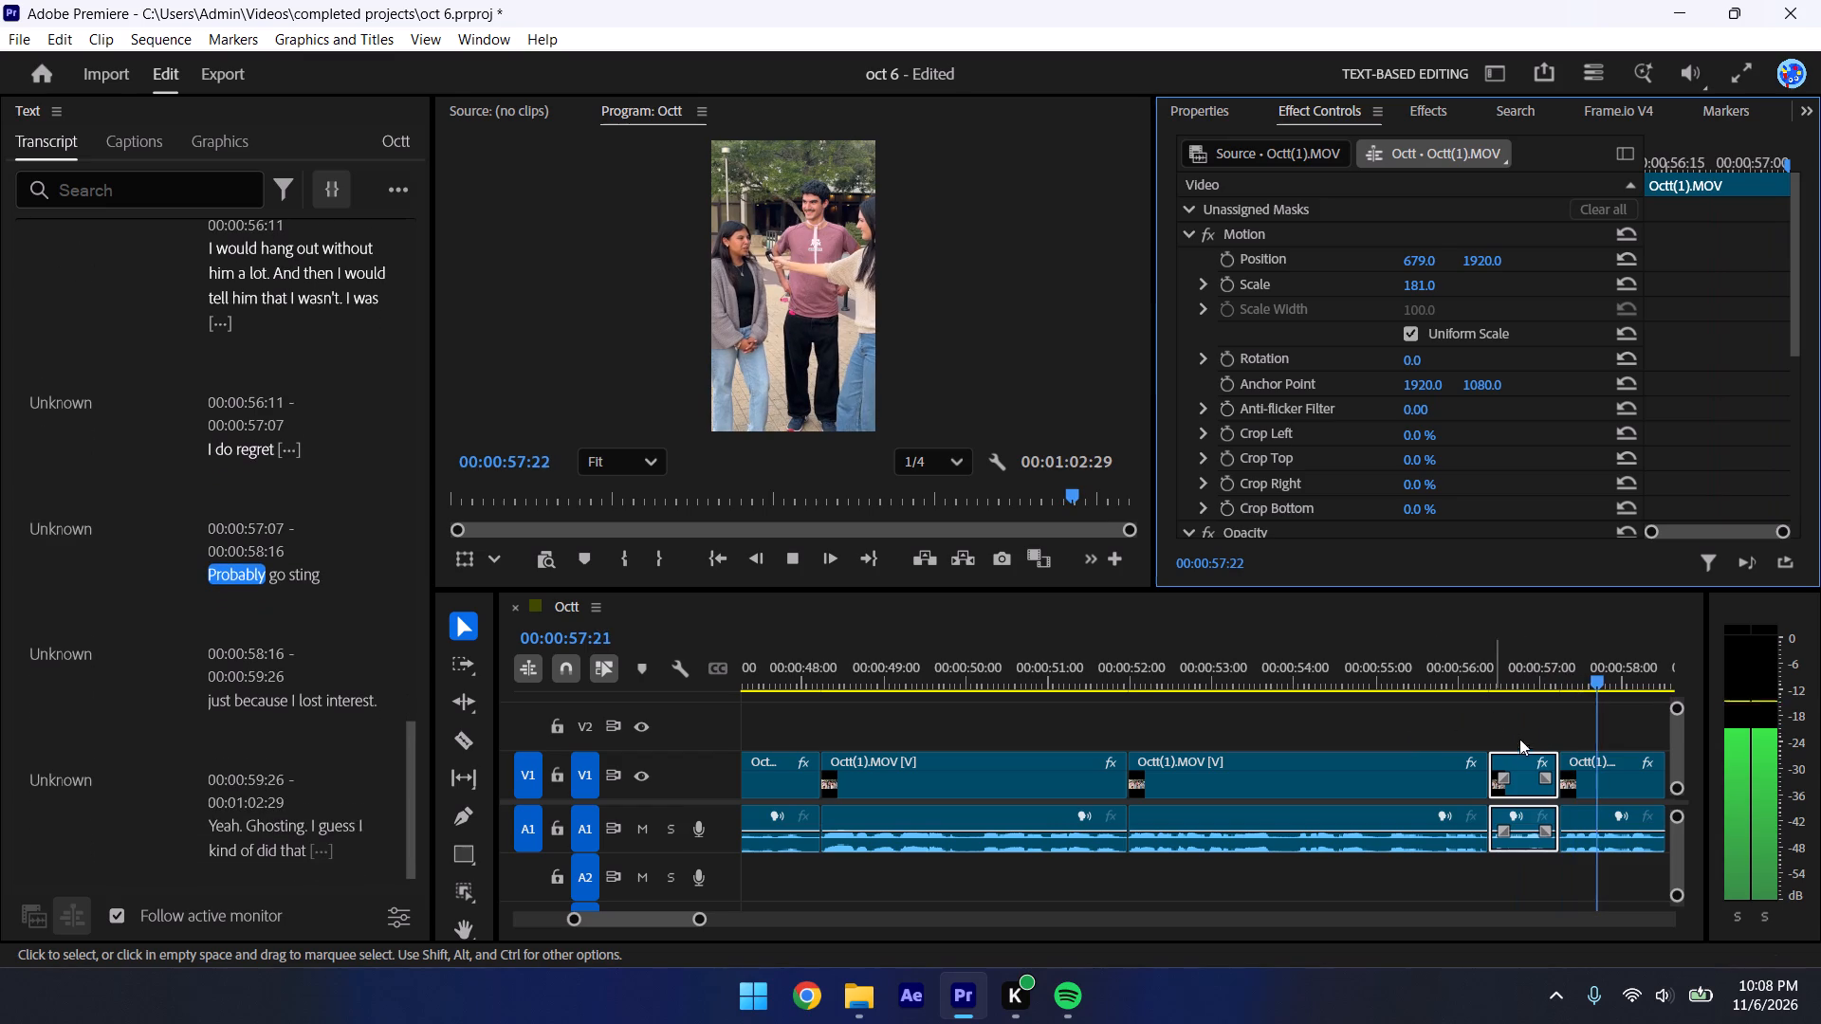
{"action": "left_click", "coordinate": [1605, 771]}
{"action": "left_click_drag", "start_coordinate": [1416, 260], "coordinate": [1523, 270]}
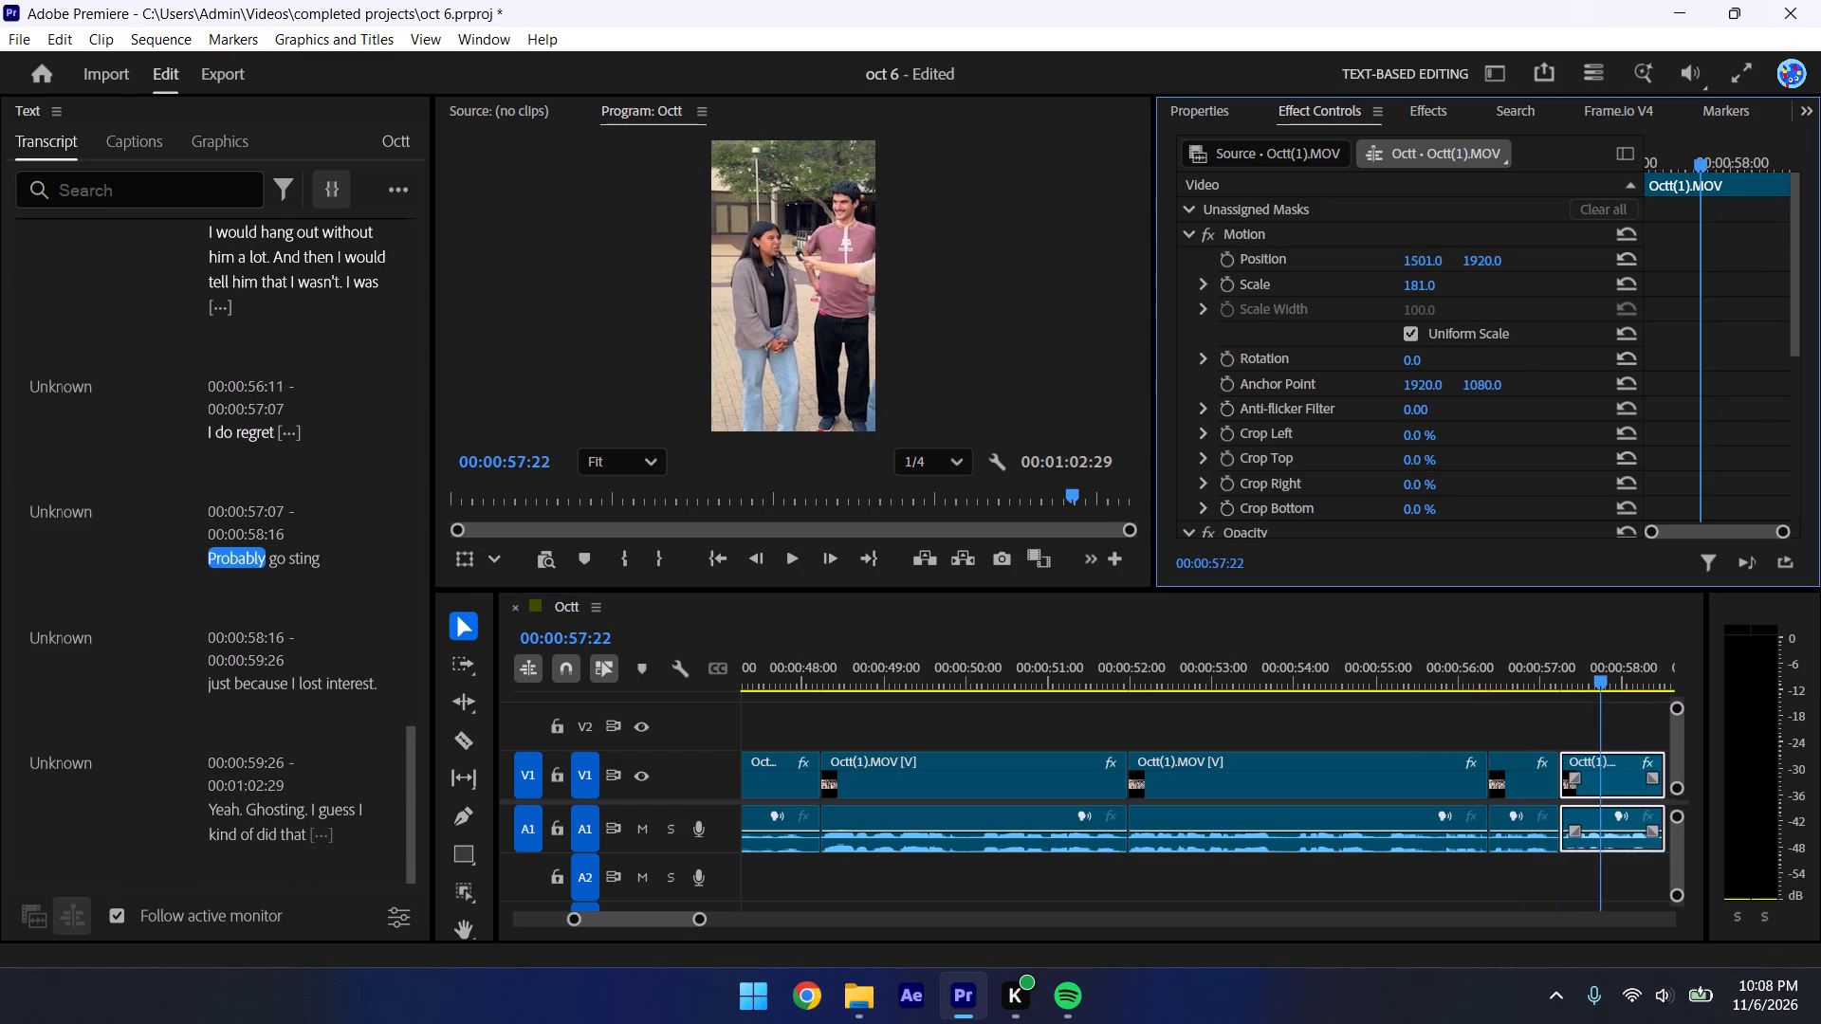
{"action": "left_click_drag", "start_coordinate": [1523, 270], "coordinate": [1538, 273]}
{"action": "key", "text": "space"}
Shift the "just because I lost interest" clip horizontally to frame its speaker.
{"action": "key", "text": "space"}
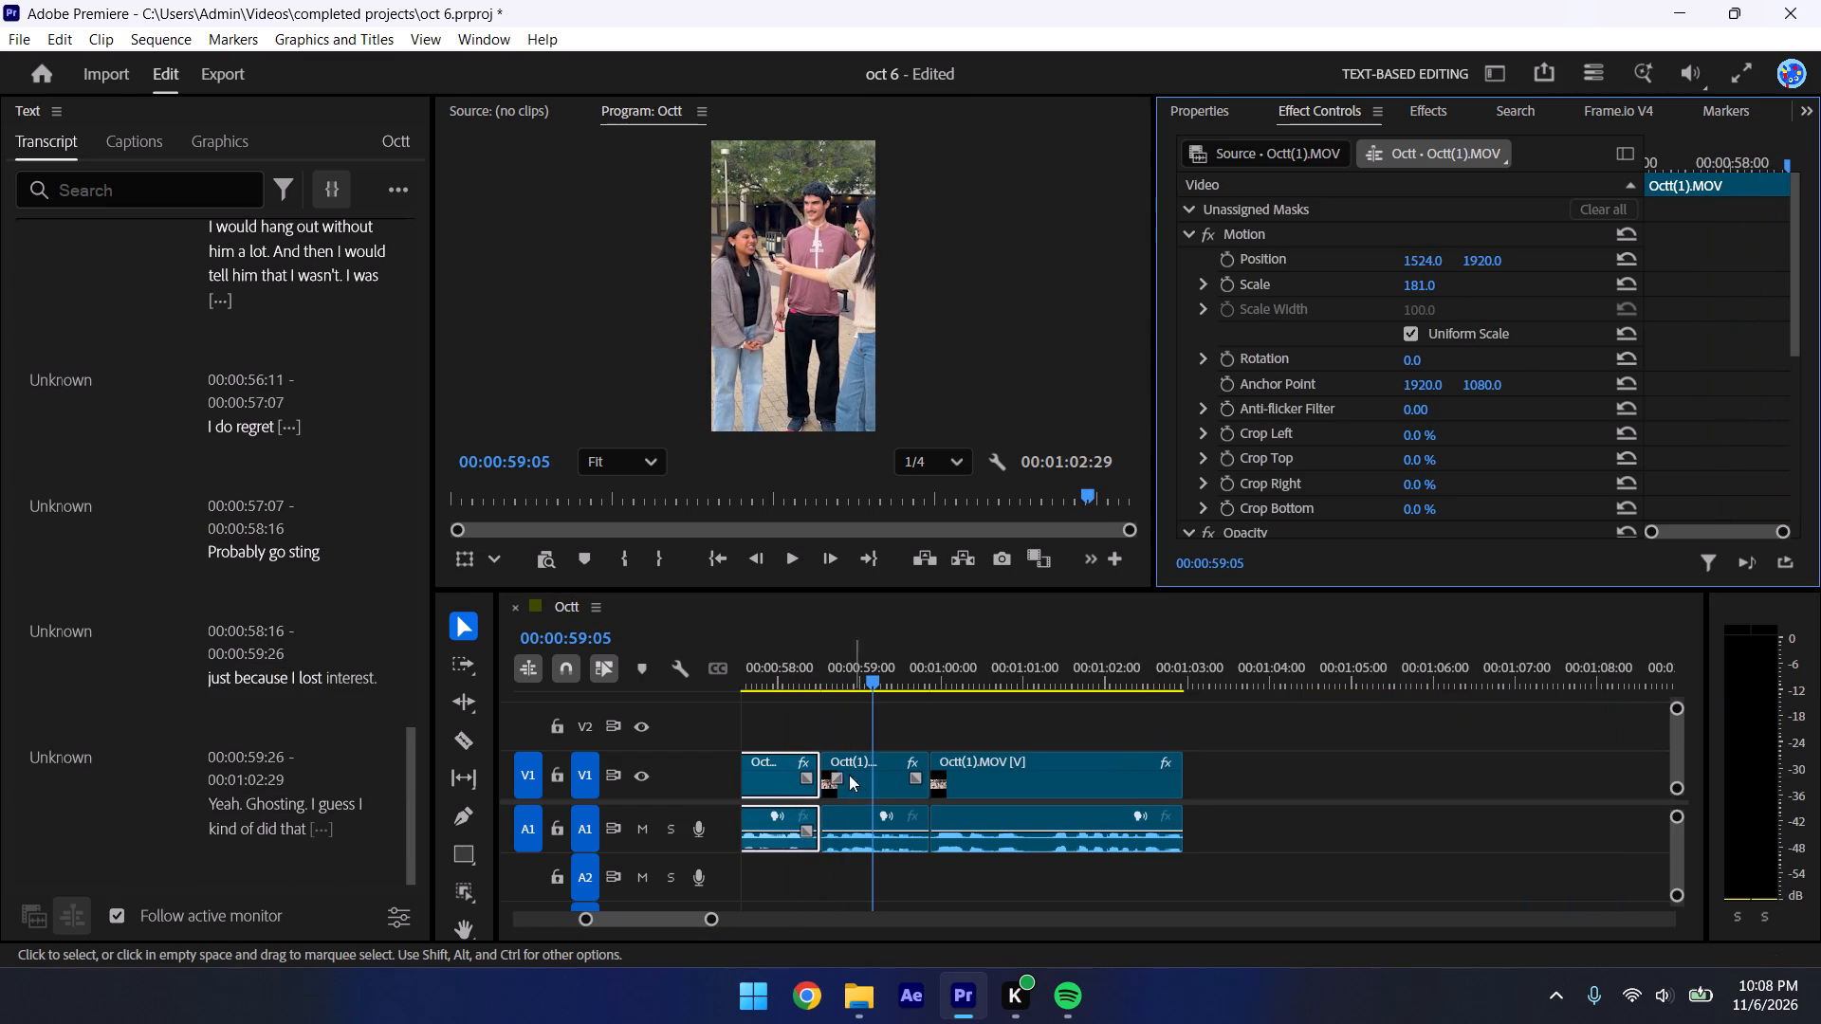
{"action": "left_click", "coordinate": [838, 769]}
{"action": "left_click_drag", "start_coordinate": [1421, 261], "coordinate": [1500, 272]}
{"action": "key", "text": "space"}
Shift the final "Yeah. Ghosting" clip horizontally to frame the man in the pink shirt, save, and play back the result.
{"action": "key", "text": "space"}
{"action": "left_click", "coordinate": [1023, 783]}
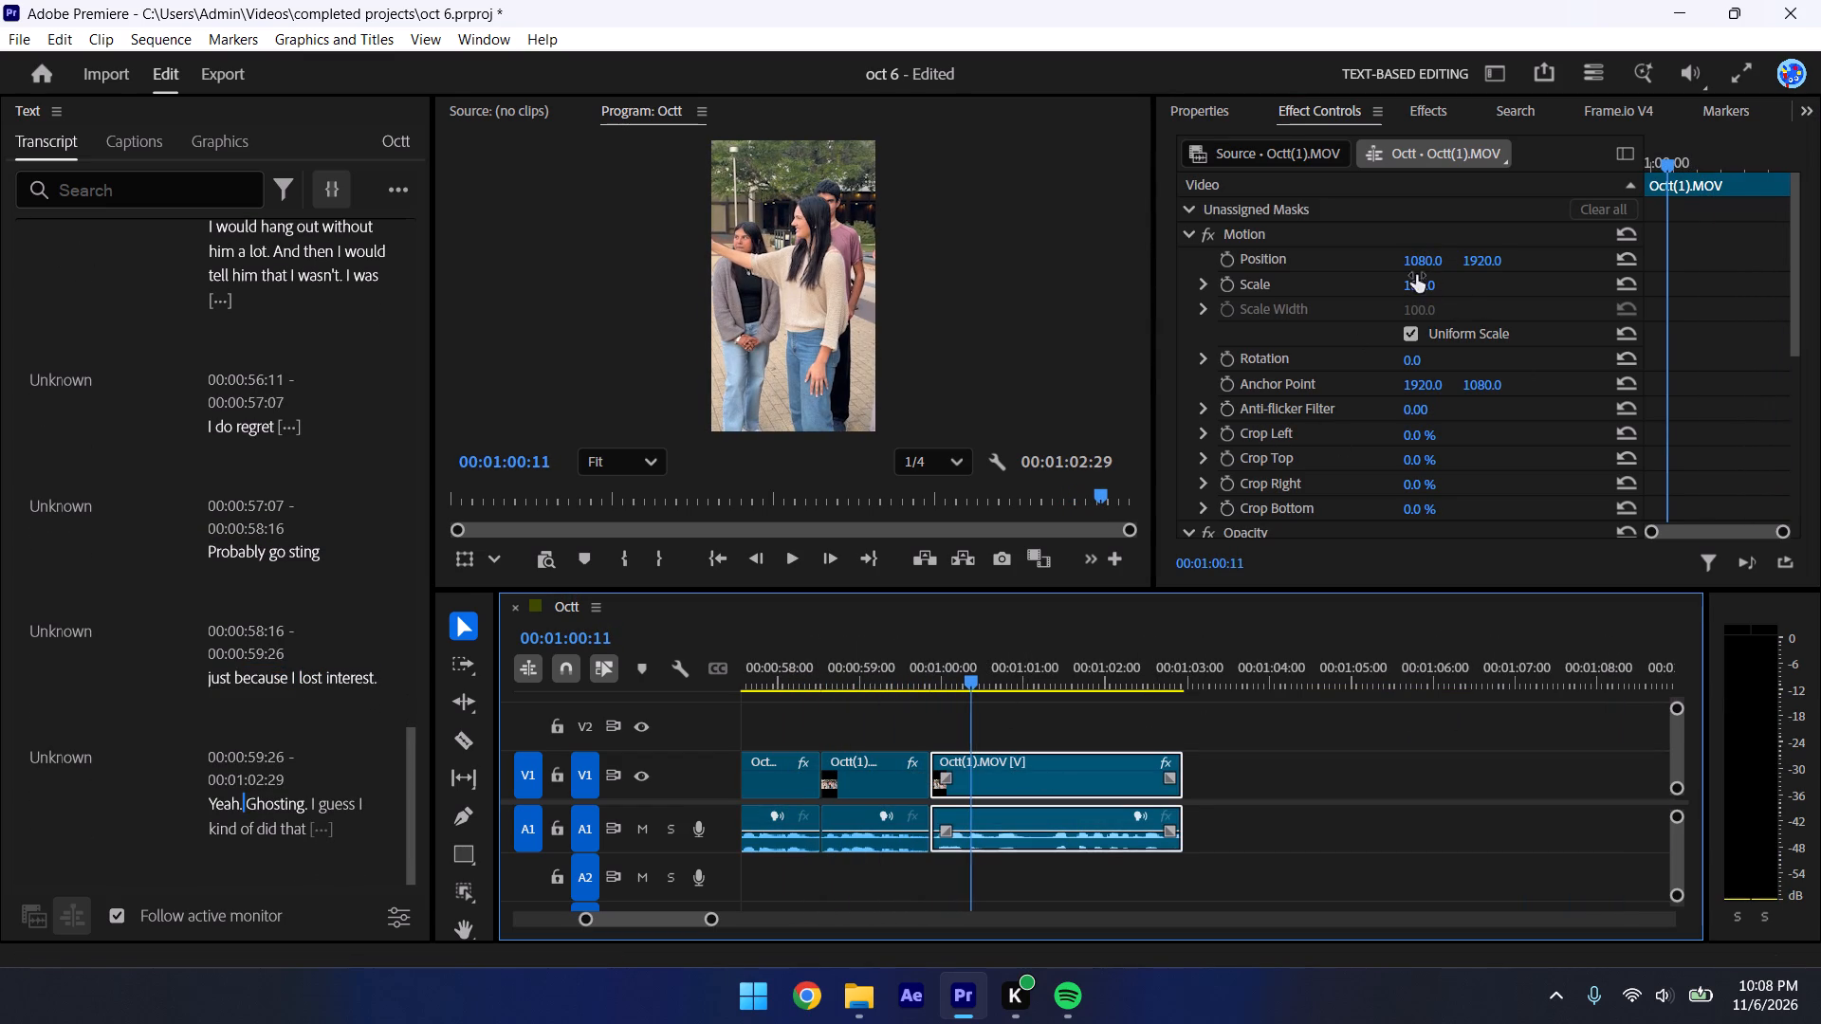
{"action": "left_click_drag", "start_coordinate": [1412, 256], "coordinate": [1676, 279]}
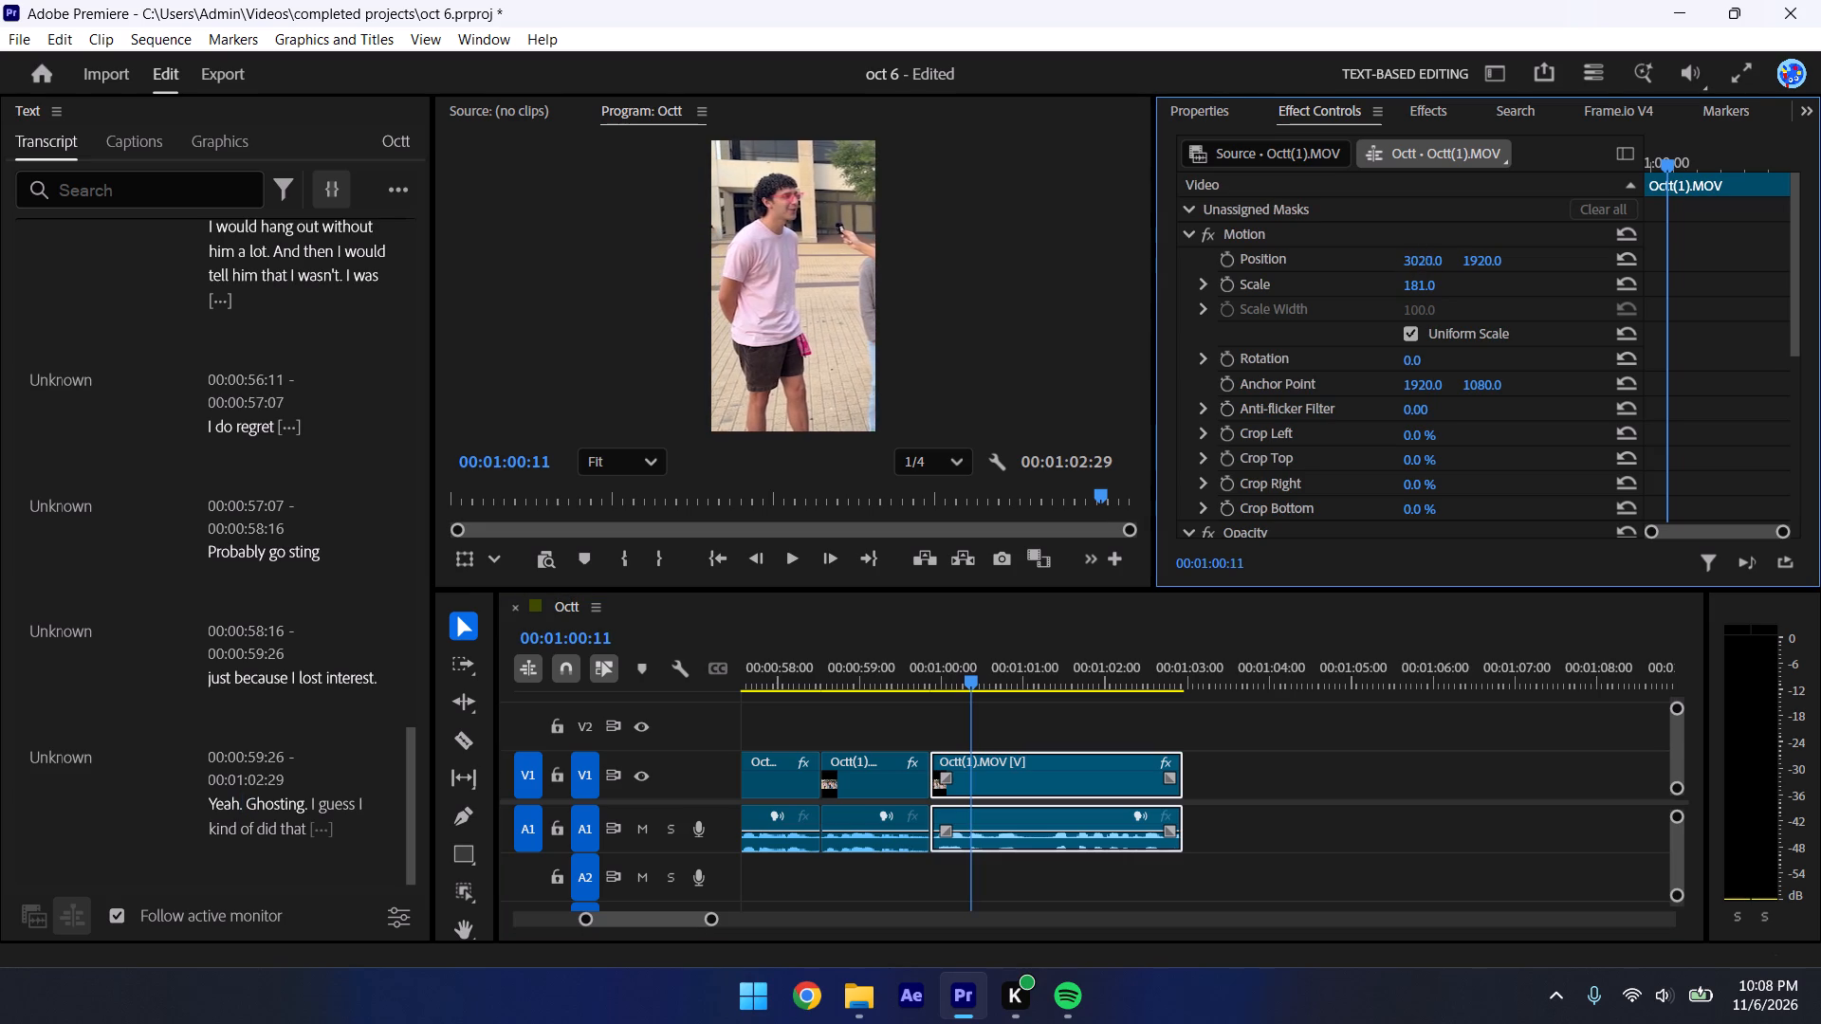
{"action": "left_click_drag", "start_coordinate": [1676, 279], "coordinate": [1700, 283]}
{"action": "key", "text": "space"}
{"action": "left_click", "coordinate": [1150, 706]}
{"action": "key", "text": "ctrl+s"}
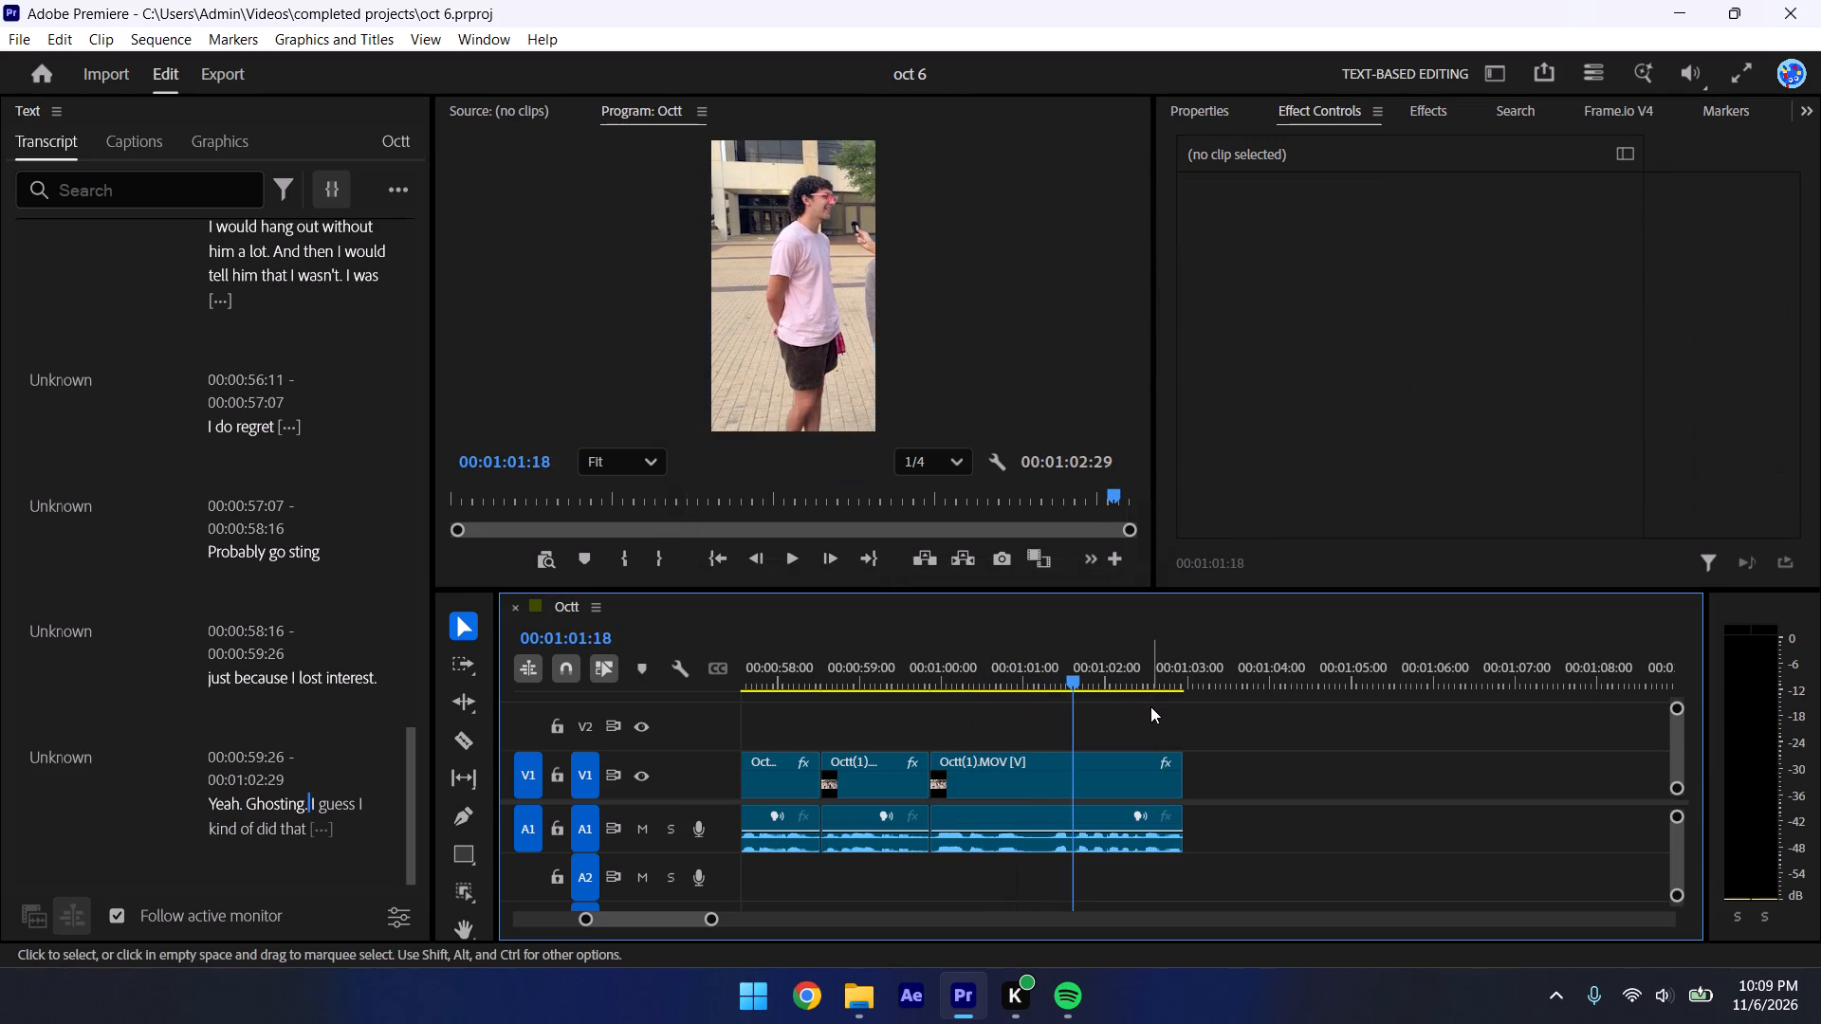
{"action": "key", "text": "space"}
{"action": "key", "text": "space"}
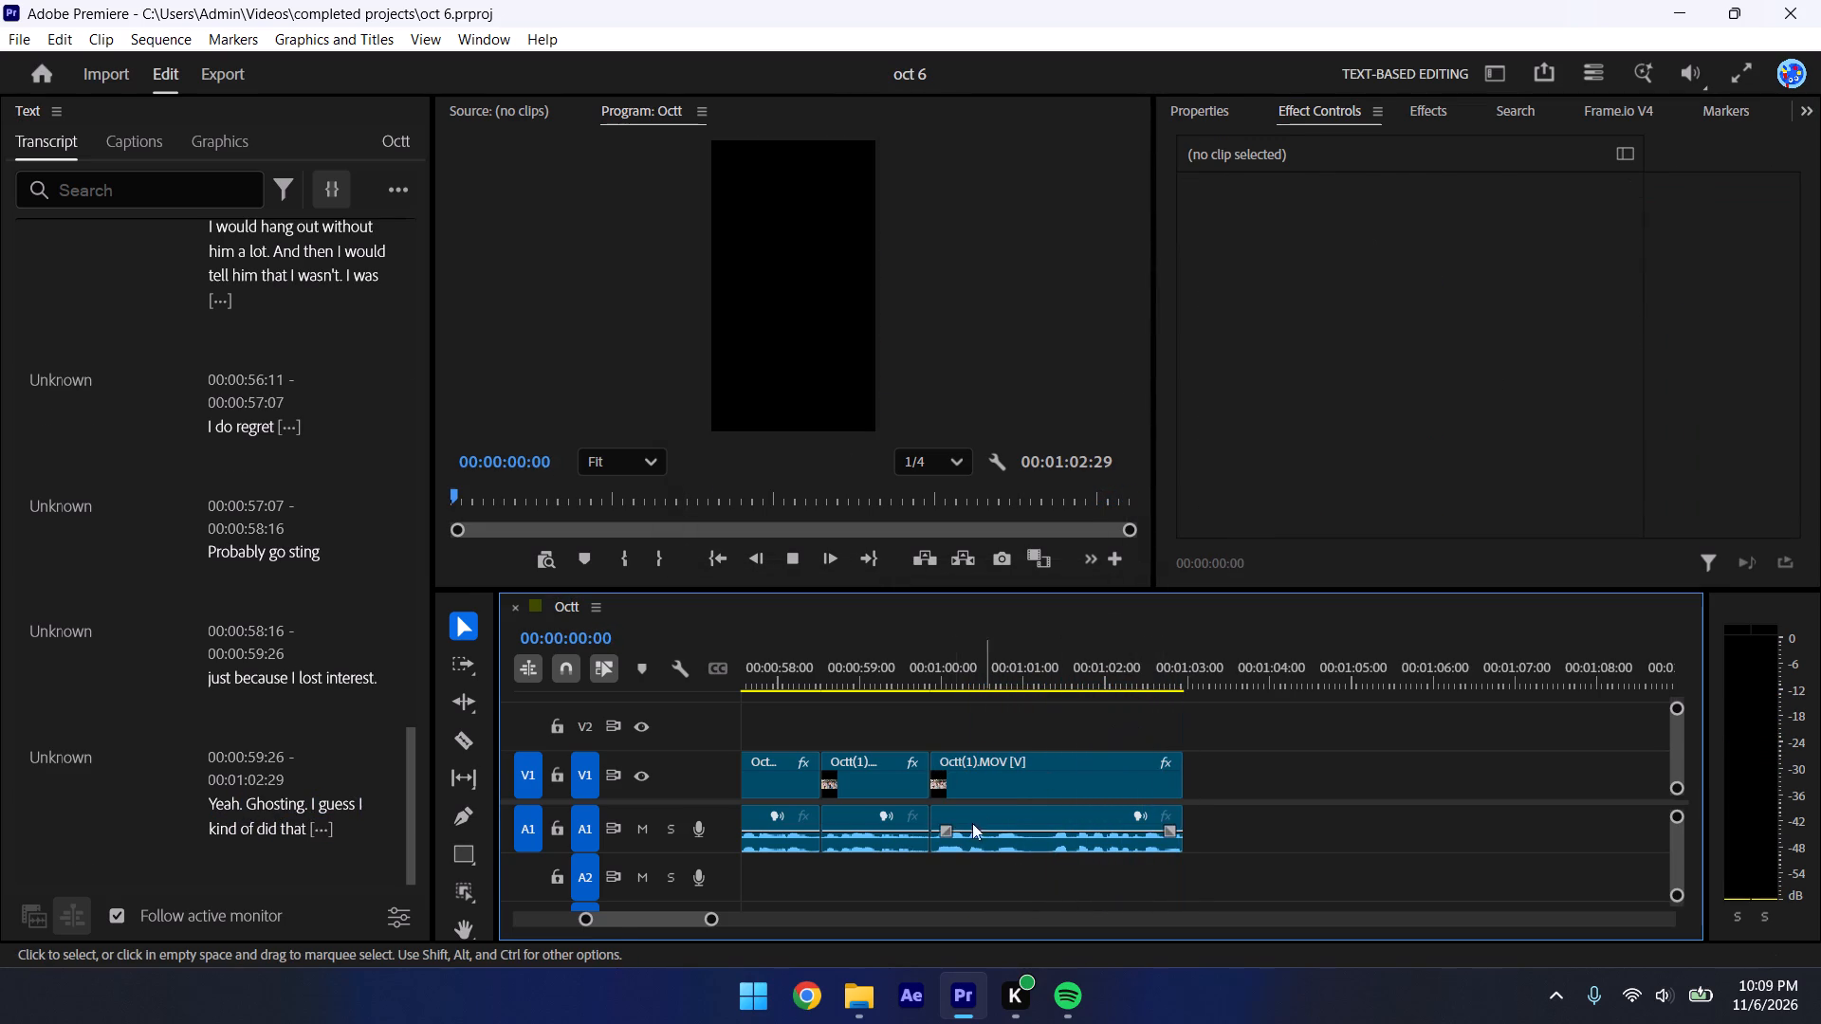
{"action": "key", "text": "space"}
Create captions from the transcript in a single-line layout with a shortened maximum character length and a 1.6-second minimum duration.
{"action": "left_click", "coordinate": [136, 142]}
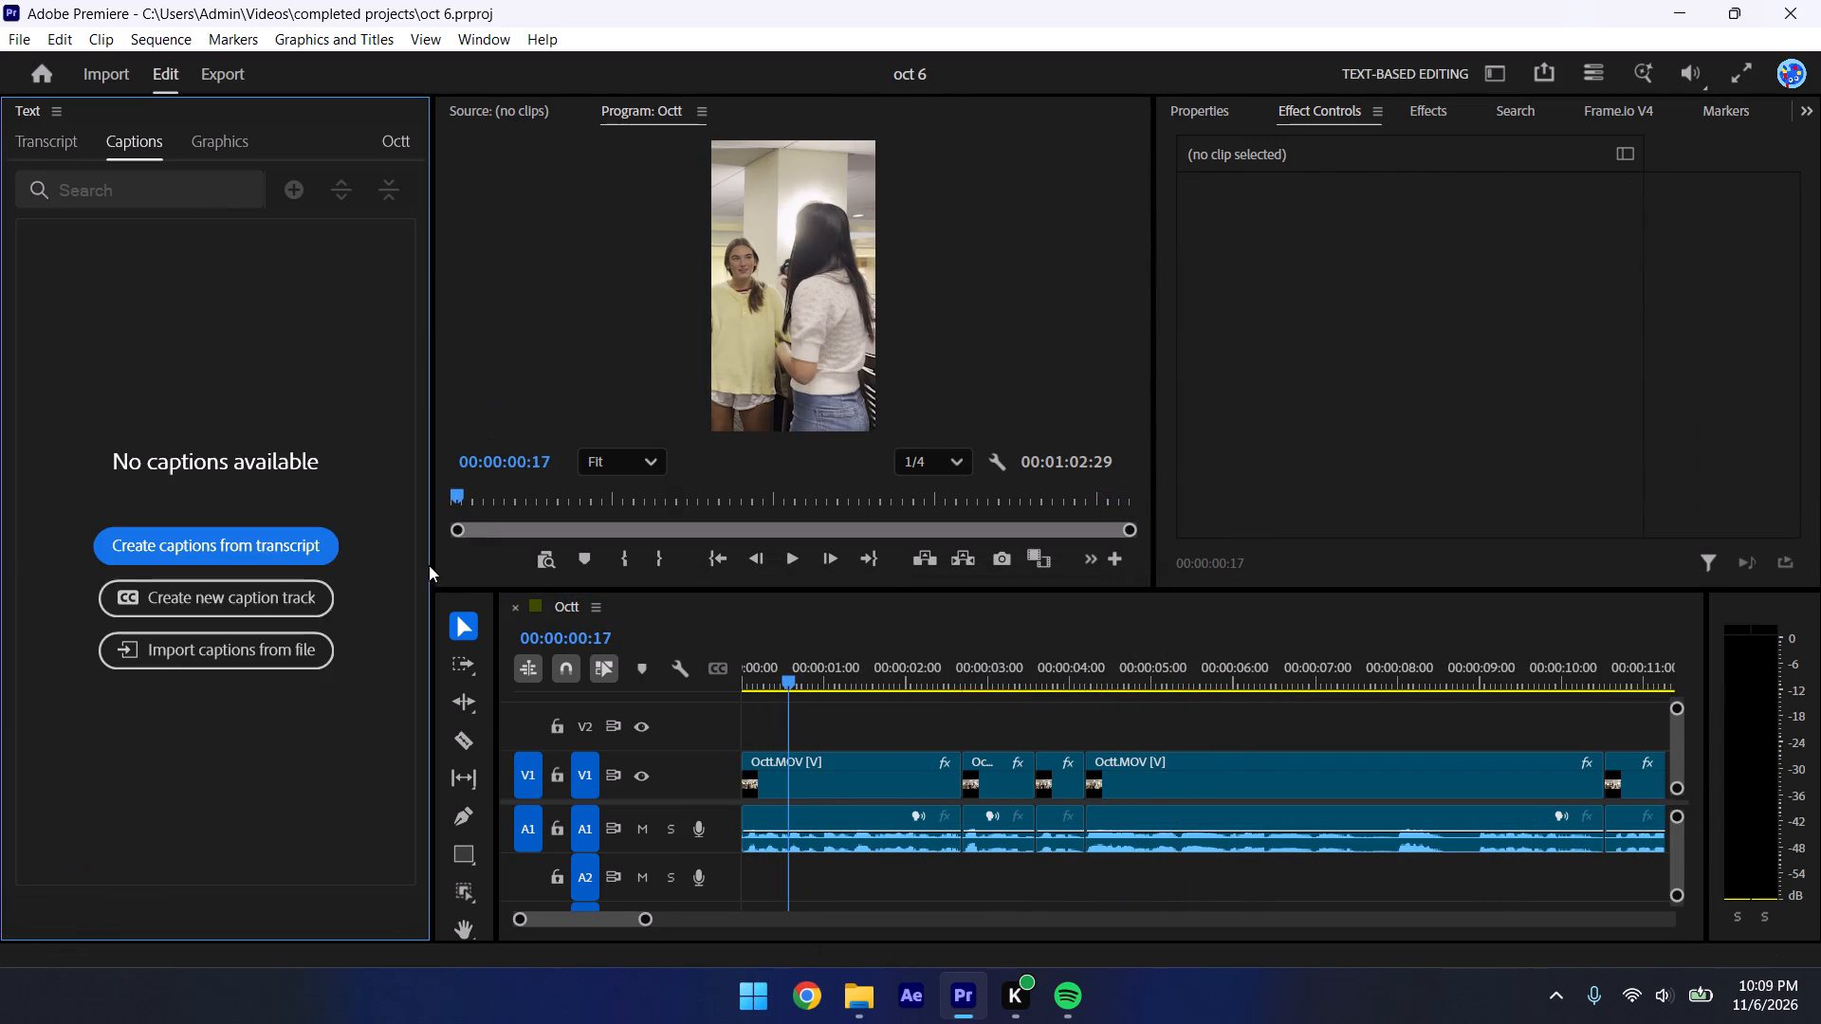
{"action": "left_click", "coordinate": [261, 547]}
{"action": "left_click", "coordinate": [740, 503]}
{"action": "left_click_drag", "start_coordinate": [789, 353], "coordinate": [822, 228]}
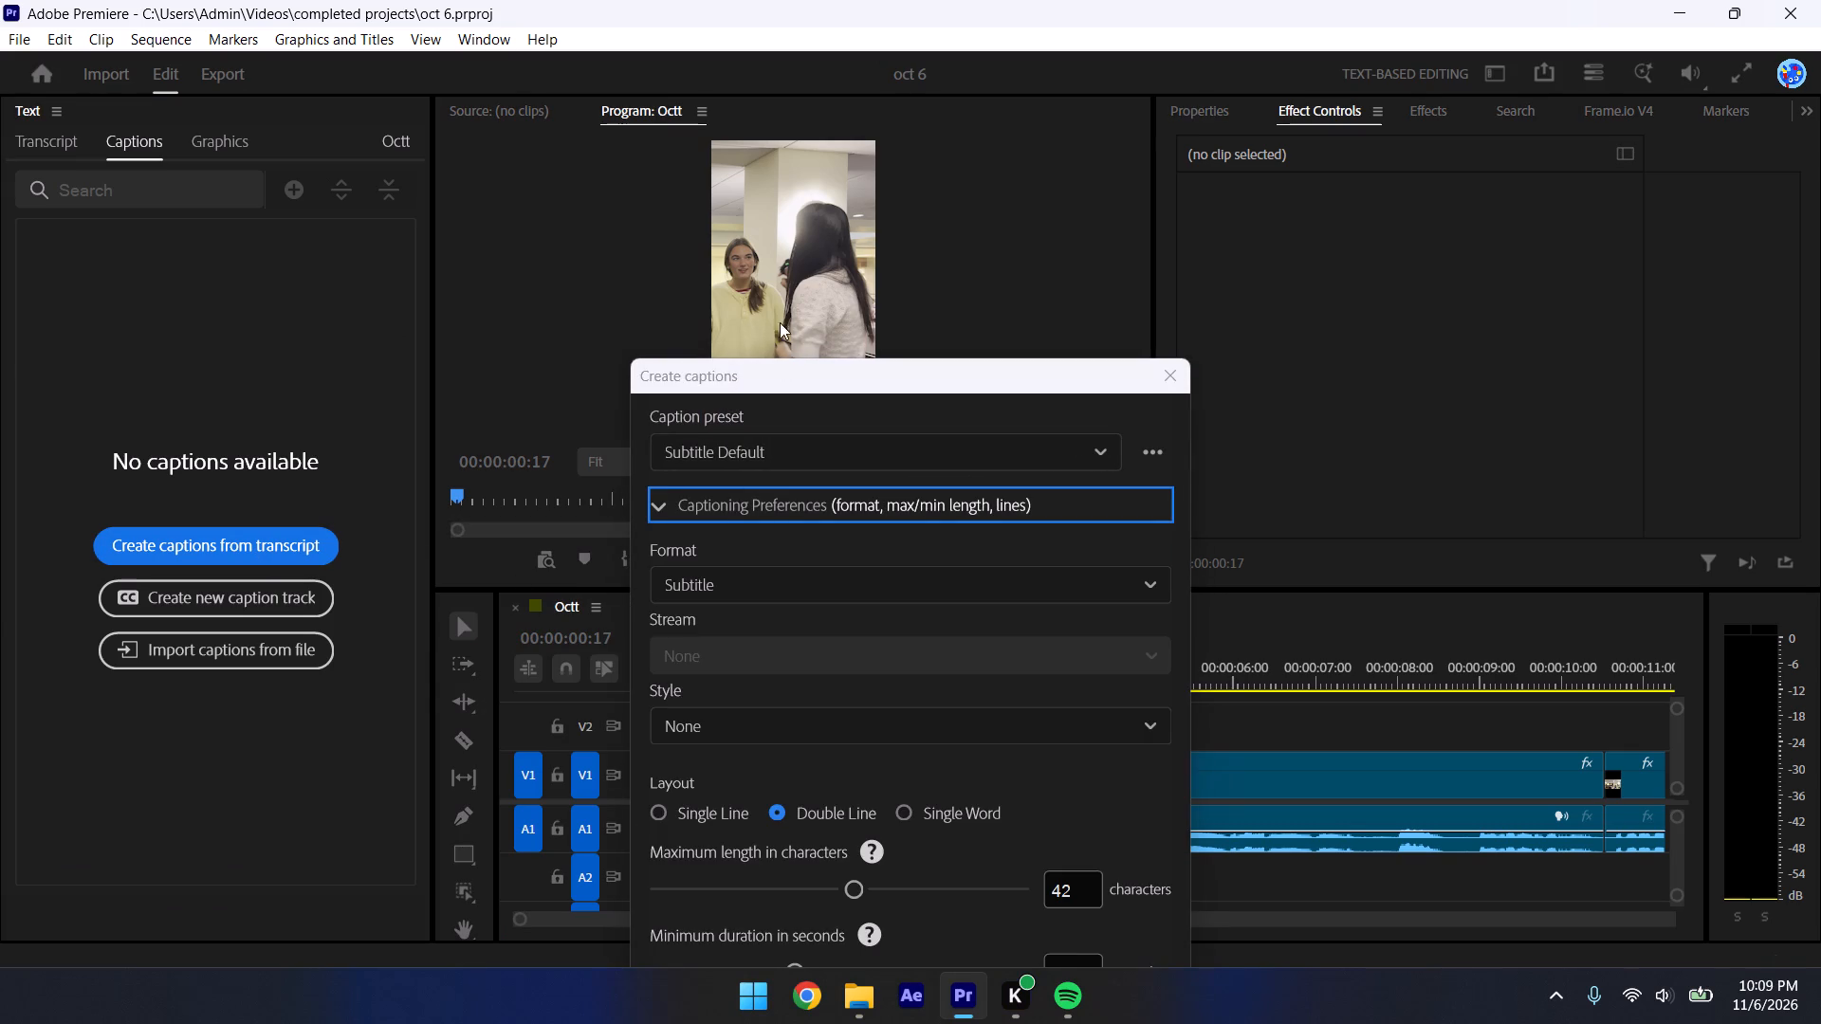
{"action": "left_click_drag", "start_coordinate": [762, 373], "coordinate": [814, 131]}
{"action": "left_click", "coordinate": [731, 580]}
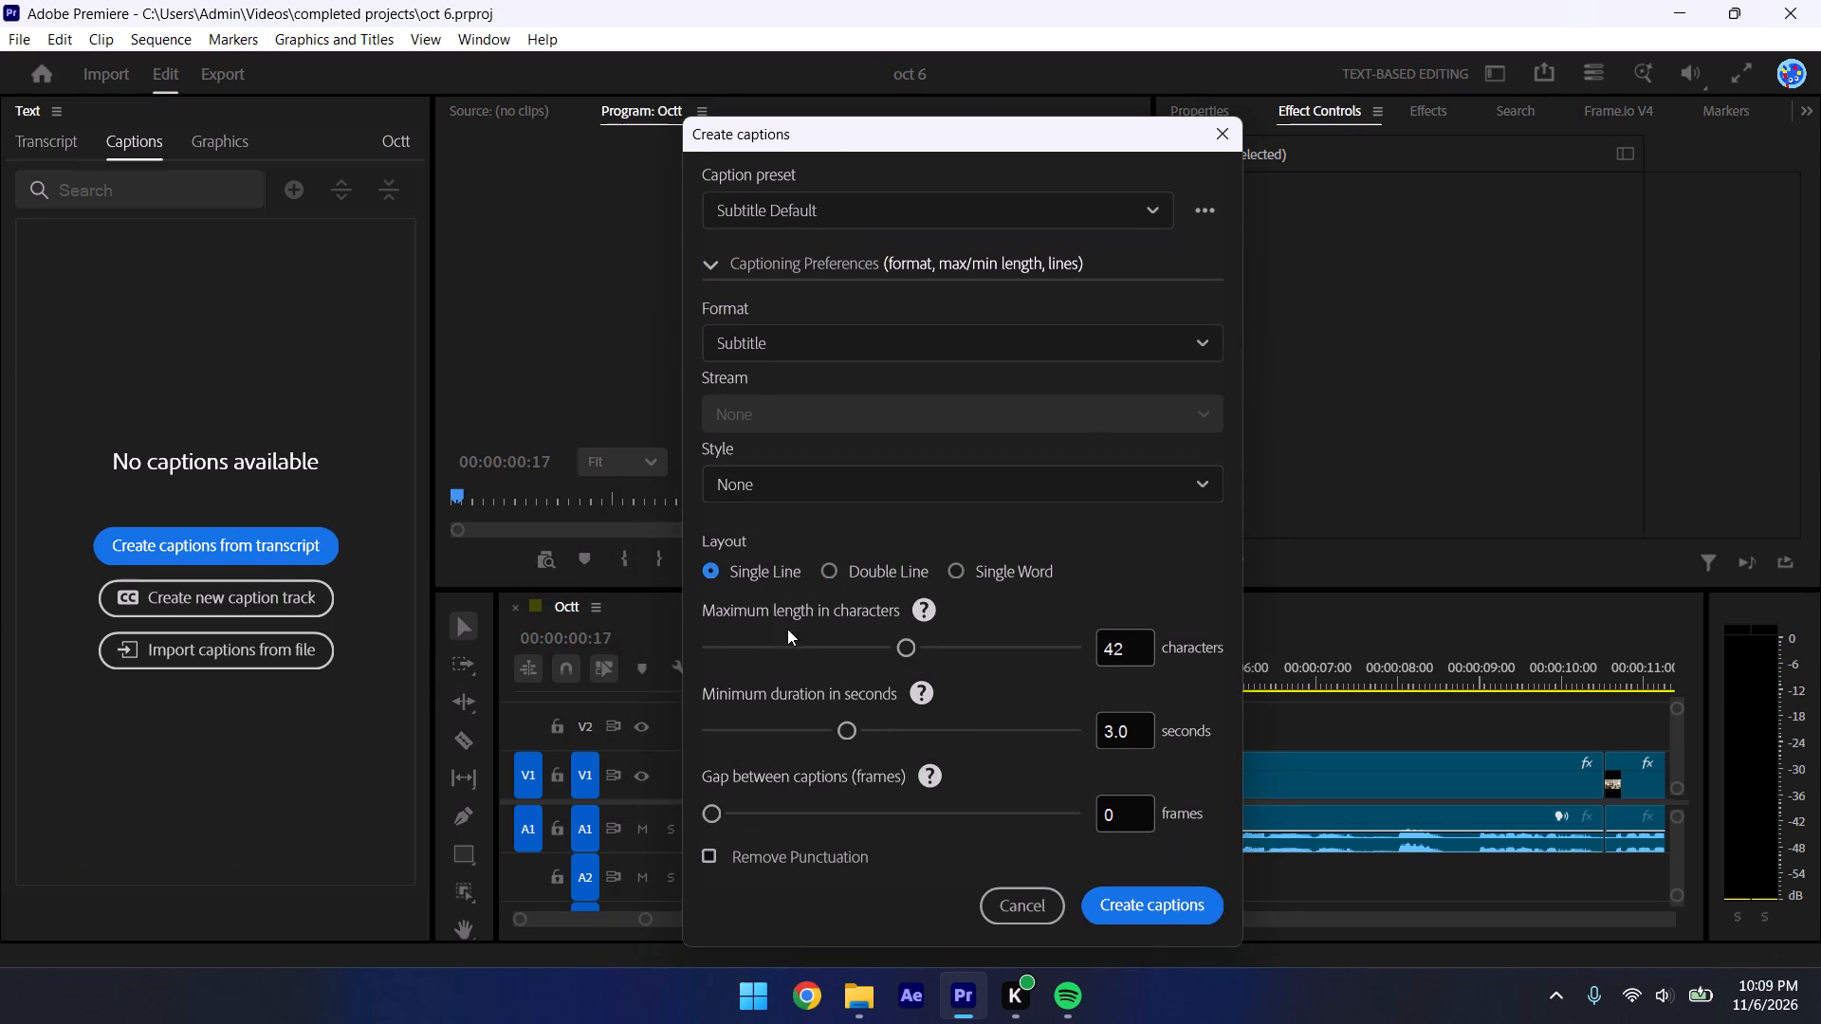
{"action": "left_click_drag", "start_coordinate": [901, 648], "coordinate": [759, 636]}
{"action": "left_click_drag", "start_coordinate": [856, 732], "coordinate": [733, 715]}
{"action": "left_click_drag", "start_coordinate": [765, 651], "coordinate": [761, 651]}
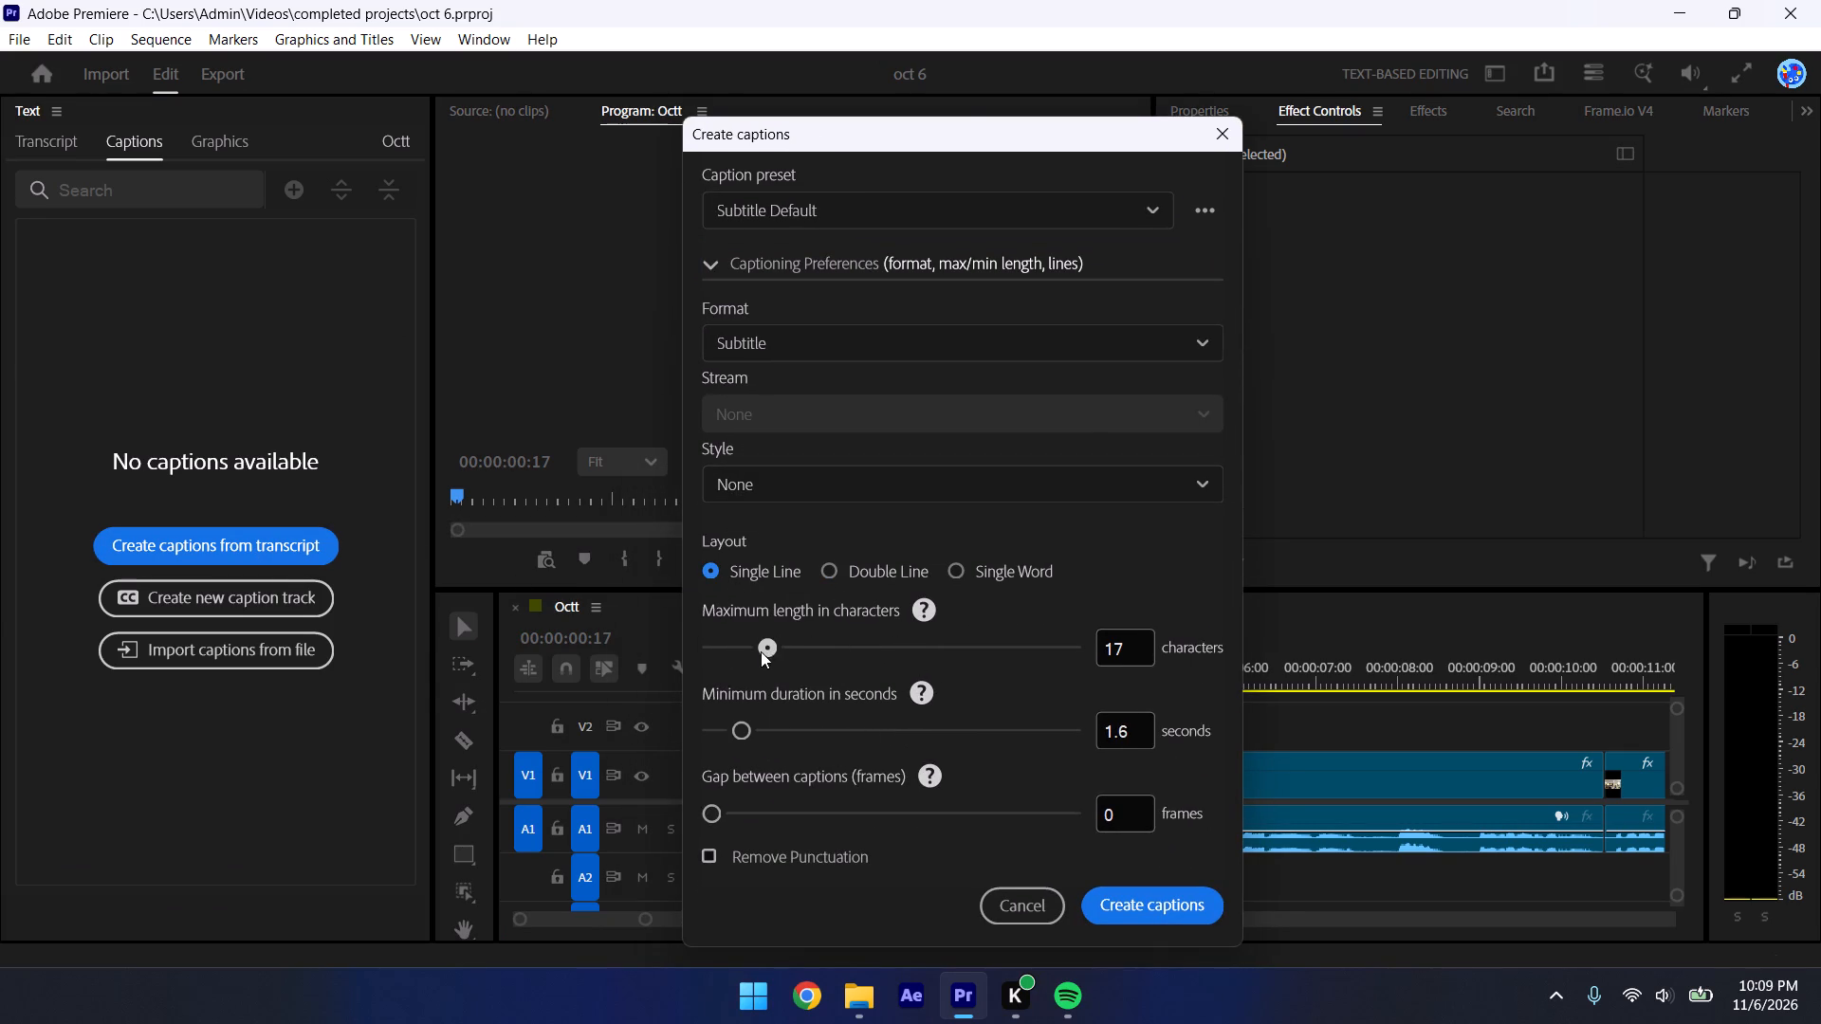
{"action": "left_click_drag", "start_coordinate": [761, 651], "coordinate": [748, 649]}
{"action": "left_click", "coordinate": [1128, 910]}
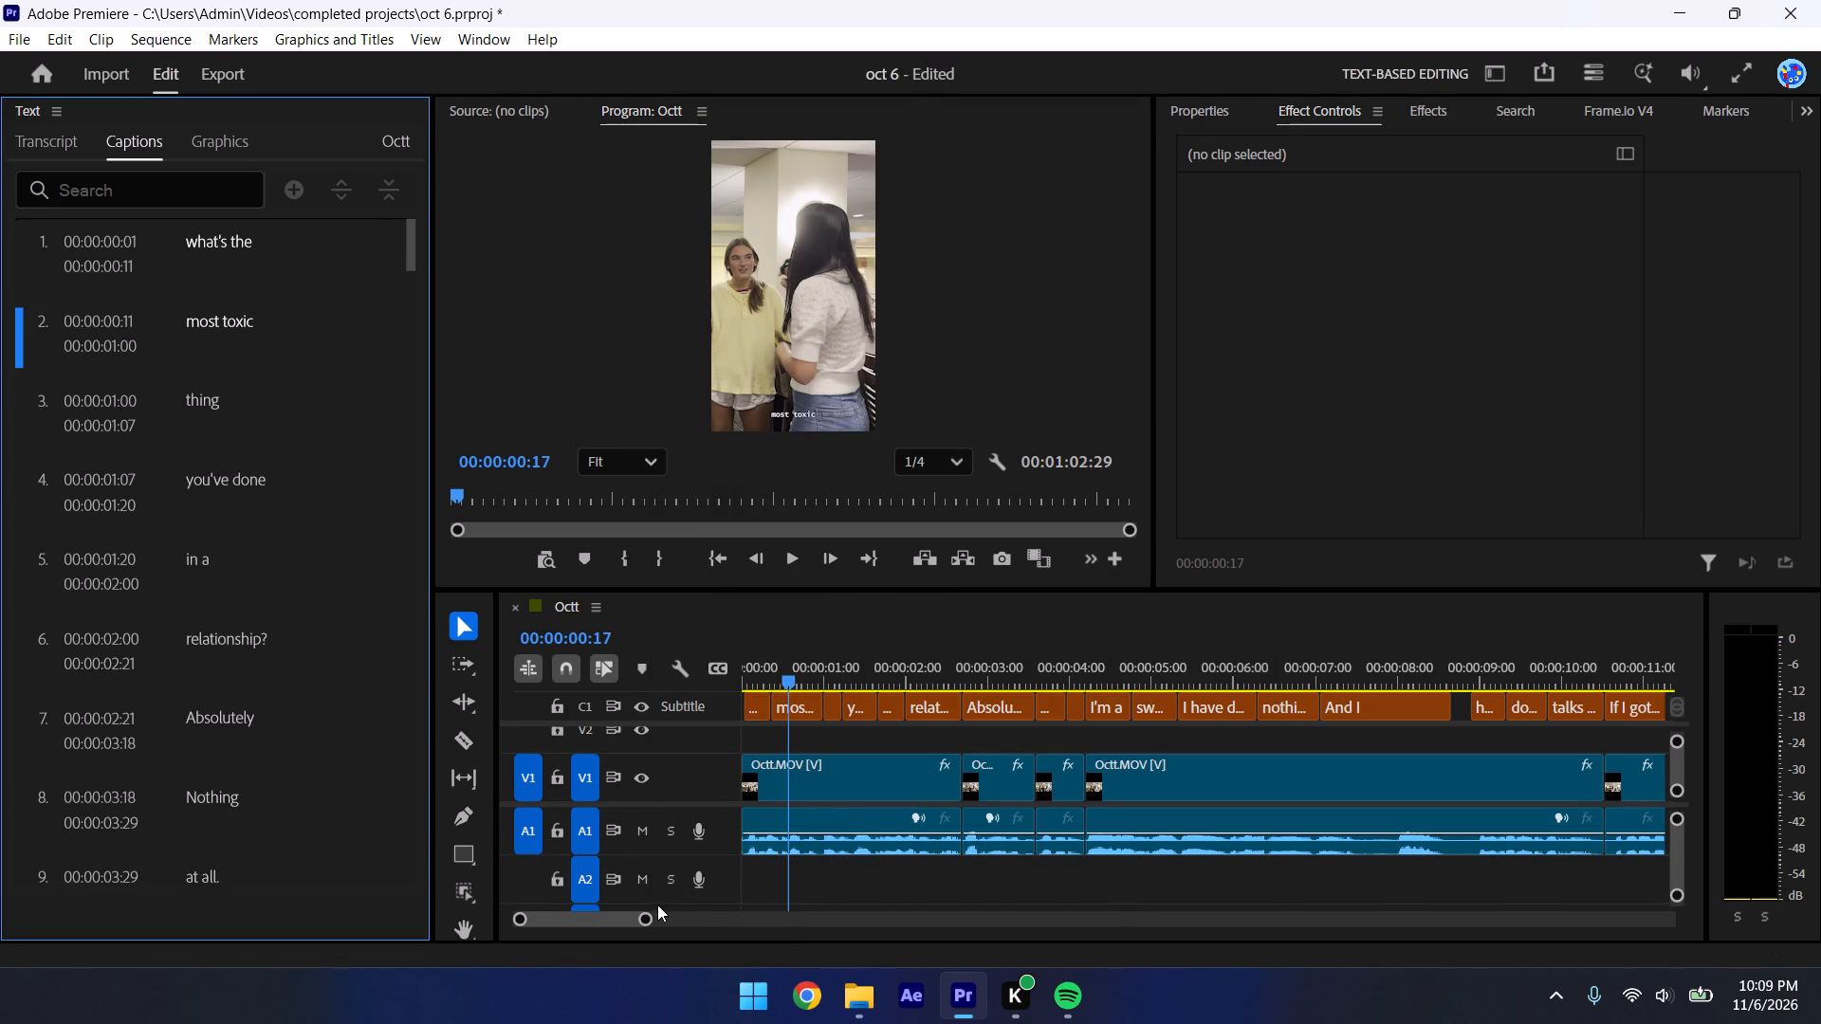
Select all captions on the subtitle track and set their font to Inter 18pt Black.
{"action": "left_click_drag", "start_coordinate": [653, 918], "coordinate": [1169, 868]}
{"action": "left_click_drag", "start_coordinate": [1024, 700], "coordinate": [516, 700]}
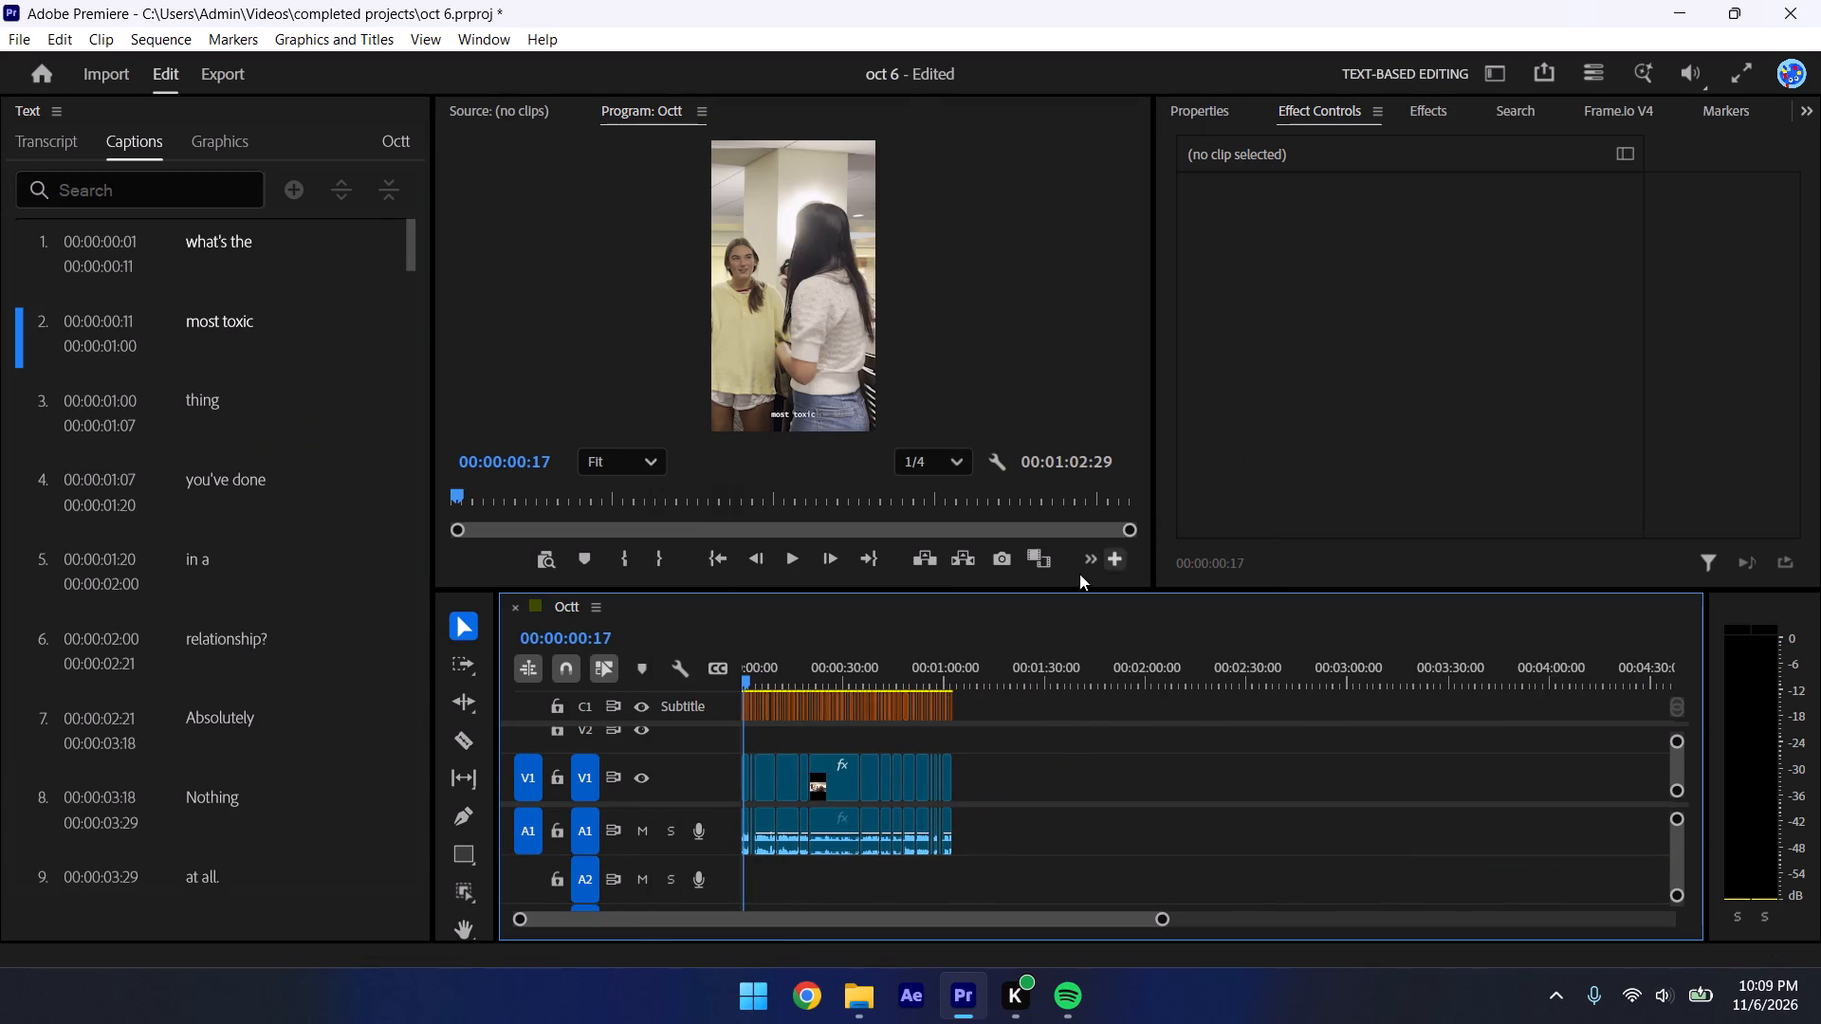
{"action": "left_click_drag", "start_coordinate": [1008, 708], "coordinate": [624, 714]}
{"action": "left_click", "coordinate": [1209, 120]}
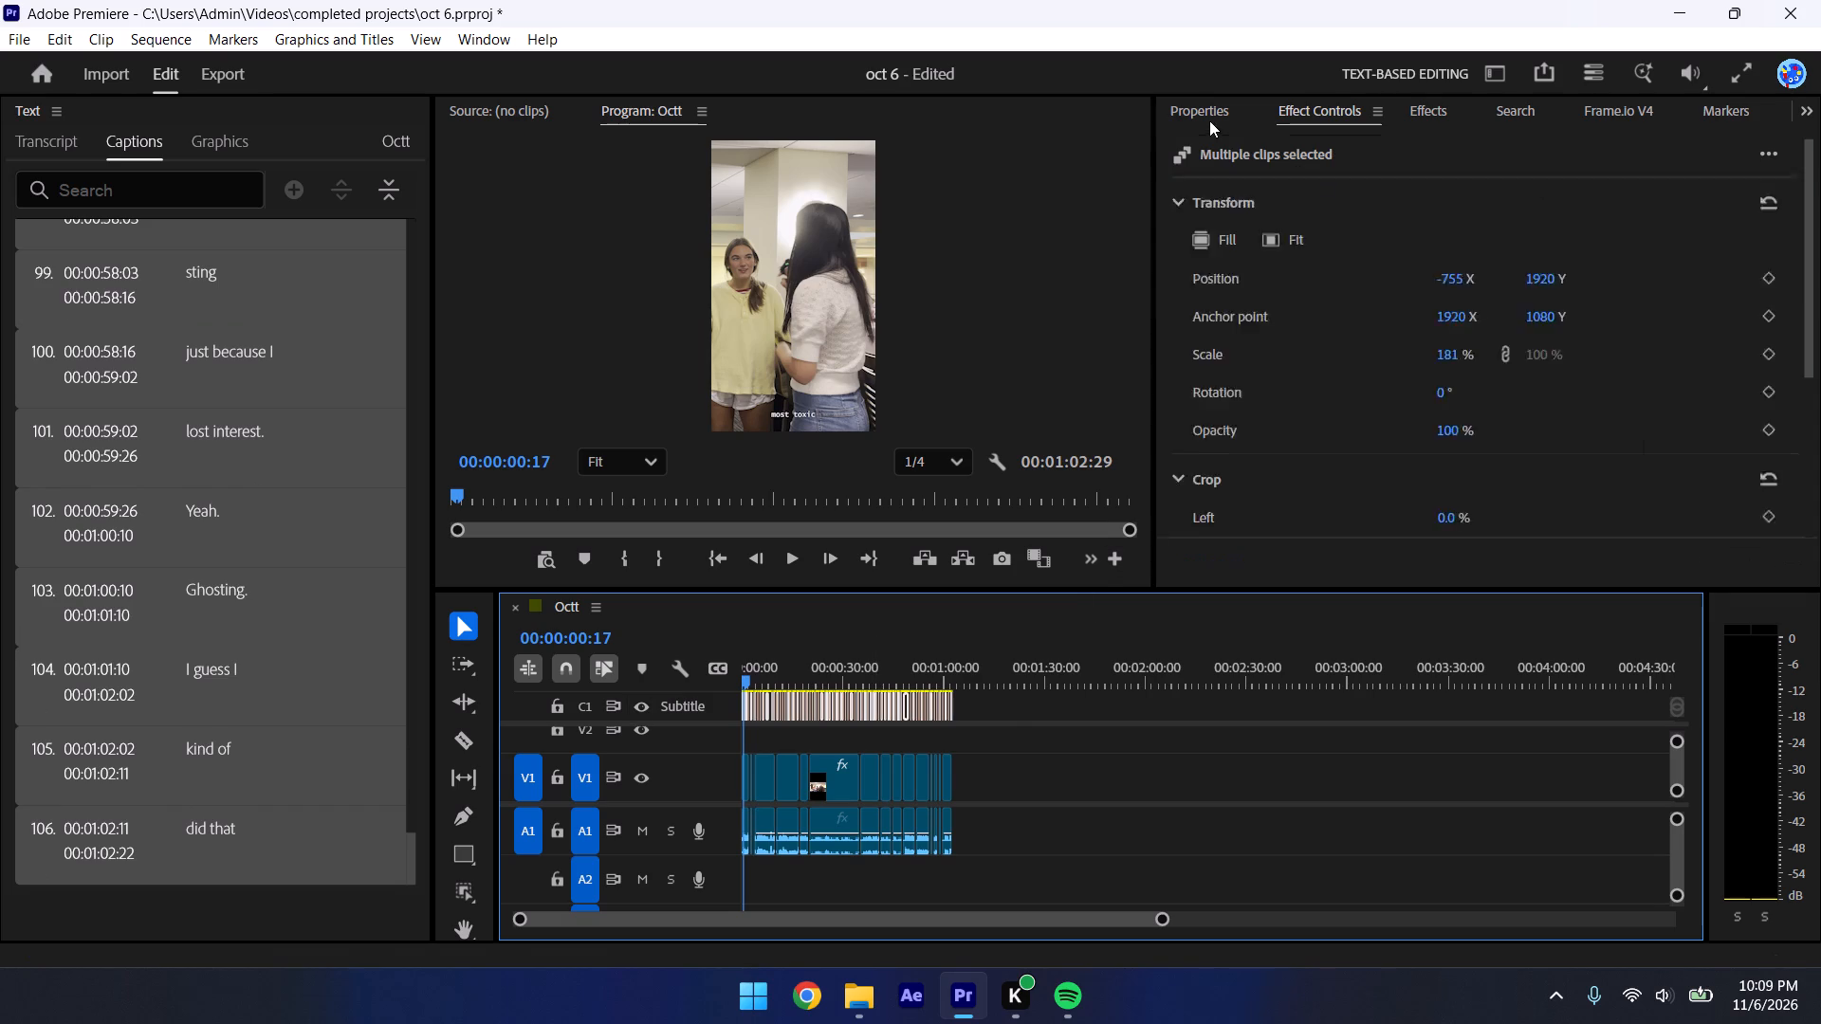
{"action": "left_click", "coordinate": [1764, 413]}
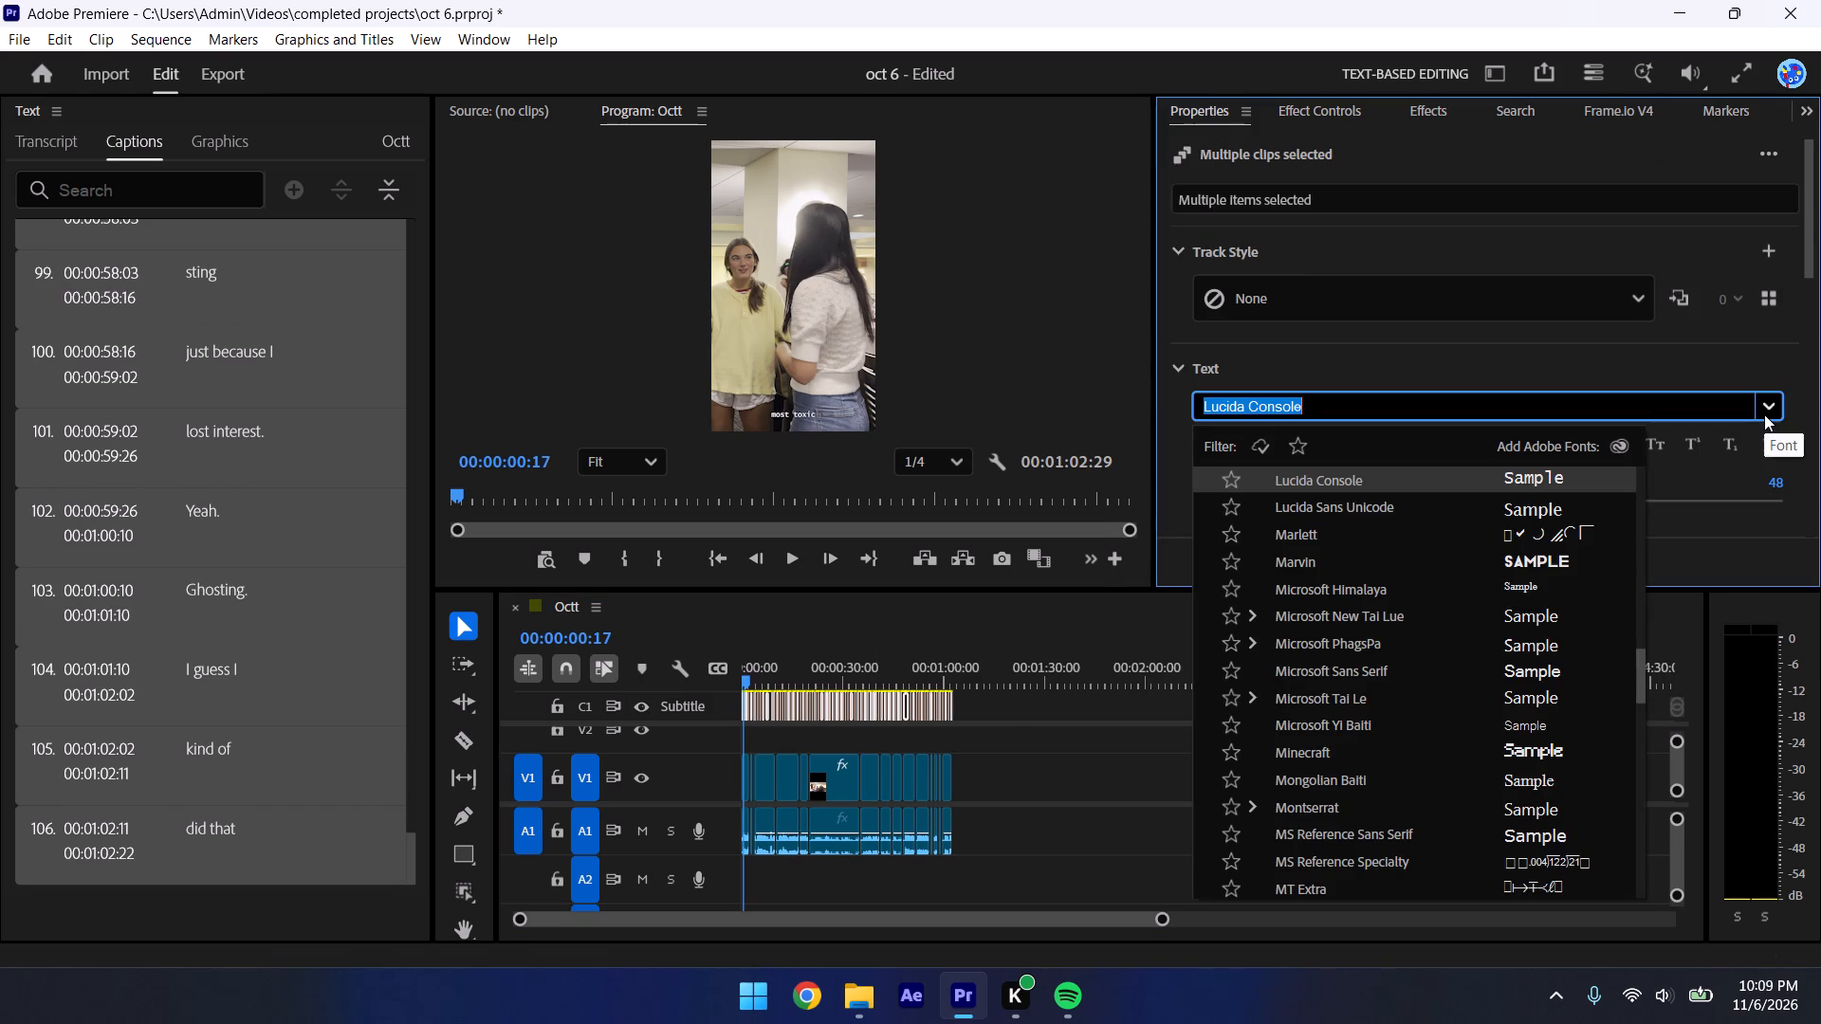
{"action": "key", "text": "i"}
{"action": "key", "text": "n"}
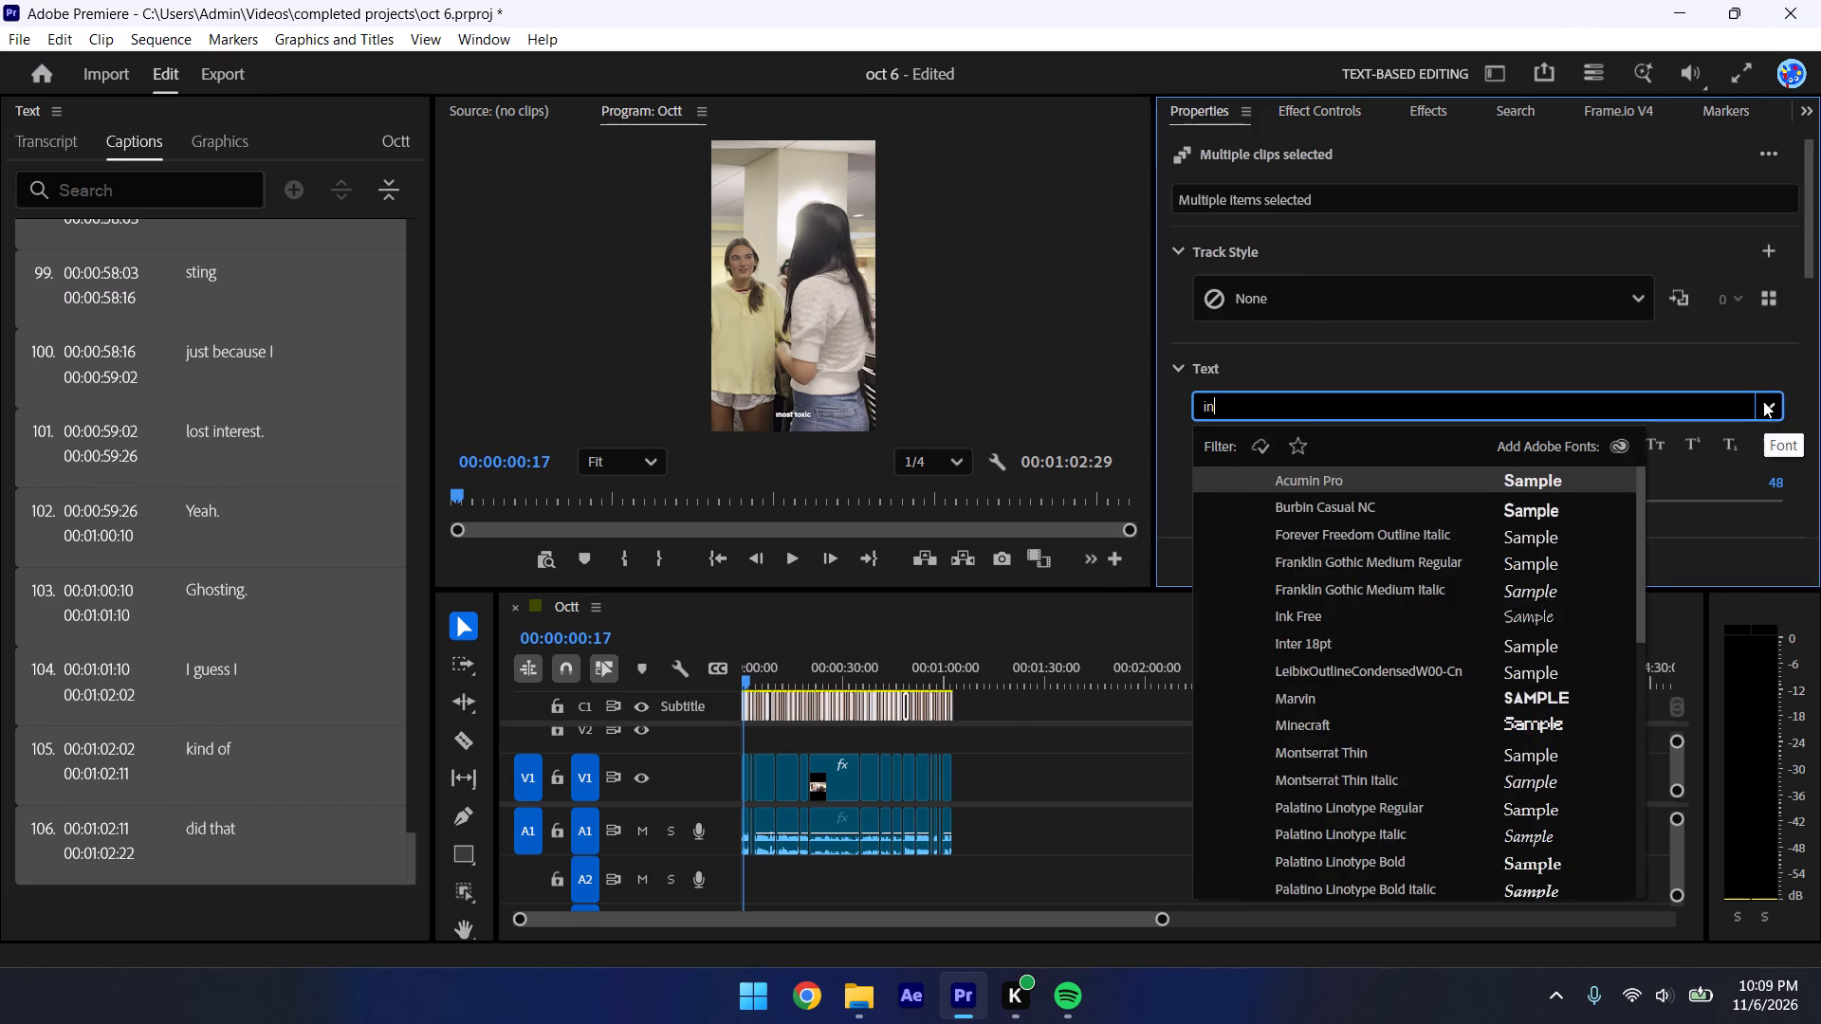
{"action": "key", "text": "t"}
{"action": "left_click", "coordinate": [1332, 494]}
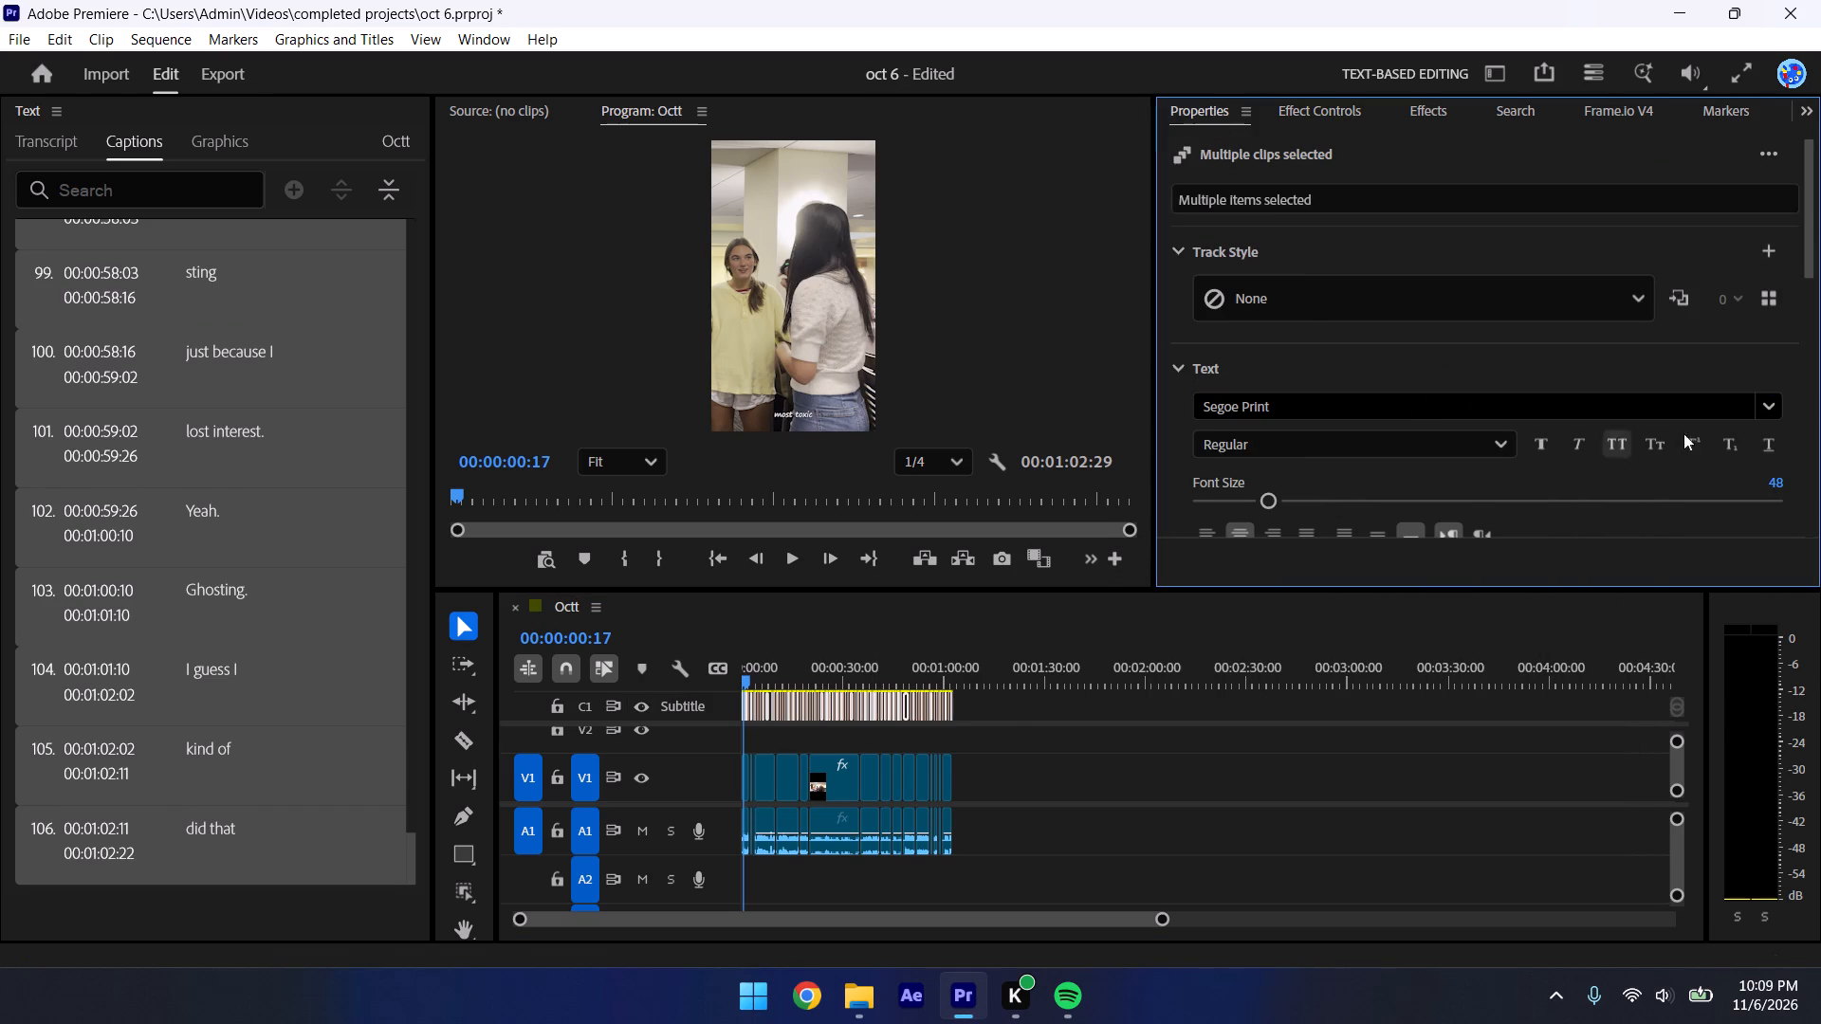
{"action": "left_click", "coordinate": [1773, 407]}
{"action": "left_click", "coordinate": [1771, 407]}
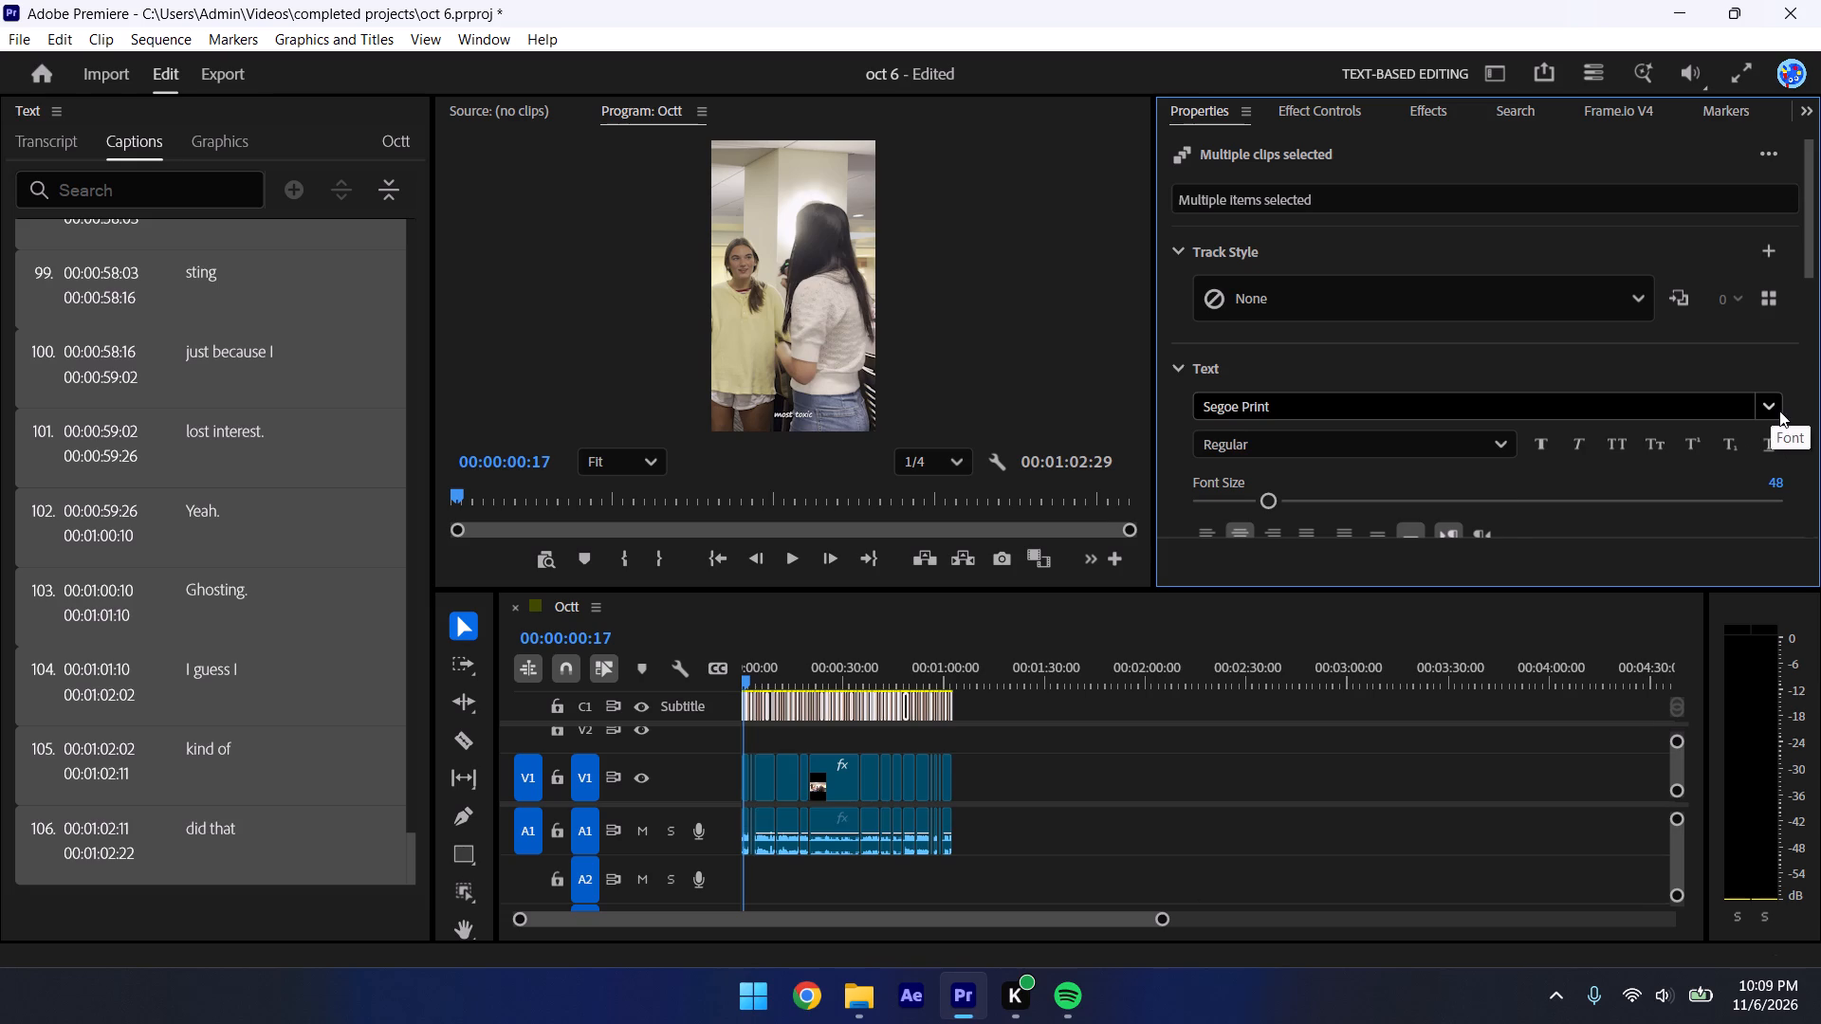
{"action": "left_click", "coordinate": [1767, 411]}
{"action": "key", "text": "i"}
{"action": "type", "text": "nt"}
{"action": "key", "text": "e"}
{"action": "left_click", "coordinate": [1308, 486]}
Set the selected captions' font size to 87.
{"action": "left_click_drag", "start_coordinate": [1270, 505], "coordinate": [1320, 511]}
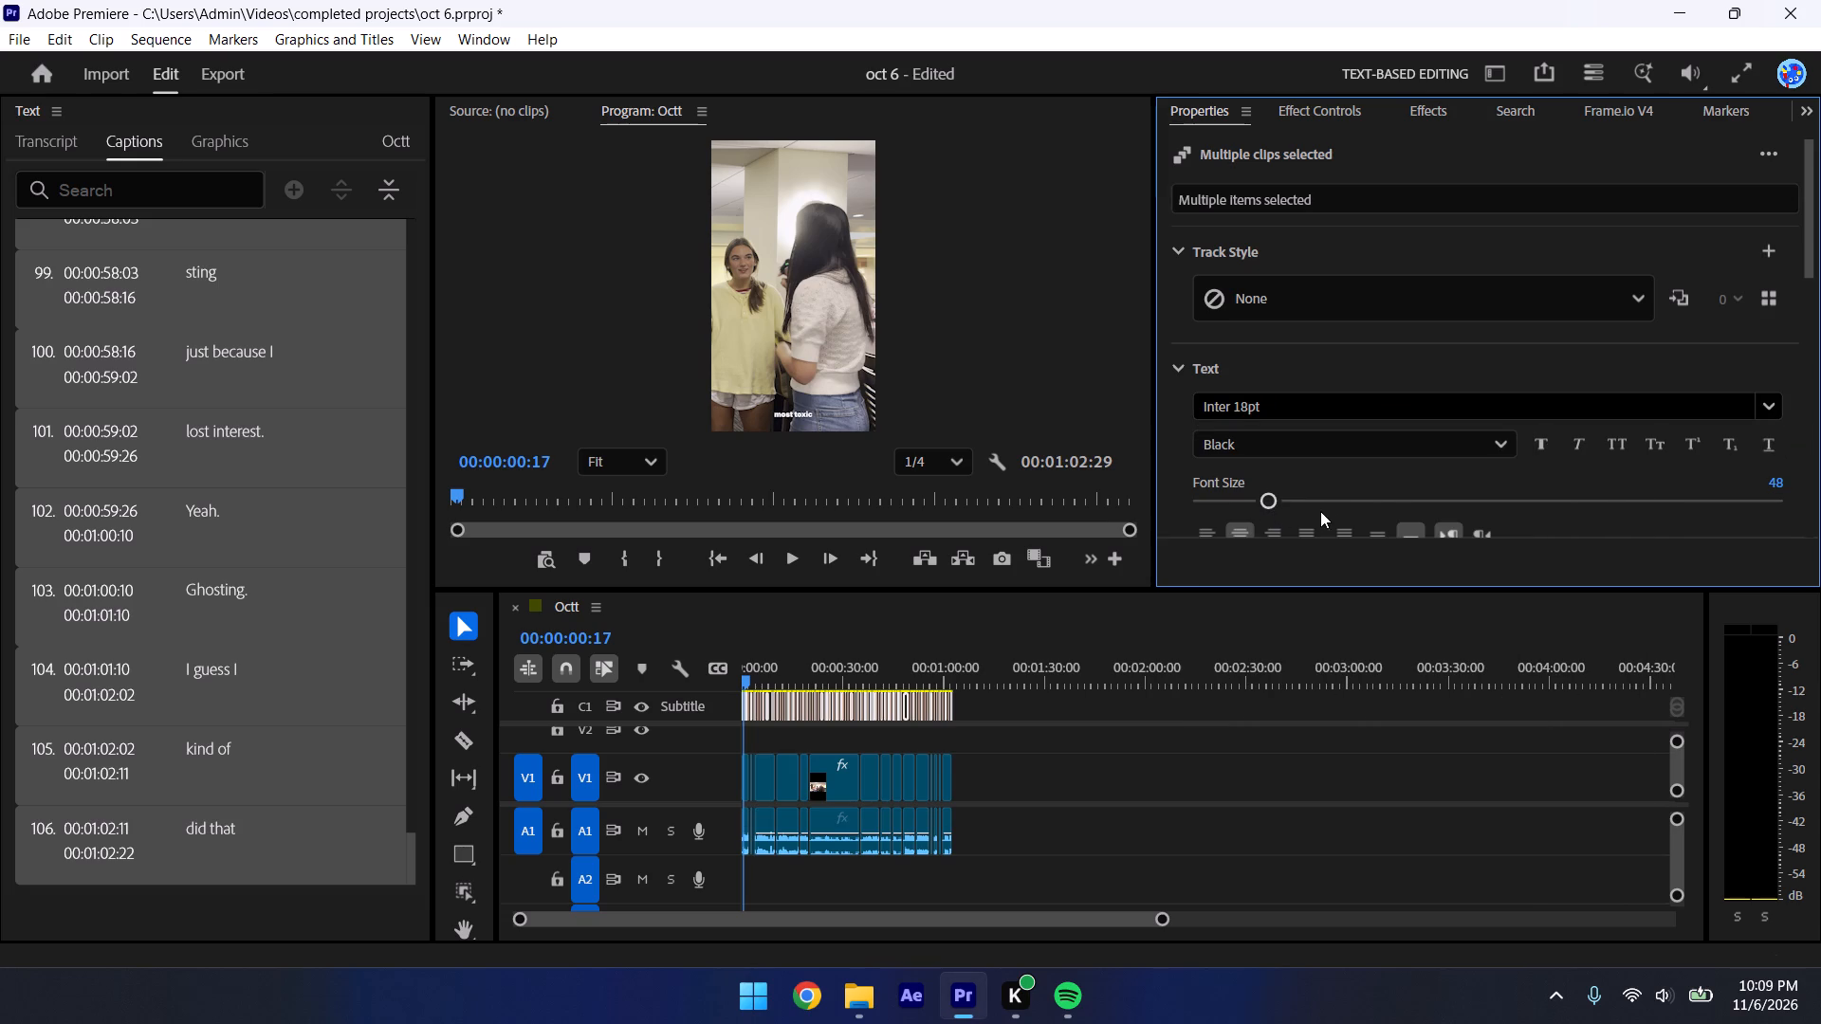
{"action": "left_click_drag", "start_coordinate": [1320, 511], "coordinate": [1326, 505]}
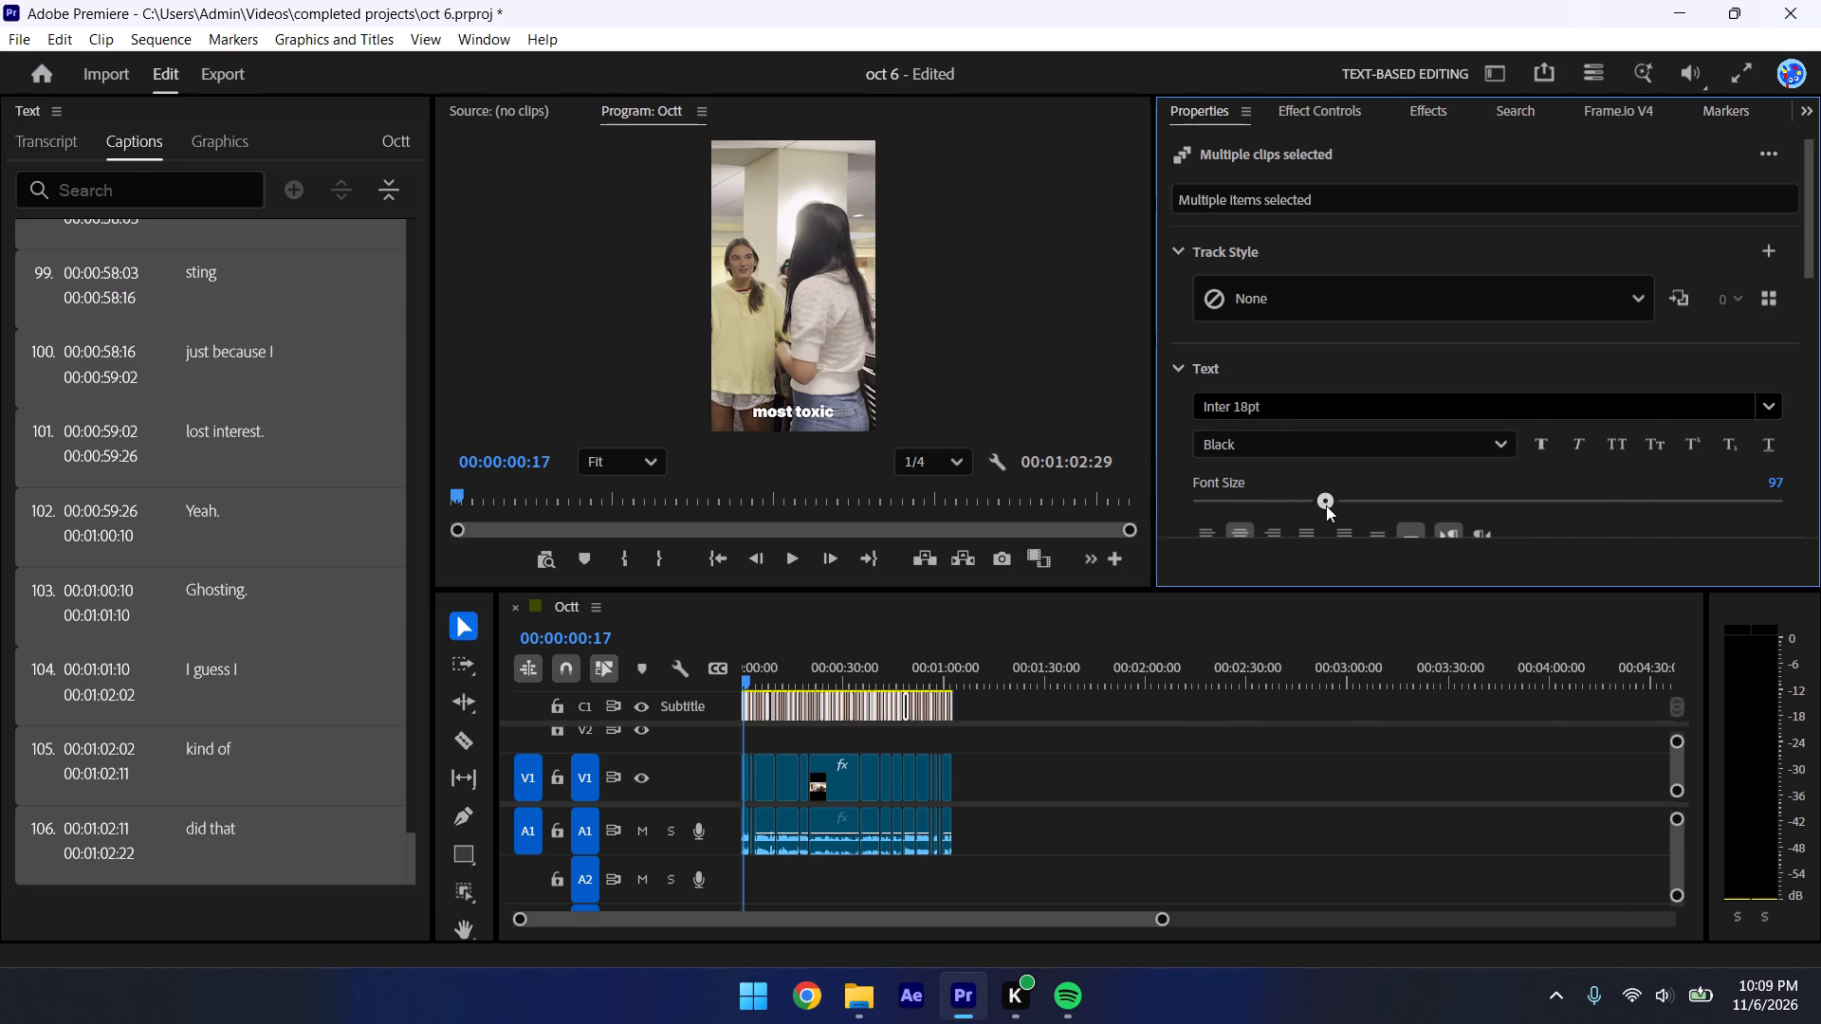
{"action": "left_click_drag", "start_coordinate": [1326, 505], "coordinate": [1334, 508]}
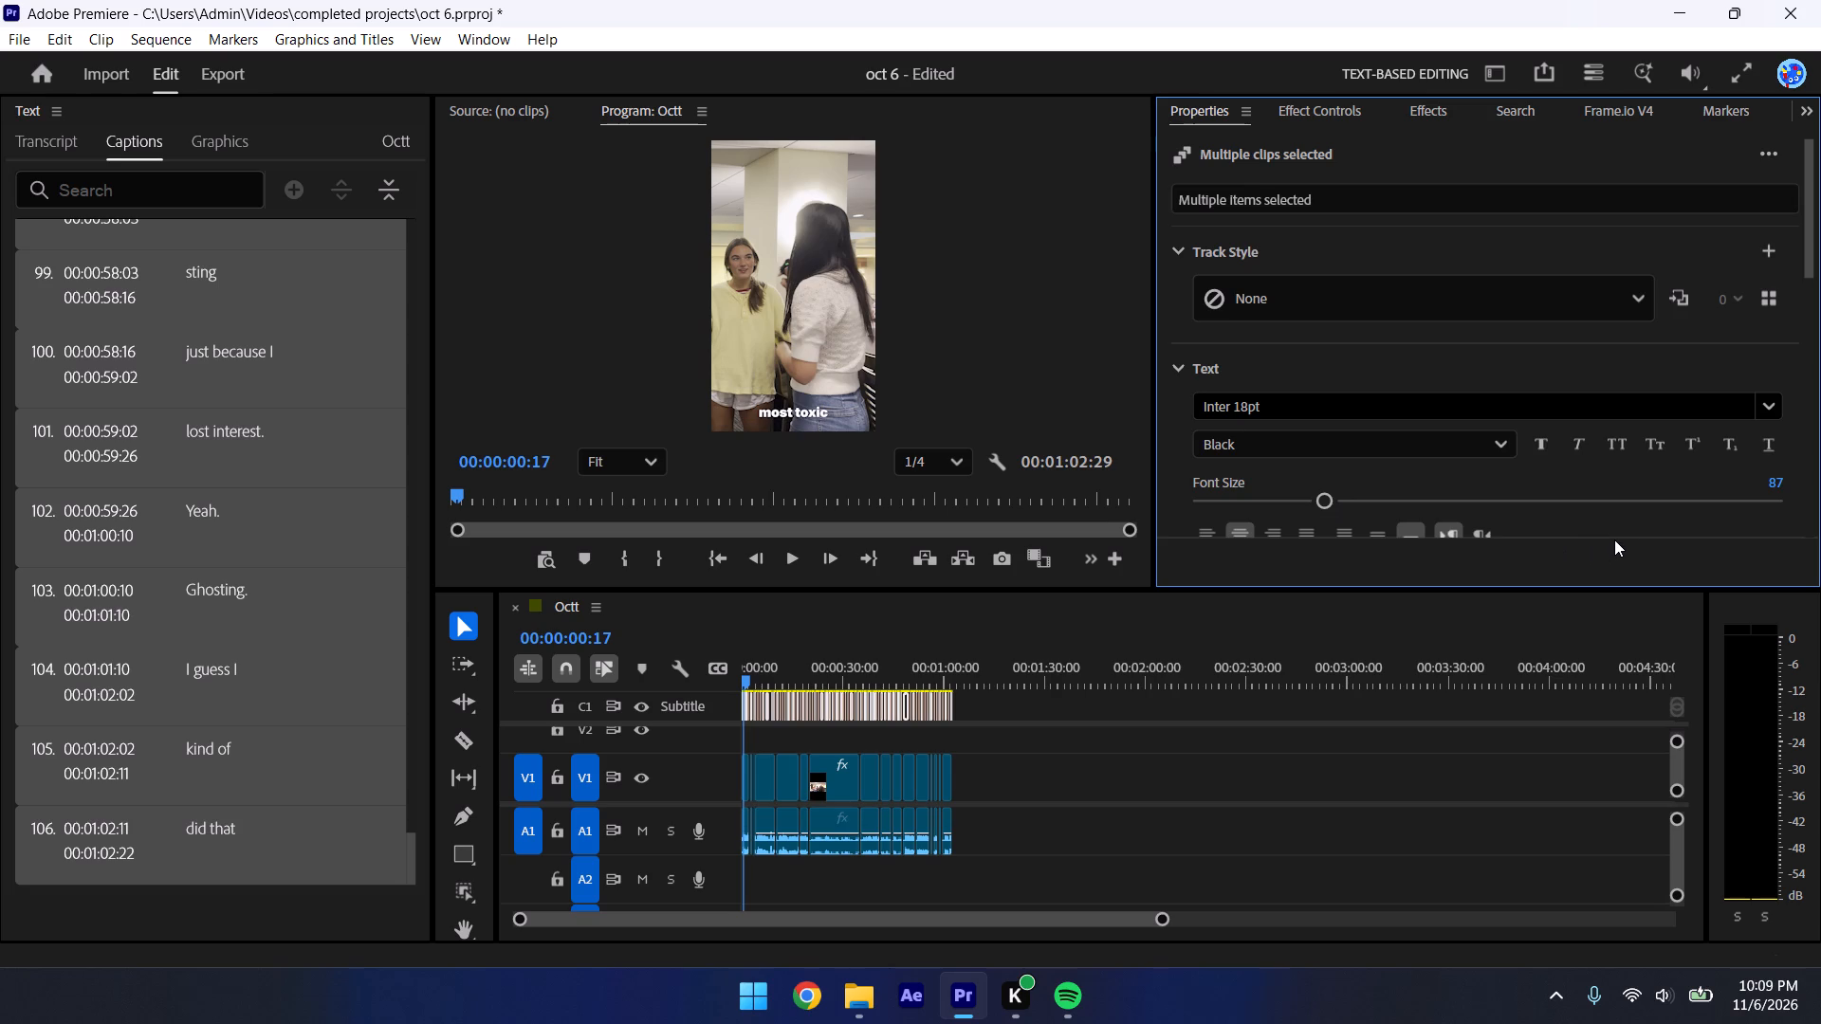
Anchor all captions to the centre zone, enlarge the font slightly, and set their vertical offset to 781.
{"action": "scroll", "coordinate": [1609, 519], "scroll_direction": "down", "scroll_amount": 10}
{"action": "left_click", "coordinate": [1255, 444]}
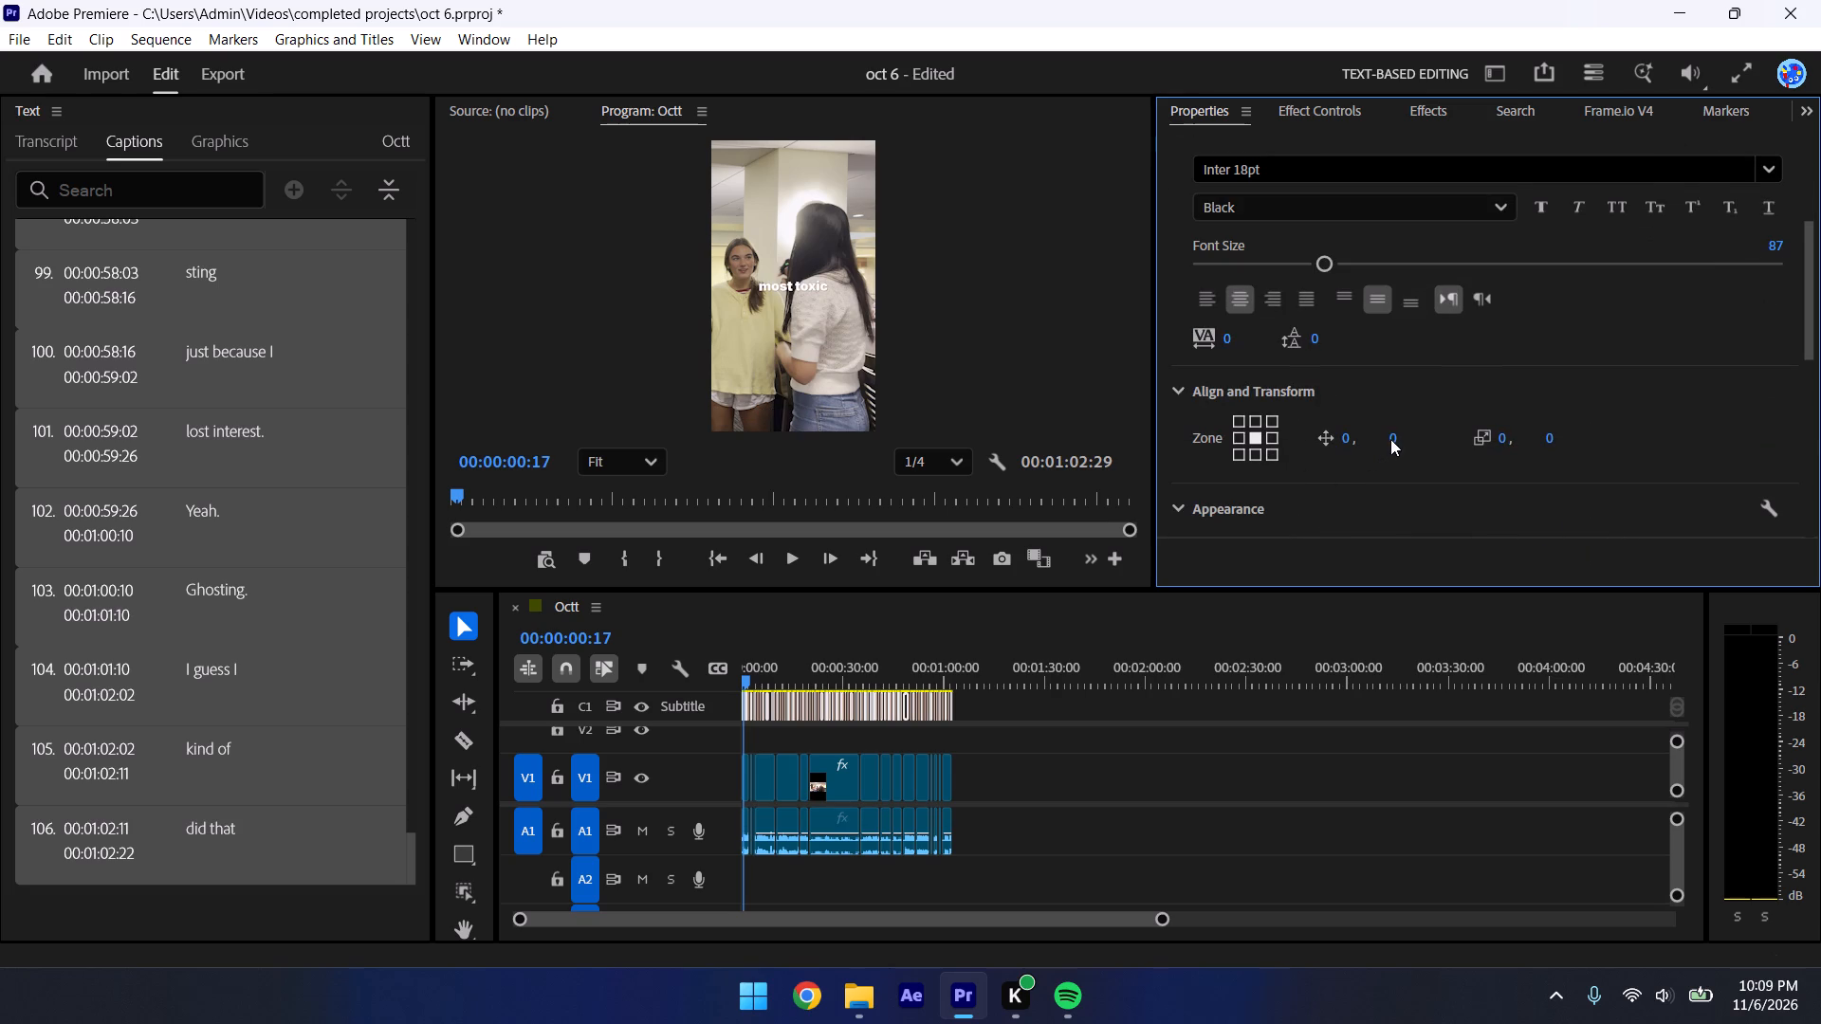
{"action": "left_click_drag", "start_coordinate": [1401, 430], "coordinate": [1401, 0]}
{"action": "left_click_drag", "start_coordinate": [1394, 440], "coordinate": [1391, 0]}
{"action": "left_click_drag", "start_coordinate": [1402, 431], "coordinate": [1423, 393]}
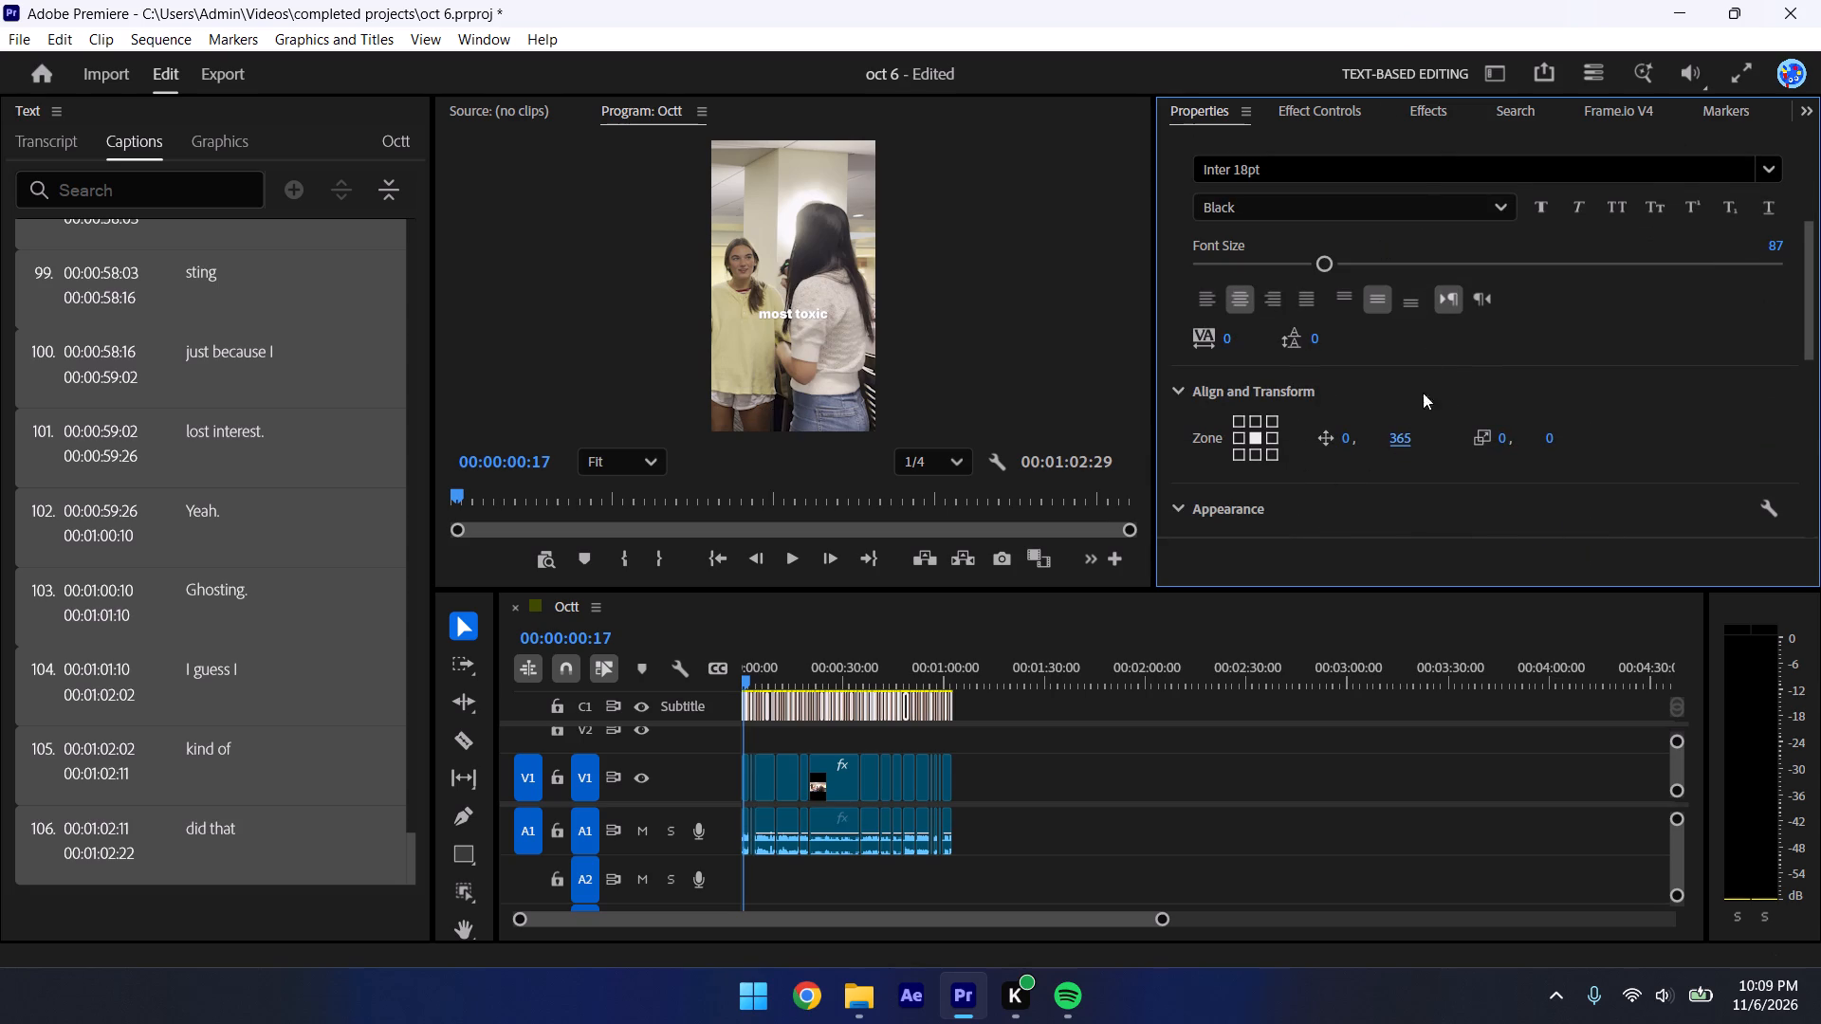
{"action": "left_click_drag", "start_coordinate": [1423, 393], "coordinate": [1388, 0]}
{"action": "left_click_drag", "start_coordinate": [1325, 268], "coordinate": [1343, 274]}
{"action": "left_click_drag", "start_coordinate": [1396, 436], "coordinate": [1388, 351]}
Change the fill colour of all selected captions to pure bright green.
{"action": "scroll", "coordinate": [1427, 507], "scroll_direction": "down", "scroll_amount": 10}
{"action": "left_click", "coordinate": [1221, 357]}
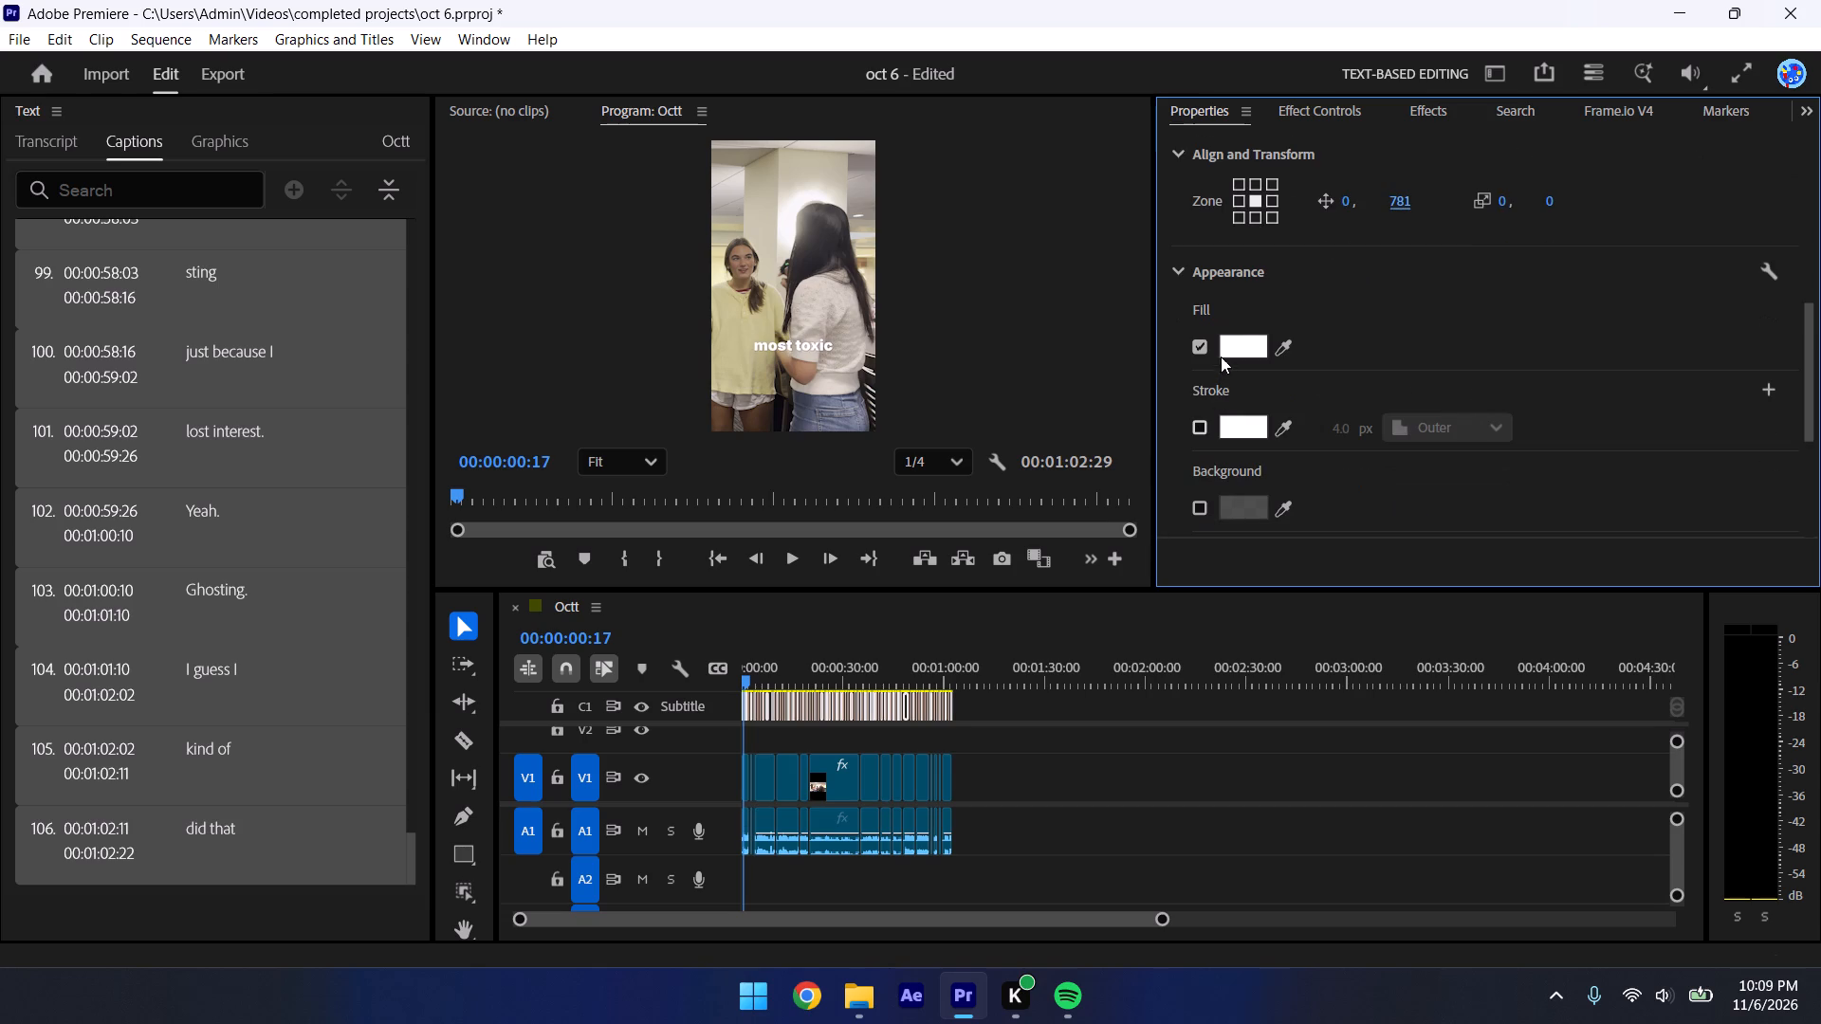
{"action": "left_click", "coordinate": [1253, 338]}
{"action": "left_click_drag", "start_coordinate": [971, 439], "coordinate": [957, 429]}
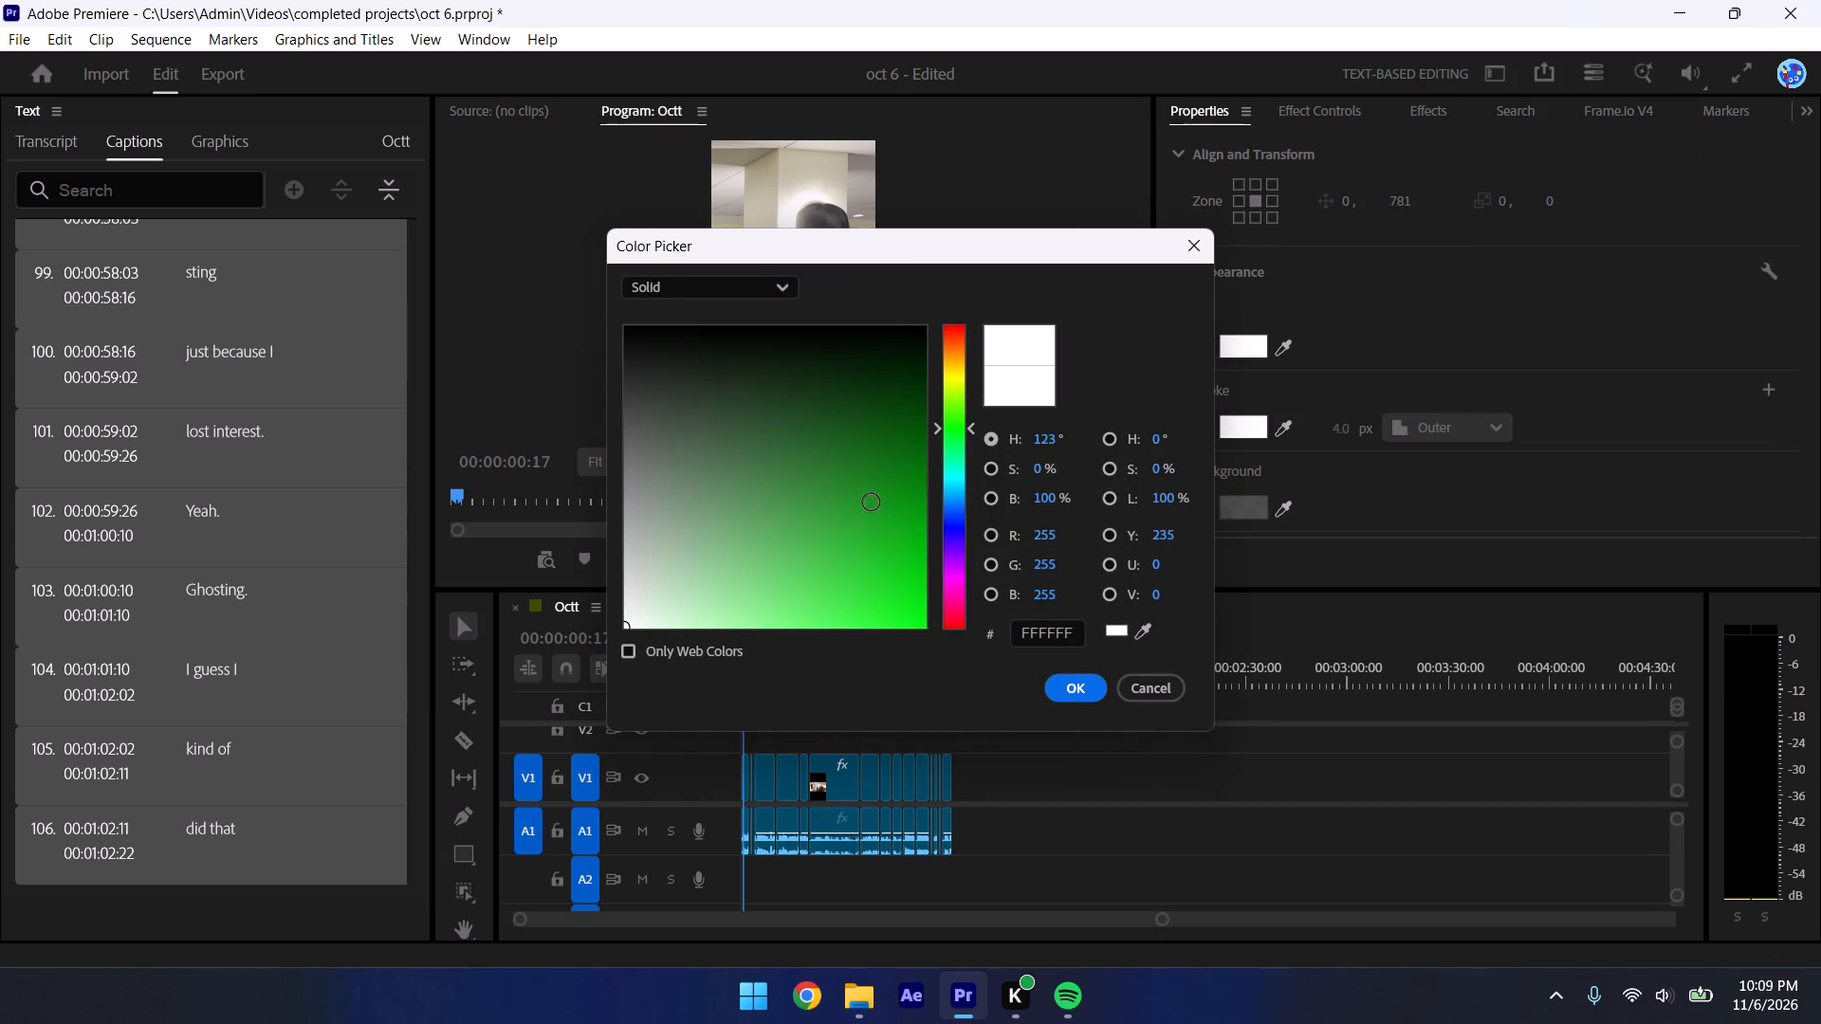
{"action": "left_click_drag", "start_coordinate": [874, 505], "coordinate": [1050, 707]}
{"action": "left_click", "coordinate": [1078, 699]}
Enable a black outer stroke on the captions and set its width to 7 px.
{"action": "left_click", "coordinate": [1203, 441]}
{"action": "left_click", "coordinate": [1233, 434]}
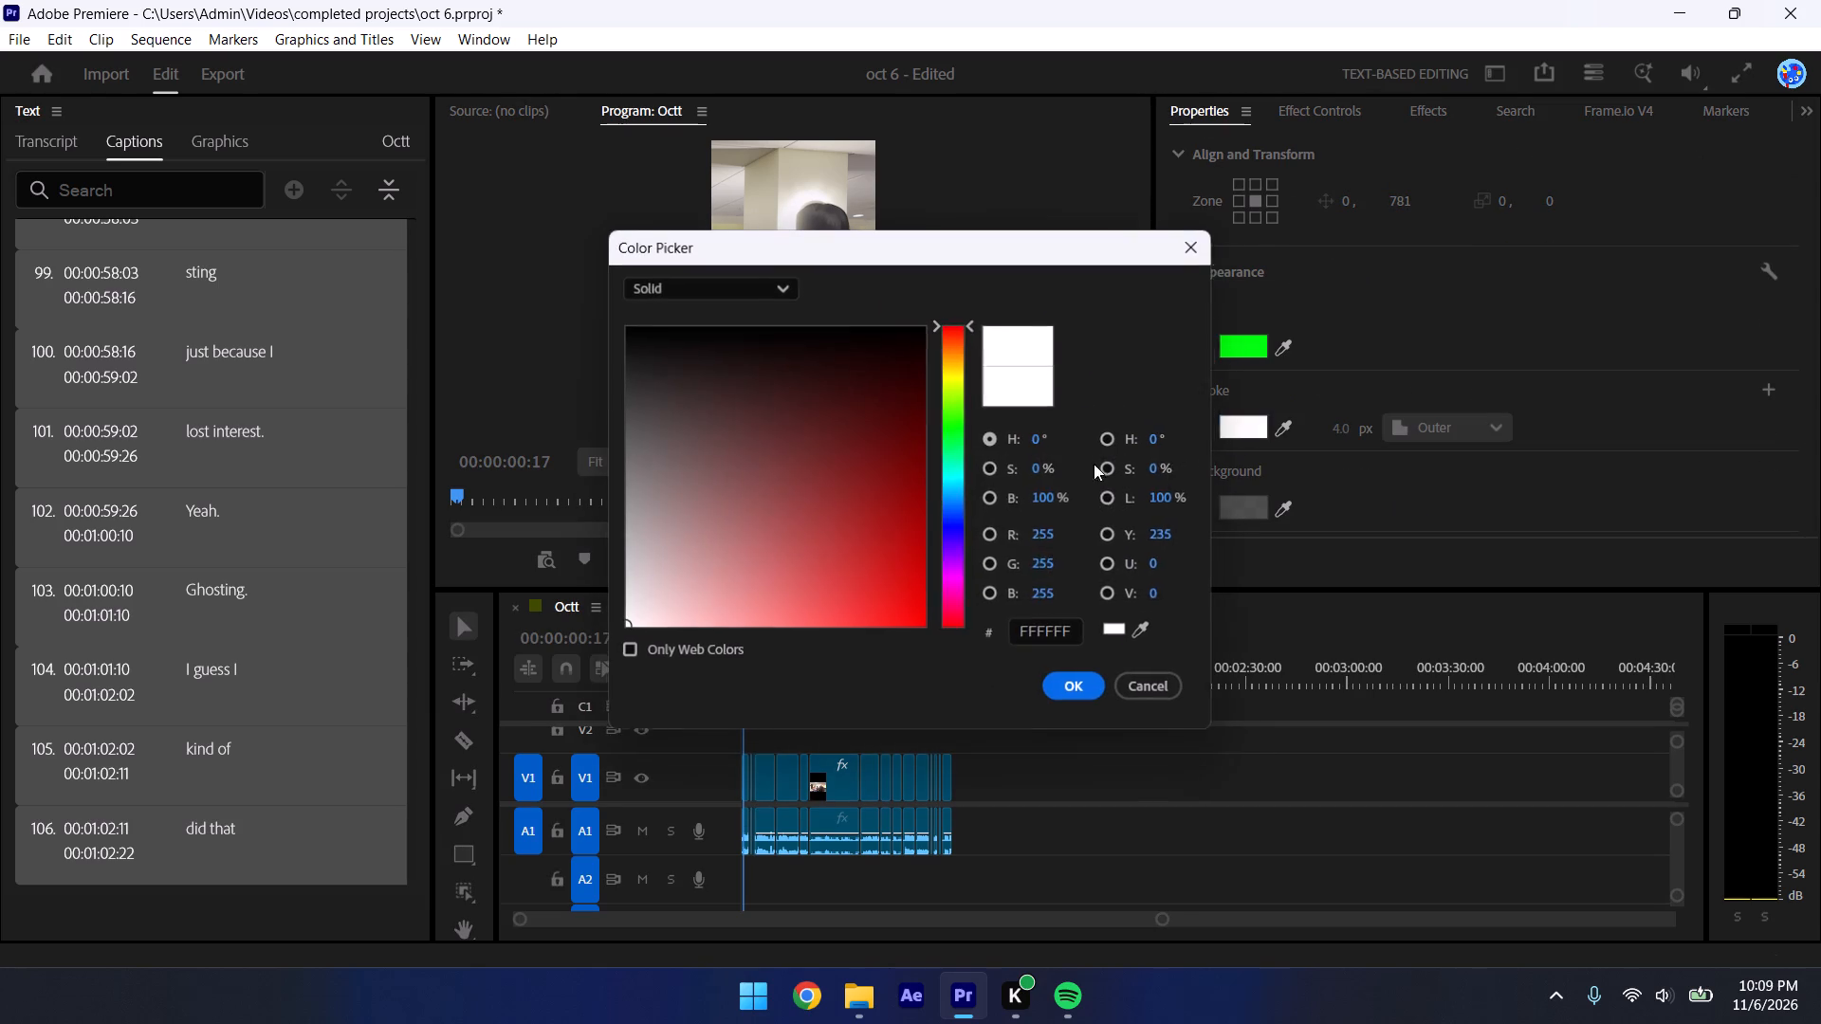
{"action": "left_click_drag", "start_coordinate": [893, 410], "coordinate": [1049, 258]}
{"action": "left_click_drag", "start_coordinate": [1059, 702], "coordinate": [1068, 698]}
{"action": "left_click", "coordinate": [1338, 430]}
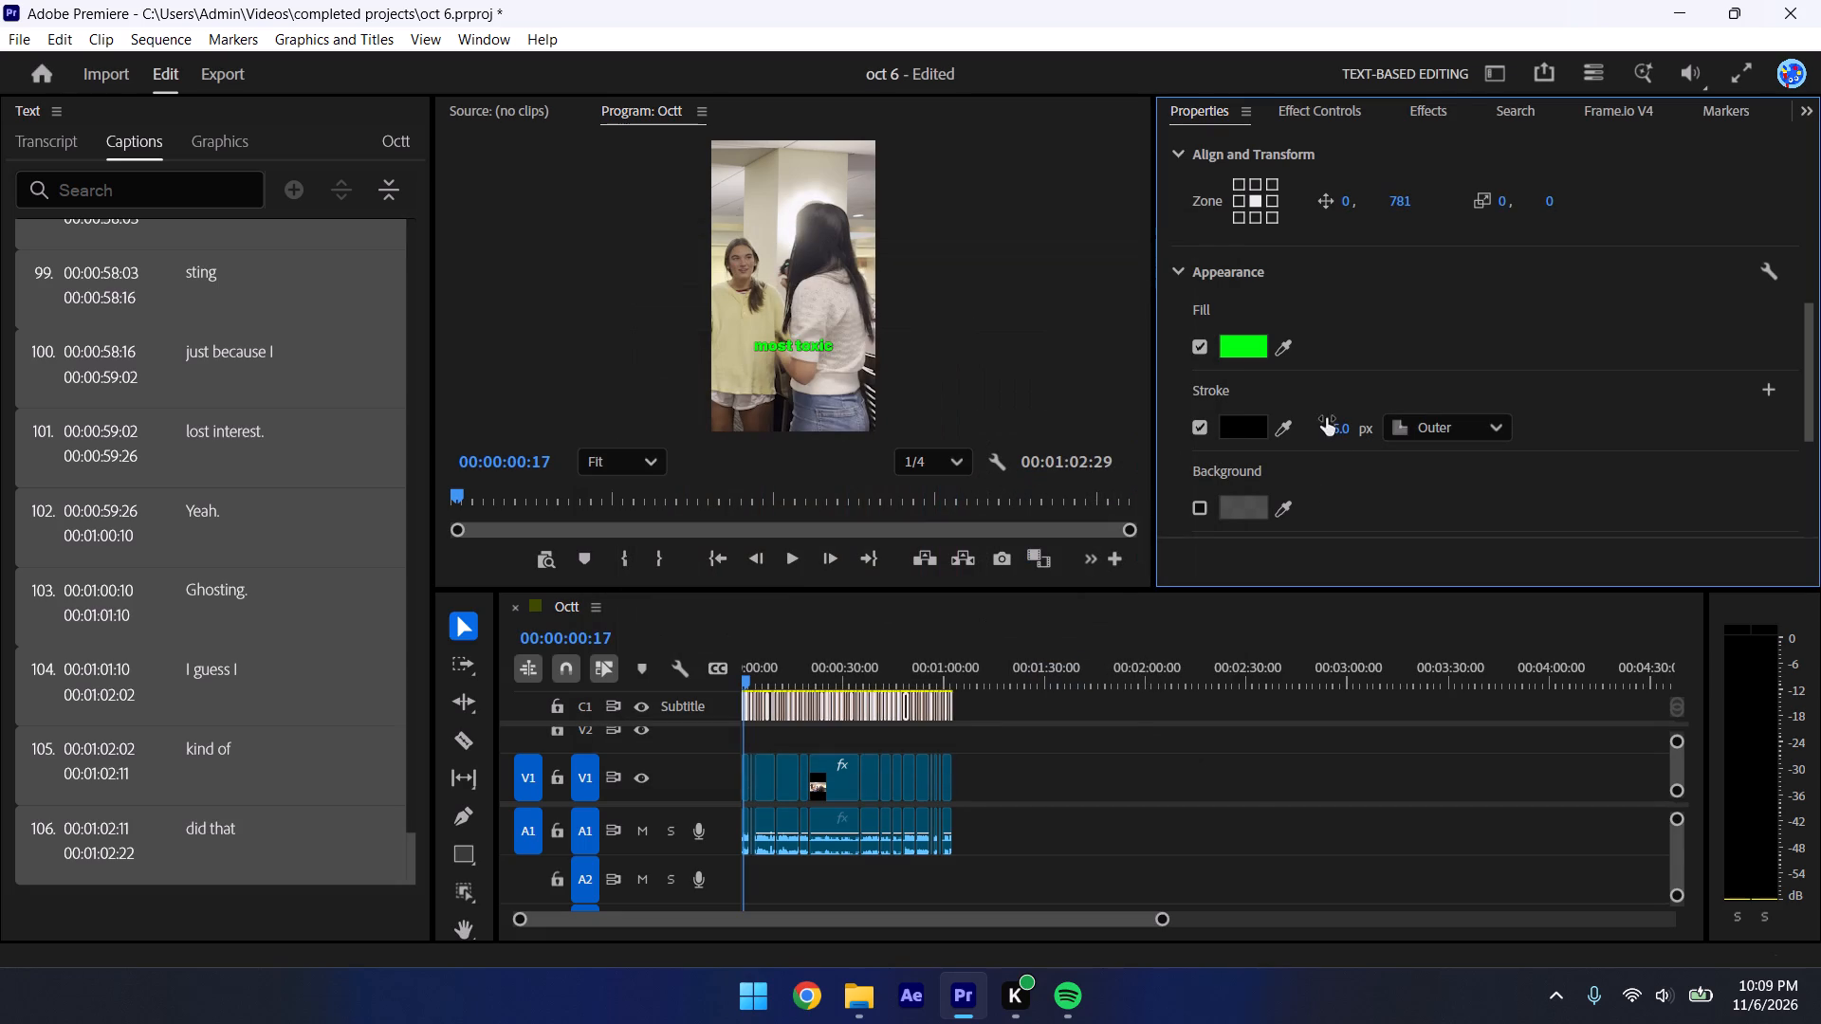
{"action": "left_click", "coordinate": [1347, 424]}
{"action": "left_click", "coordinate": [1323, 418]}
Raise the caption shadow's blur to 250, deselect the captions, and save the project.
{"action": "scroll", "coordinate": [1428, 511], "scroll_direction": "down", "scroll_amount": 10}
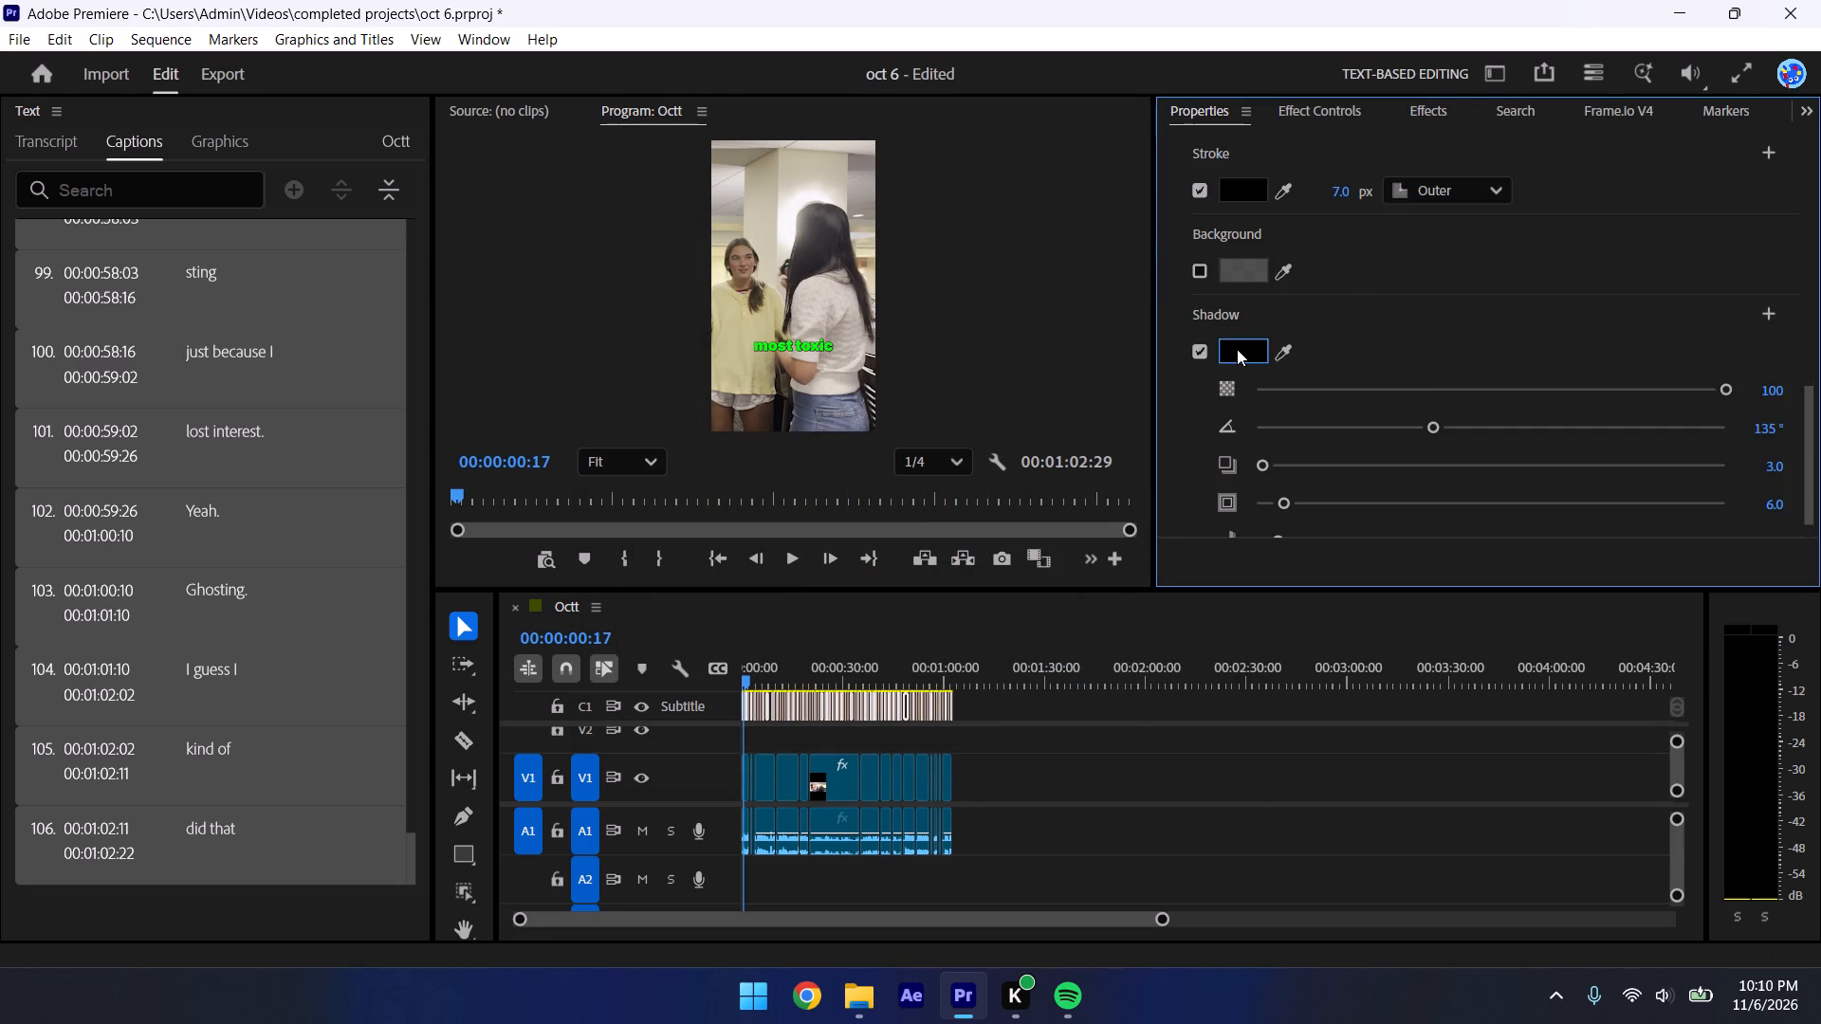
{"action": "scroll", "coordinate": [1630, 267], "scroll_direction": "down", "scroll_amount": 10}
{"action": "left_click_drag", "start_coordinate": [1281, 501], "coordinate": [1820, 505]}
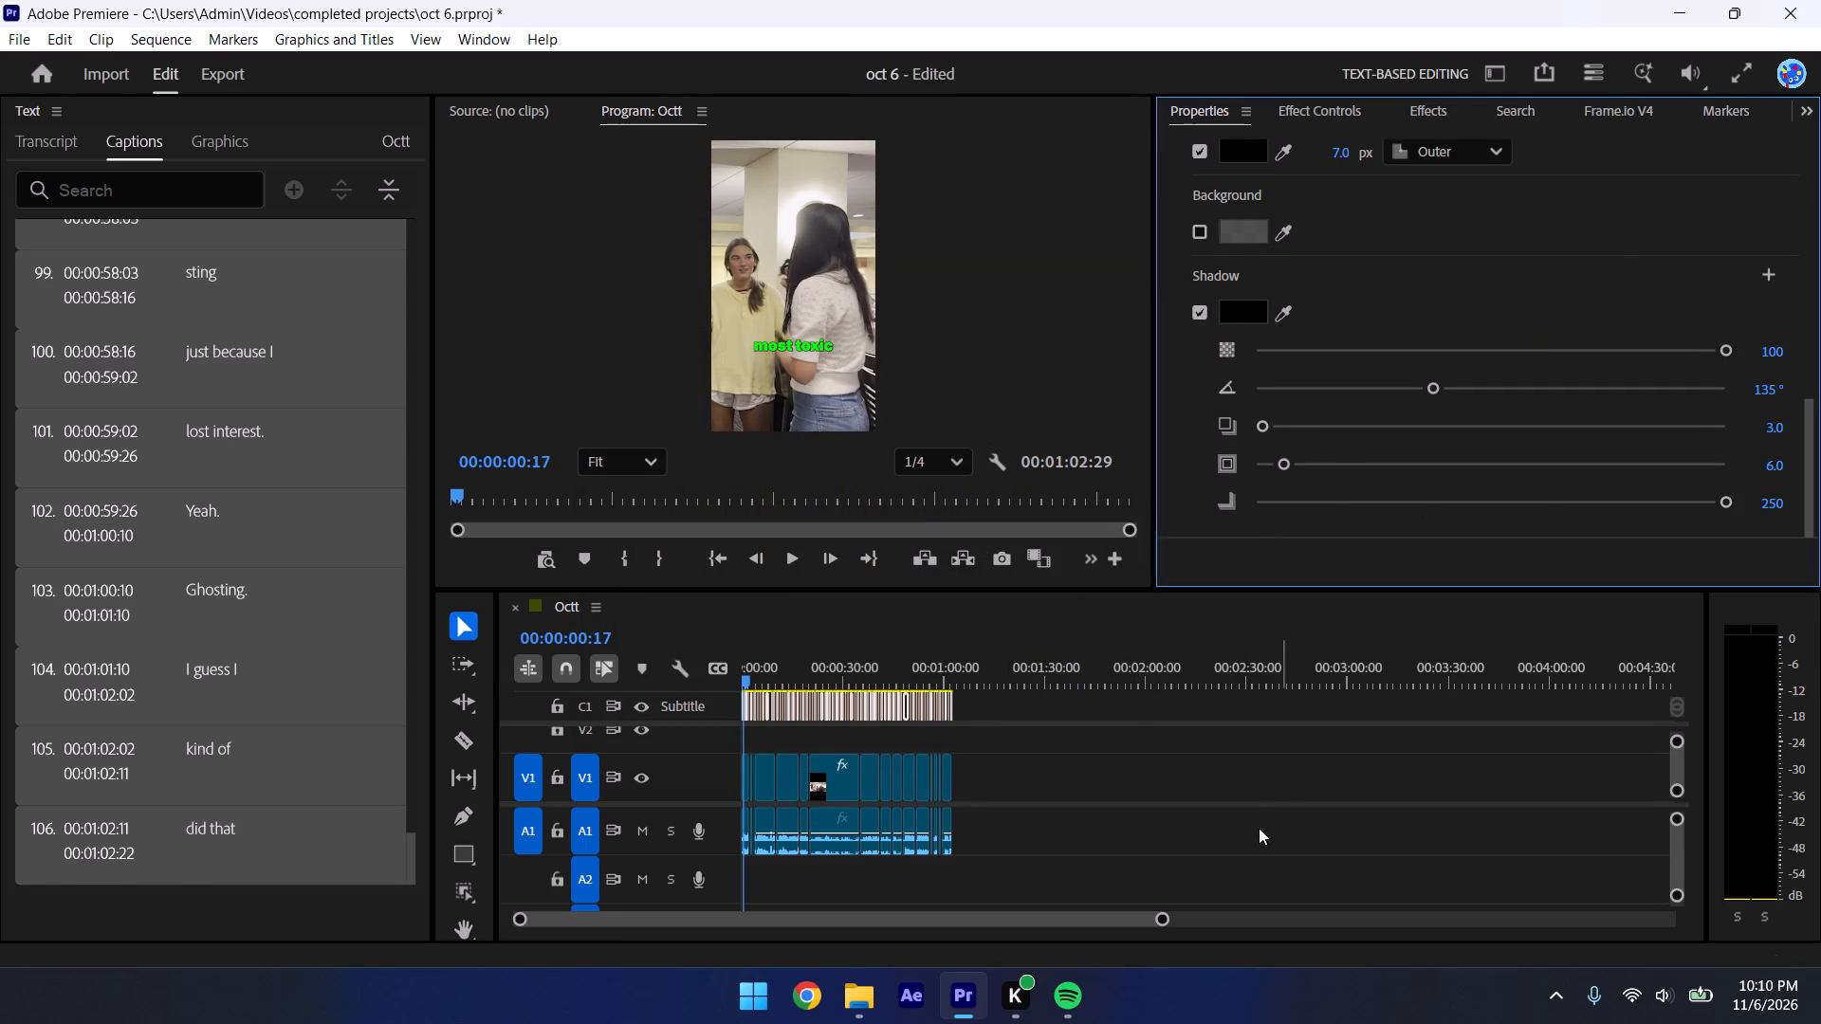
{"action": "left_click", "coordinate": [1260, 855]}
{"action": "key", "text": "ctrl+s"}
Export the sequence as an H.264 media file, adding 6 to the end of the file name before the .mp4 extension.
{"action": "left_click", "coordinate": [225, 73]}
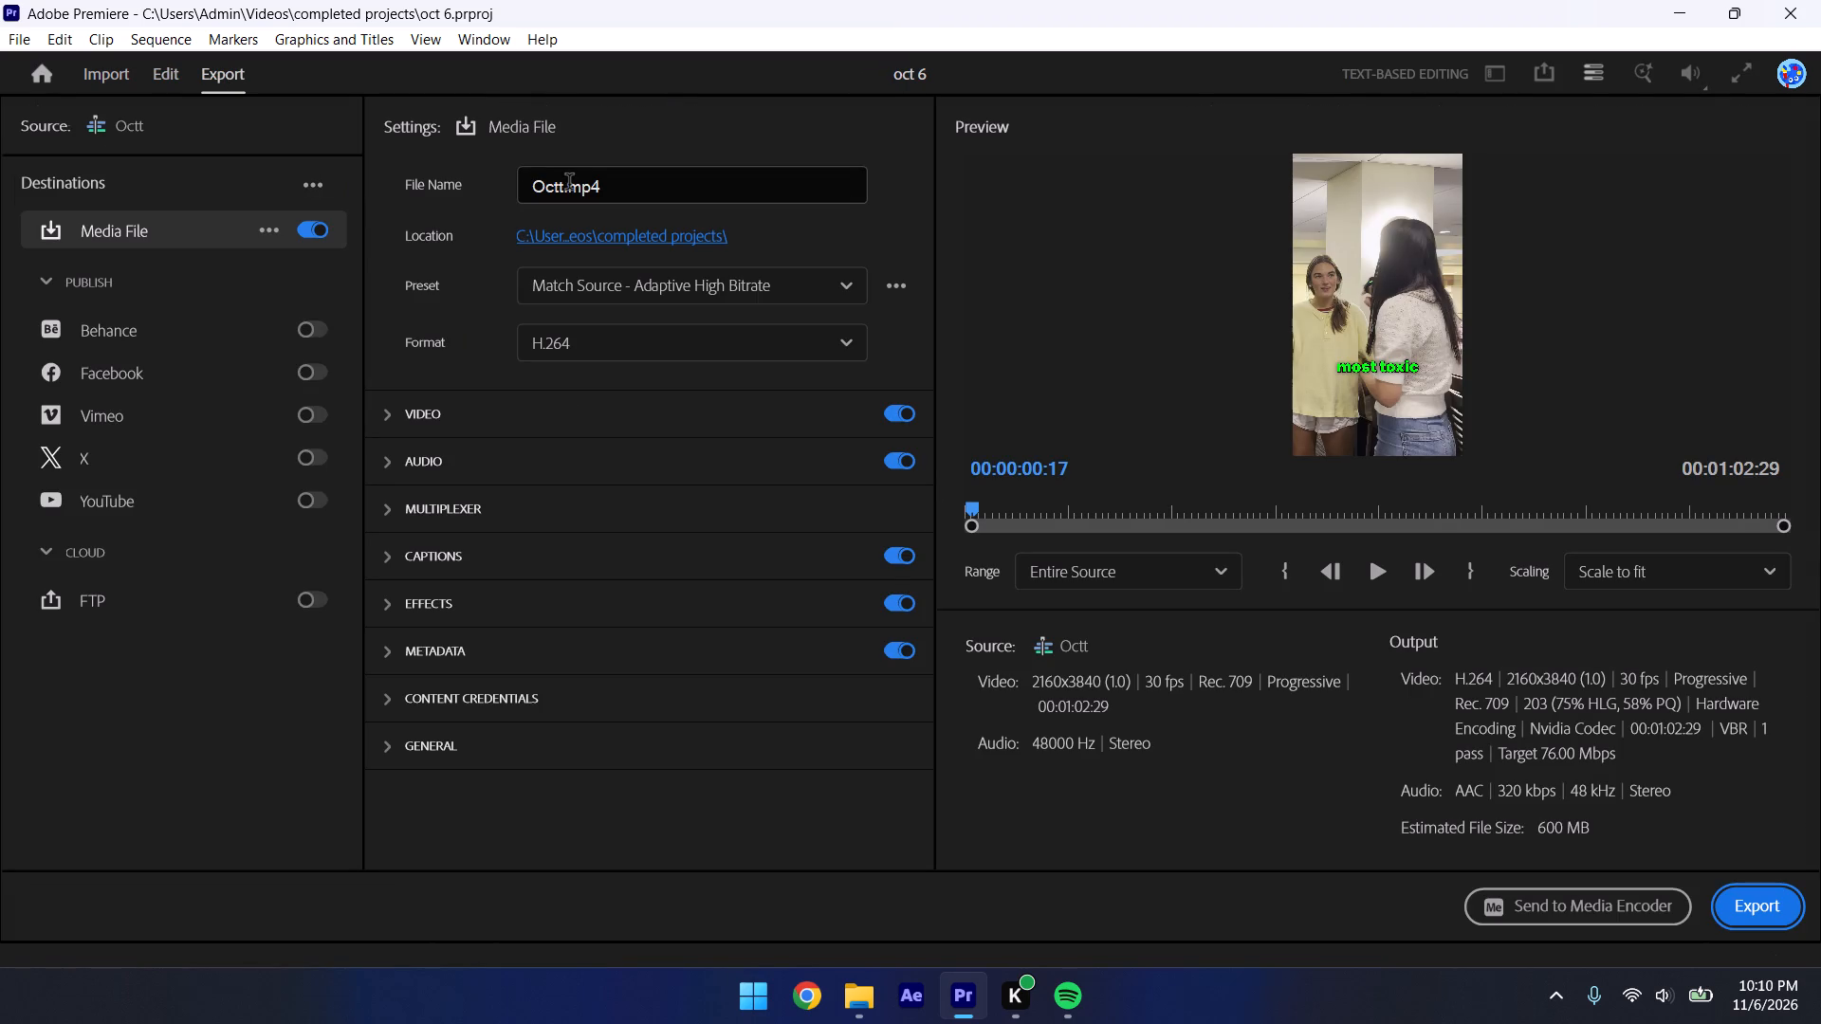
{"action": "left_click", "coordinate": [569, 184]}
{"action": "key", "text": "Left"}
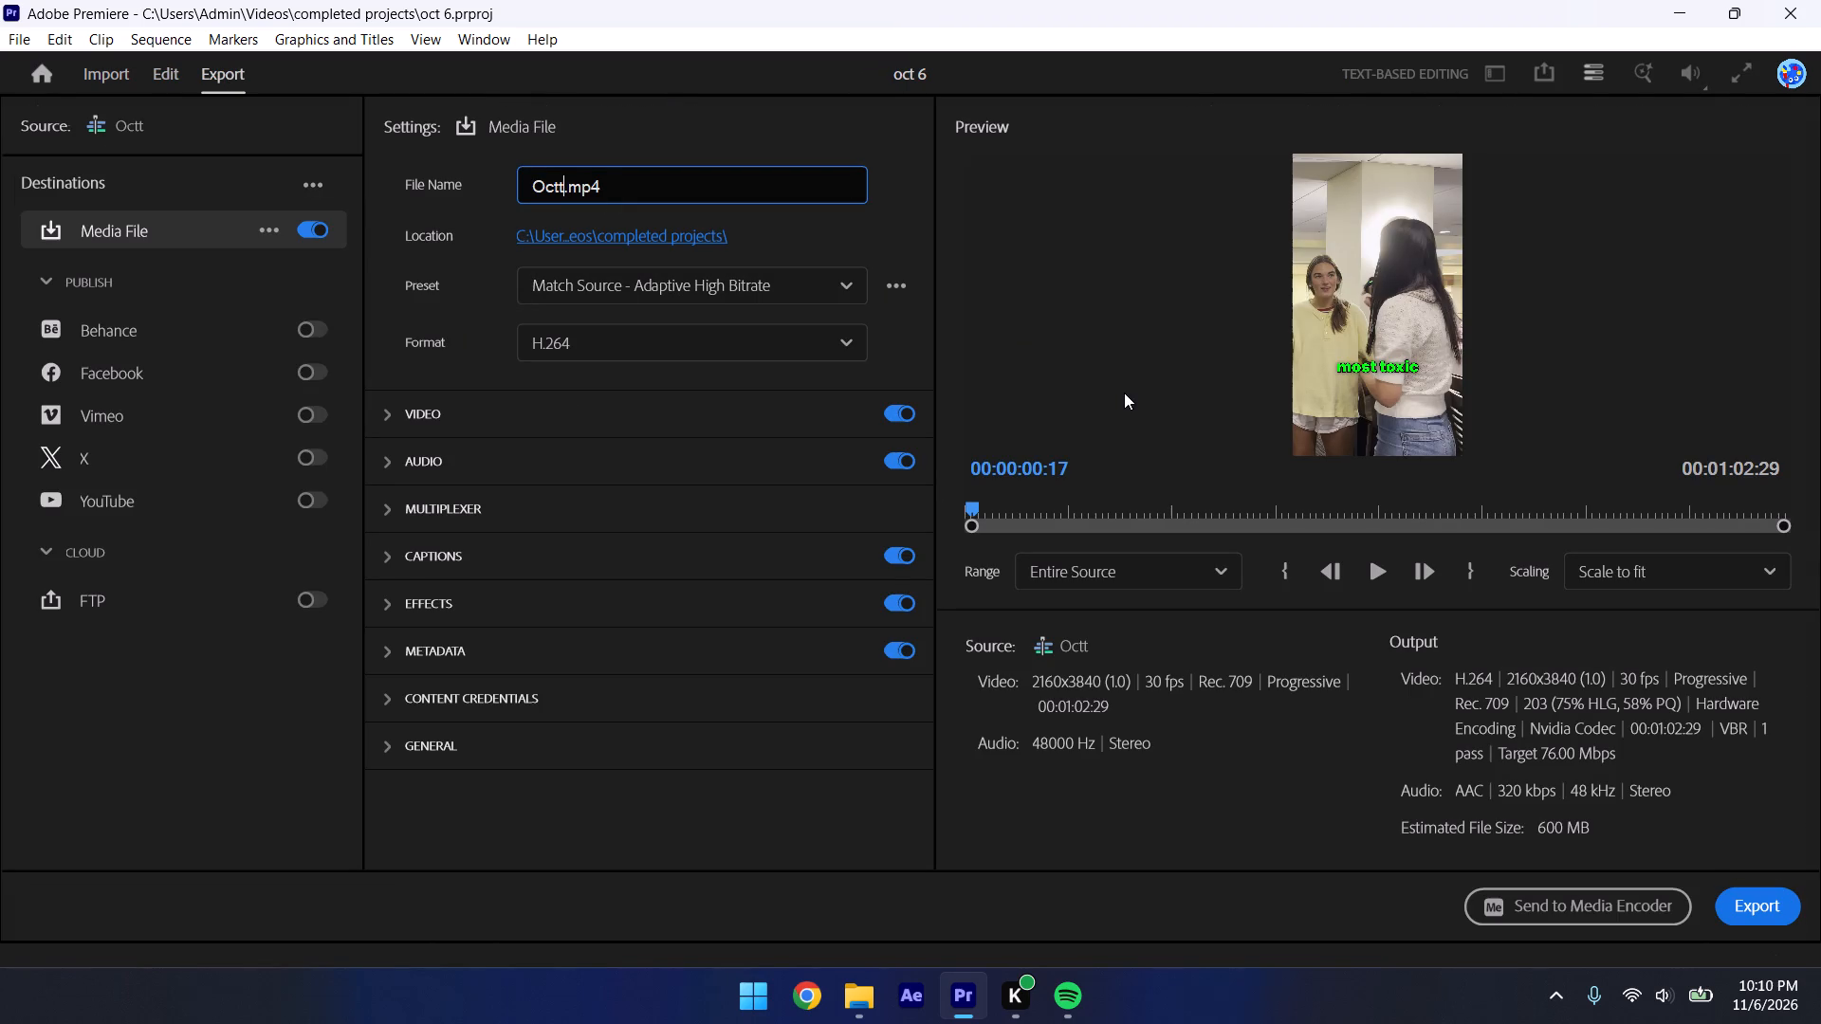
{"action": "key", "text": "6"}
{"action": "left_click", "coordinate": [1743, 908]}
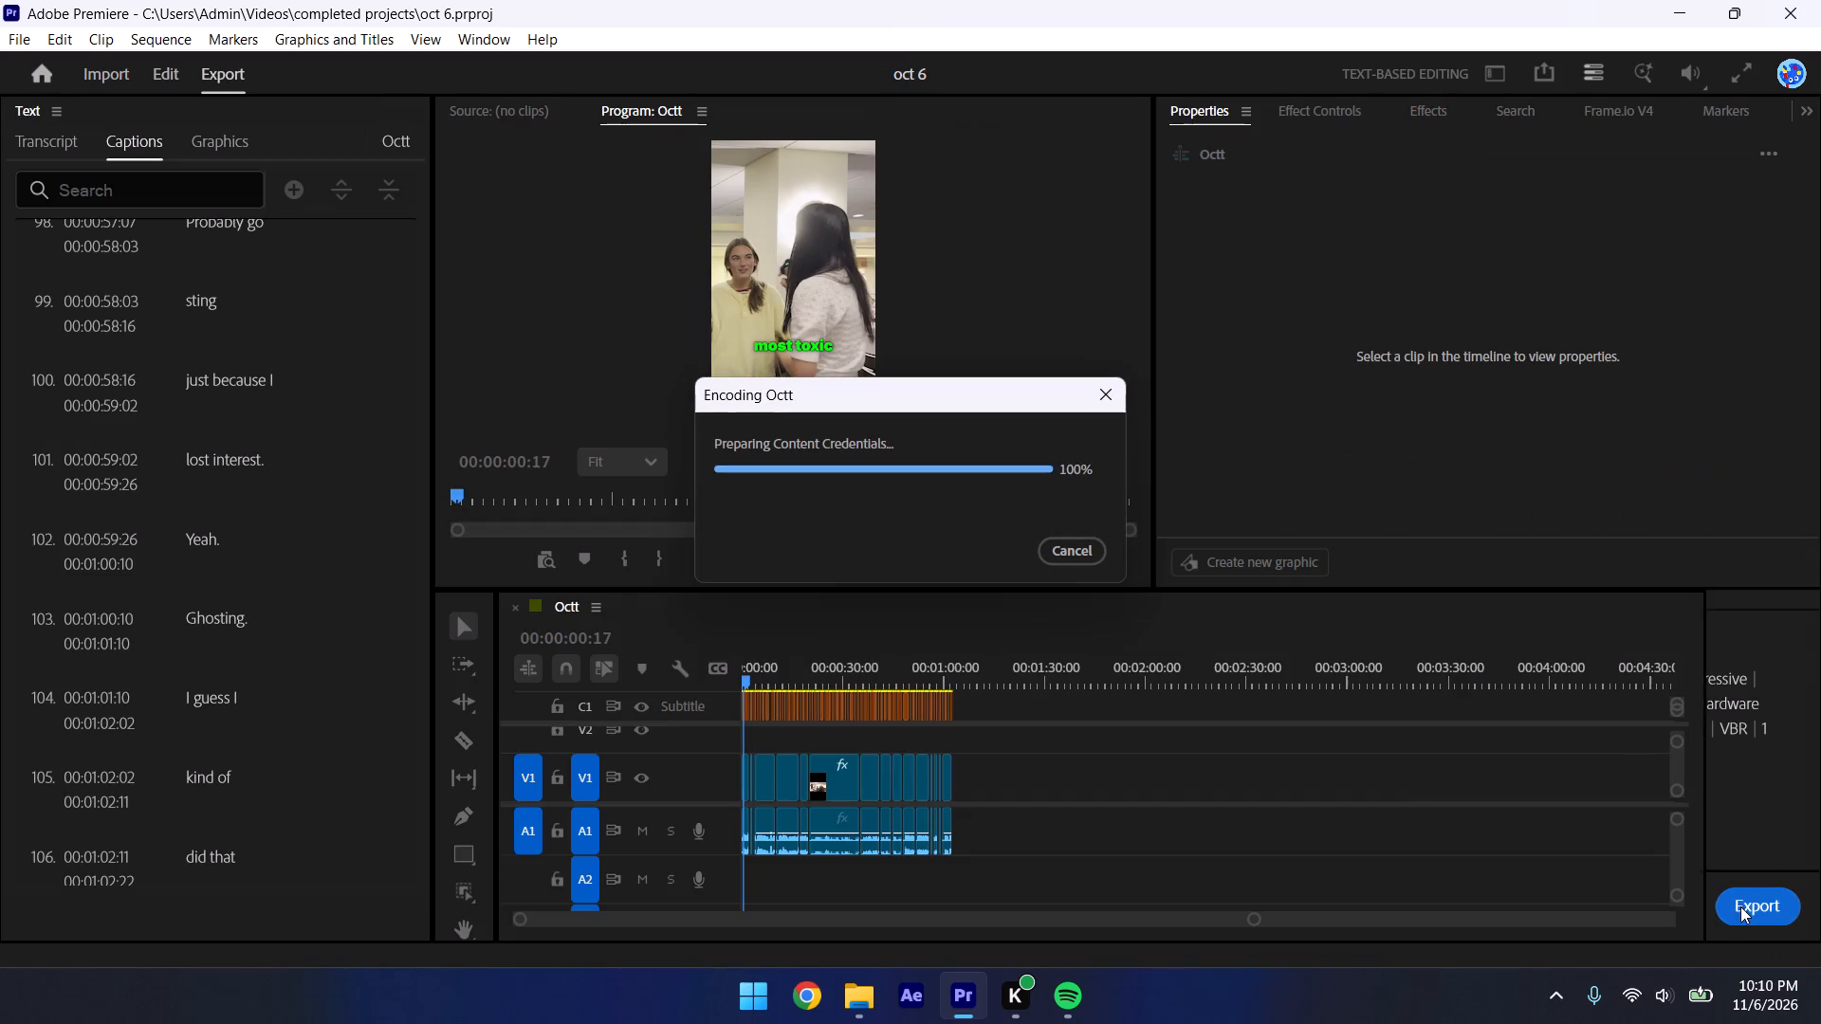
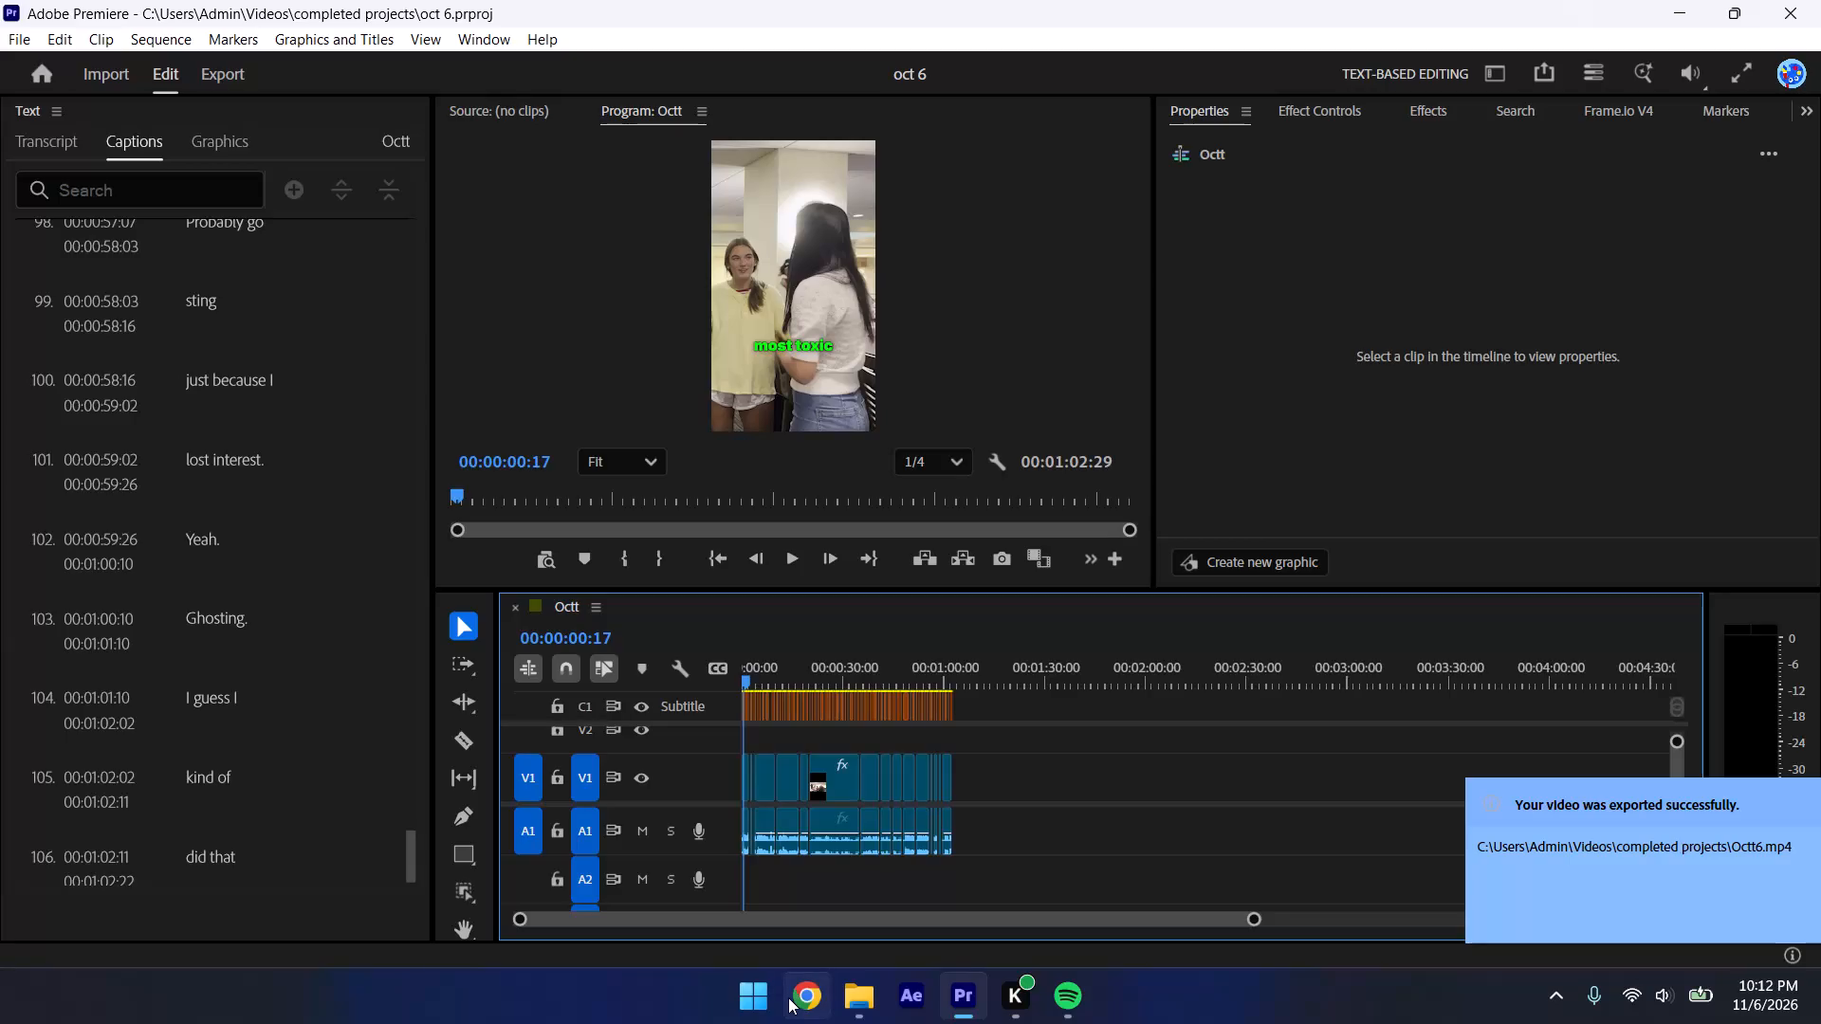
Launch Google Chrome with the isnt profile, closing the Spotify window behind the profile picker.
{"action": "left_click", "coordinate": [795, 1003]}
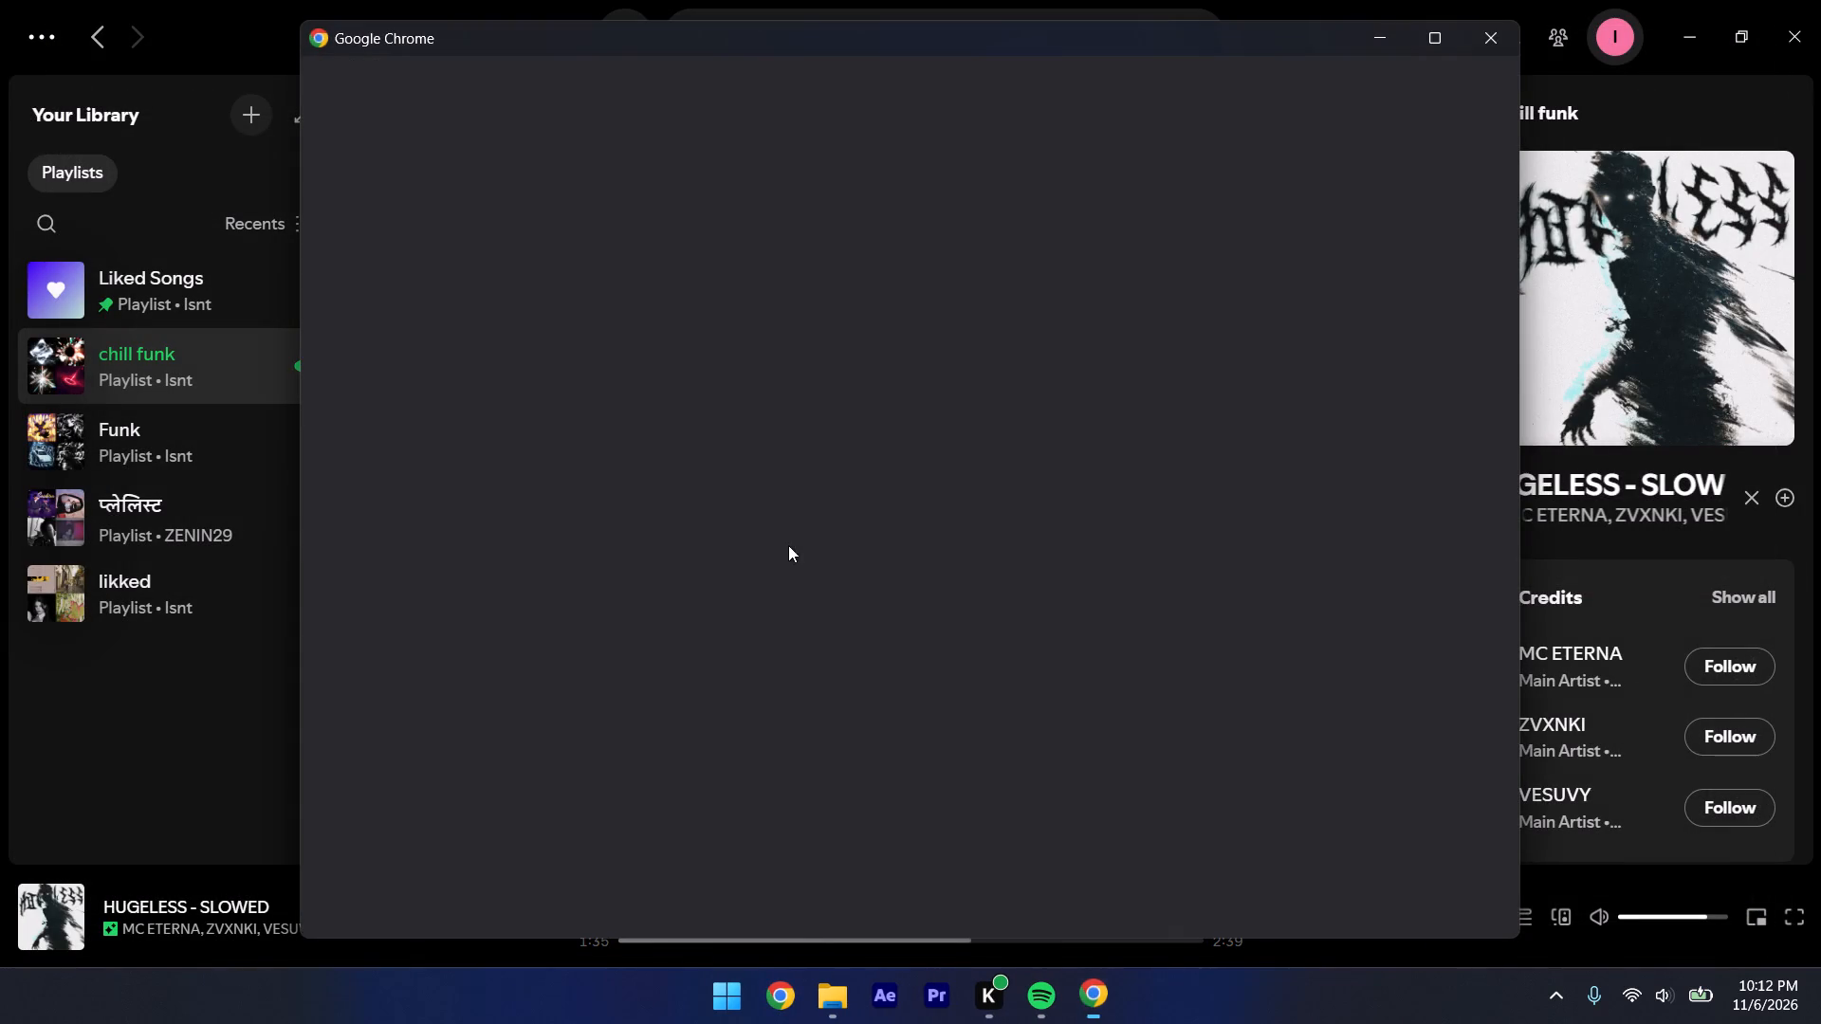
{"action": "left_click", "coordinate": [1820, 0]}
{"action": "left_click", "coordinate": [867, 494]}
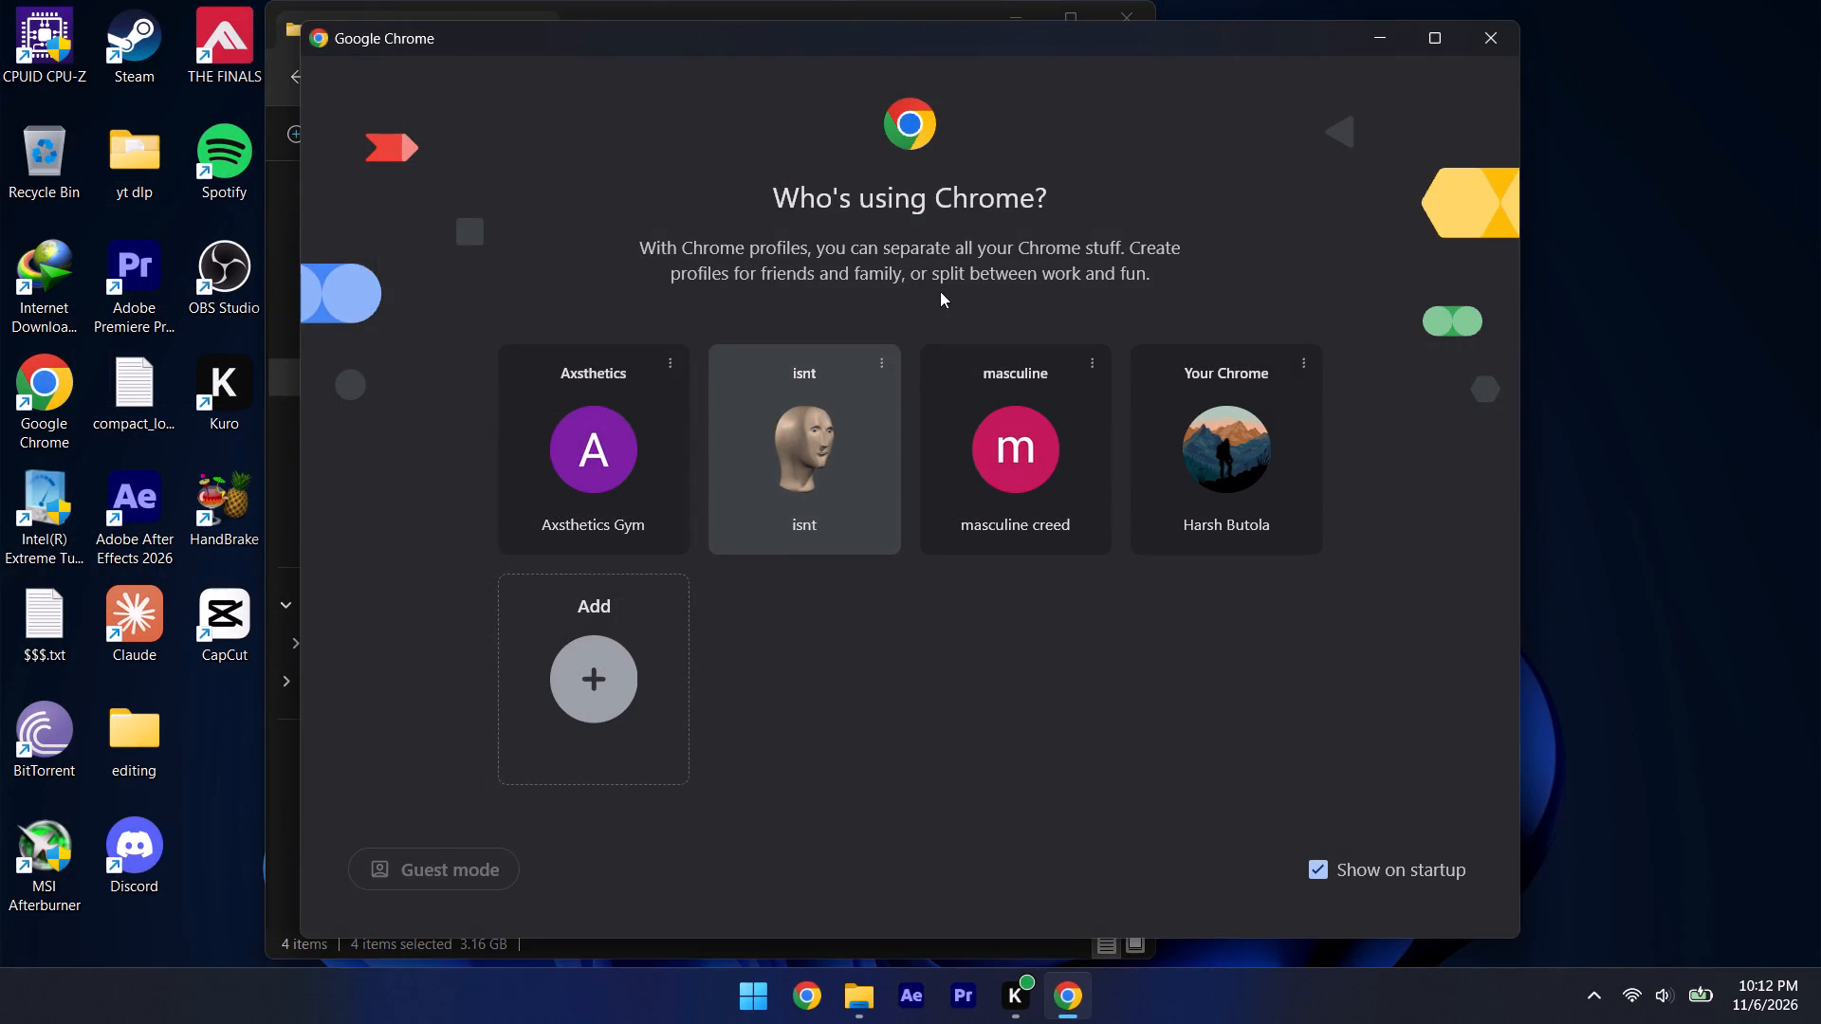